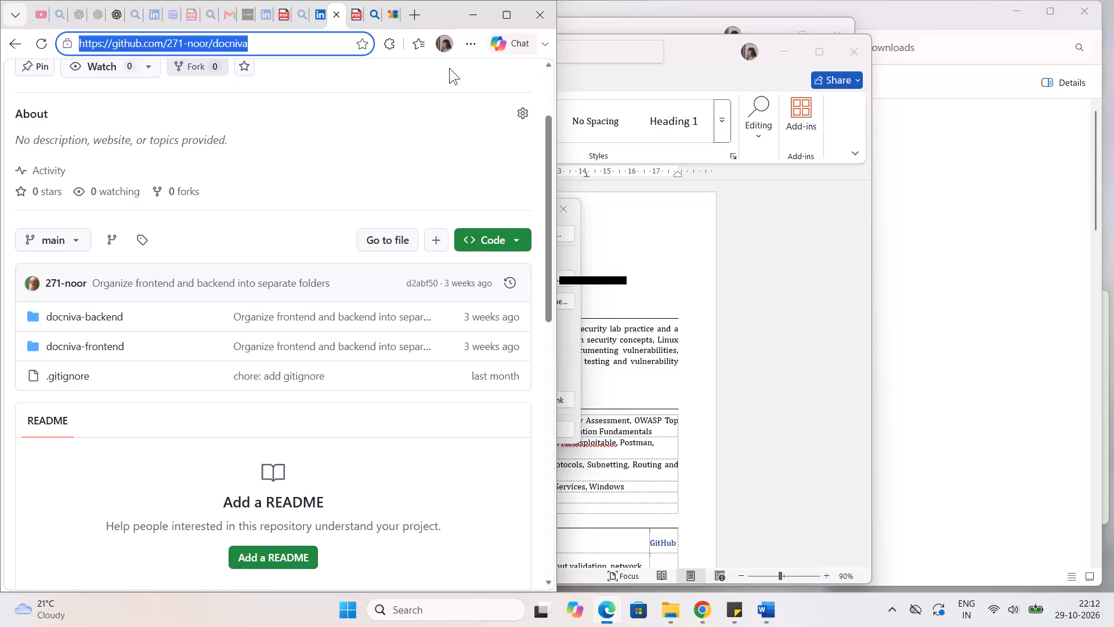
Open the signed-in account's GitHub profile page and copy its address.
scroll(48, 95, up, 5)
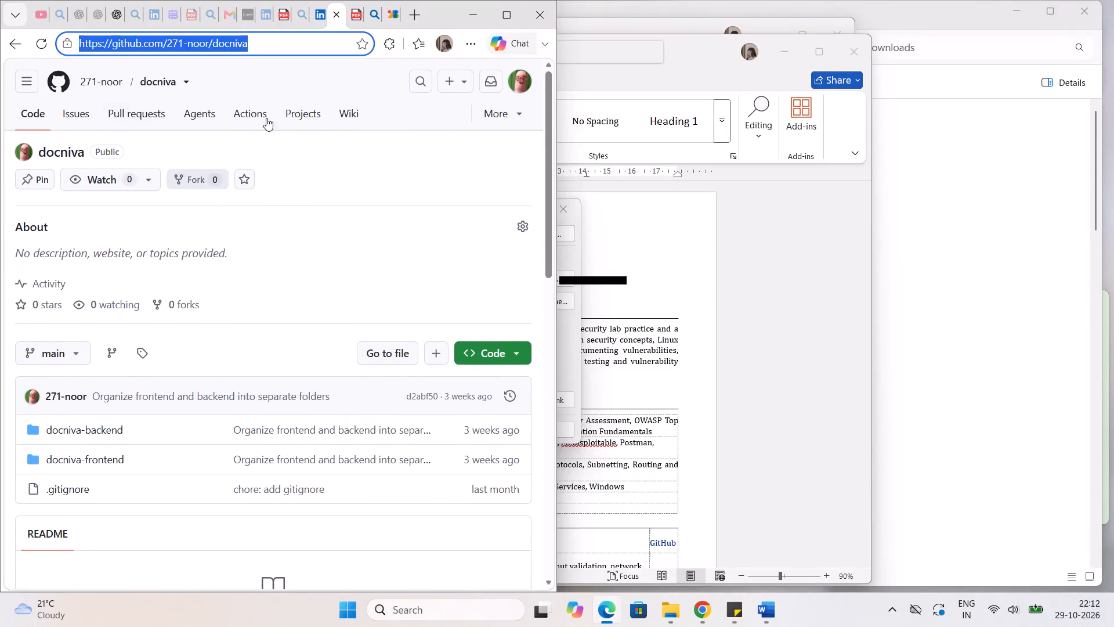
click(526, 85)
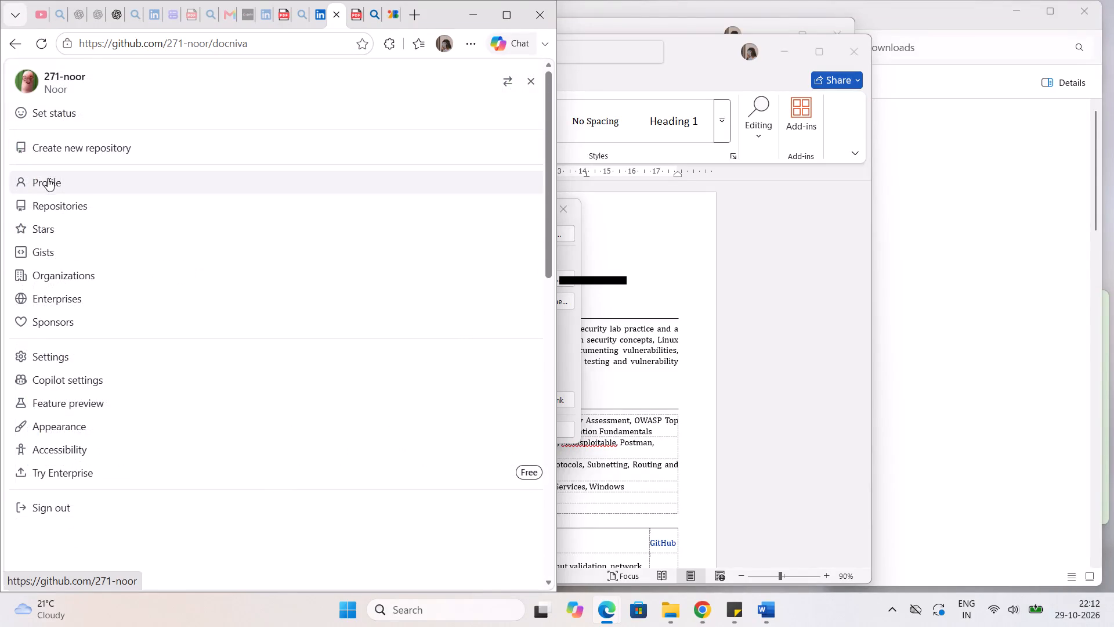
click(47, 182)
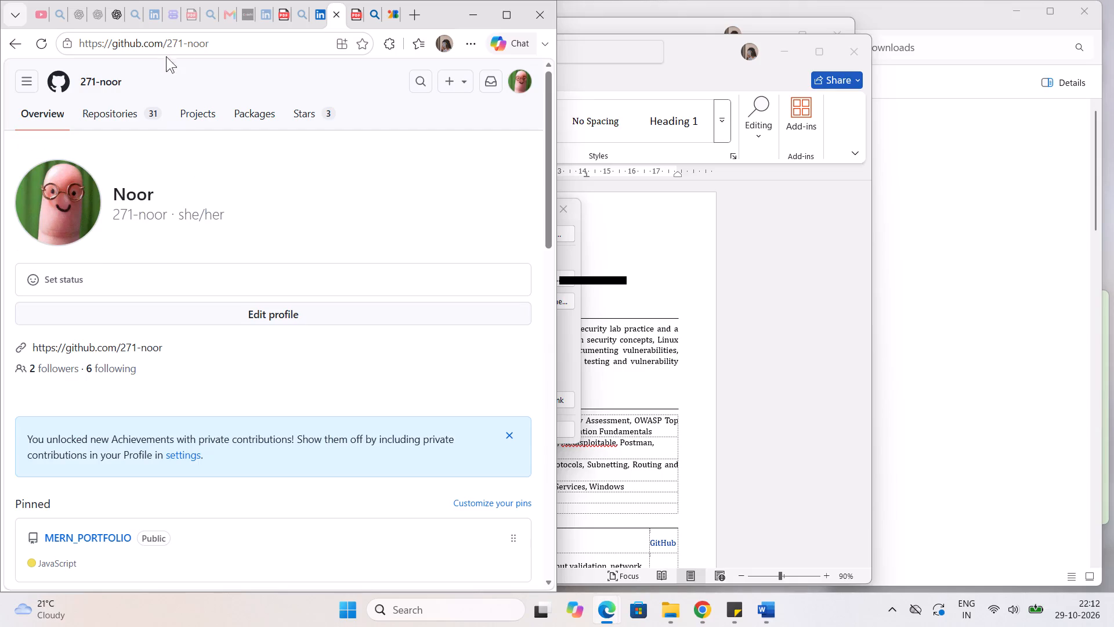
click(220, 41)
key(ctrl+c)
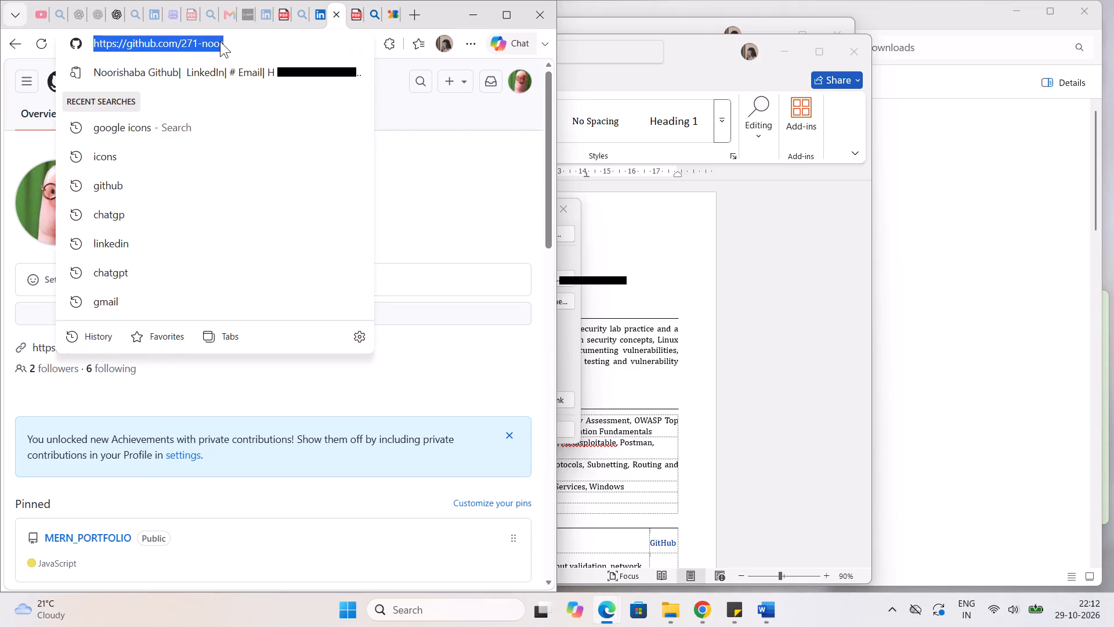
click(390, 12)
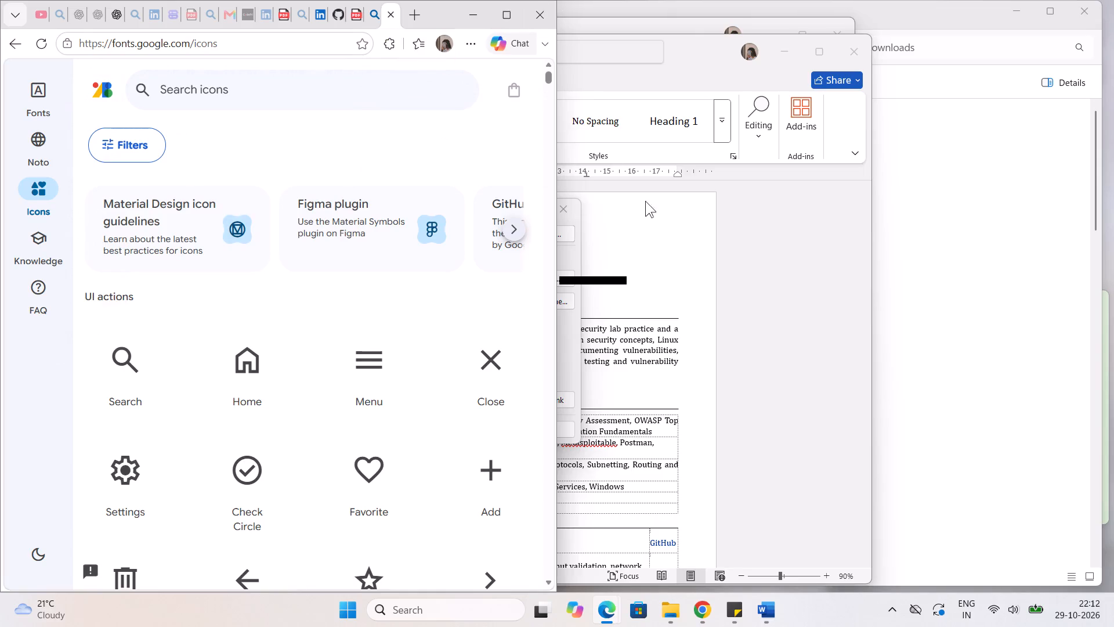
click(674, 218)
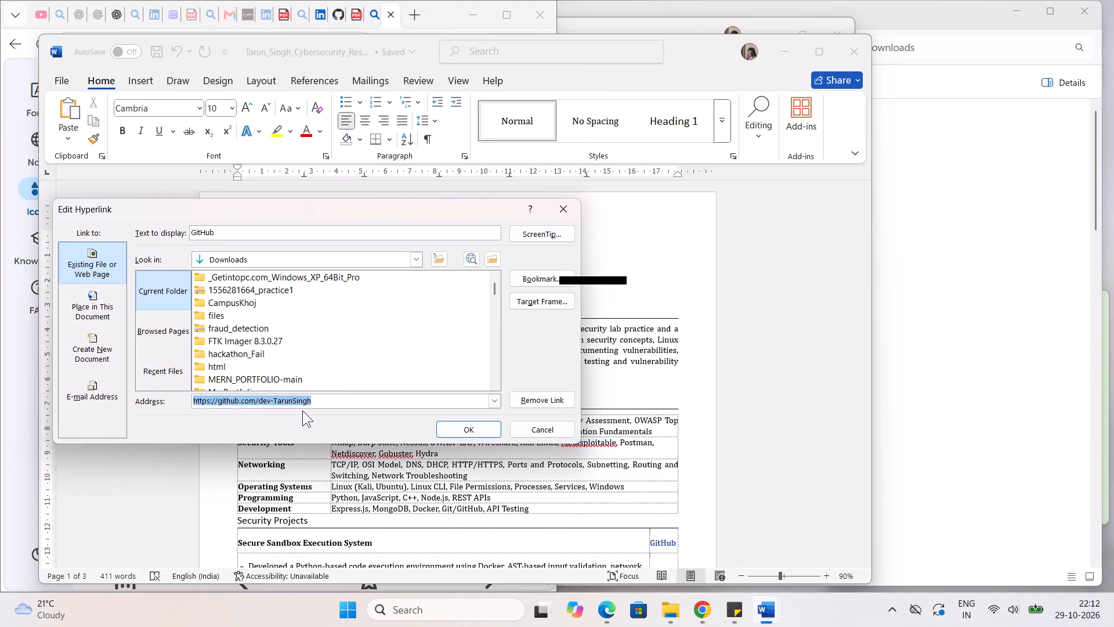
key(ctrl+v)
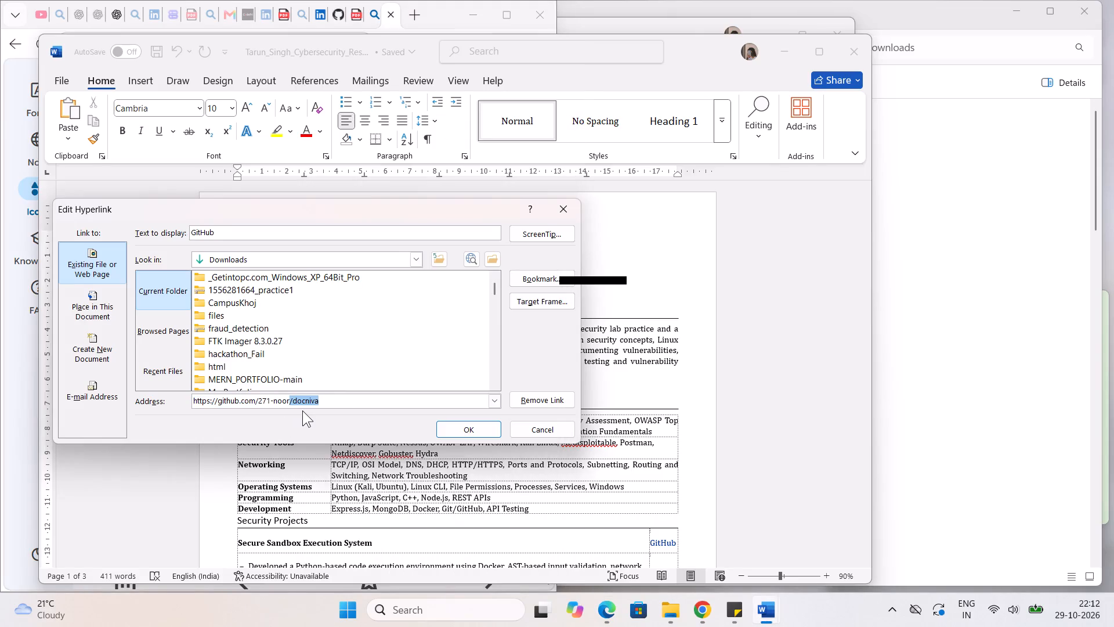
click(327, 402)
drag(327, 402, 303, 402)
drag(303, 402, 290, 402)
key(BackSpace)
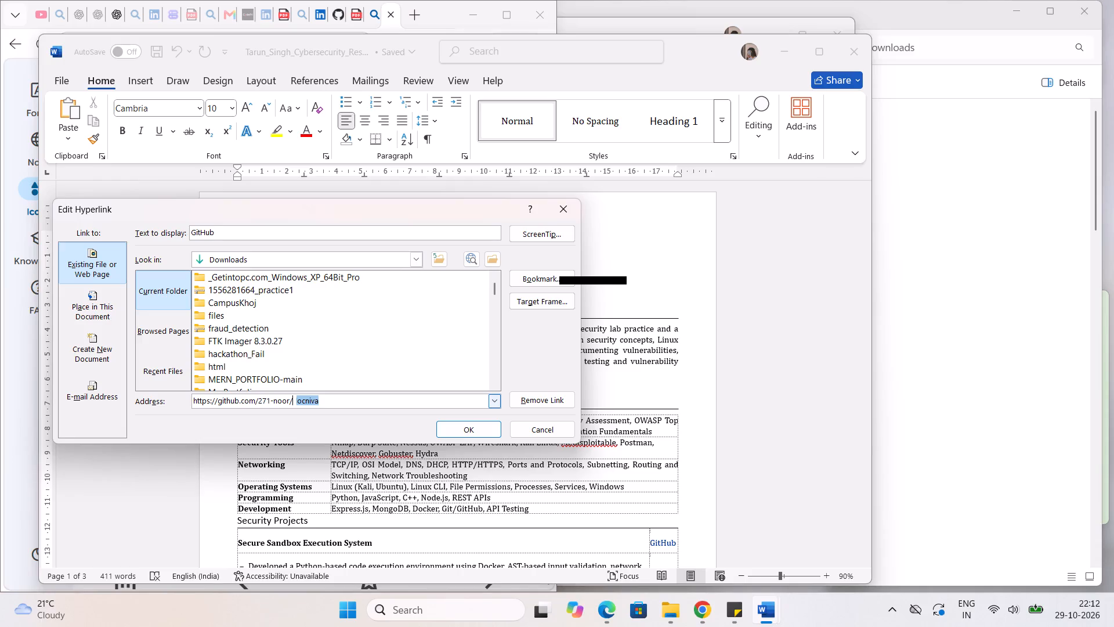
key(BackSpace)
click(460, 433)
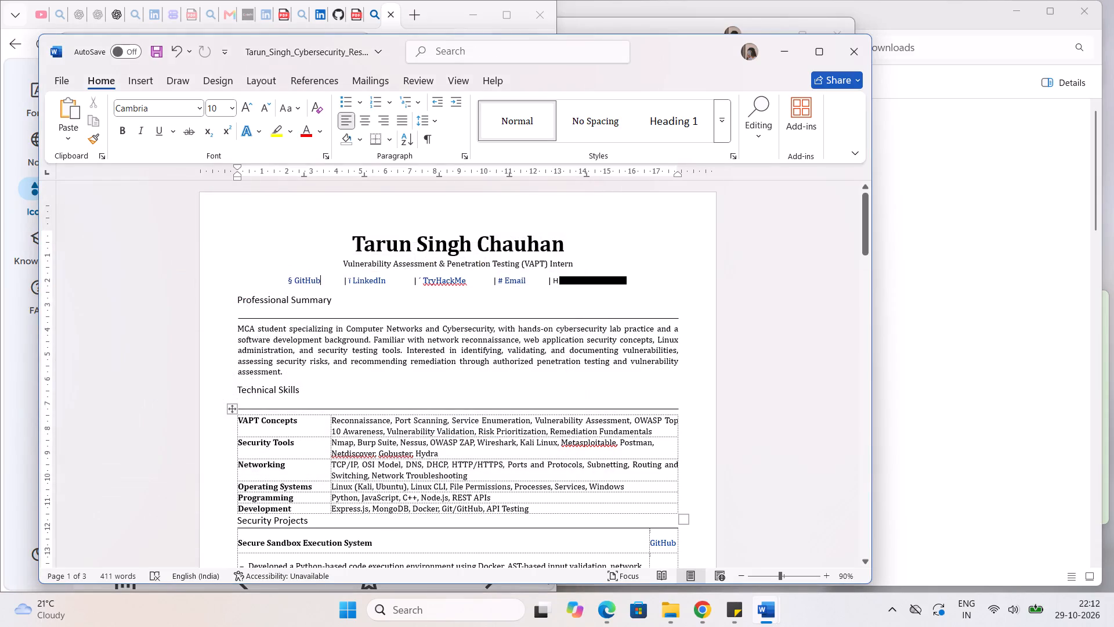
click(292, 280)
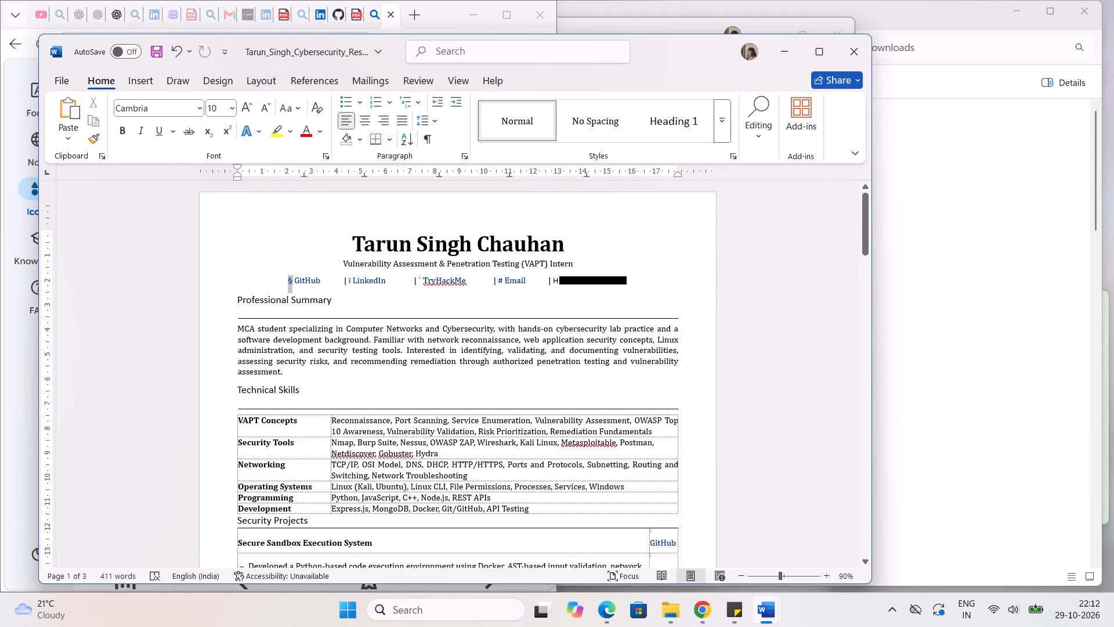
right_click(290, 280)
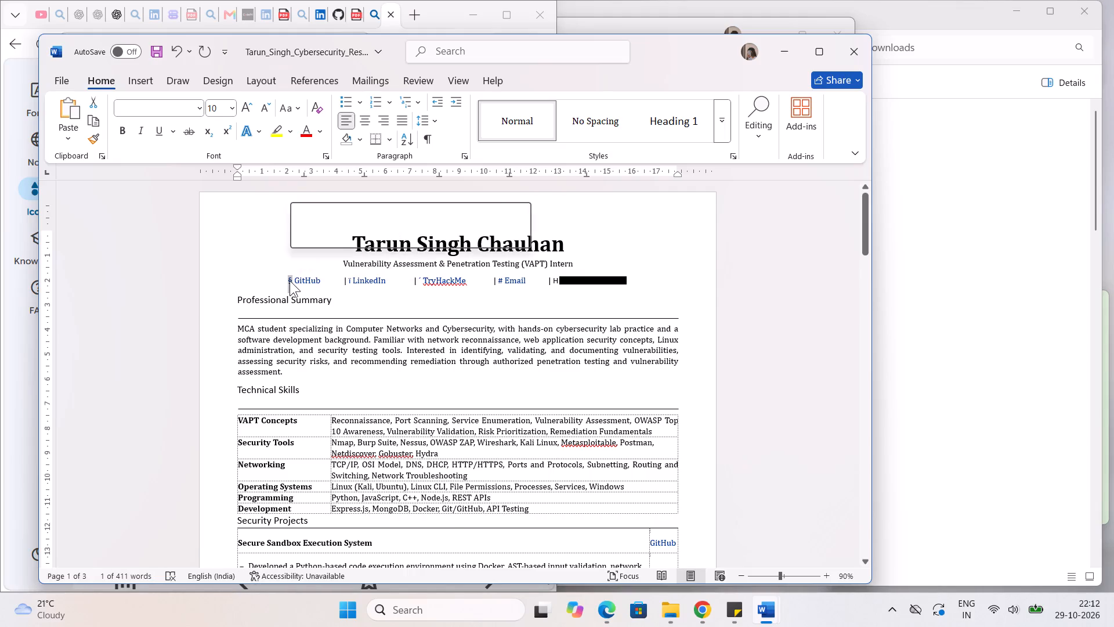
click(312, 384)
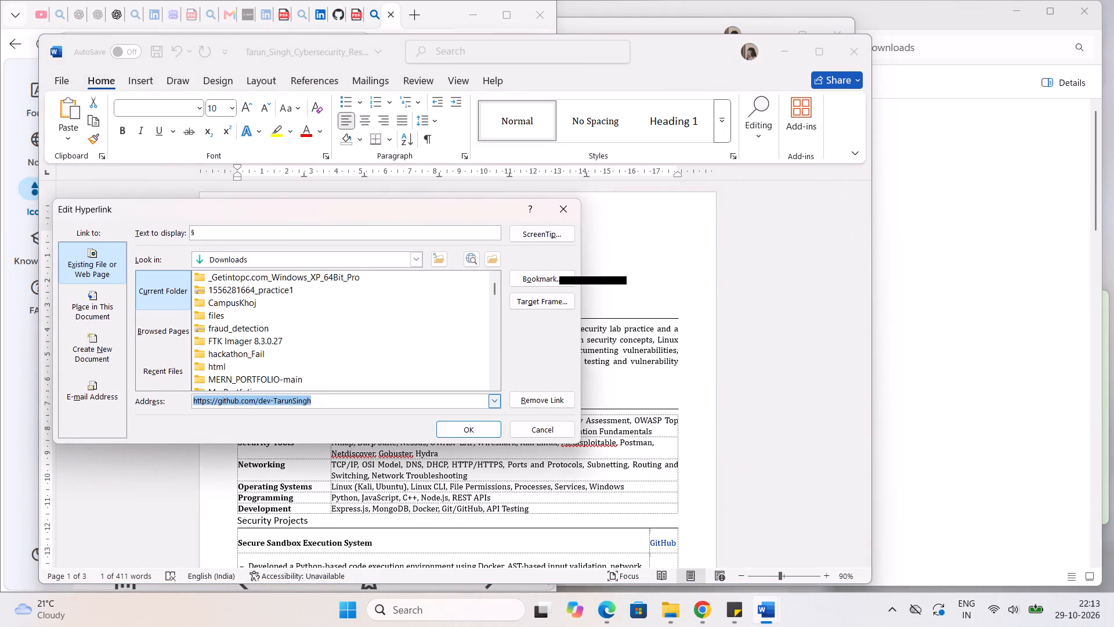
key(ctrl+v)
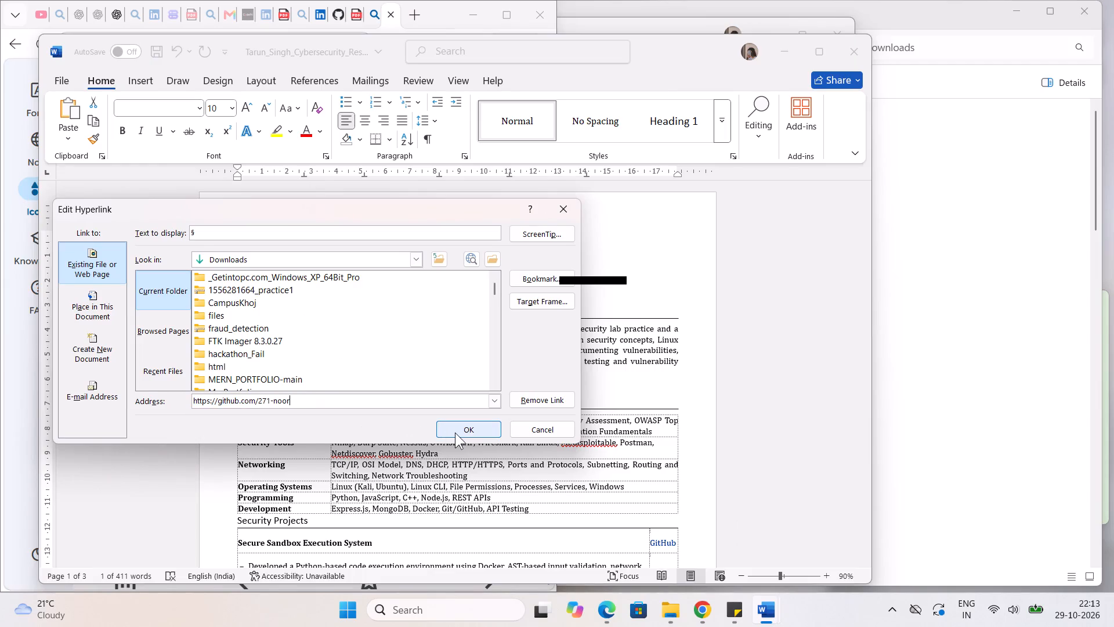
click(464, 433)
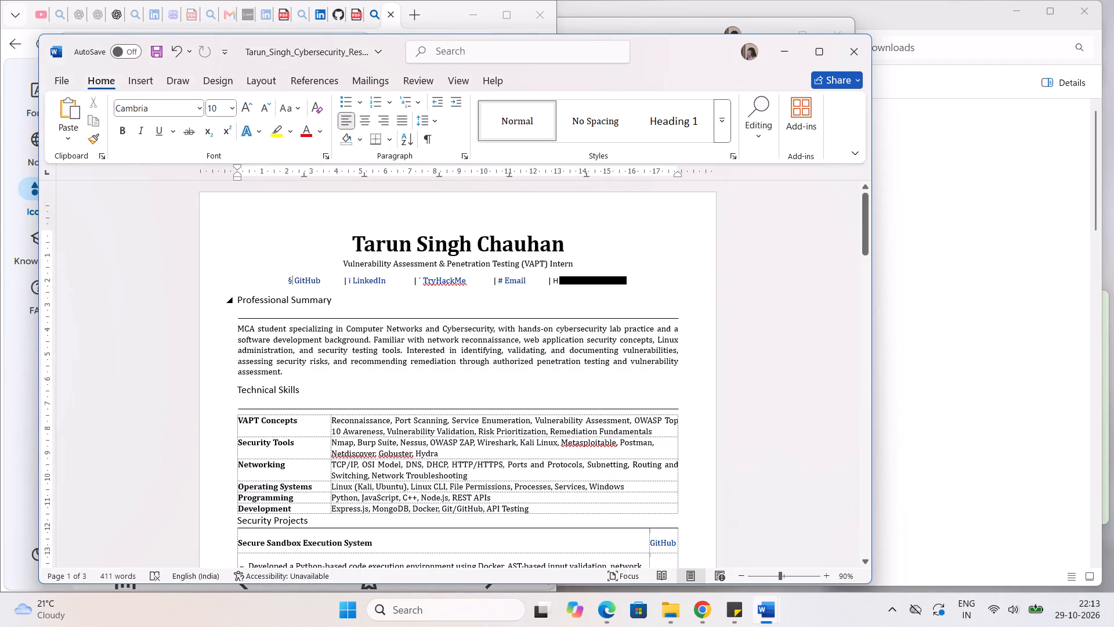
Test the header's GitHub link in the browser, close the opened profile page and return to the Word resume.
ctrl+click(308, 280)
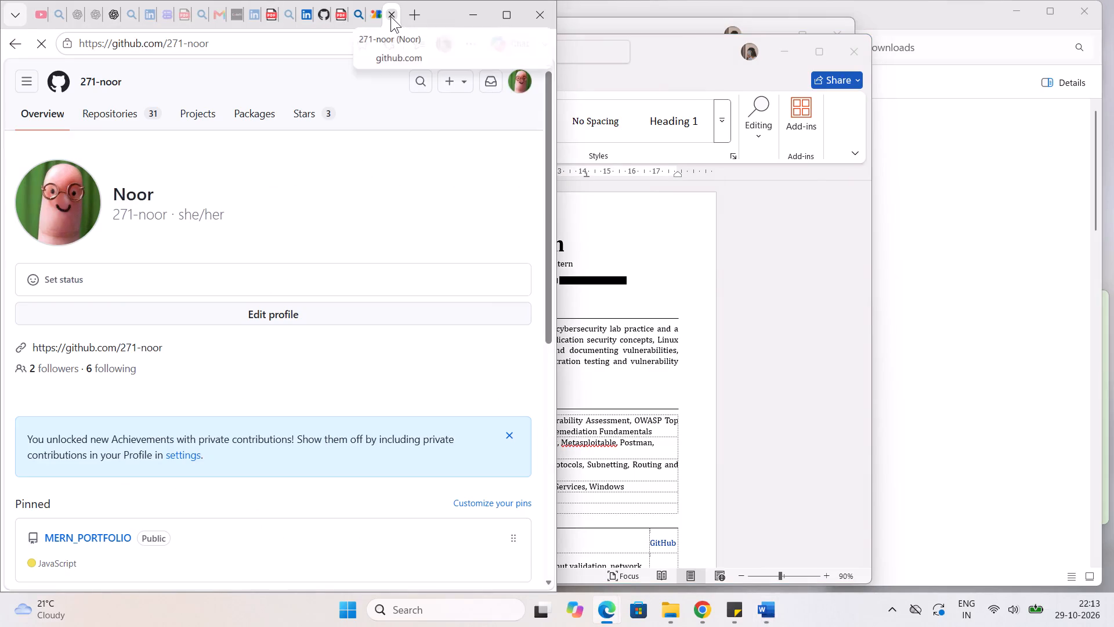
click(390, 16)
click(642, 220)
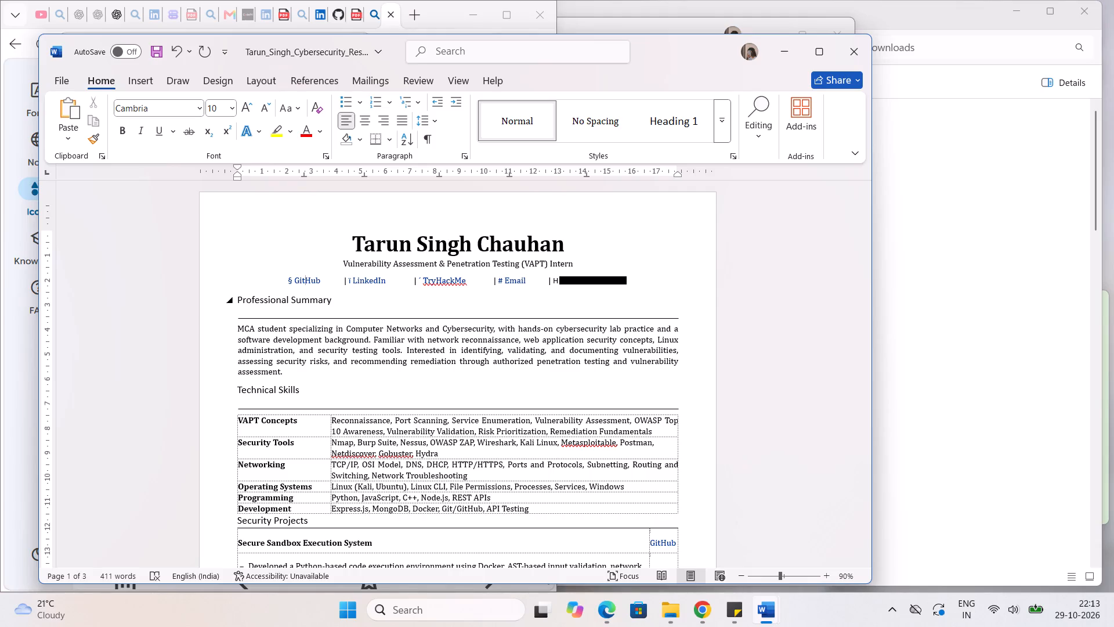
Replace the name in the resume's title line with the new owner's name.
scroll(387, 298, up, 16)
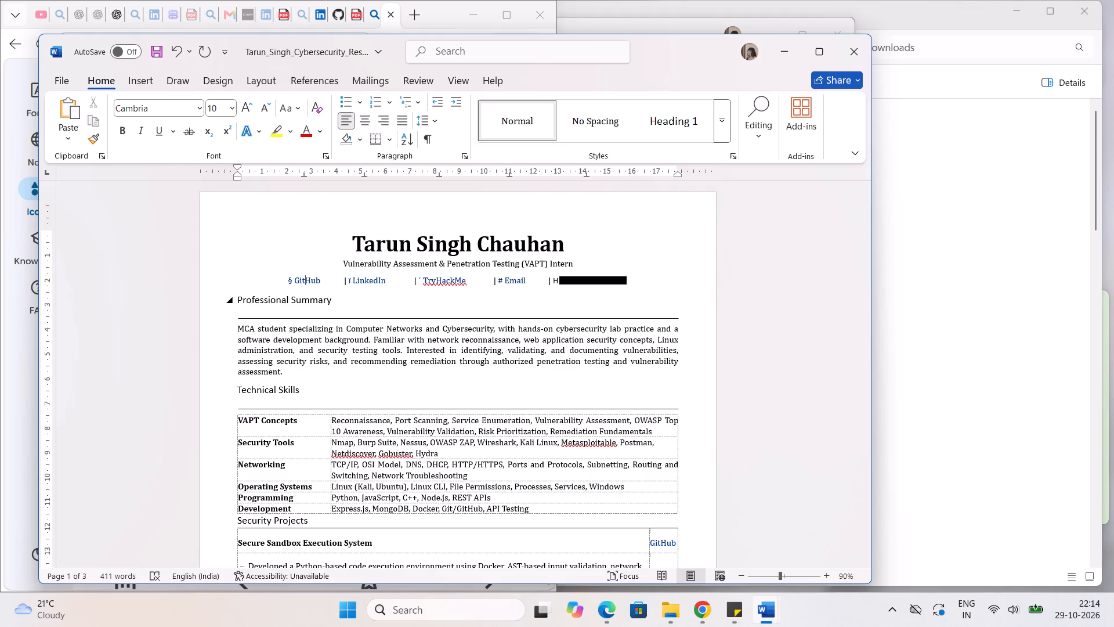
click(387, 298)
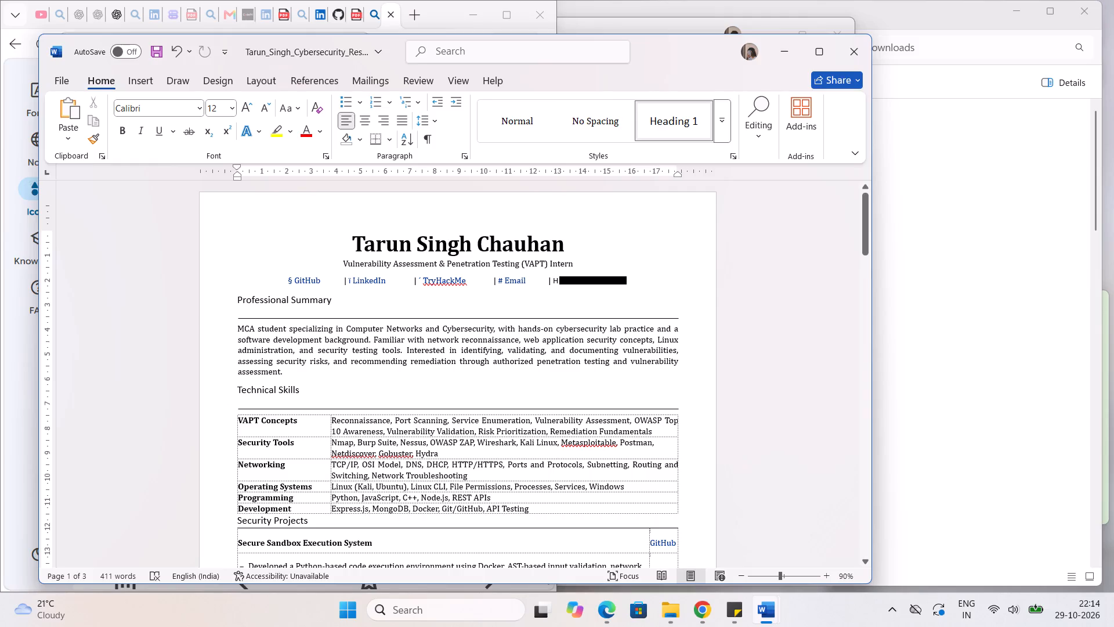
drag(564, 246, 372, 242)
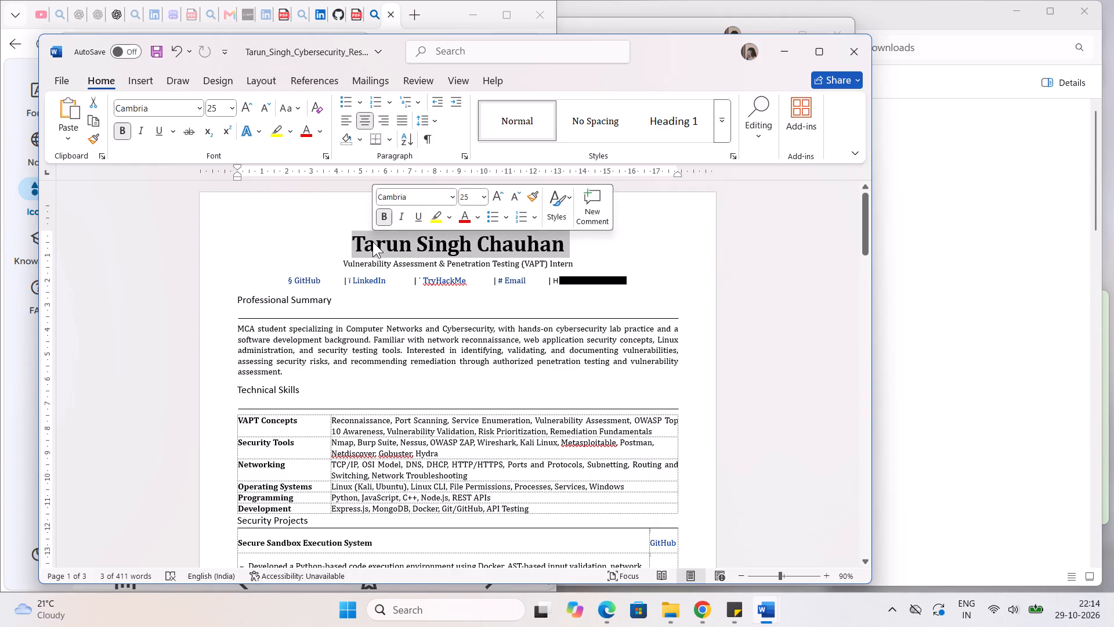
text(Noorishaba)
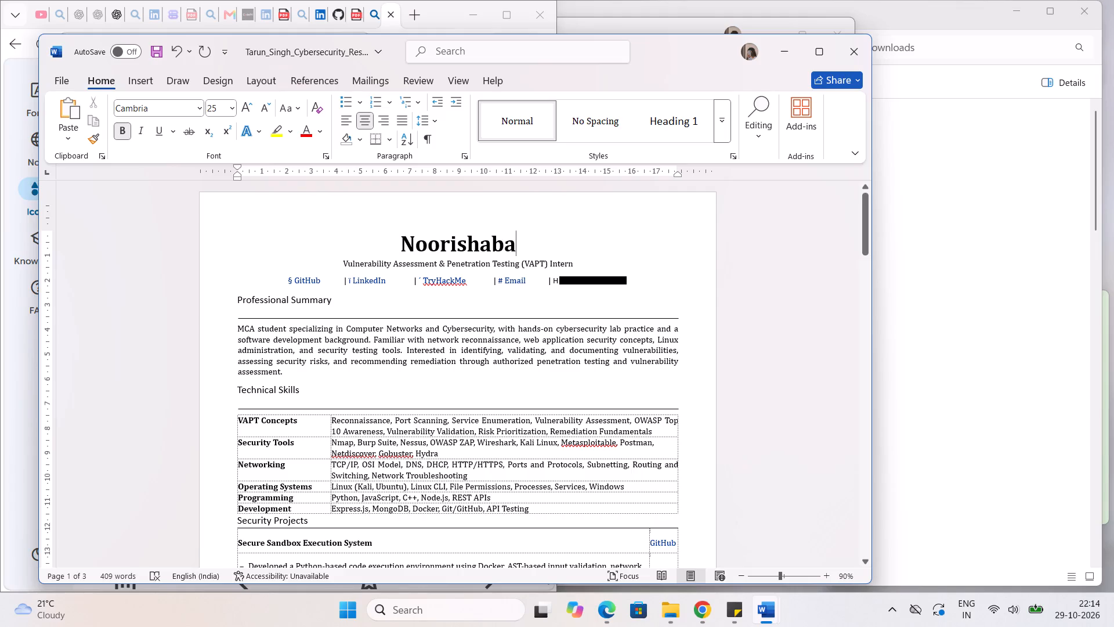
Delete the "Vulnerability Assessment & Penetration Testing (VAPT) Intern" line beneath the name.
drag(578, 263, 366, 264)
key(BackSpace)
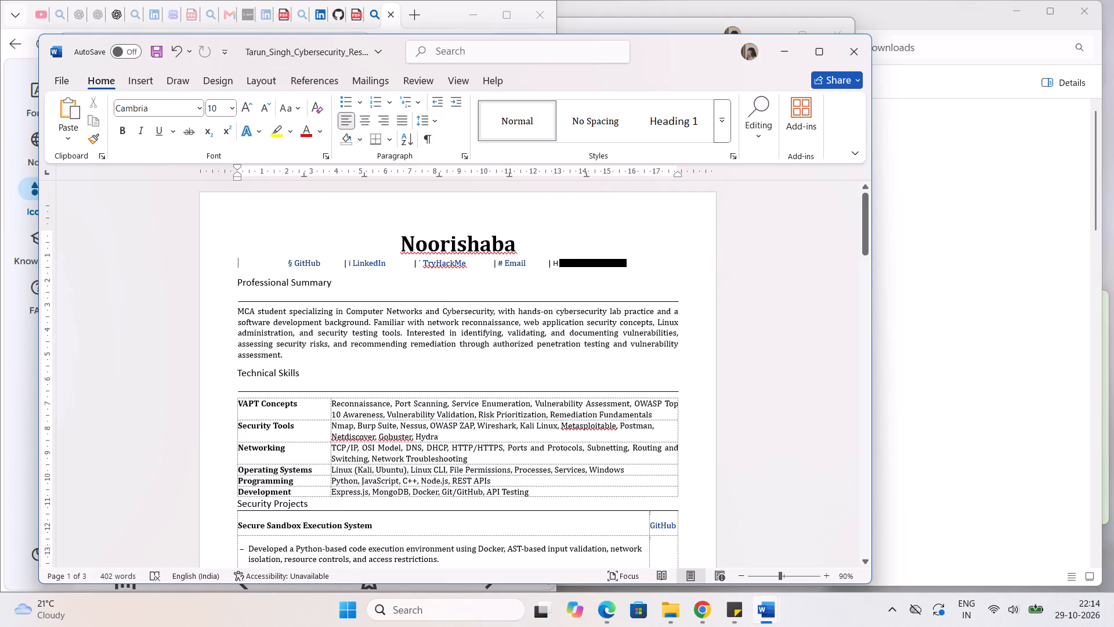
Remove the TryHackMe entry from the contact line, together with its separator and extra tab spacing.
drag(468, 262, 418, 264)
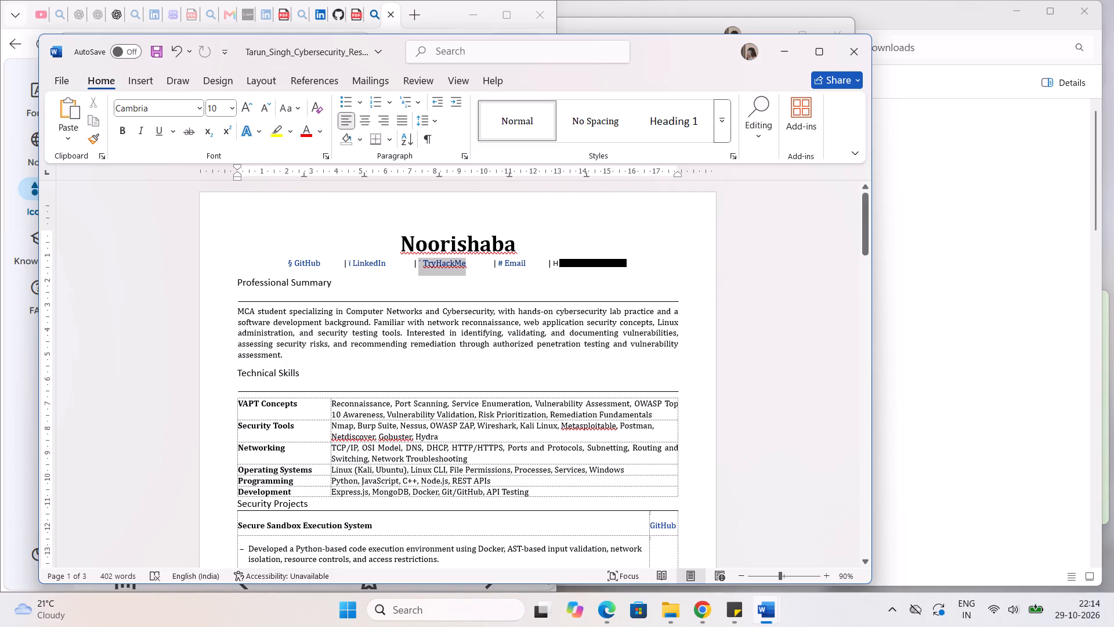
drag(418, 264, 410, 264)
key(BackSpace)
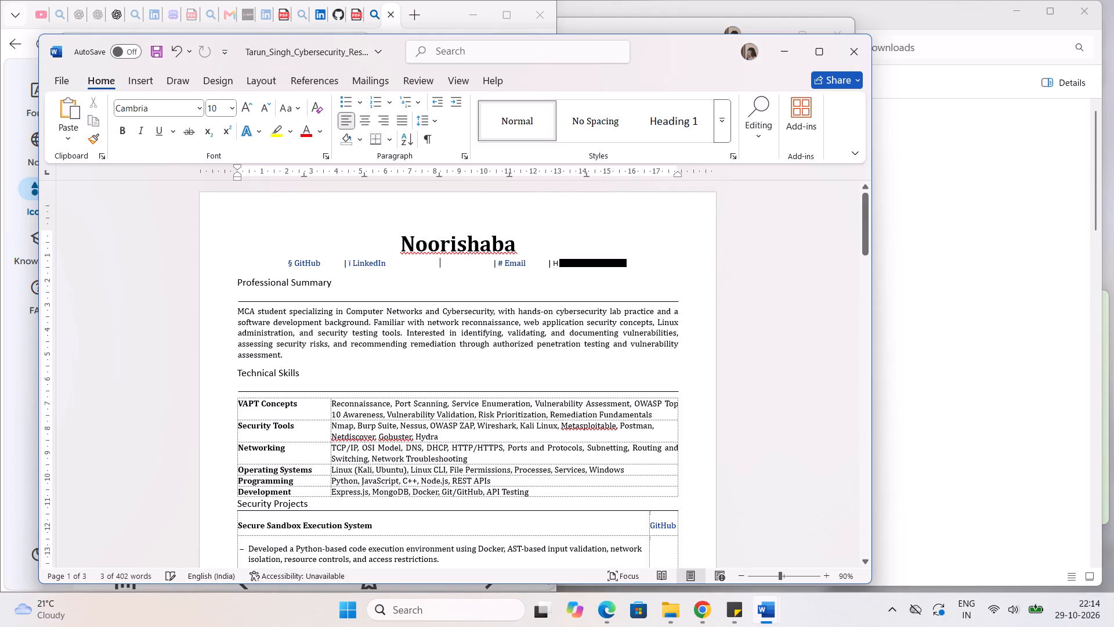
key(BackSpace)
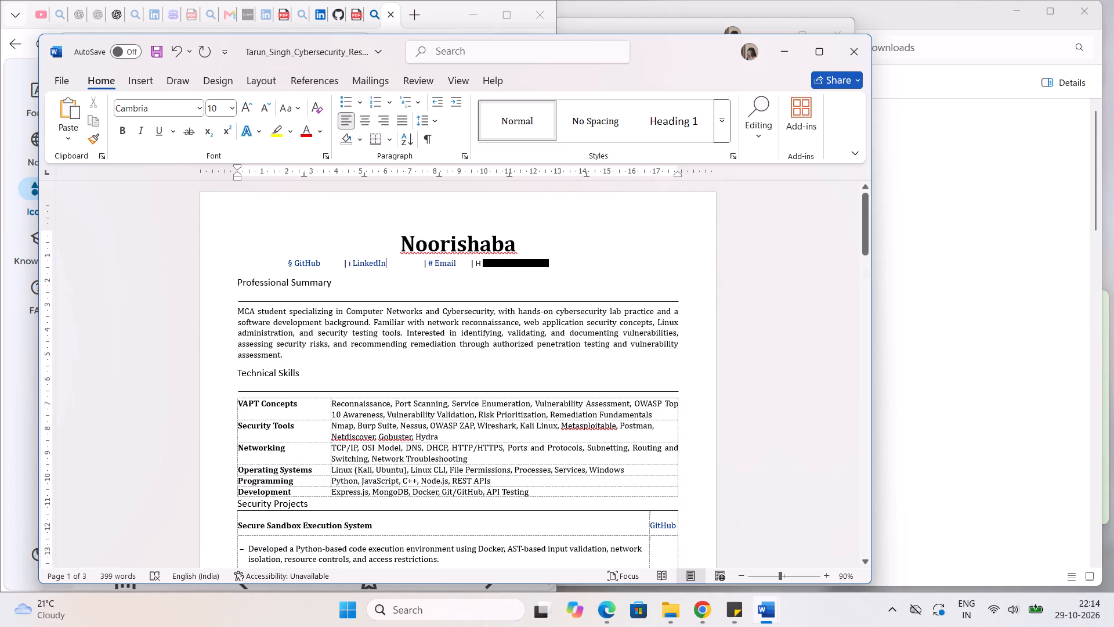
Indent the contact line by one tab stop before the GitHub entry.
click(284, 263)
key(Tab)
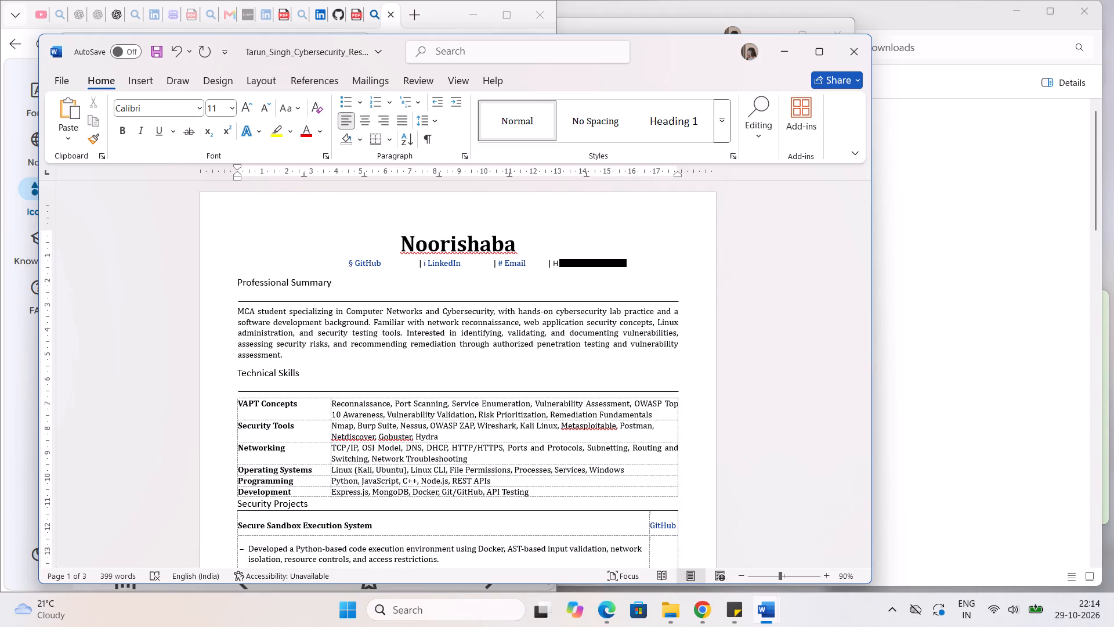
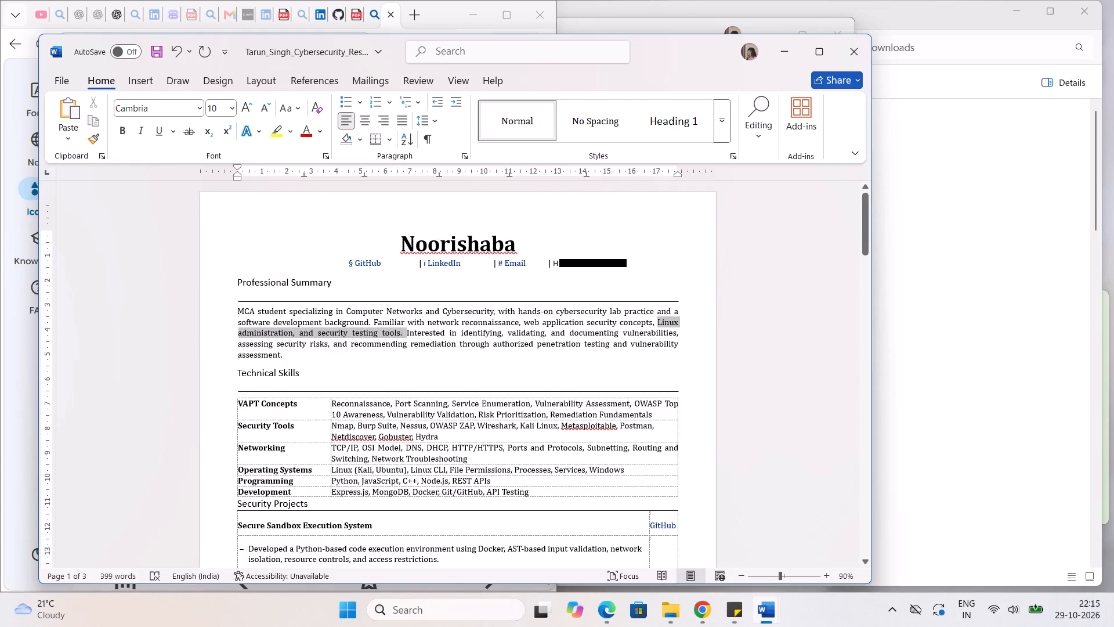
Replace "Linux administration, and security testing tools." in the Professional Summary with a period and space, ending the sentence after "web application security concepts".
drag(668, 326, 653, 327)
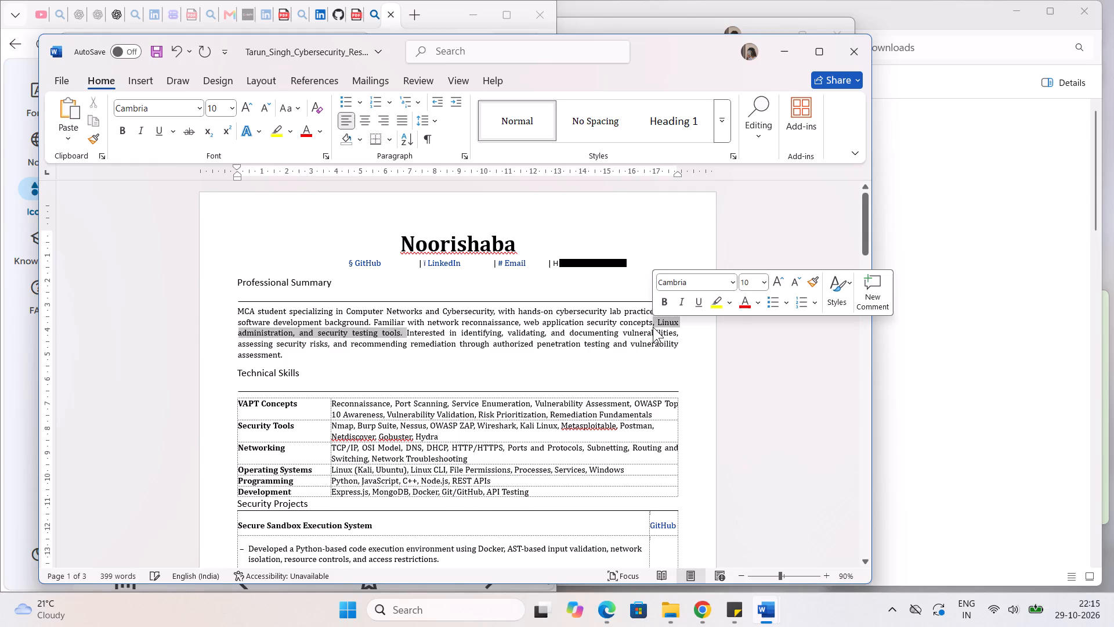
key(period)
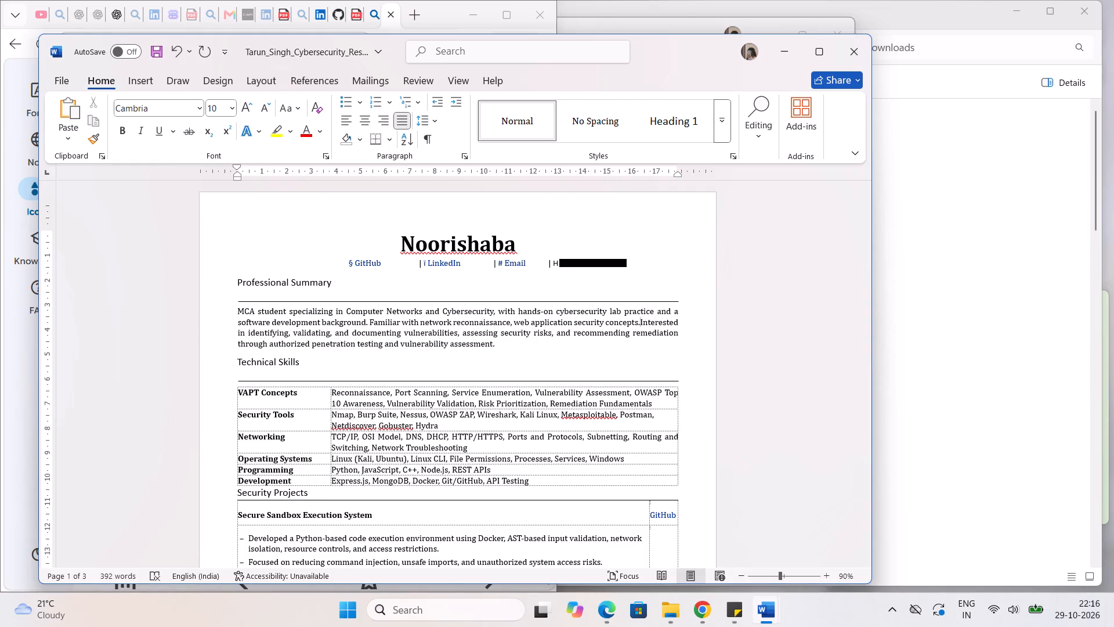
key(space)
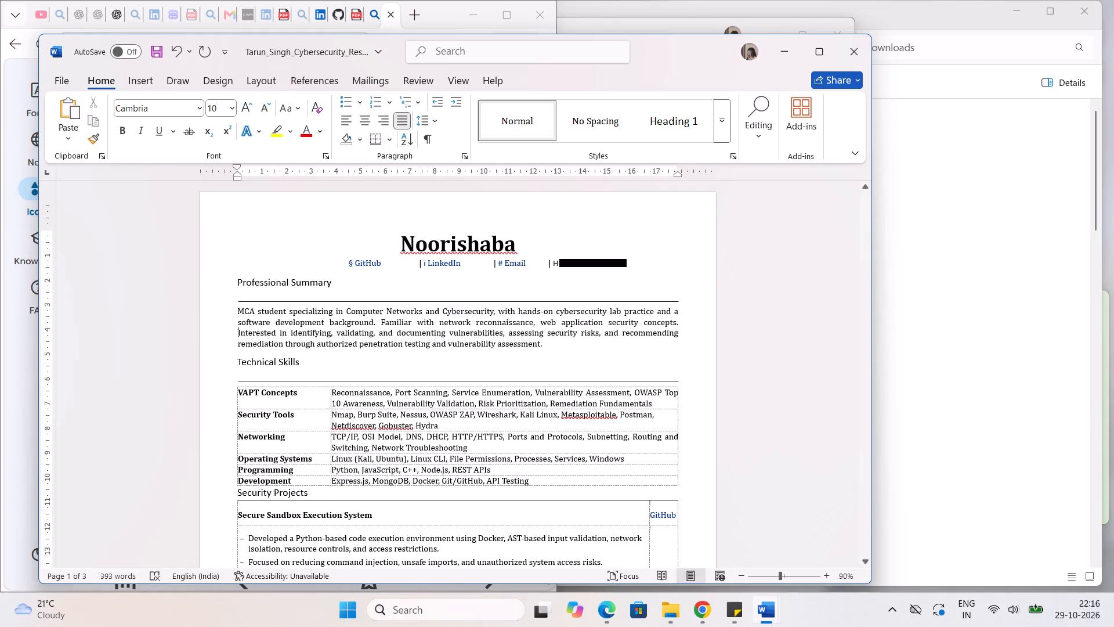
Switch to the Edge window showing Google Fonts Icons and arrange it side by side with the resume.
scroll(485, 410, down, 1)
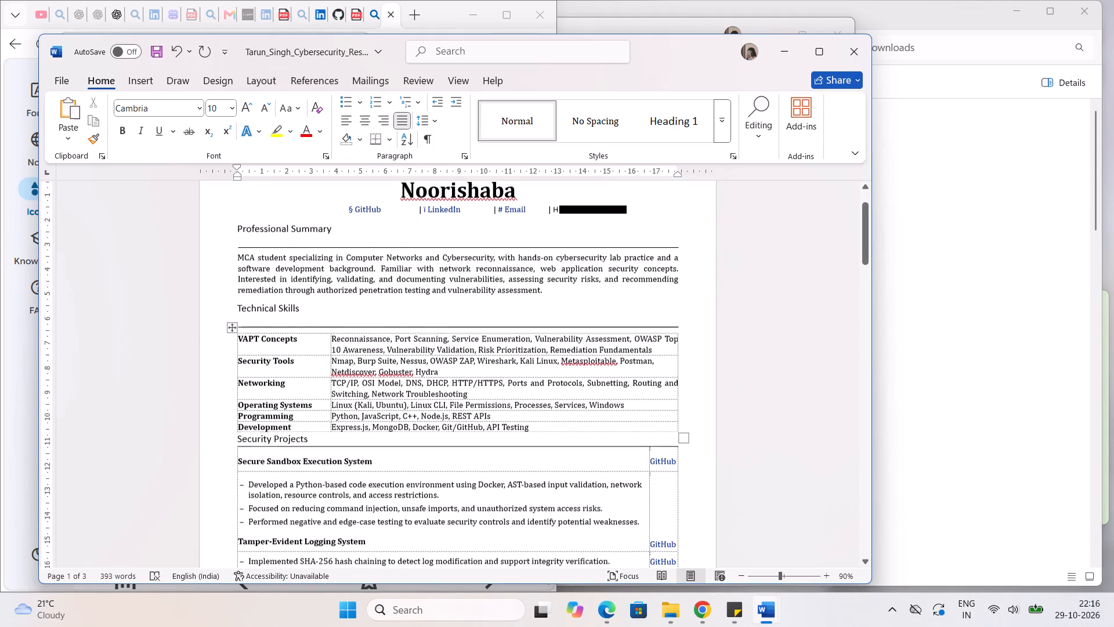
scroll(485, 410, down, 1)
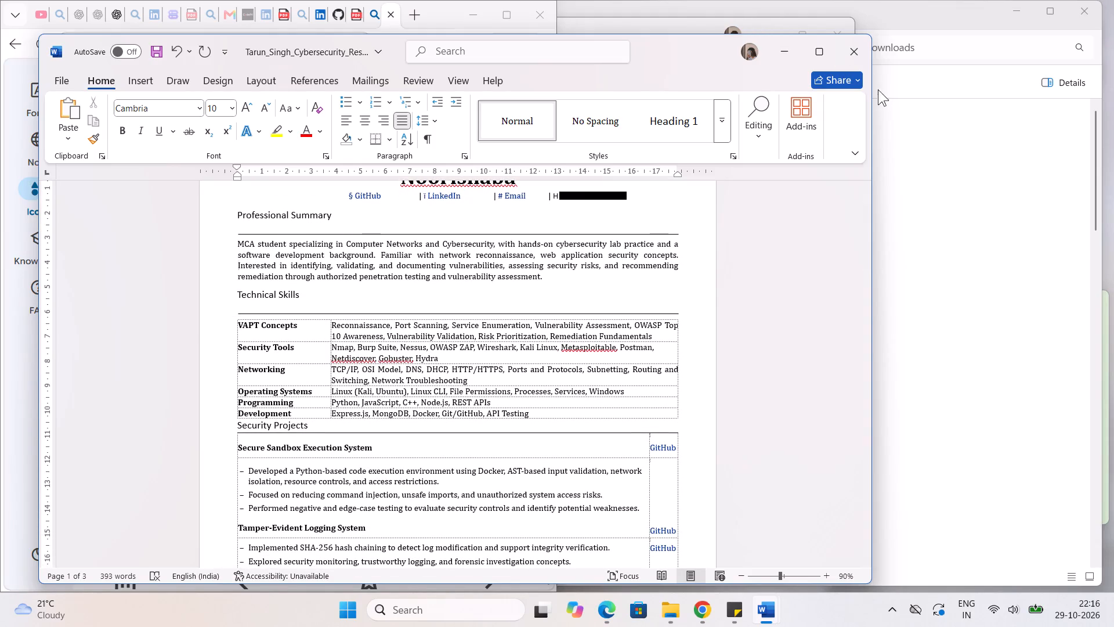
click(421, 15)
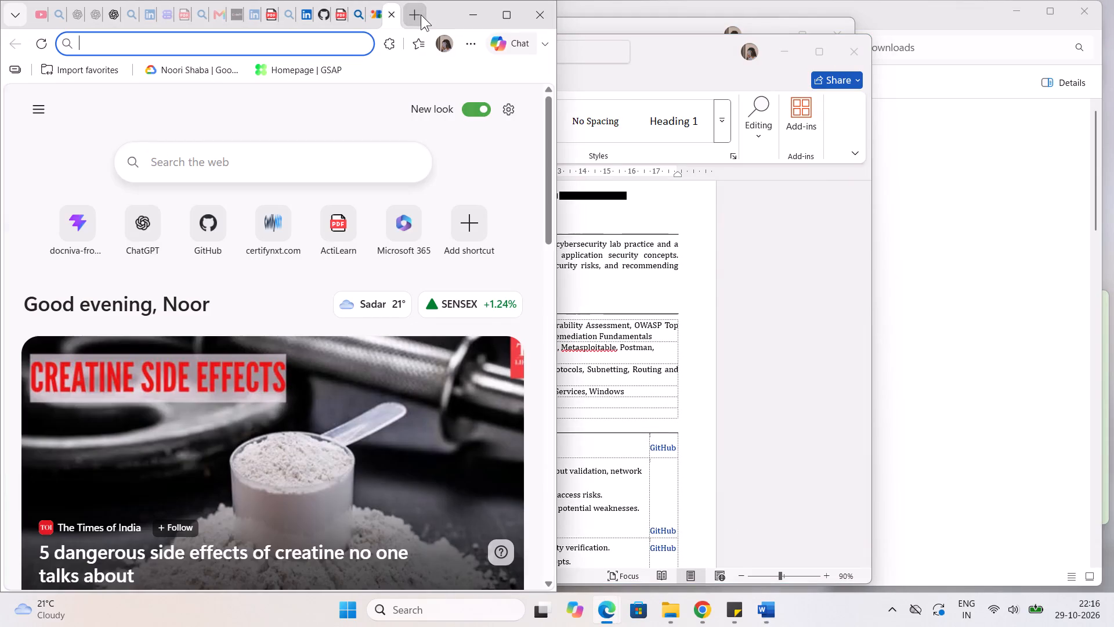
click(394, 17)
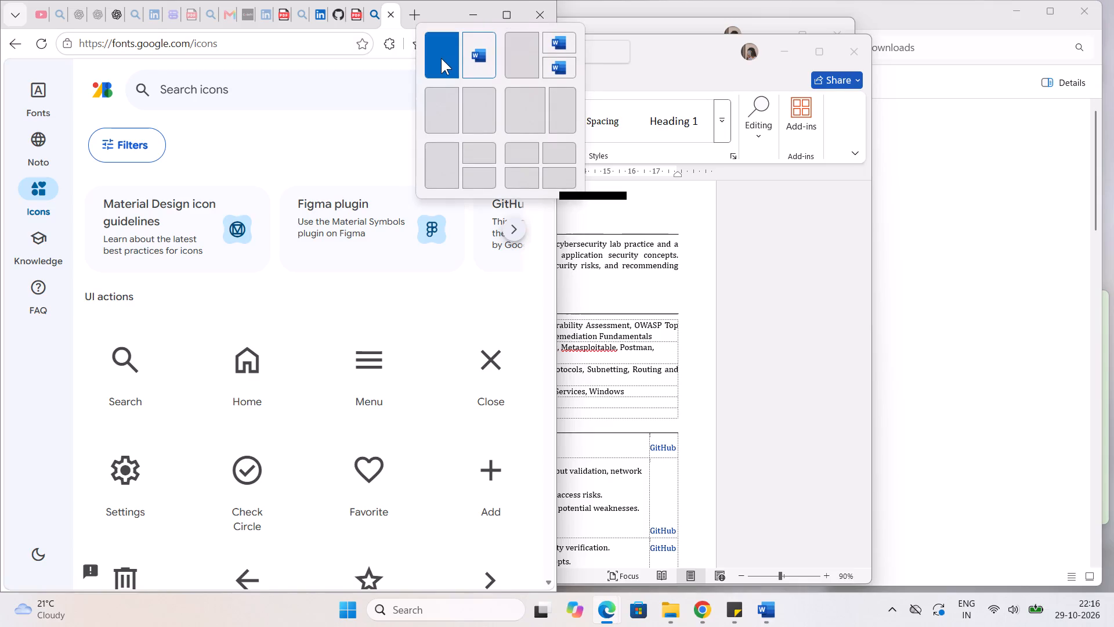
click(441, 58)
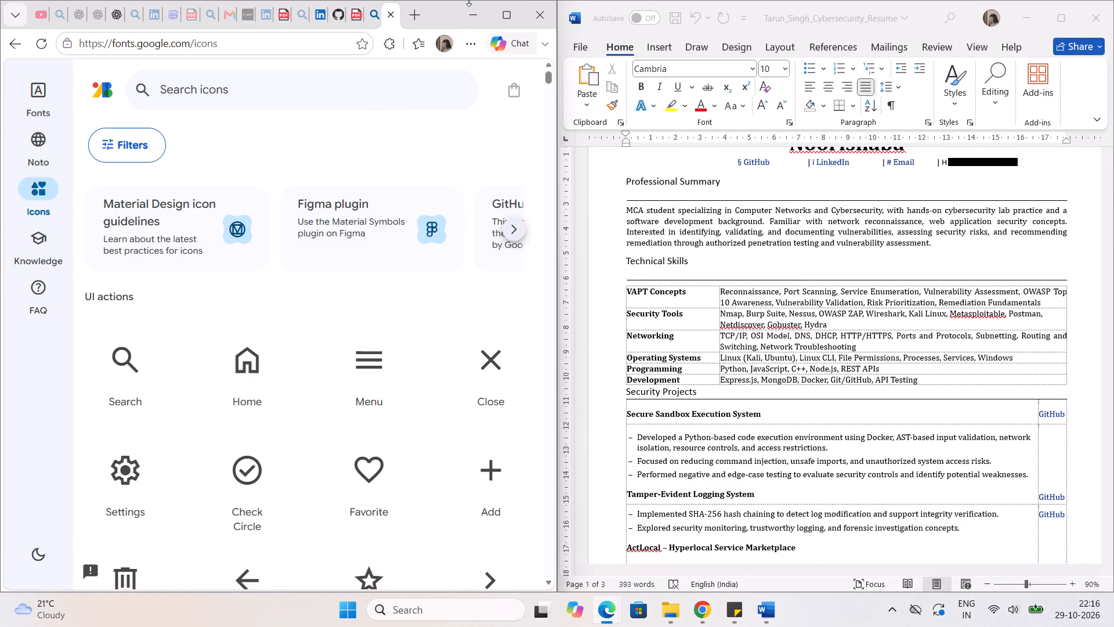
Search the Google Fonts icon library for "github".
click(357, 100)
text(git)
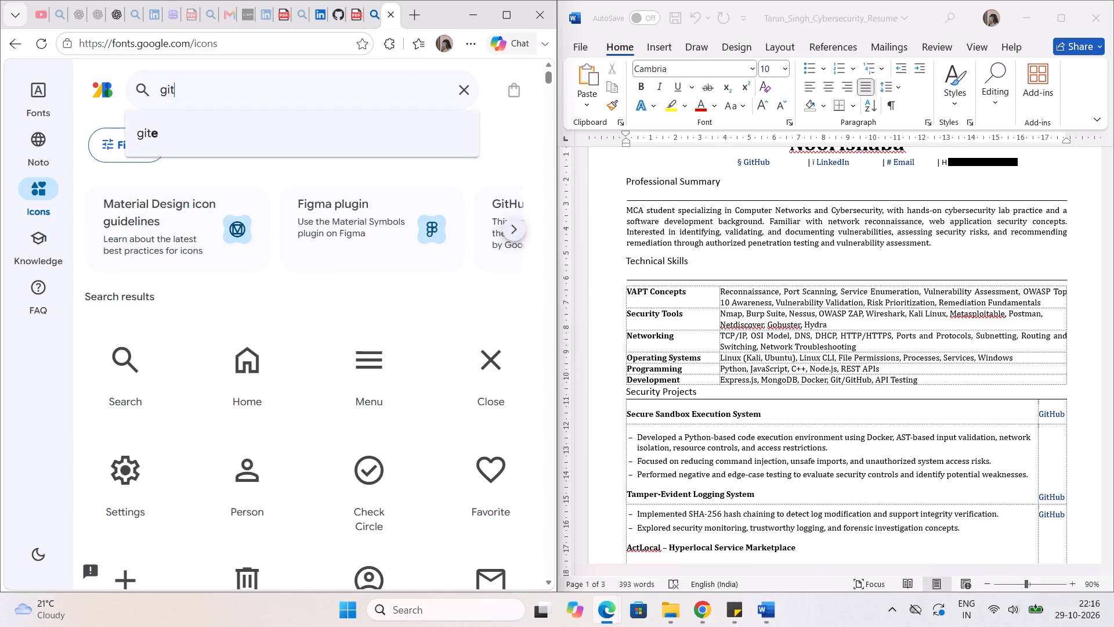
text(hub)
key(Return)
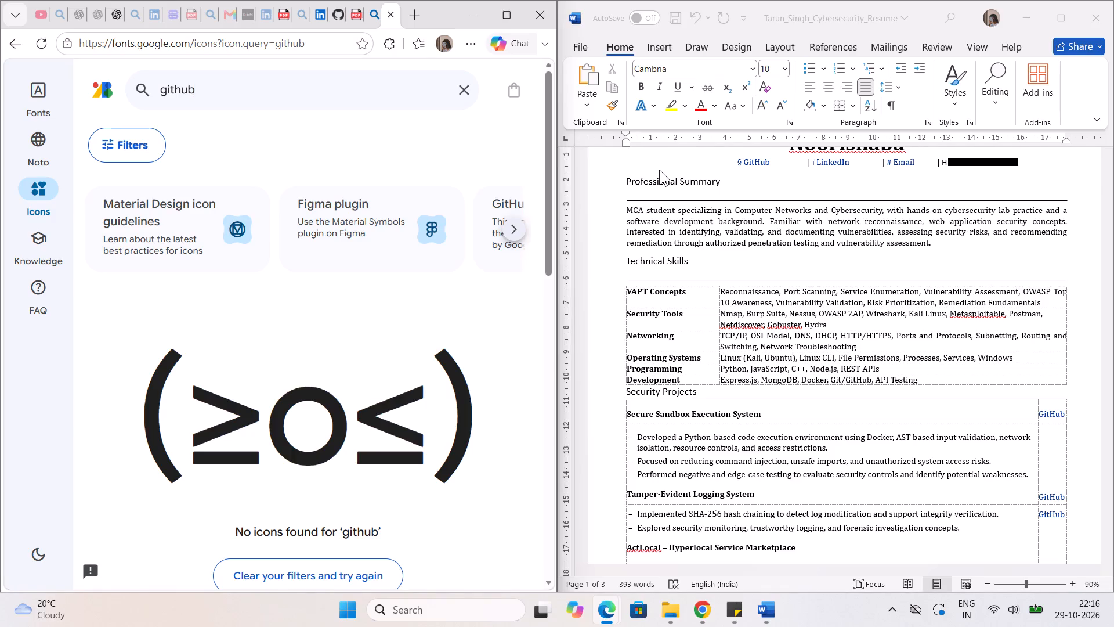
scroll(381, 327, down, 1)
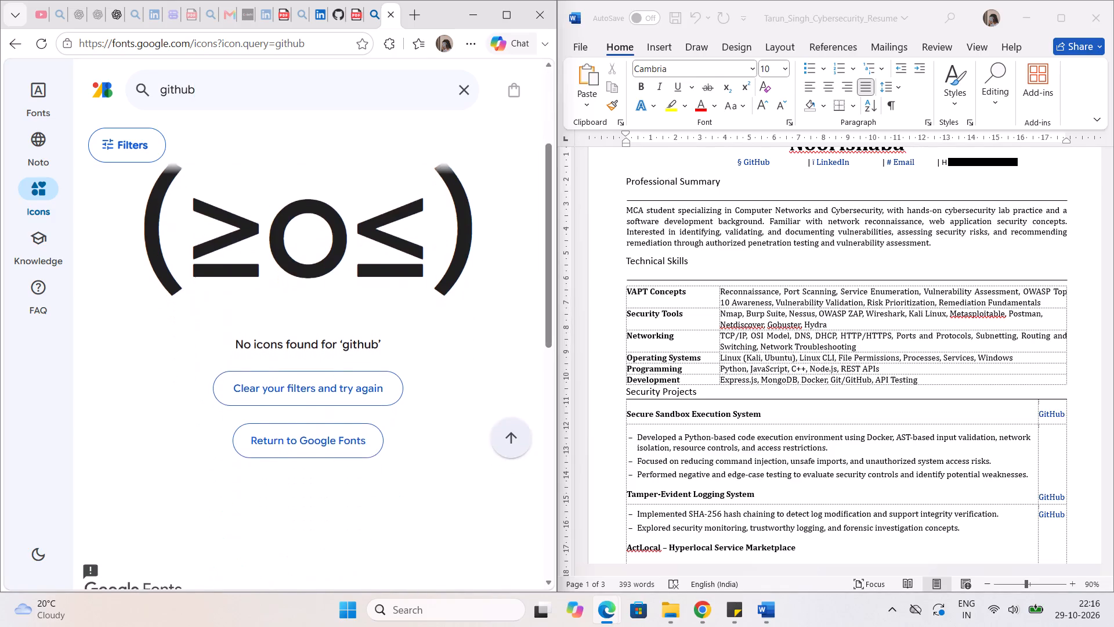
scroll(381, 327, down, 2)
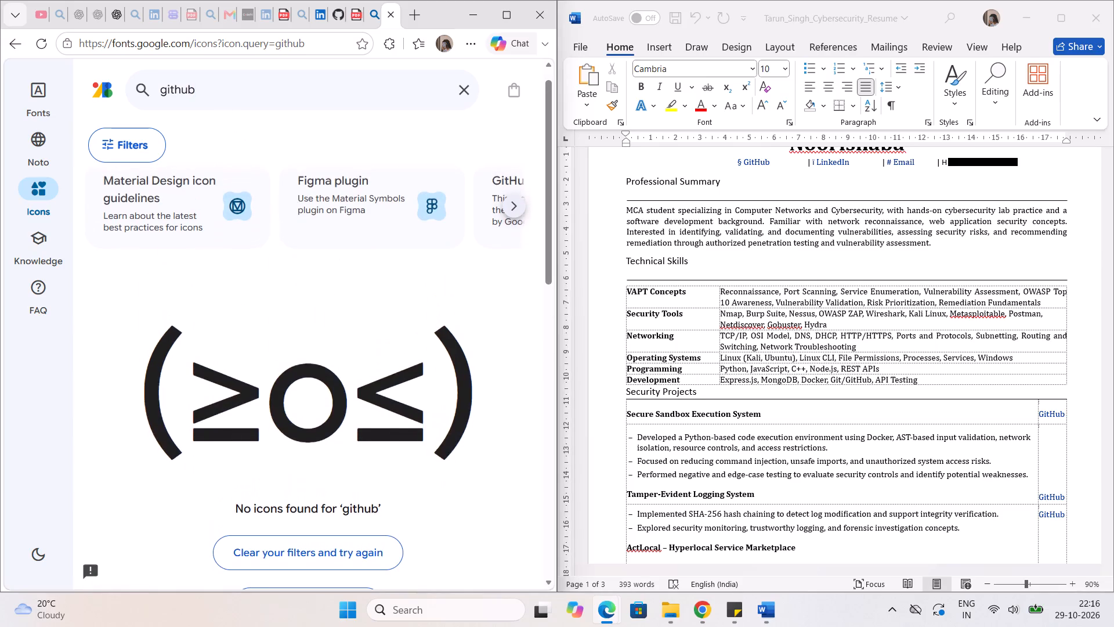
Clear the icon search and look through the full icon collection for one that suits the contact line.
drag(200, 82, 179, 89)
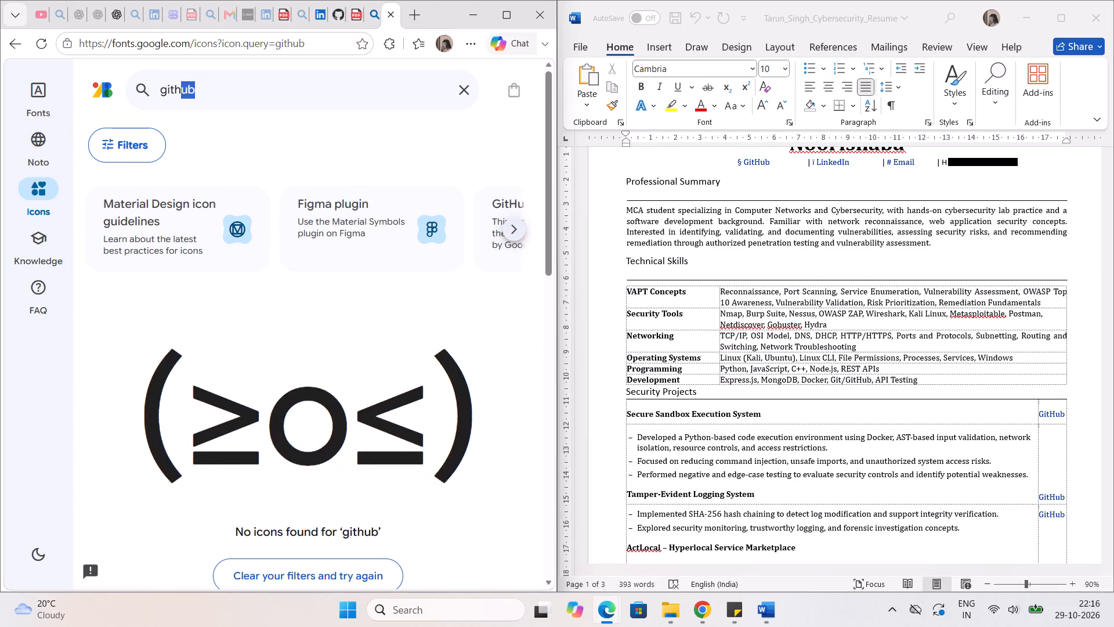
drag(179, 89, 157, 92)
key(BackSpace)
scroll(196, 340, down, 3)
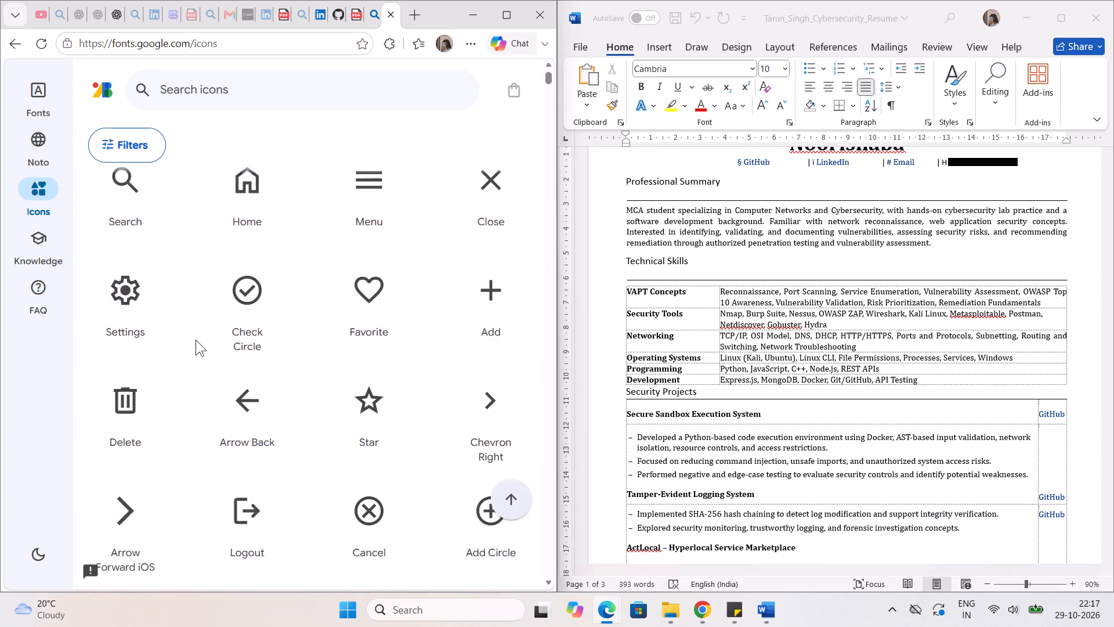
scroll(196, 340, down, 7)
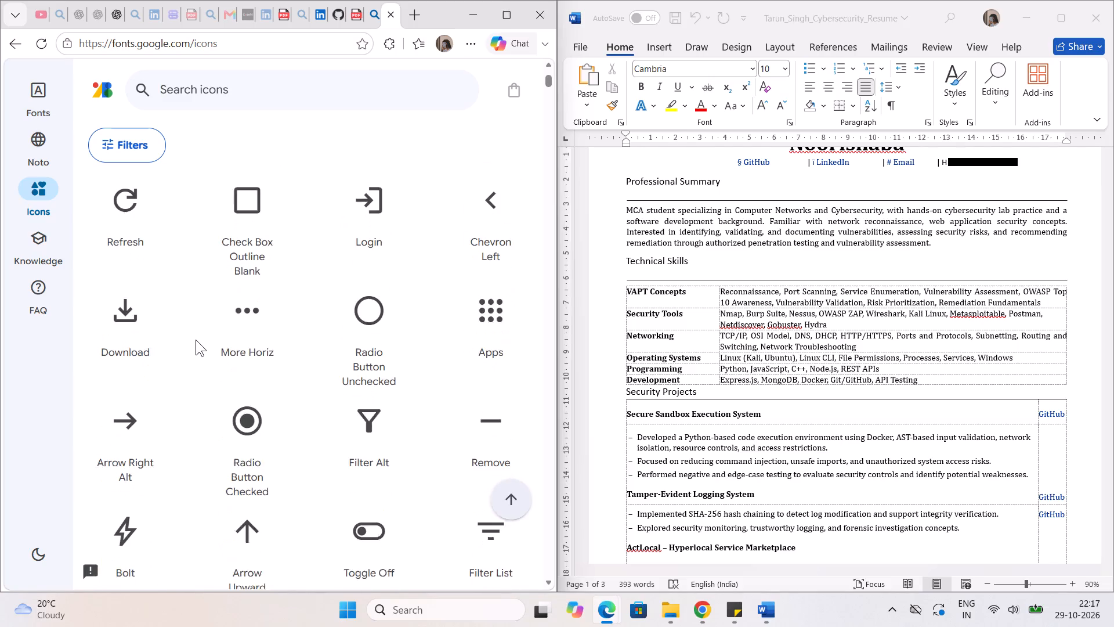
scroll(196, 340, down, 8)
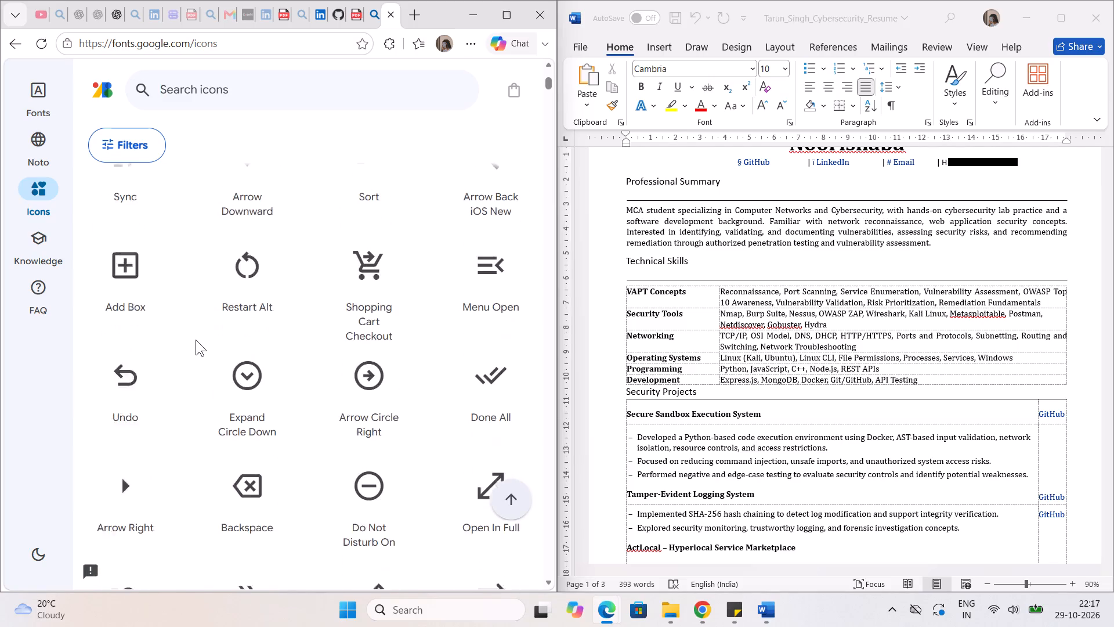
scroll(196, 340, down, 8)
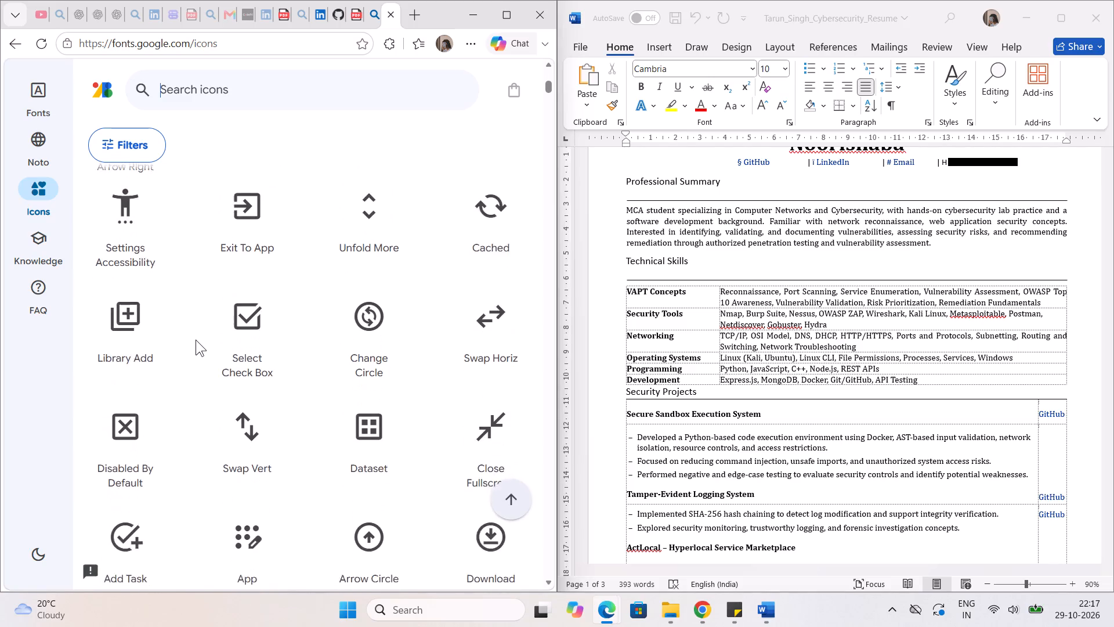
scroll(196, 340, down, 8)
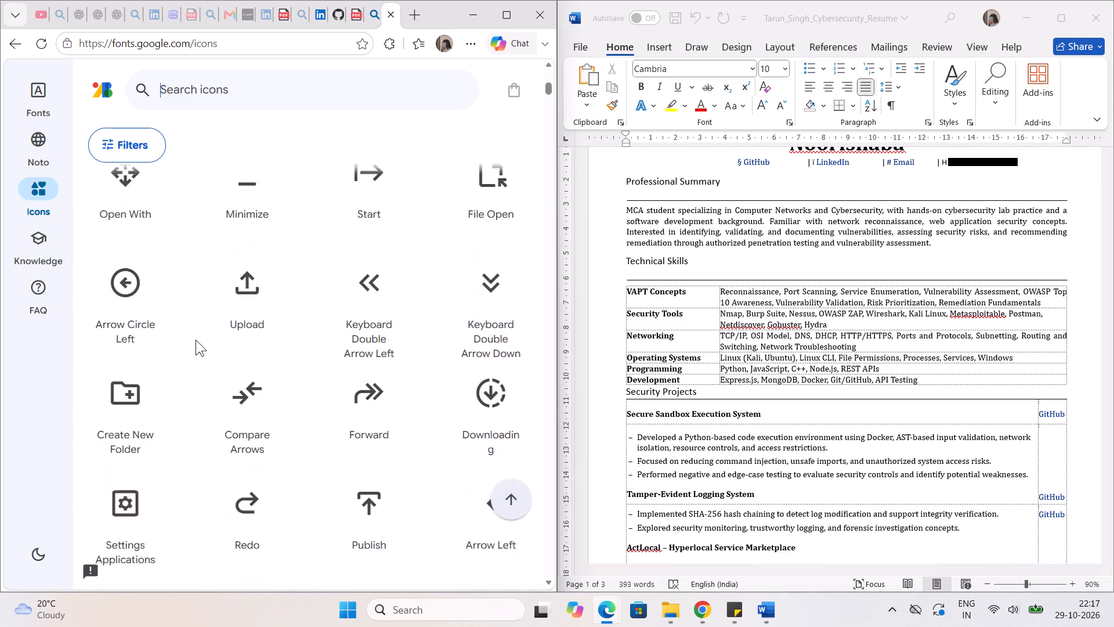
scroll(196, 340, down, 16)
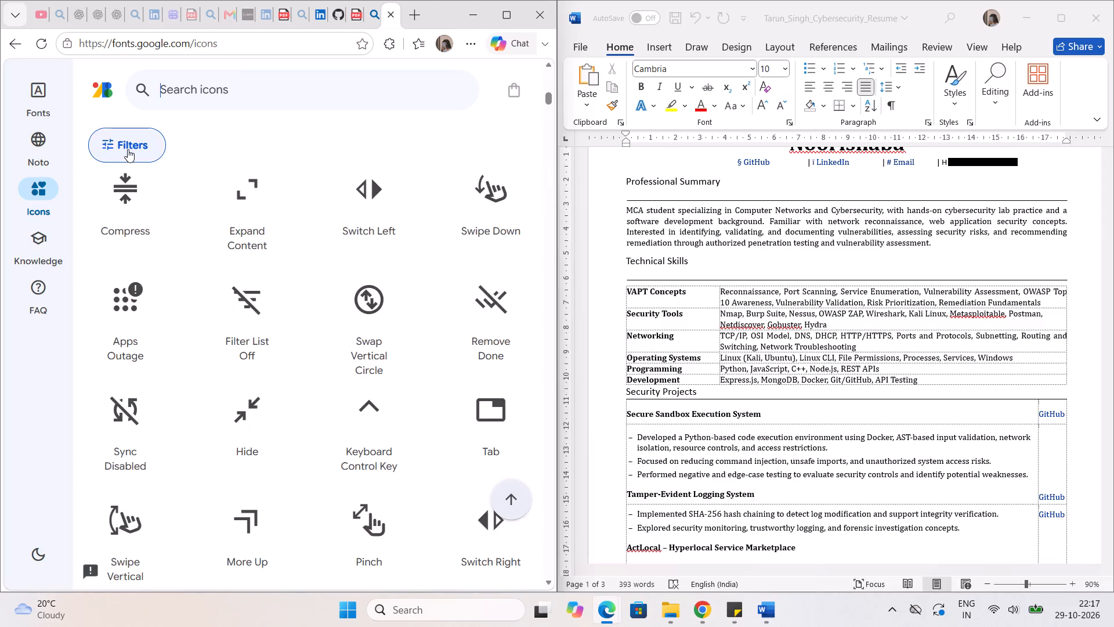
Examine the style, category and sorting options in the icon library's filters, leaving them as set.
click(128, 149)
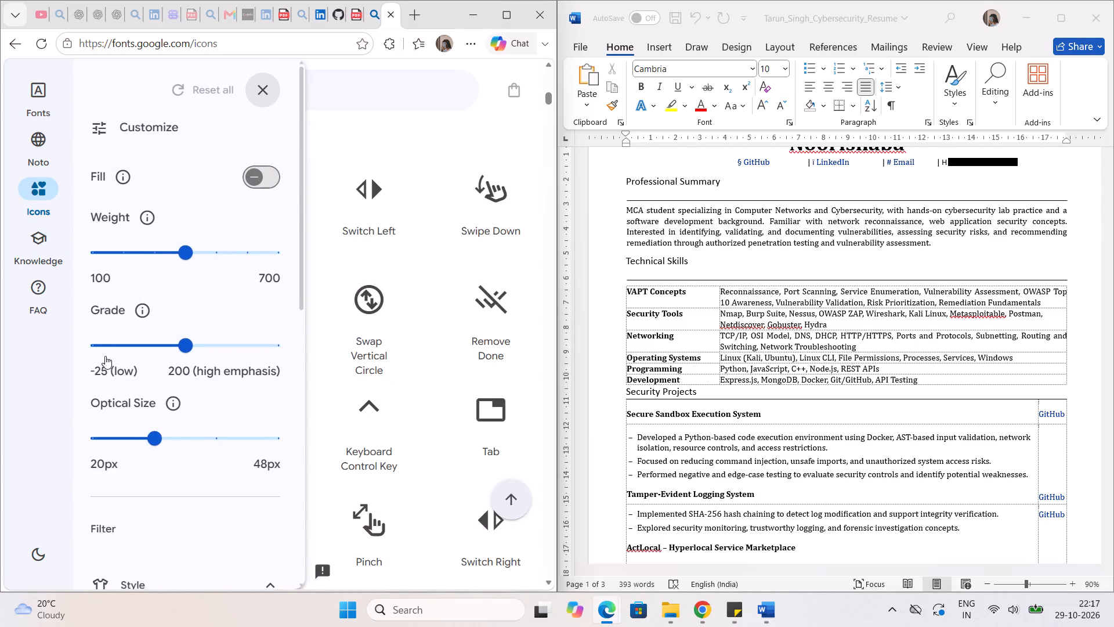
scroll(258, 393, down, 4)
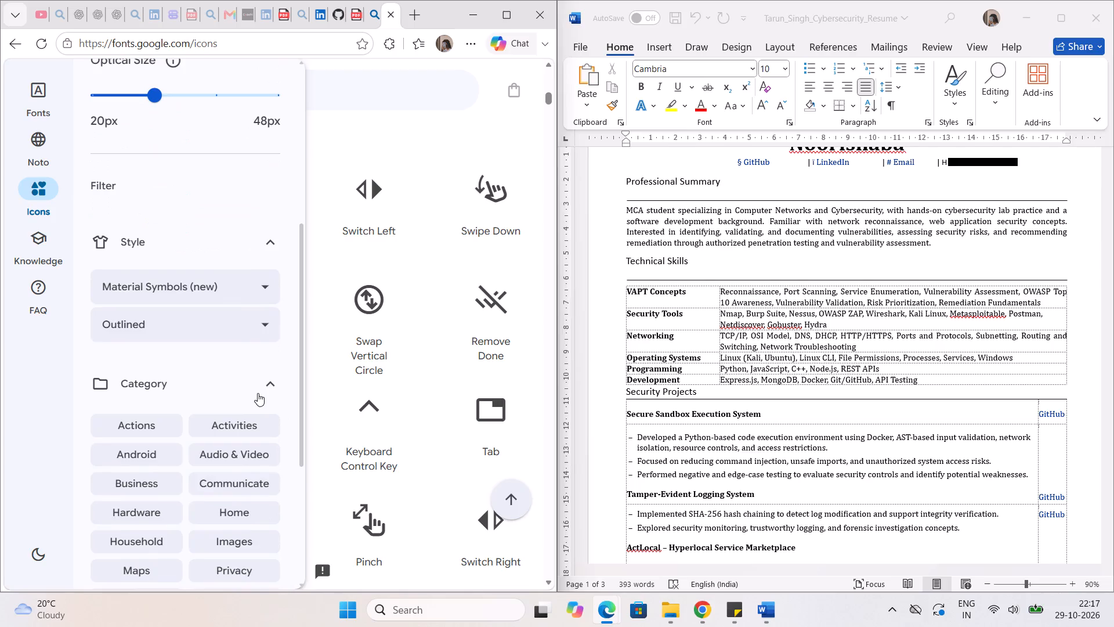
scroll(258, 393, down, 5)
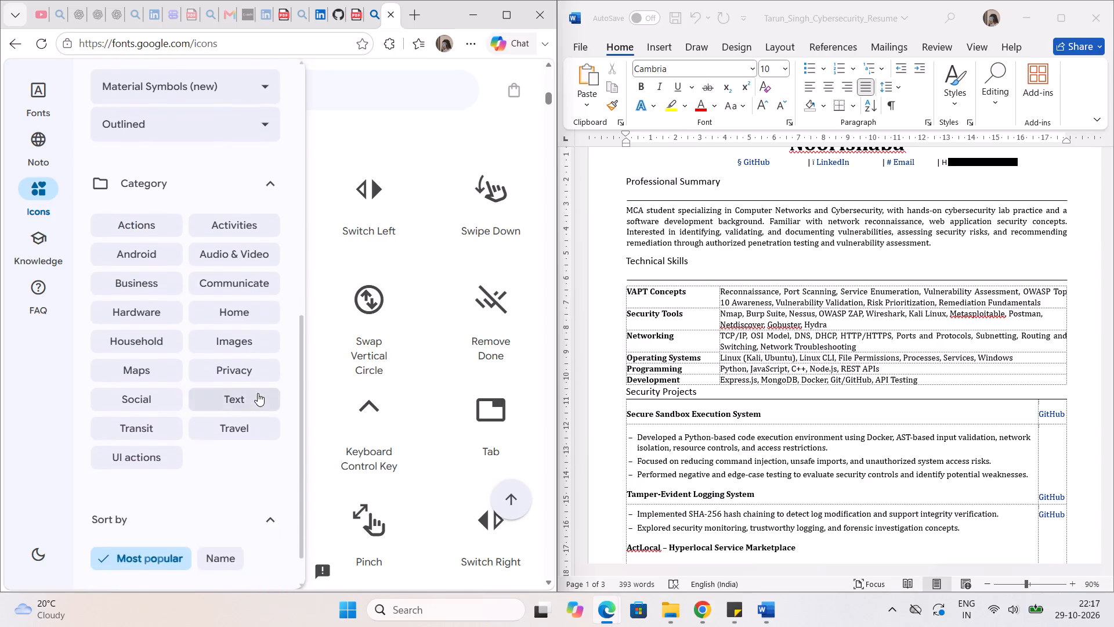
scroll(258, 393, down, 2)
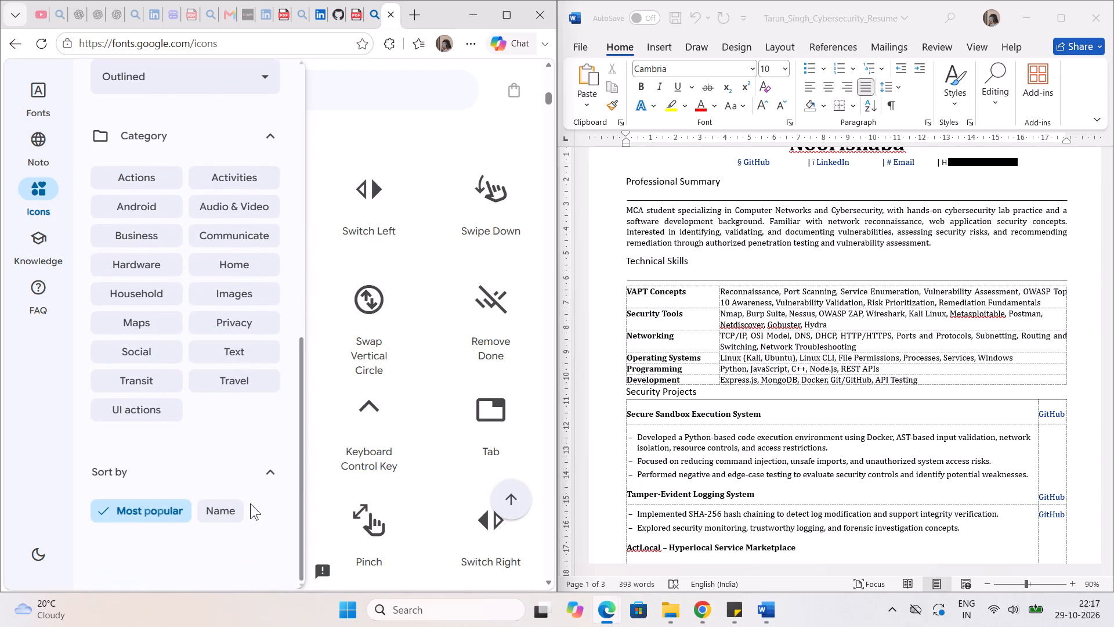
click(399, 392)
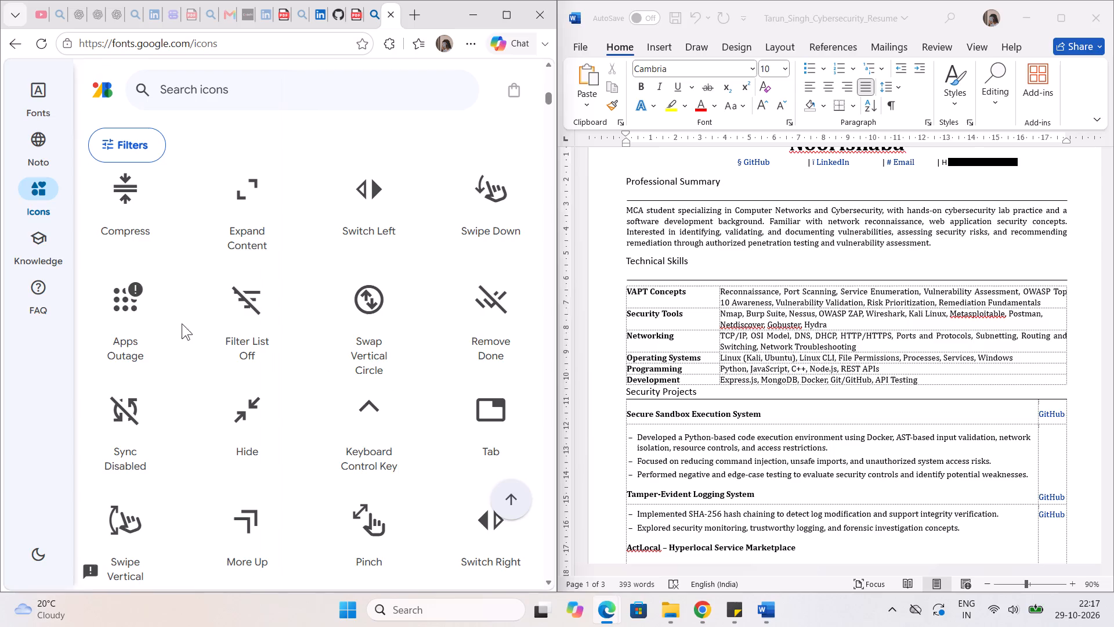
Check the Fonts and Noto sections of Google Fonts, and return to the Icons section.
click(30, 91)
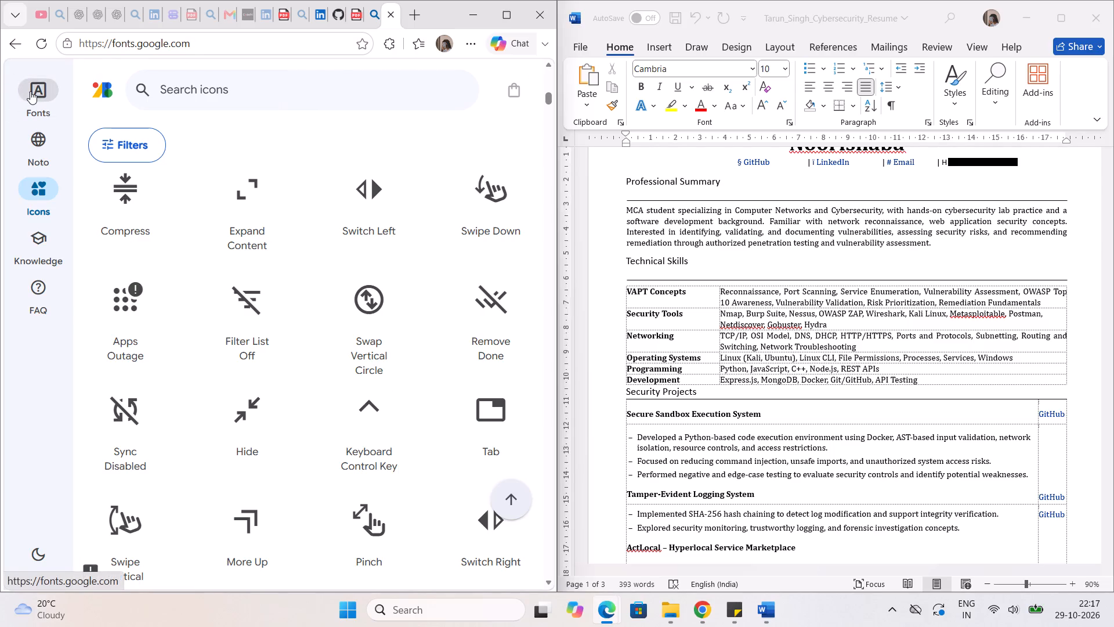
click(39, 149)
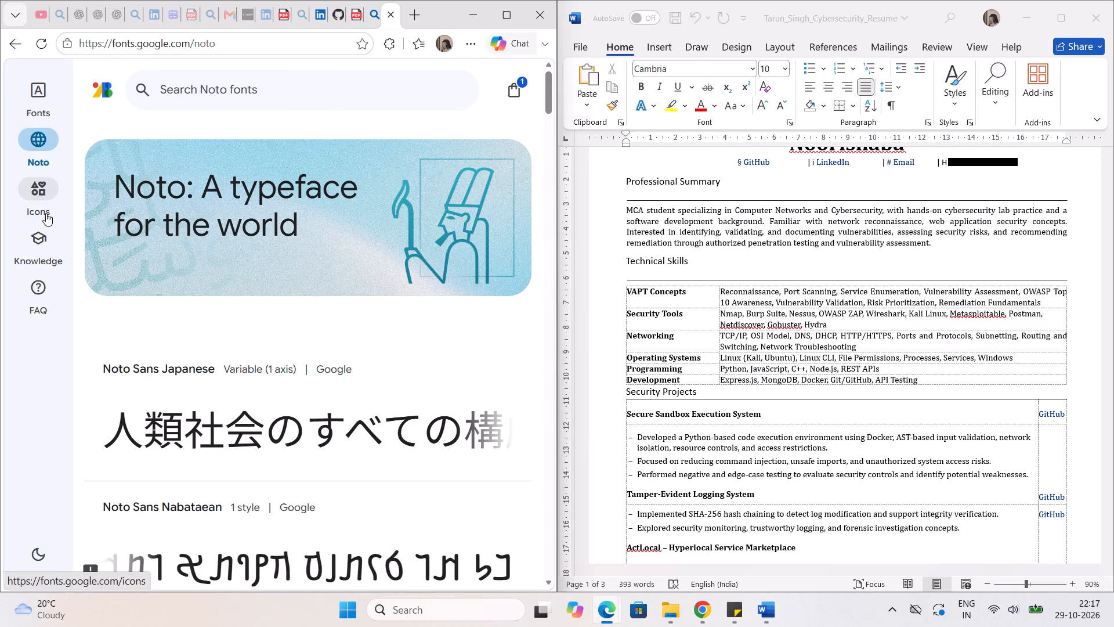
click(46, 193)
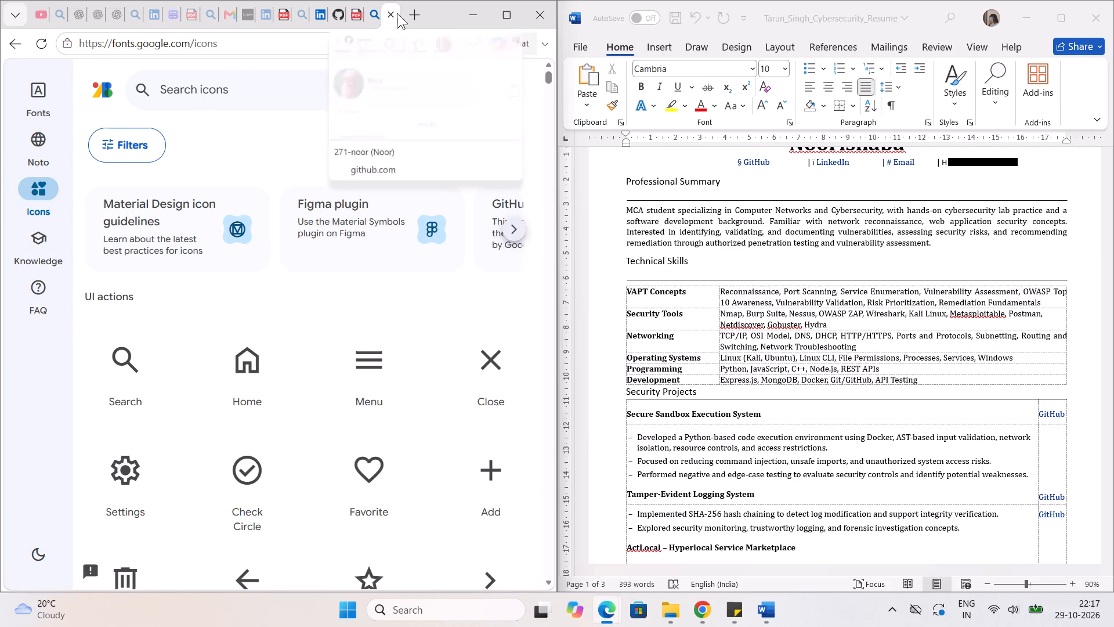
Search the web for "google icons github" and open the "Material Symbols and Icons - Google Fonts" result.
click(375, 20)
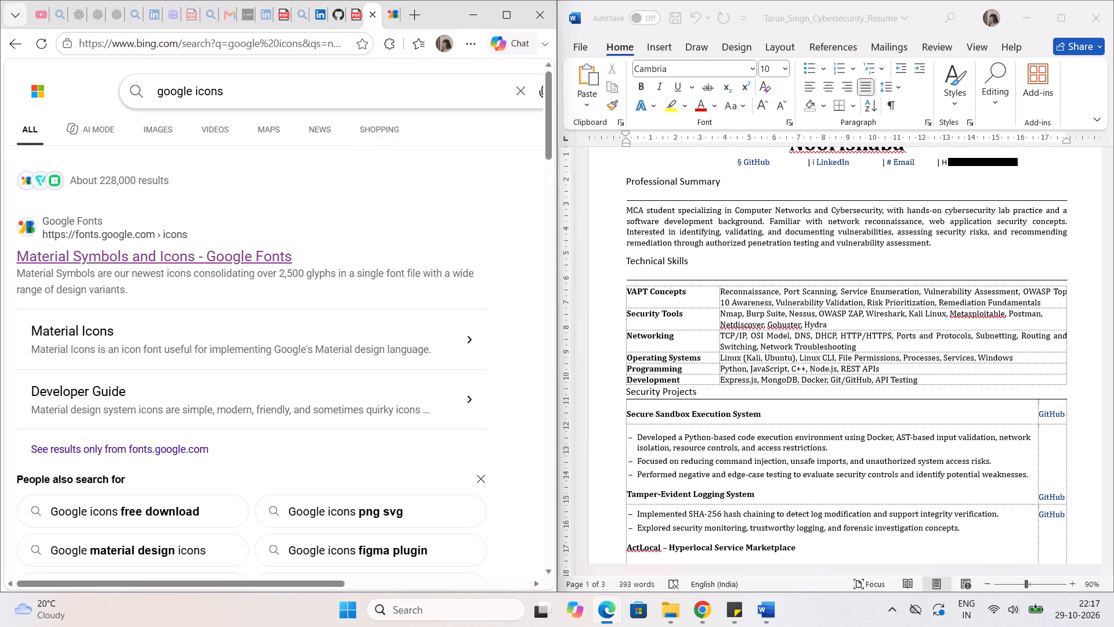
click(234, 91)
key(space)
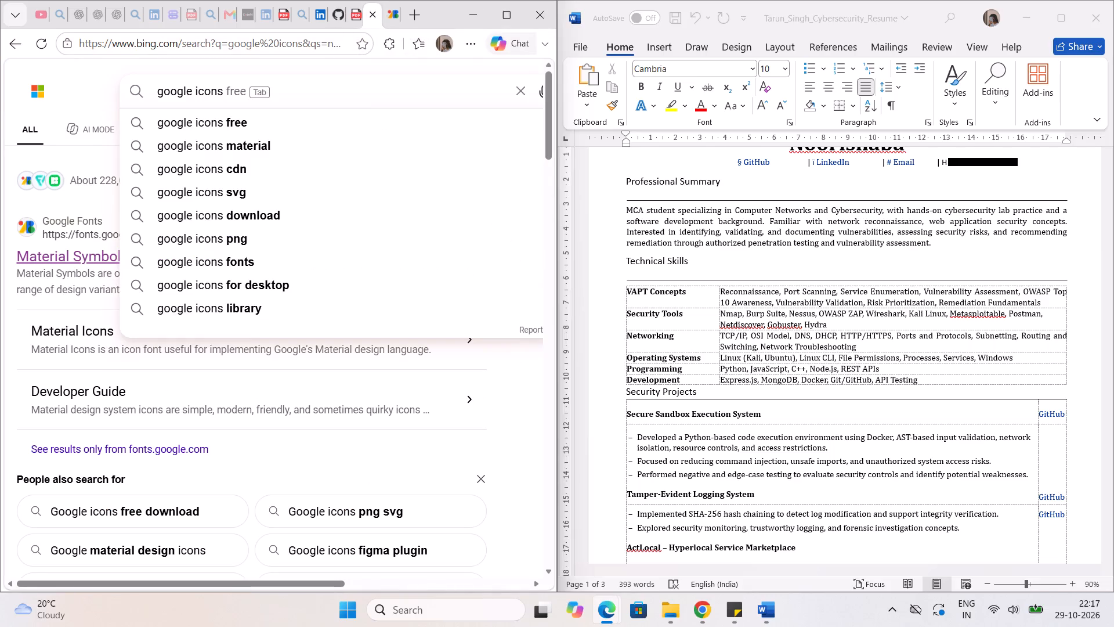
text(github)
key(space)
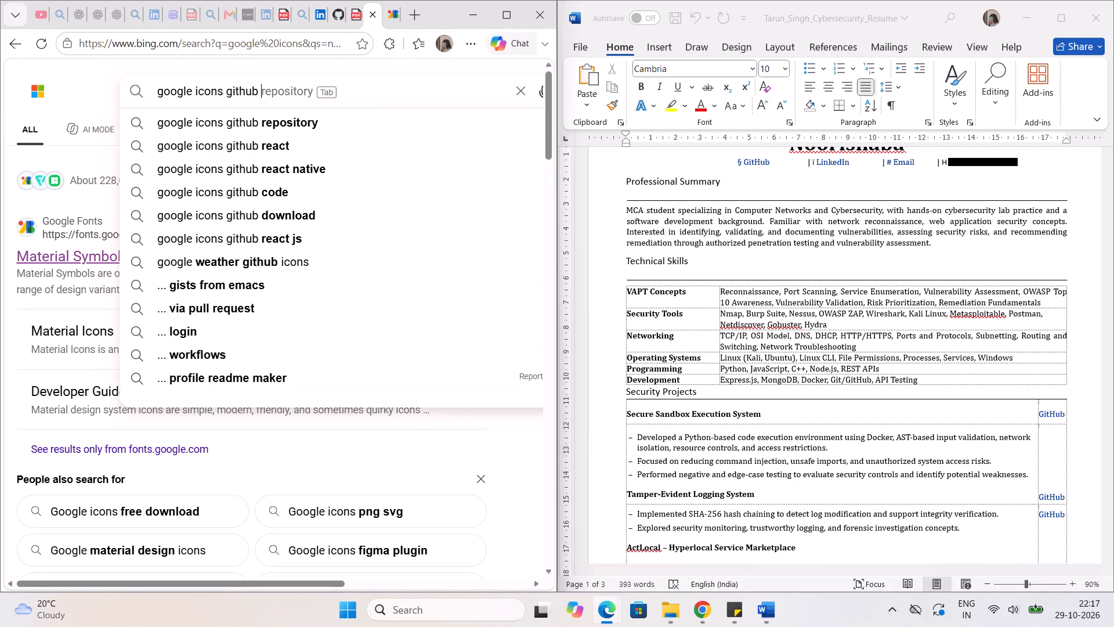
key(Return)
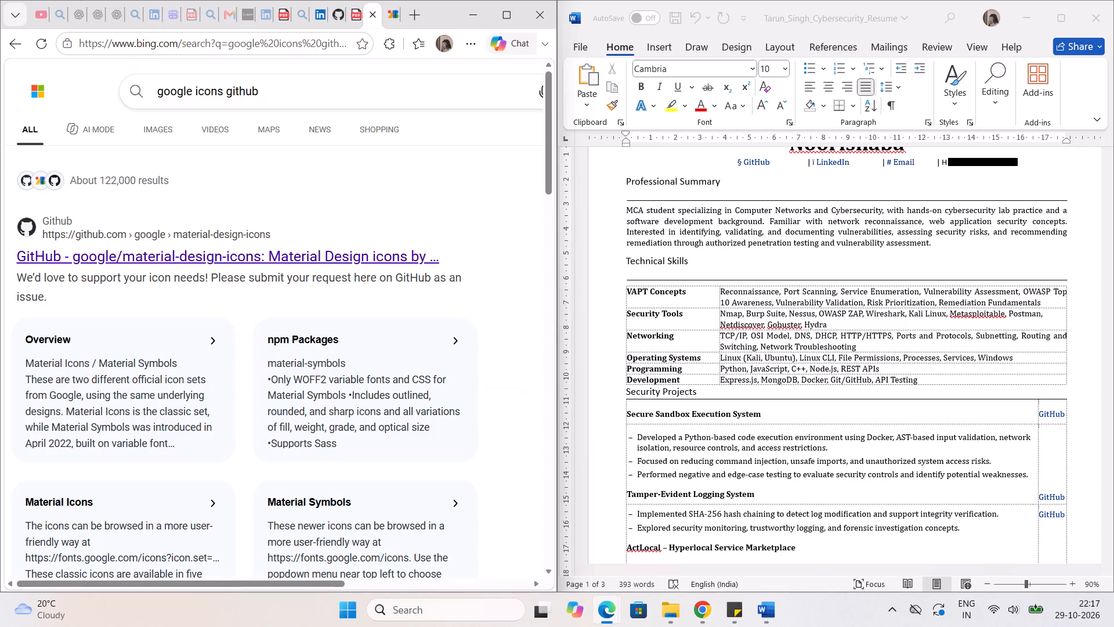
scroll(142, 323, down, 2)
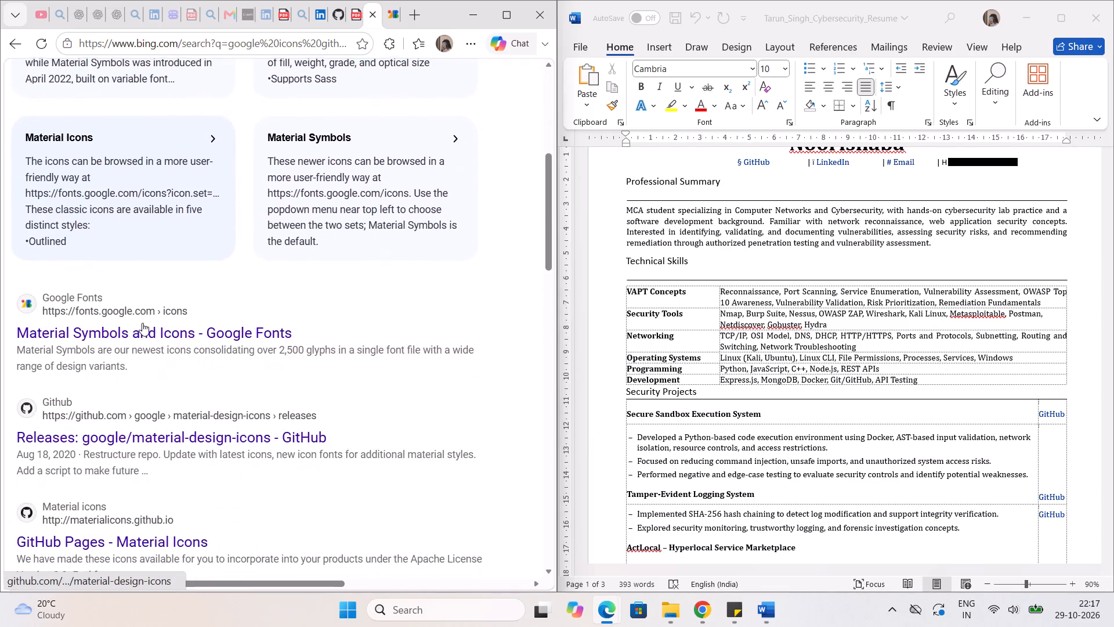
scroll(142, 323, down, 2)
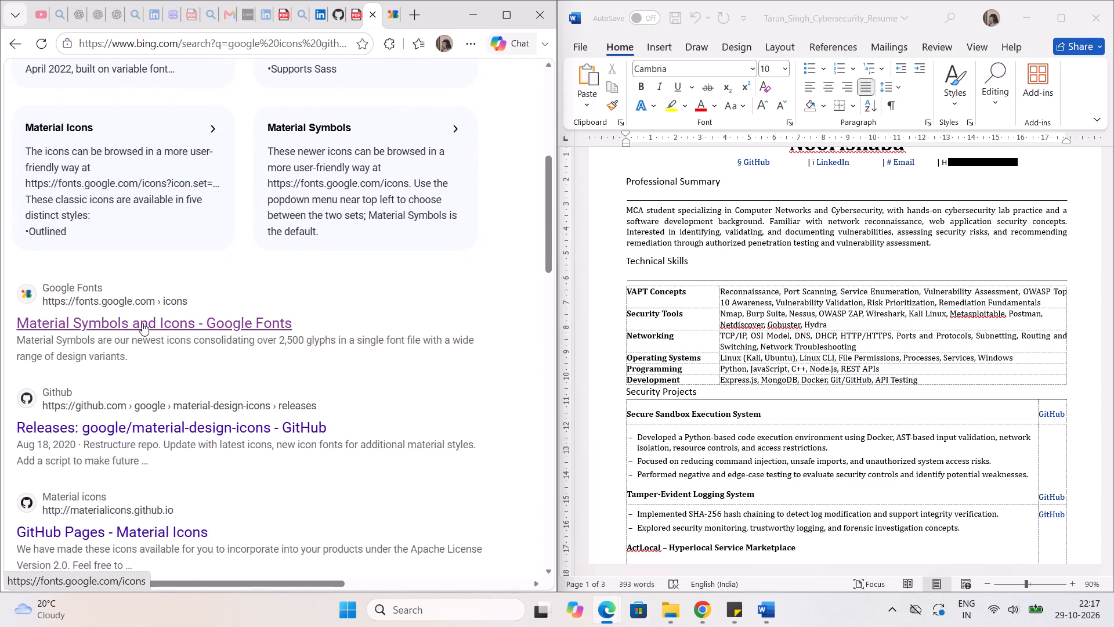
click(207, 327)
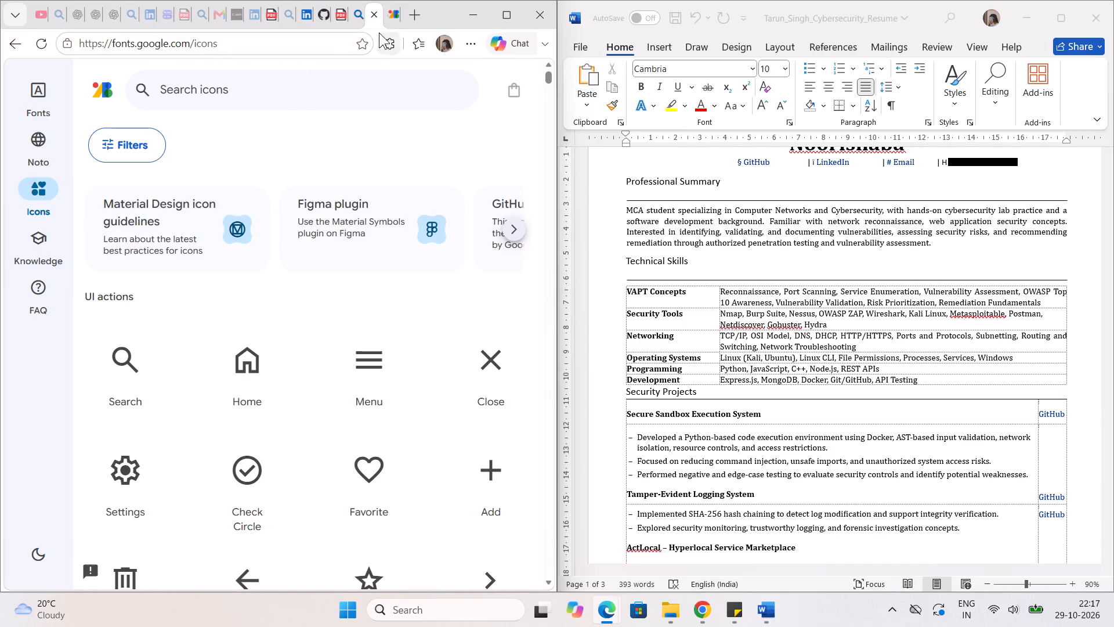
Close the Google Fonts icon pages and return to the "google icons github" search results.
click(395, 13)
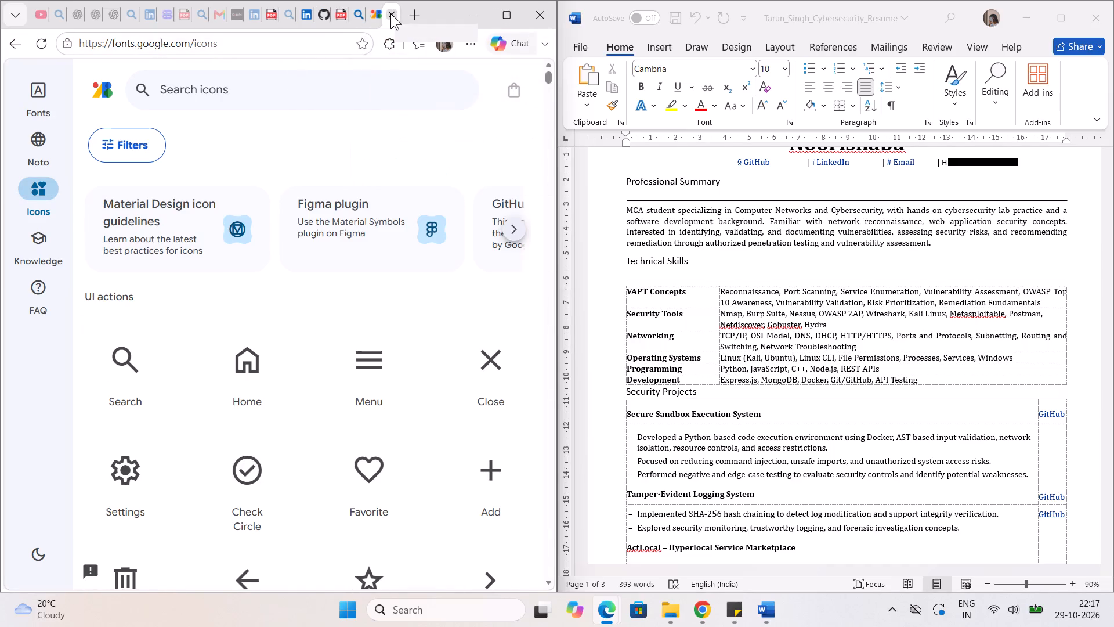
click(390, 13)
click(390, 13)
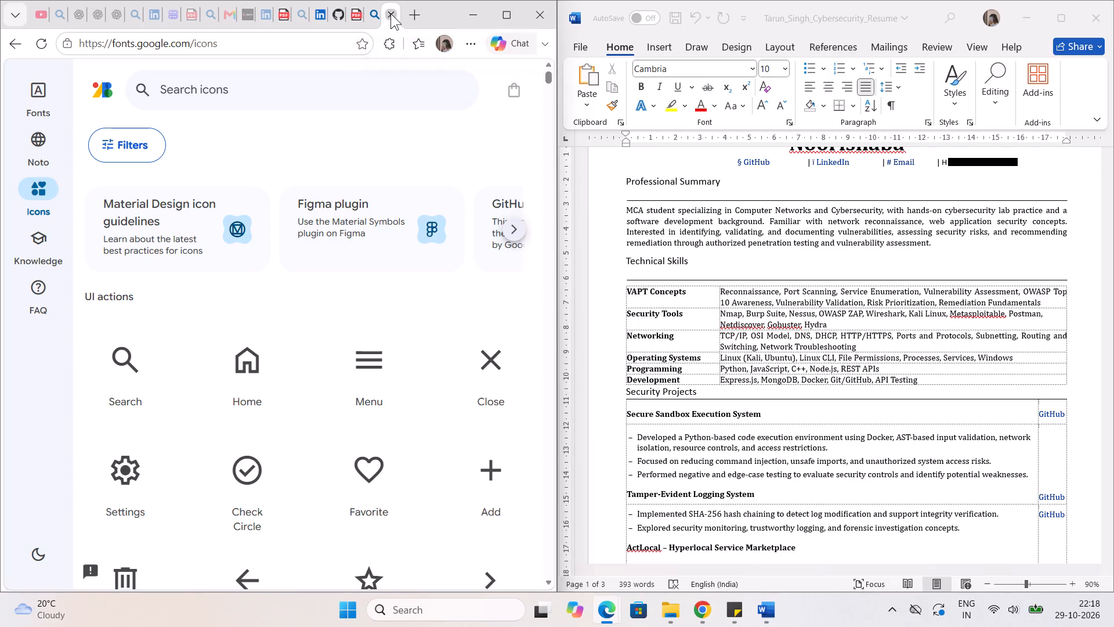
scroll(251, 153, up, 8)
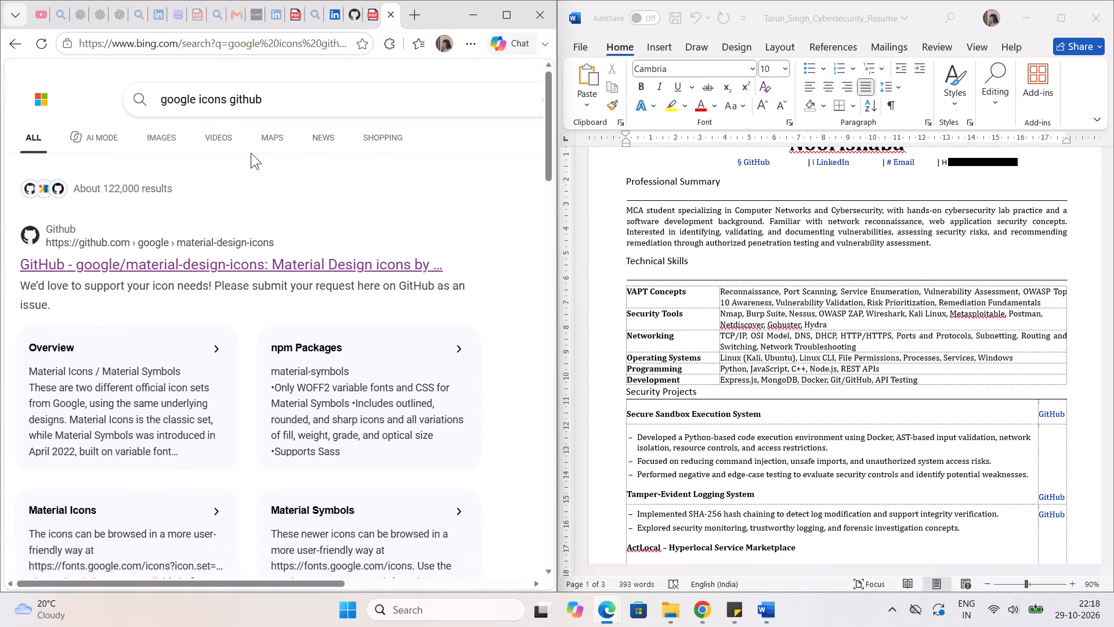
drag(262, 95, 157, 96)
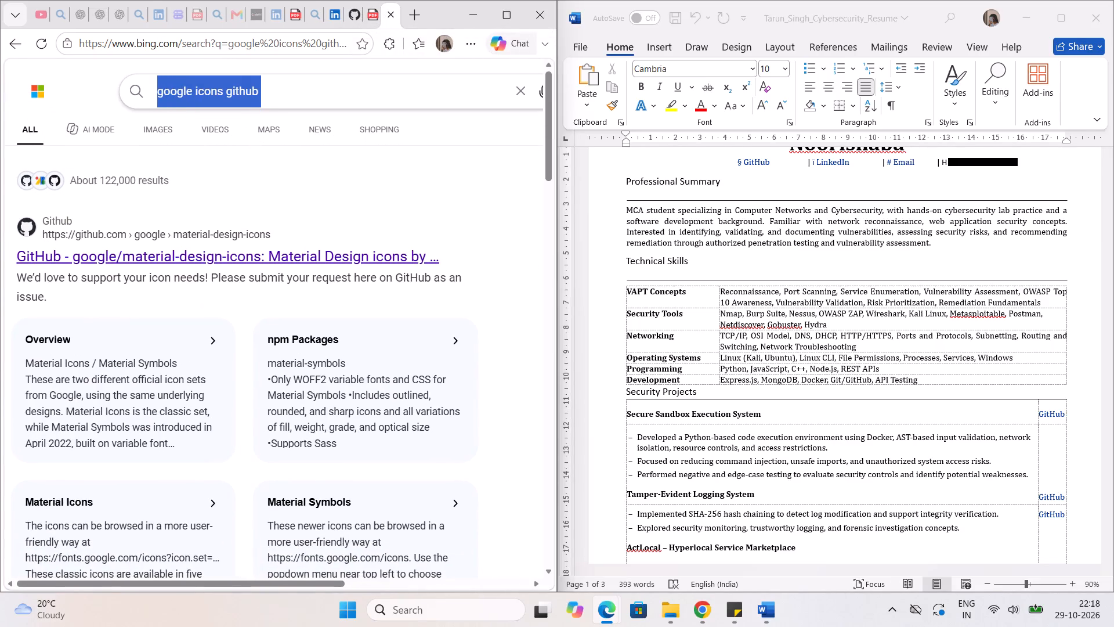
drag(157, 96, 156, 96)
click(0, 232)
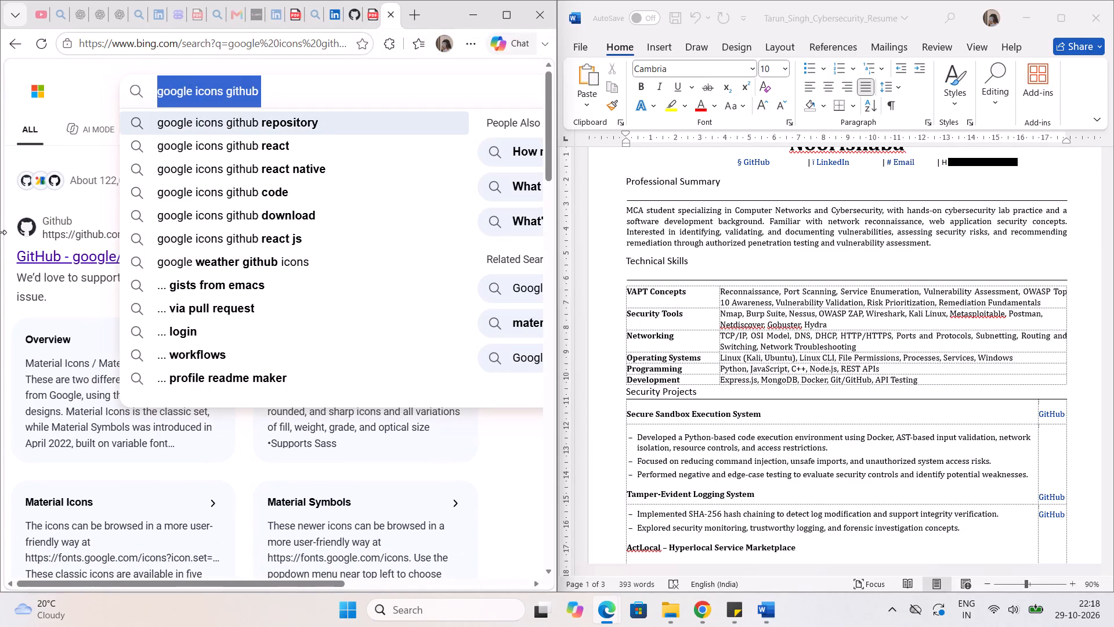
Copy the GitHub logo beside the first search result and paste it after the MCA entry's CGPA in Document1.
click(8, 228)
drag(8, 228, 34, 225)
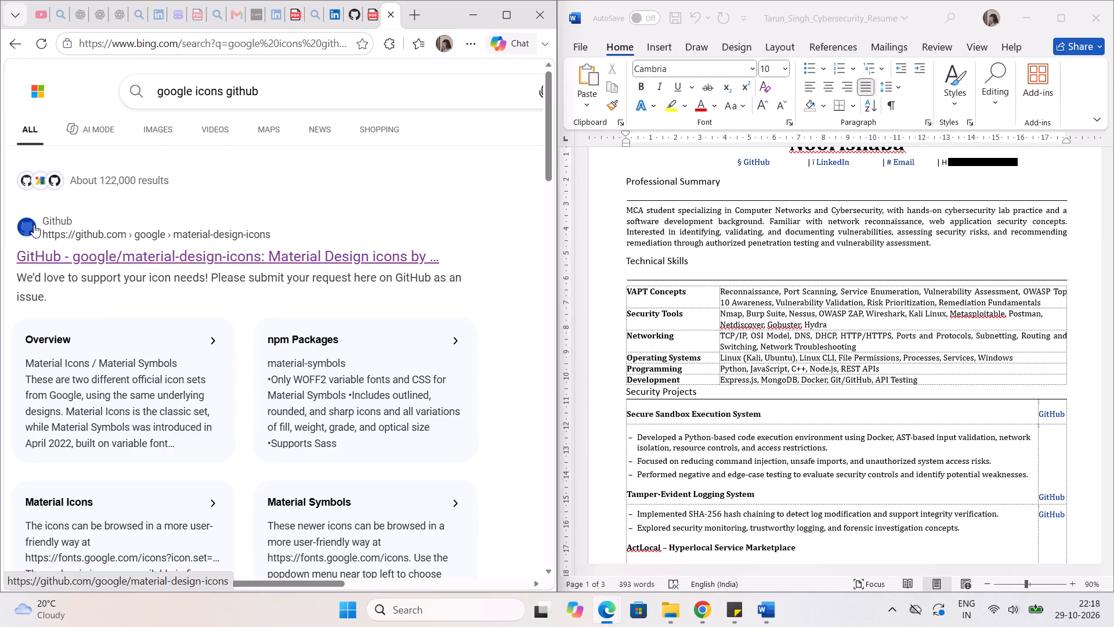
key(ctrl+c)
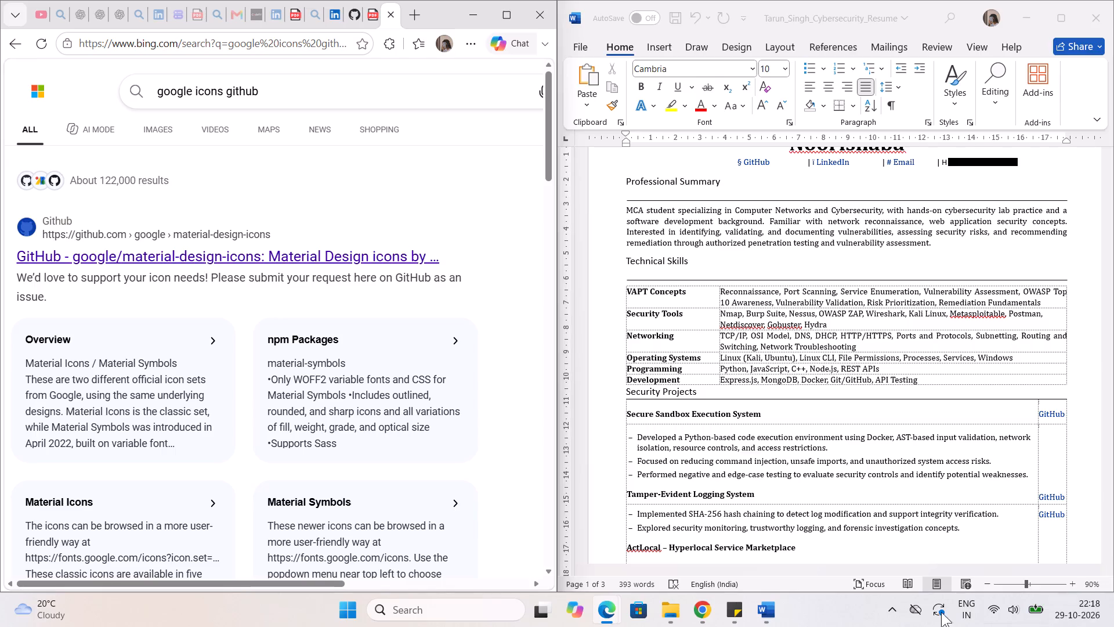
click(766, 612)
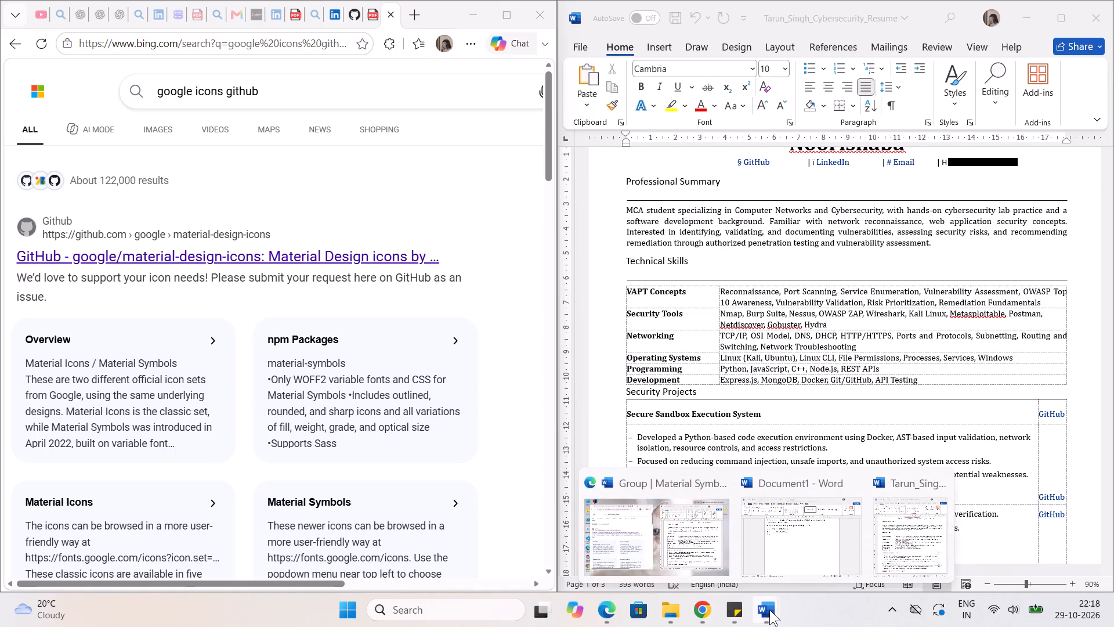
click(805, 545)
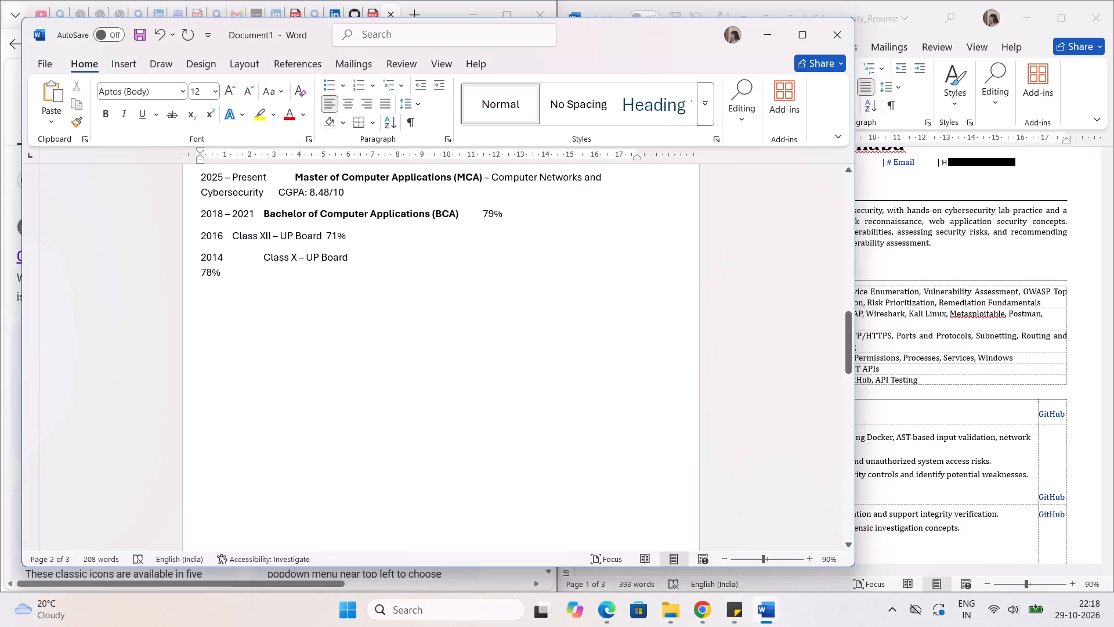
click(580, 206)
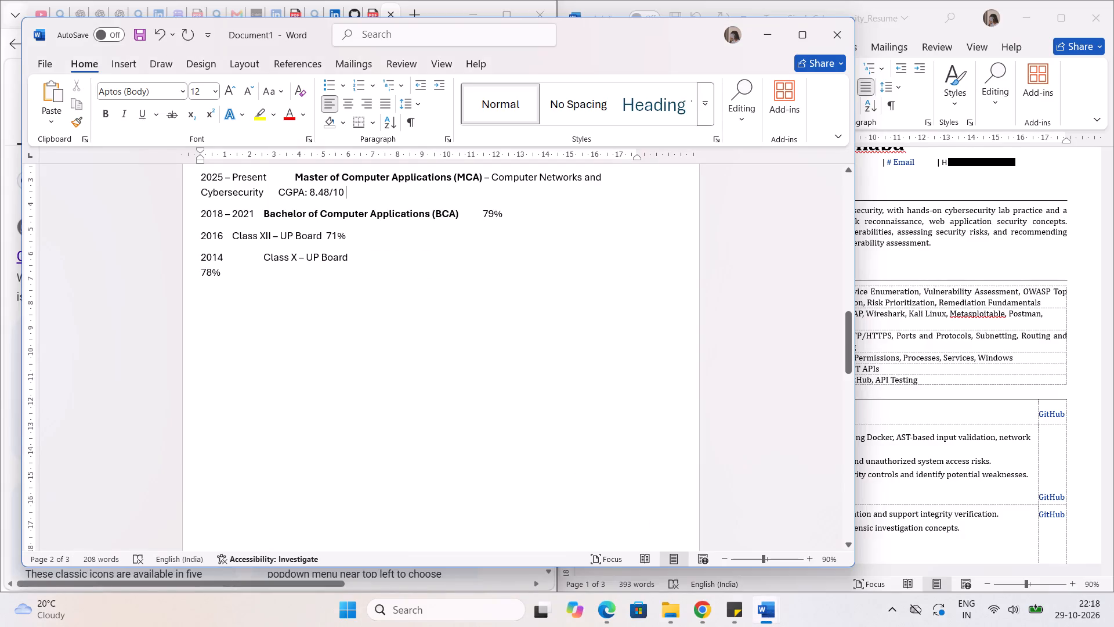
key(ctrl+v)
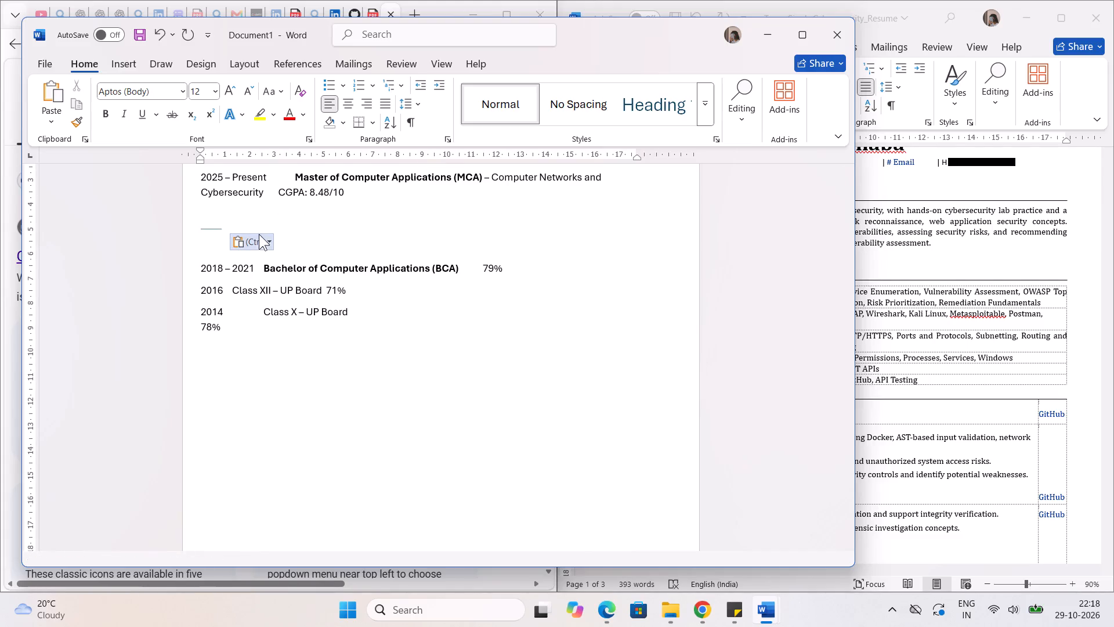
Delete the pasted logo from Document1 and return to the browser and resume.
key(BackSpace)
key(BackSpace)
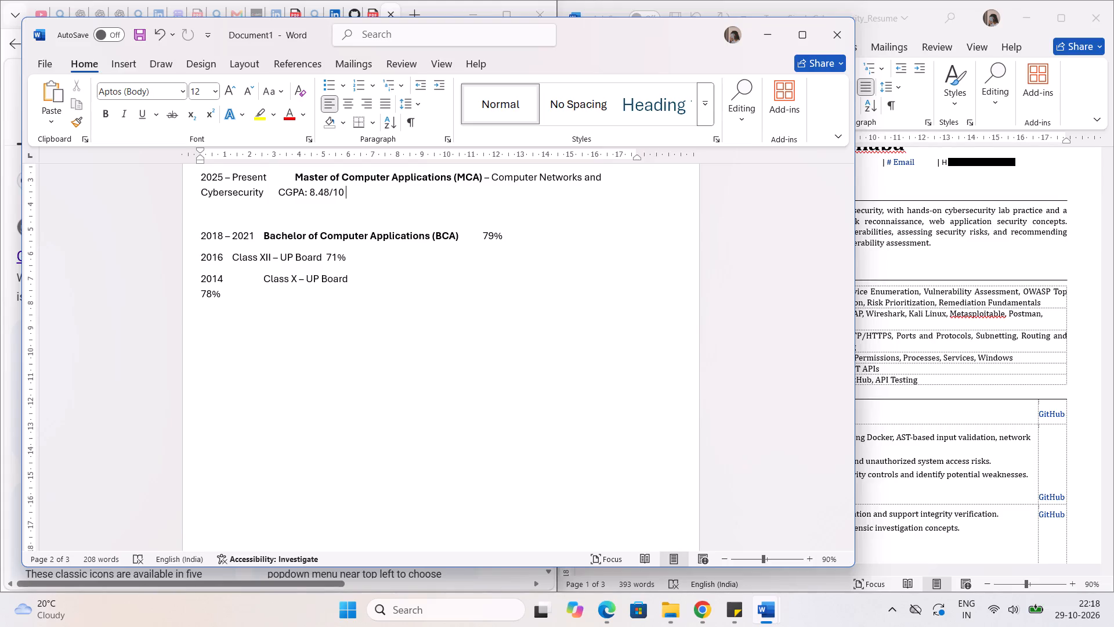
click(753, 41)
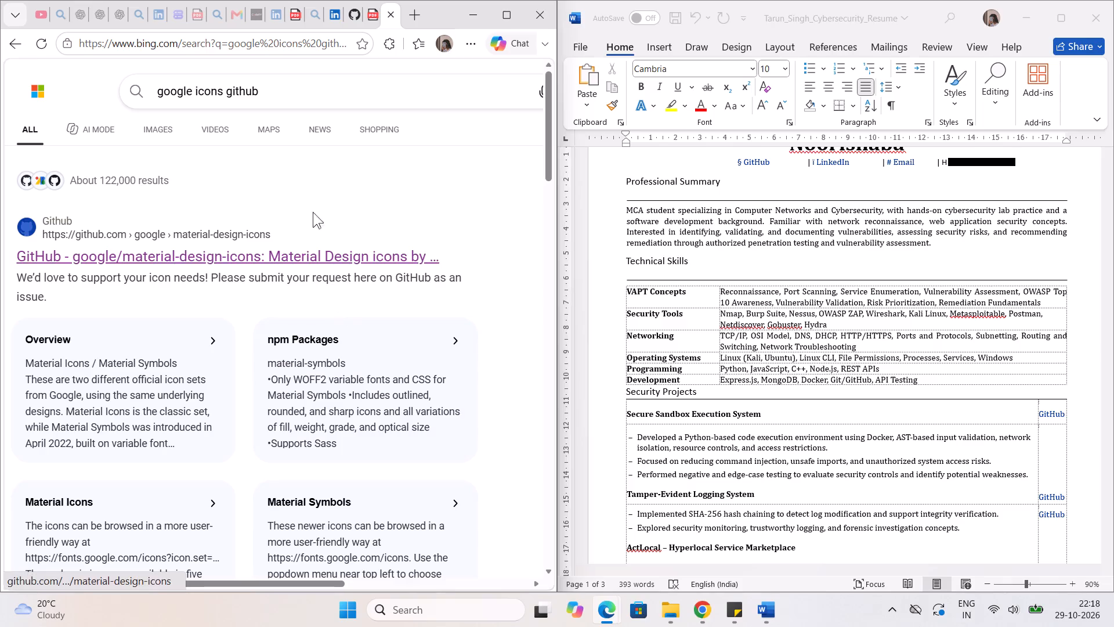
Search the web for "github ka icon kaha se le" and open the "Github Icons & Symbols - Flaticon" result.
click(272, 85)
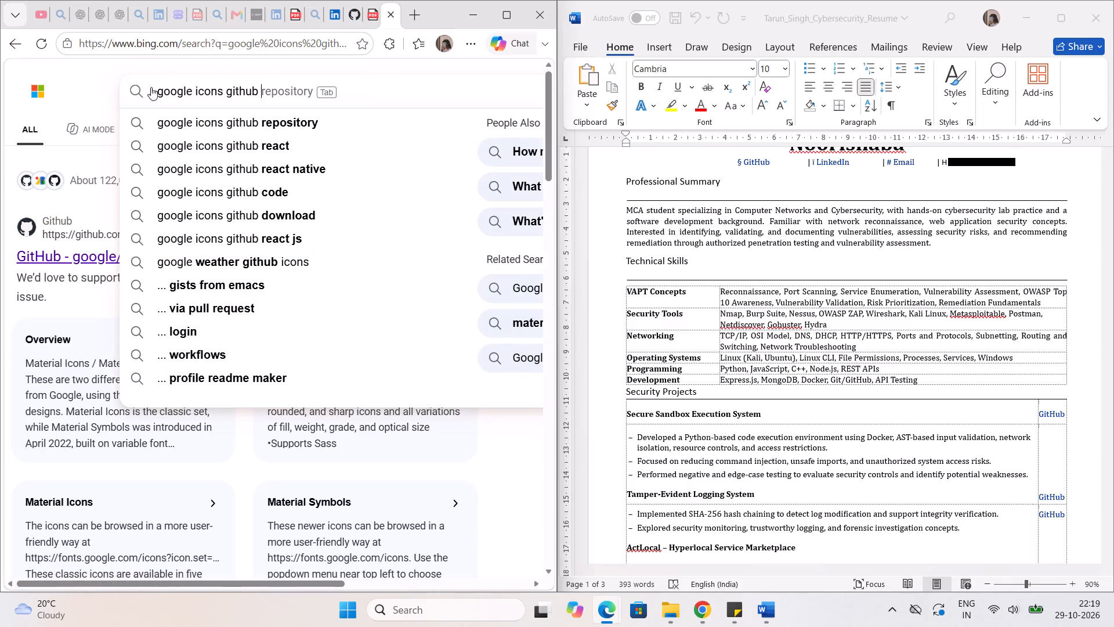
drag(150, 84, 262, 87)
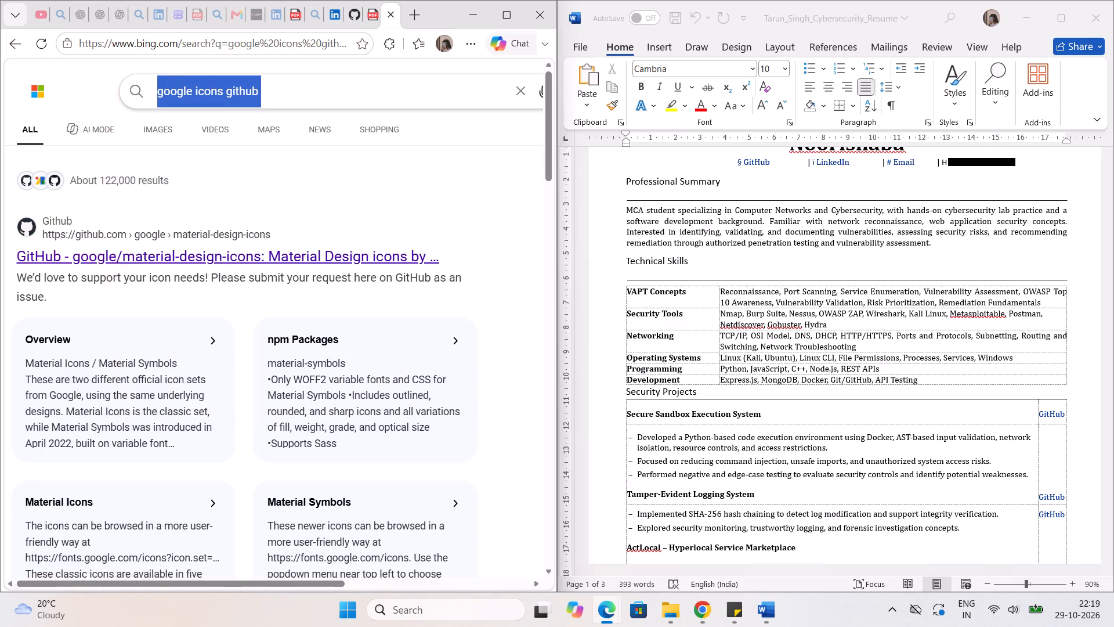
text(github ka)
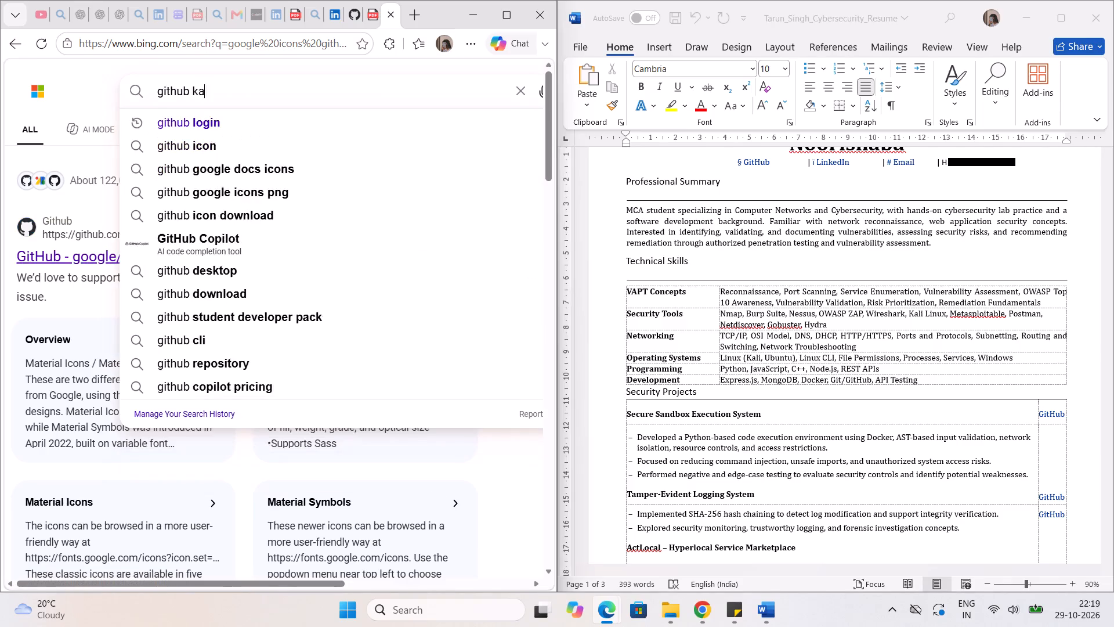
key(space)
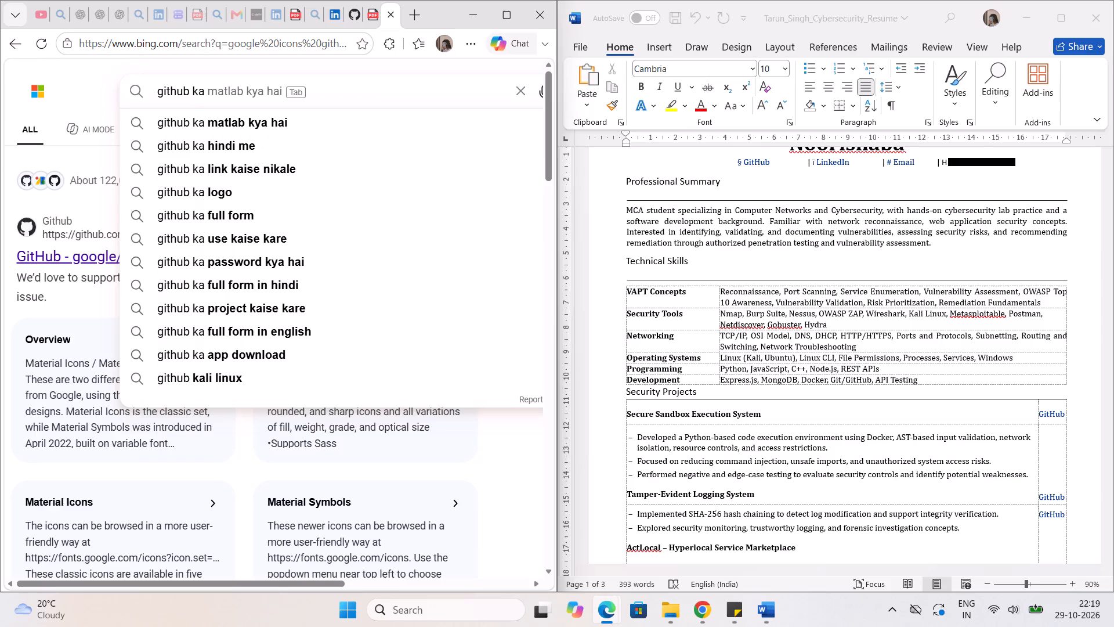
text(icon)
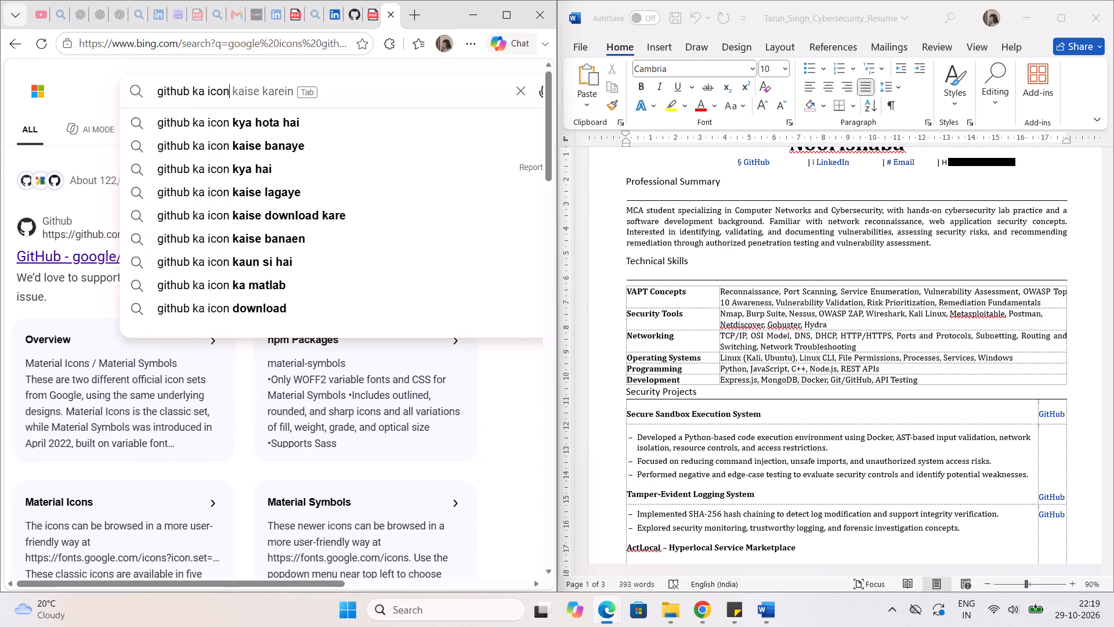
key(space)
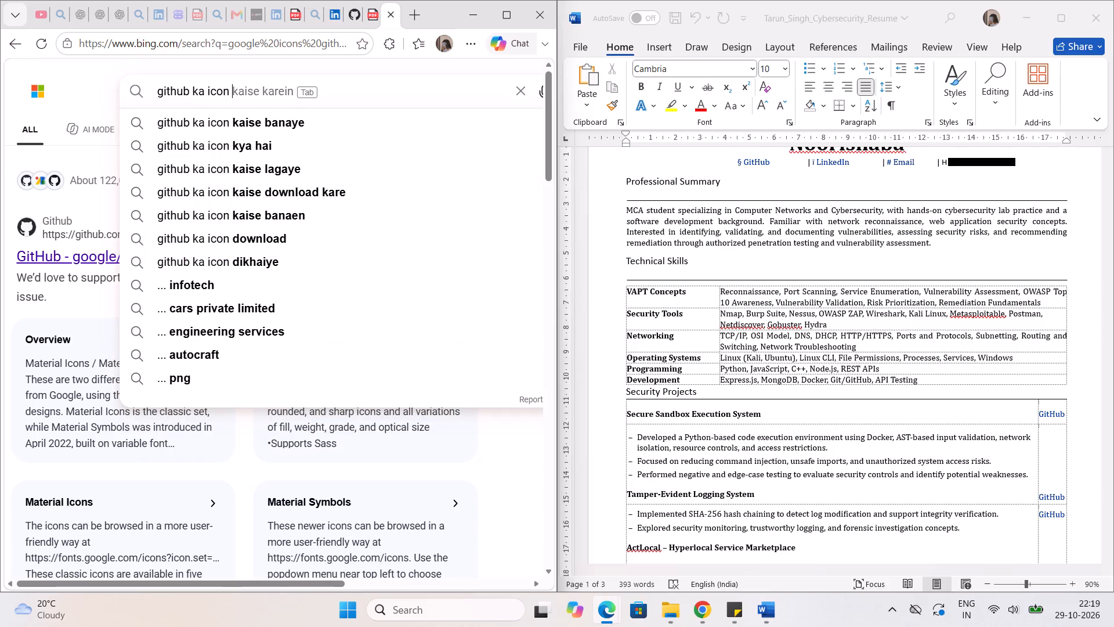
text(kaah)
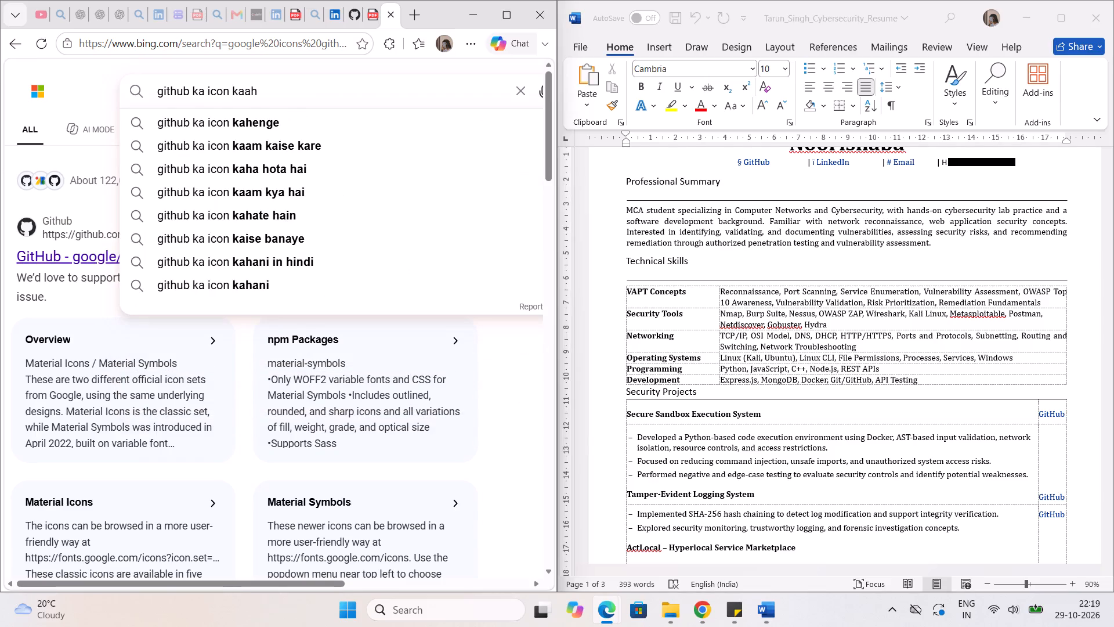
key(BackSpace)
key(BackSpace)
text(ha se le)
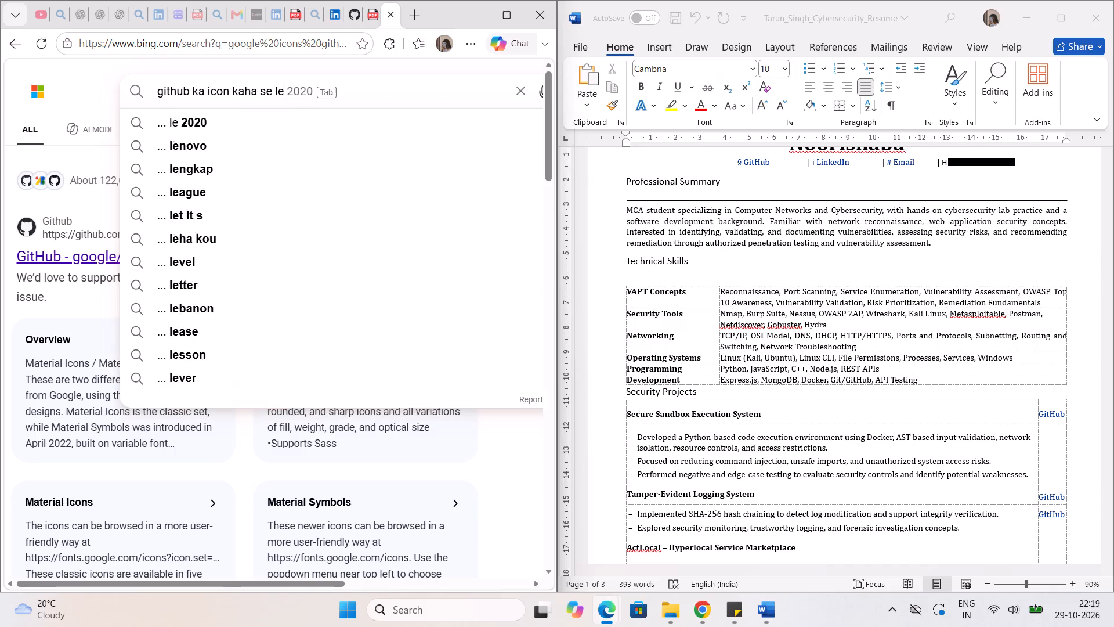
key(Return)
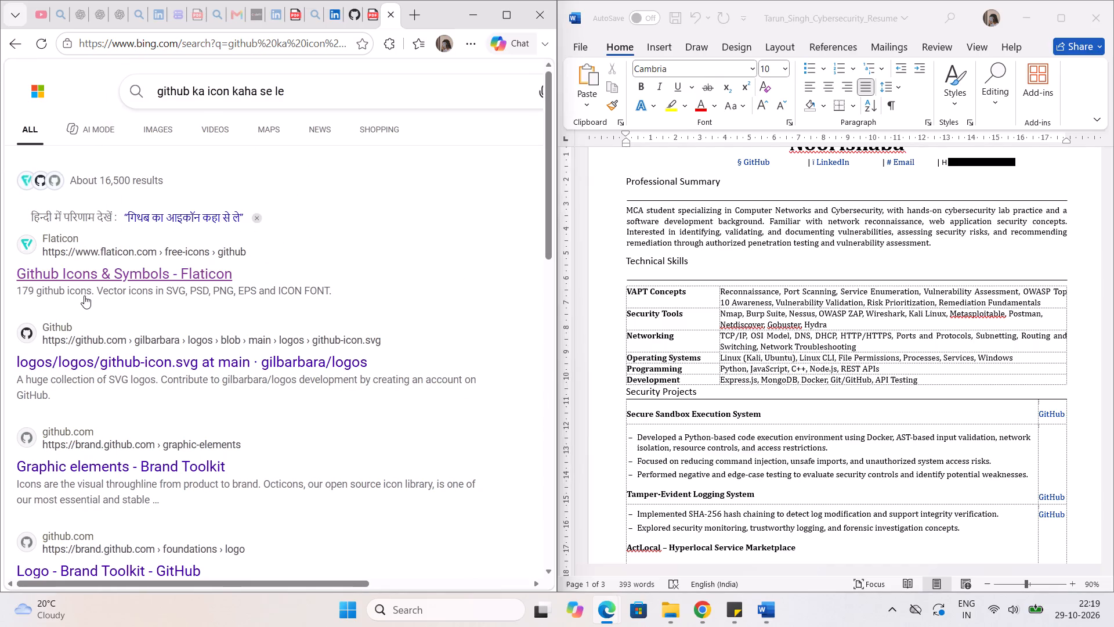
click(91, 273)
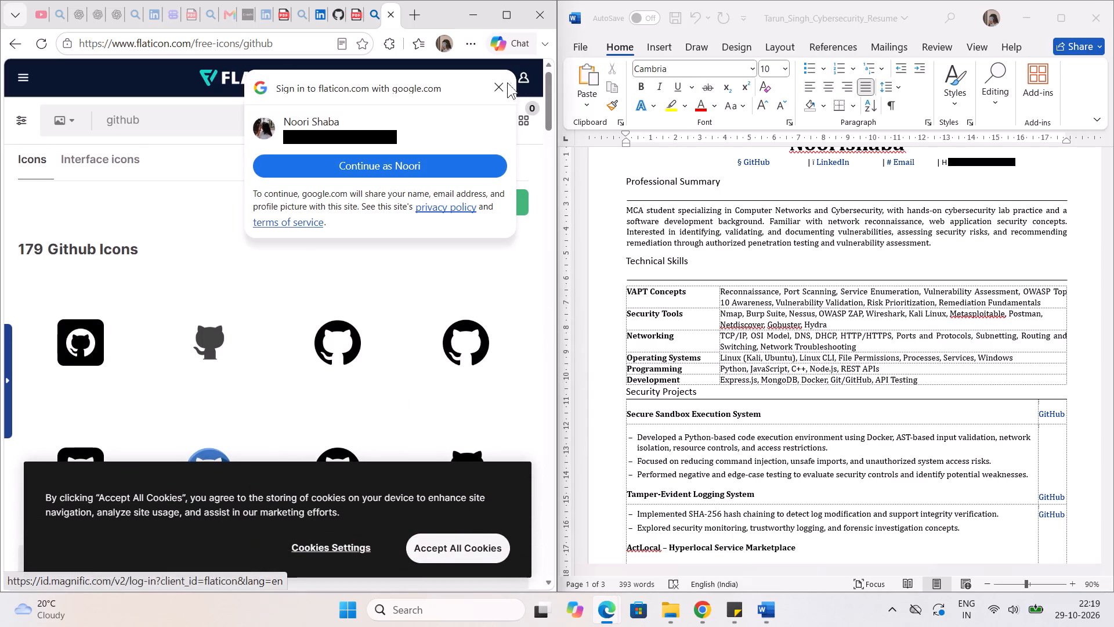
Dismiss the Google sign-in prompt and copy the fourth GitHub icon, the black circular cat logo, as PNG.
click(503, 85)
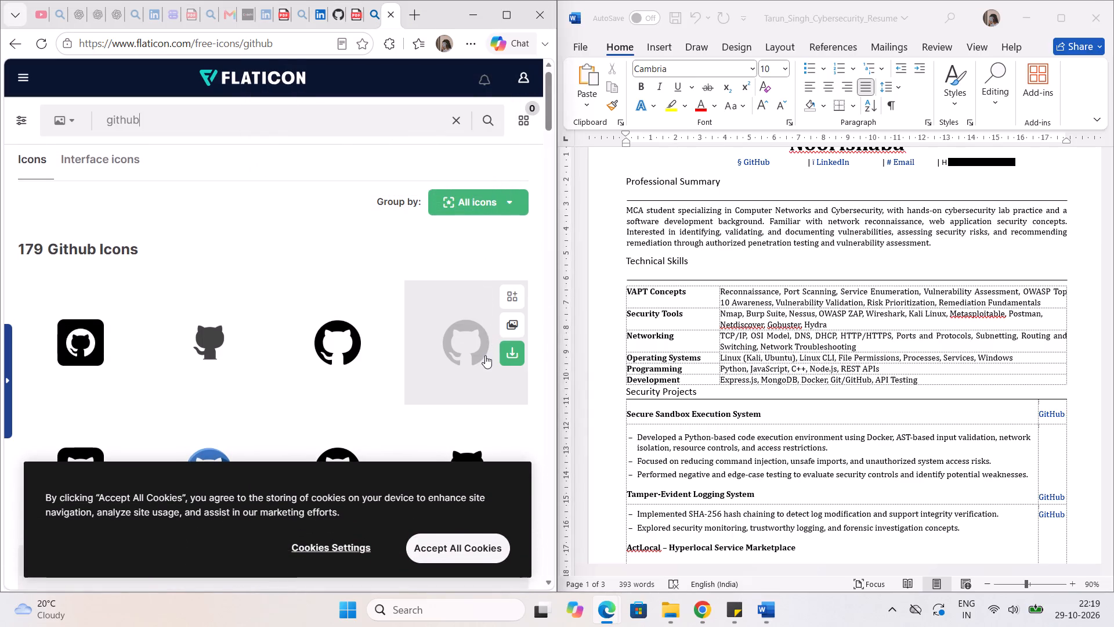
click(512, 326)
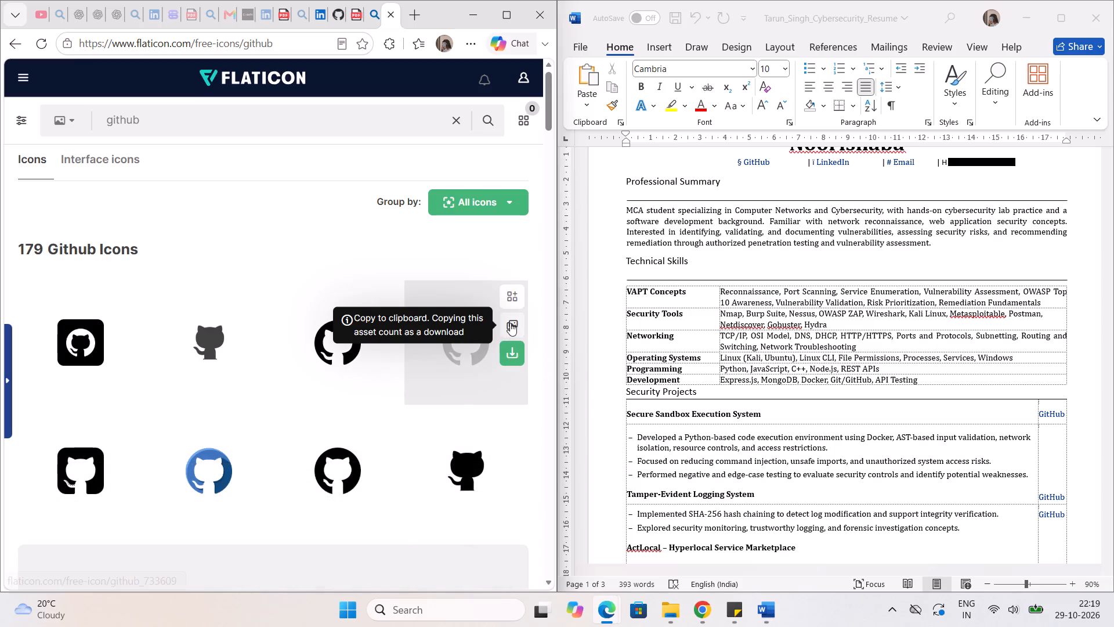
click(510, 323)
click(486, 405)
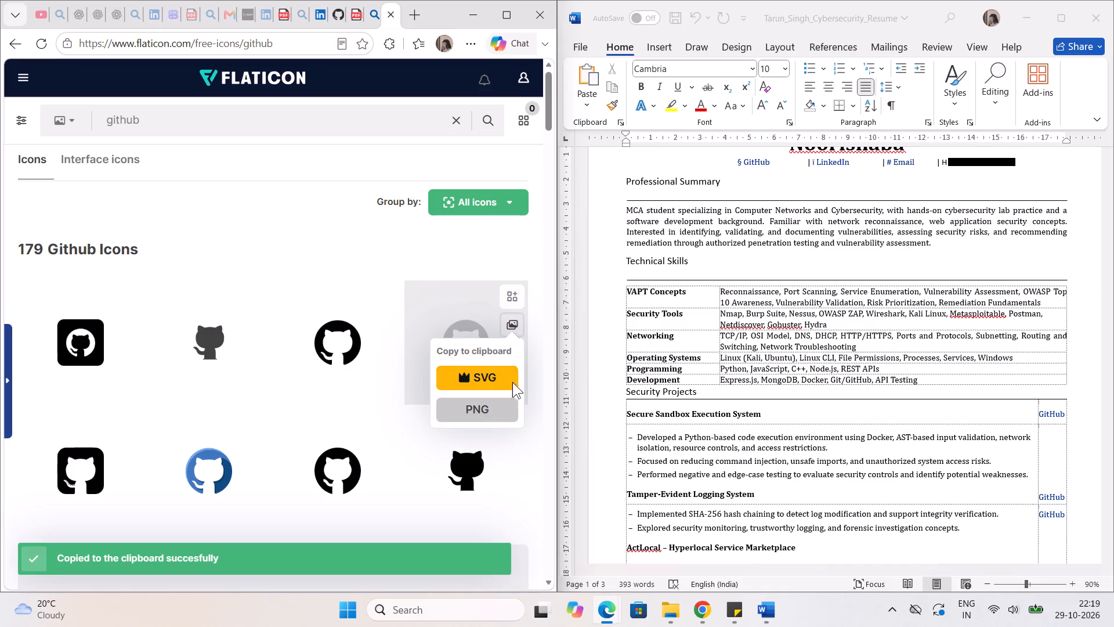
Replace the § symbol before GitHub in the resume's contact line with the copied icon.
click(740, 161)
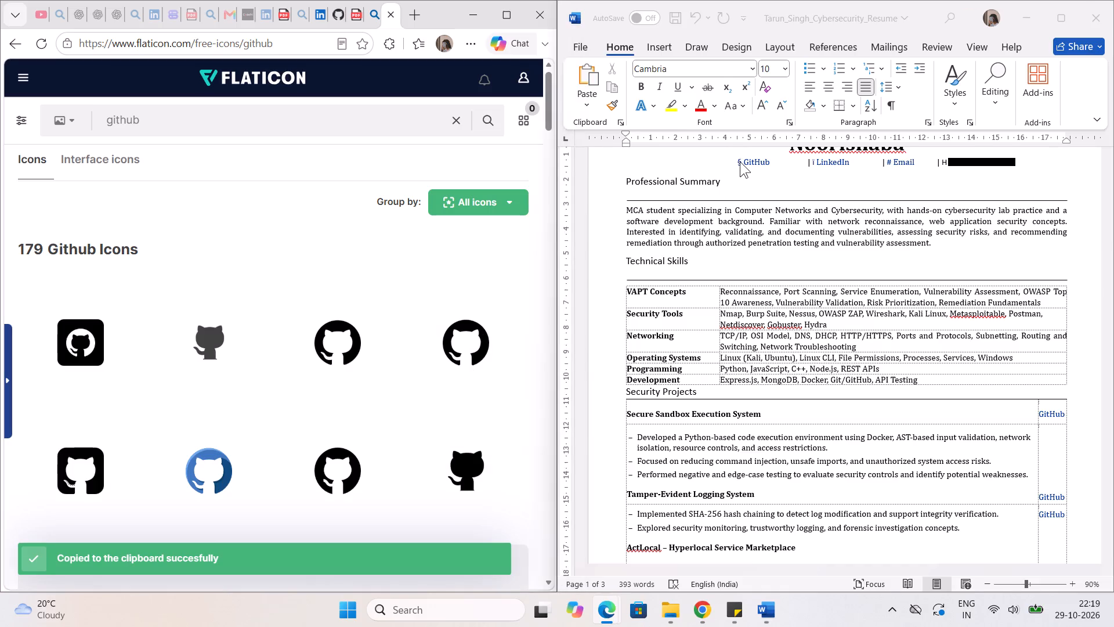
drag(740, 161, 733, 162)
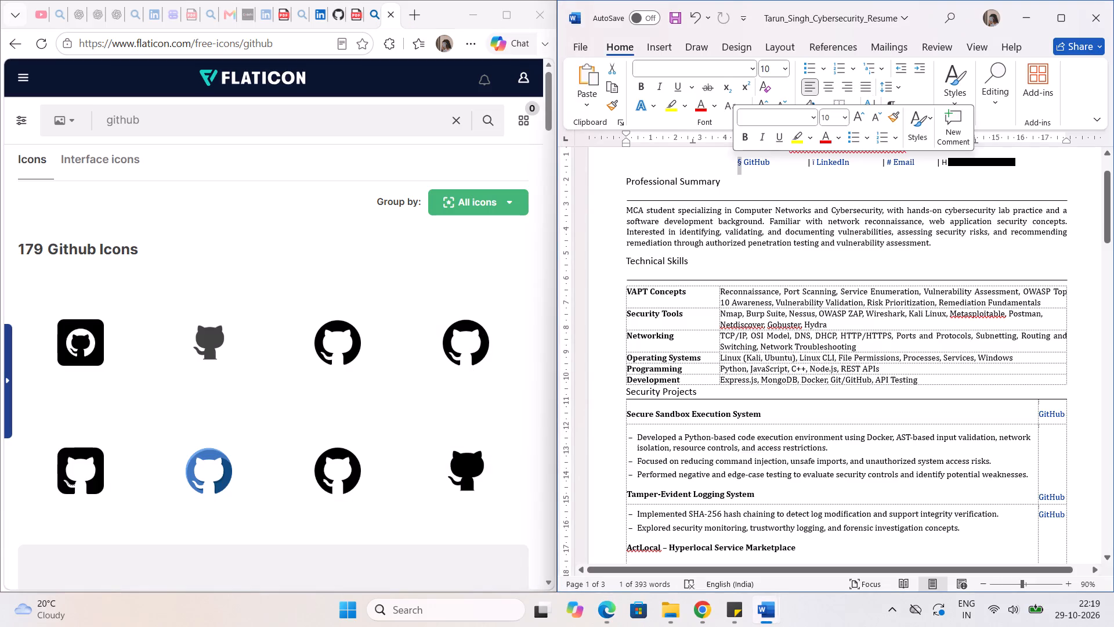
key(ctrl+v)
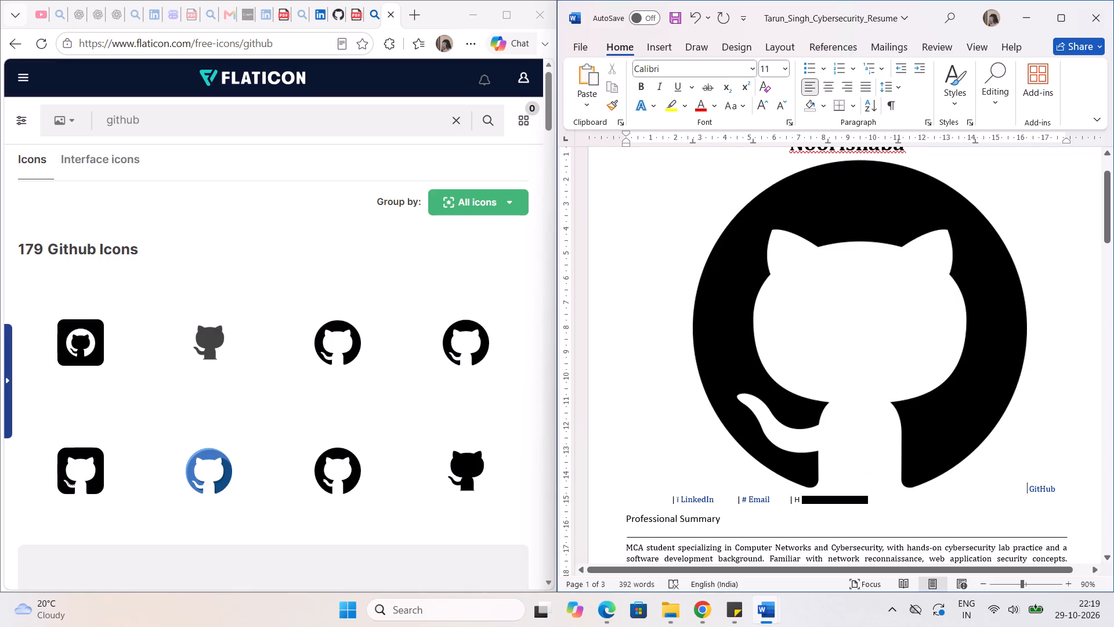
Set the inserted GitHub icon's text wrapping to Tight.
scroll(826, 246, up, 1)
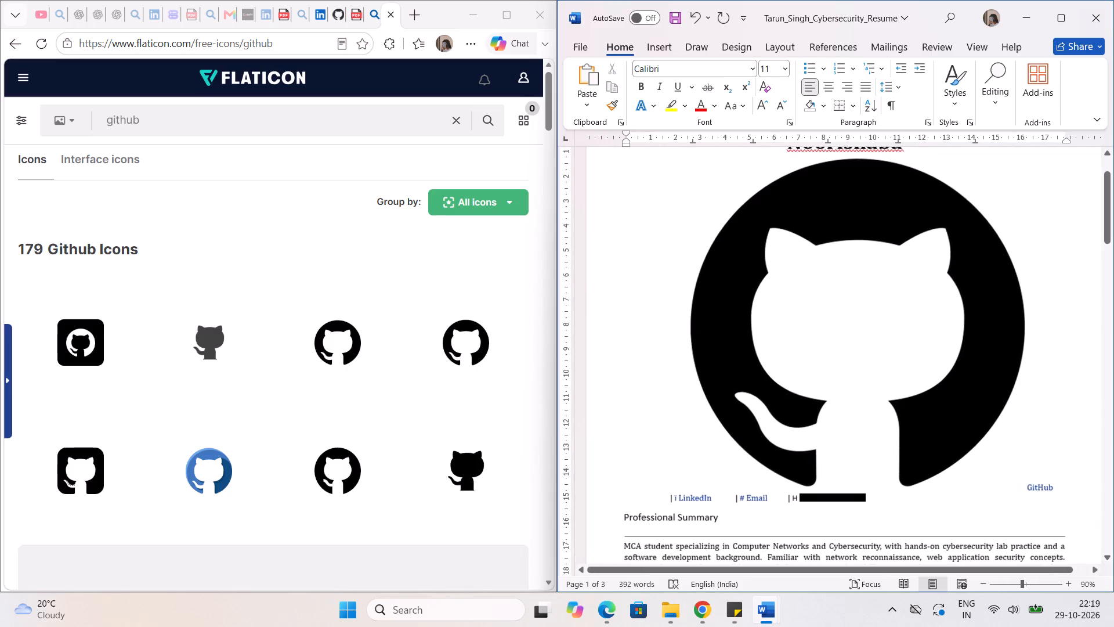
scroll(826, 246, up, 1)
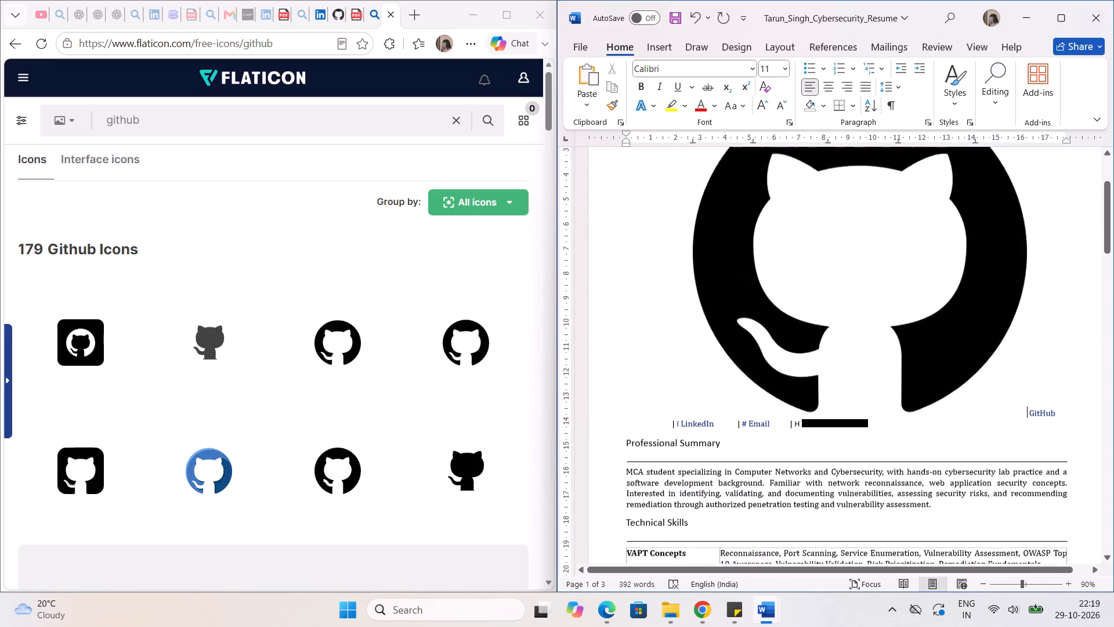
scroll(826, 246, up, 1)
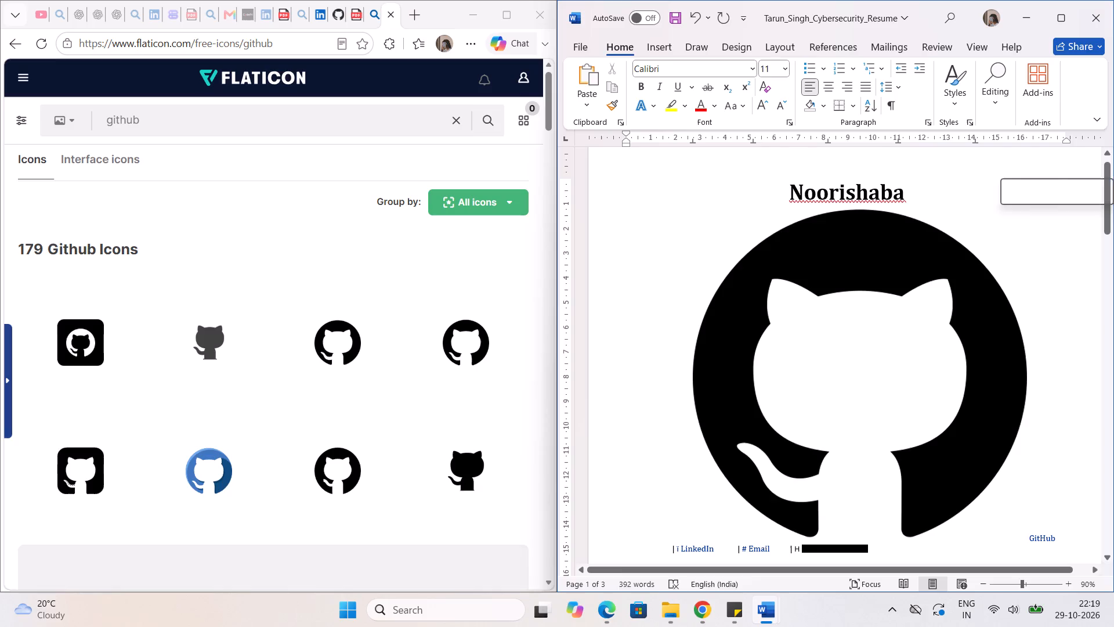
click(939, 312)
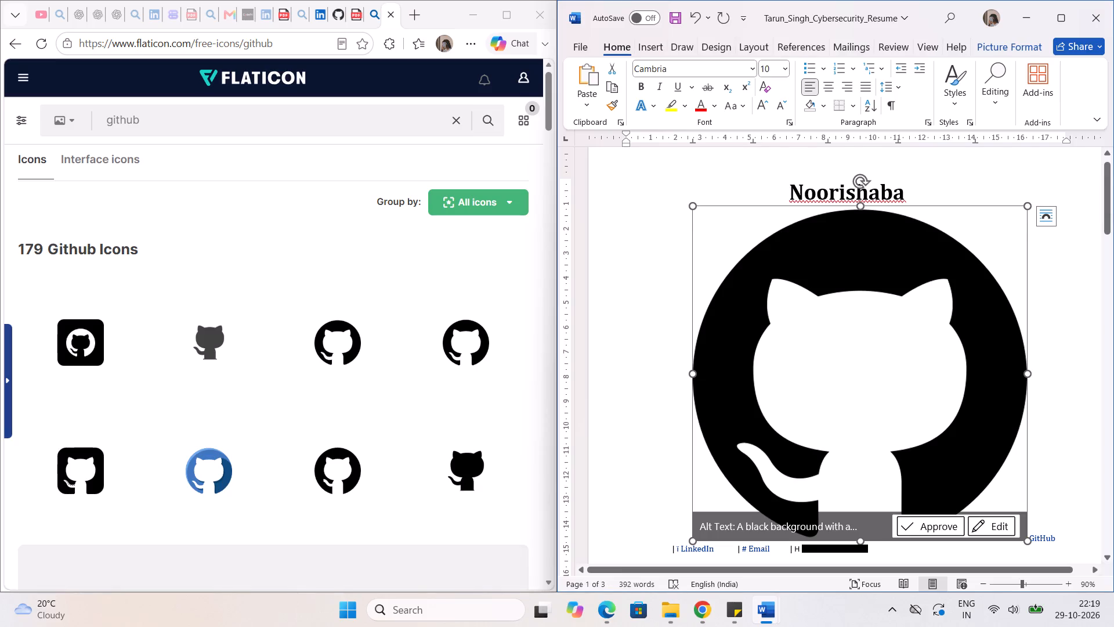
click(1045, 224)
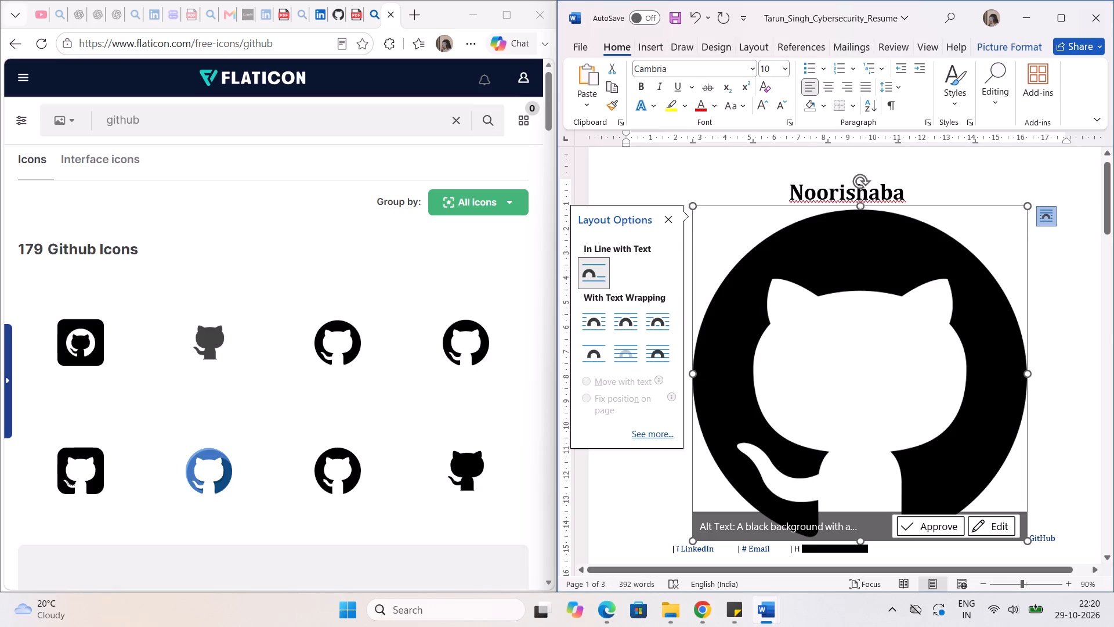
click(614, 321)
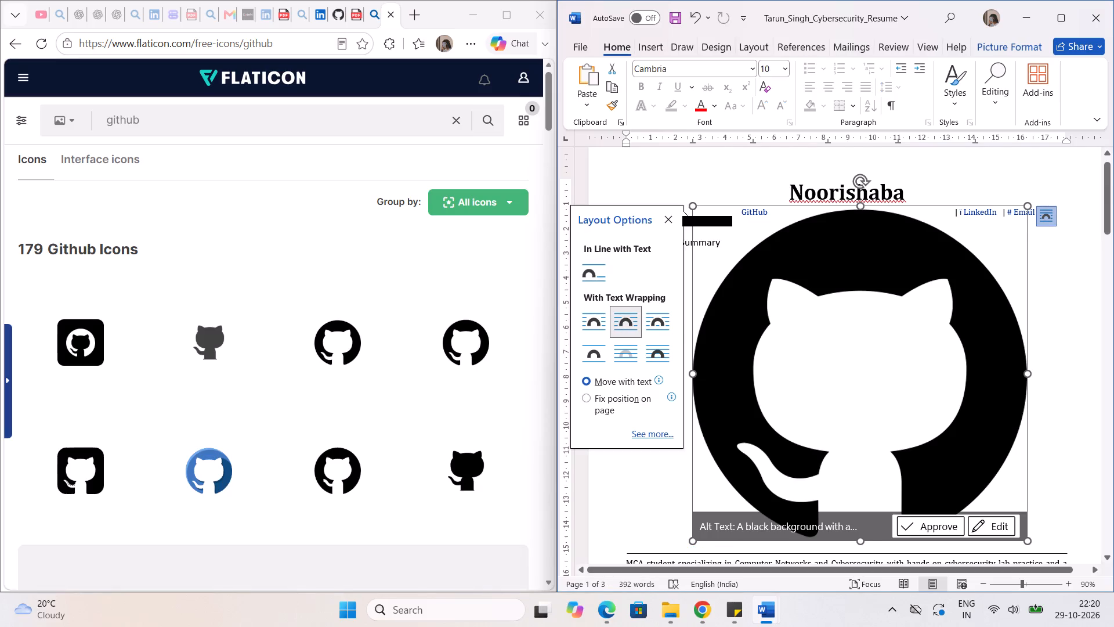
Shrink the GitHub icon to about the contact line's text height and place it just before GitHub.
drag(1026, 207, 945, 278)
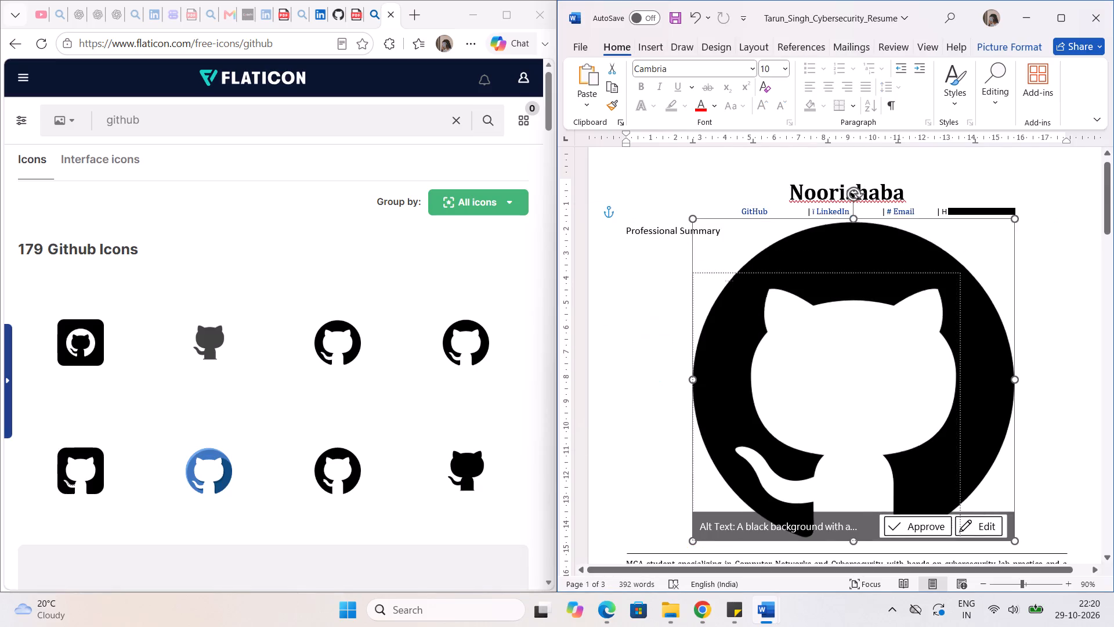
drag(945, 278, 739, 421)
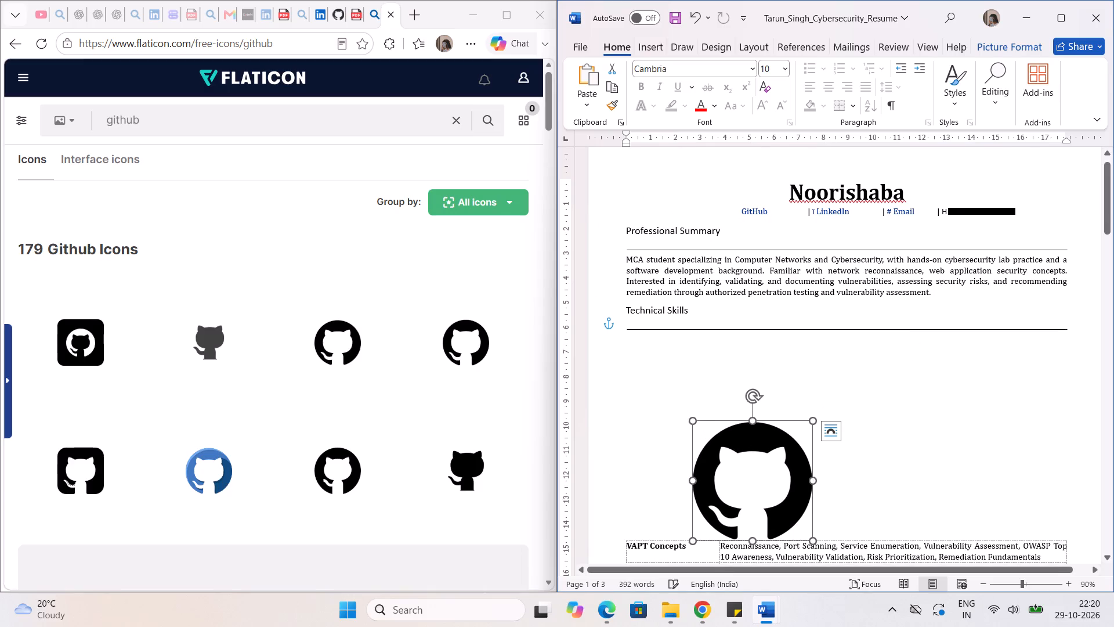
drag(742, 459, 762, 292)
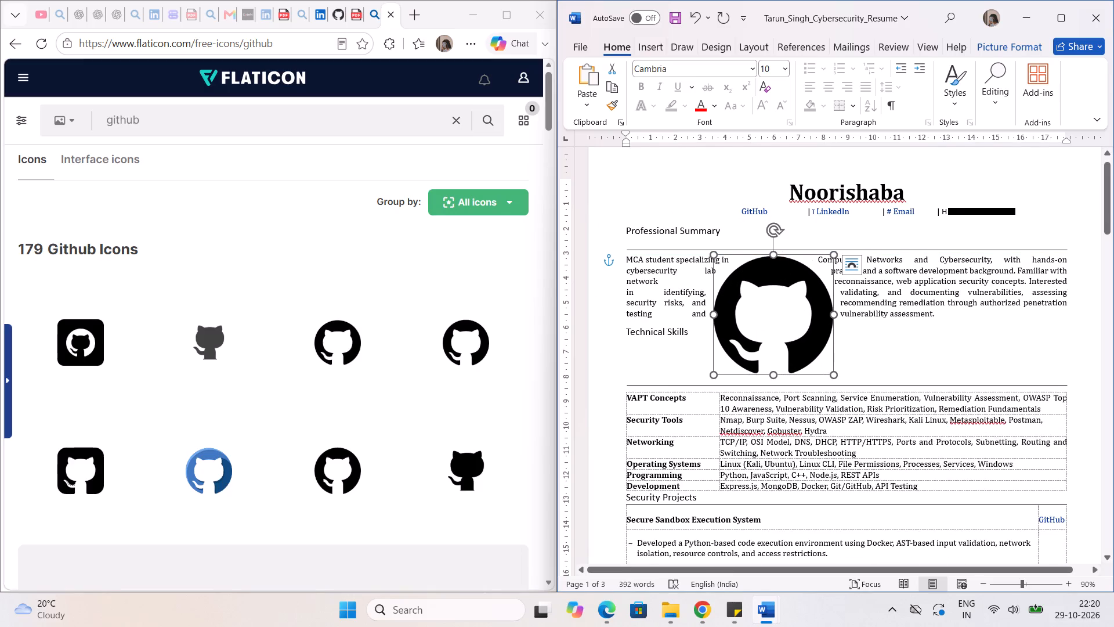
drag(834, 251, 732, 338)
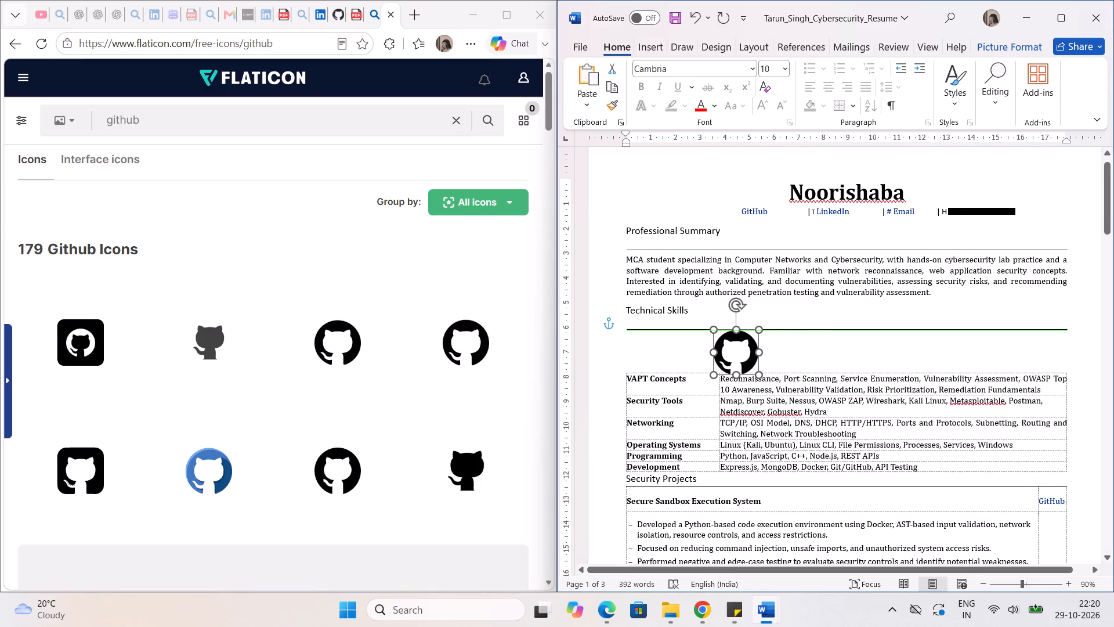
drag(732, 338, 724, 363)
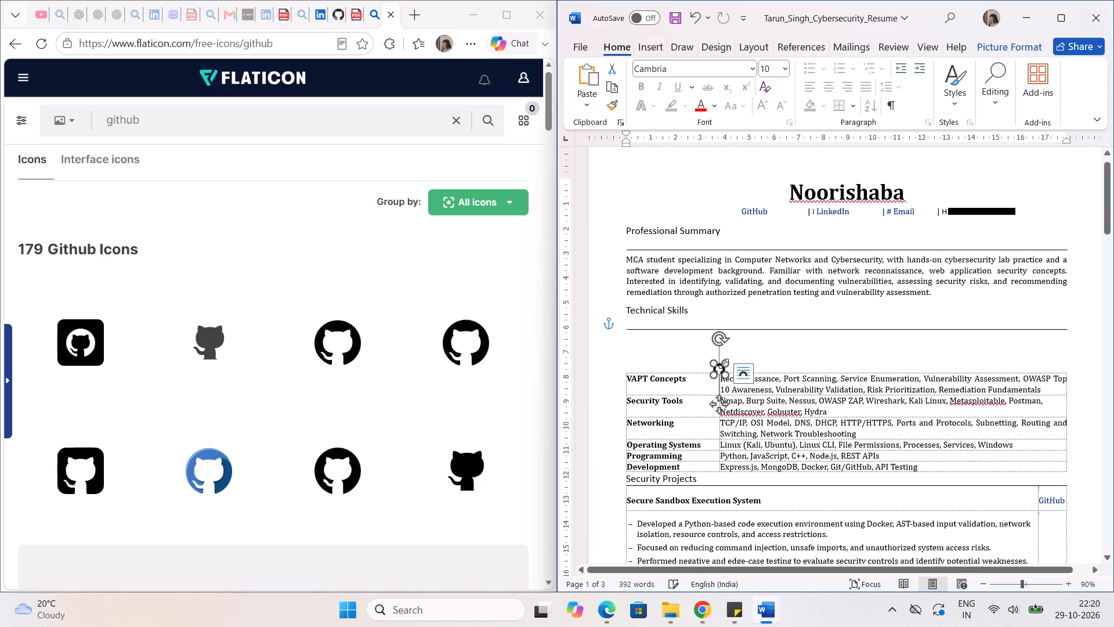
drag(720, 369, 731, 213)
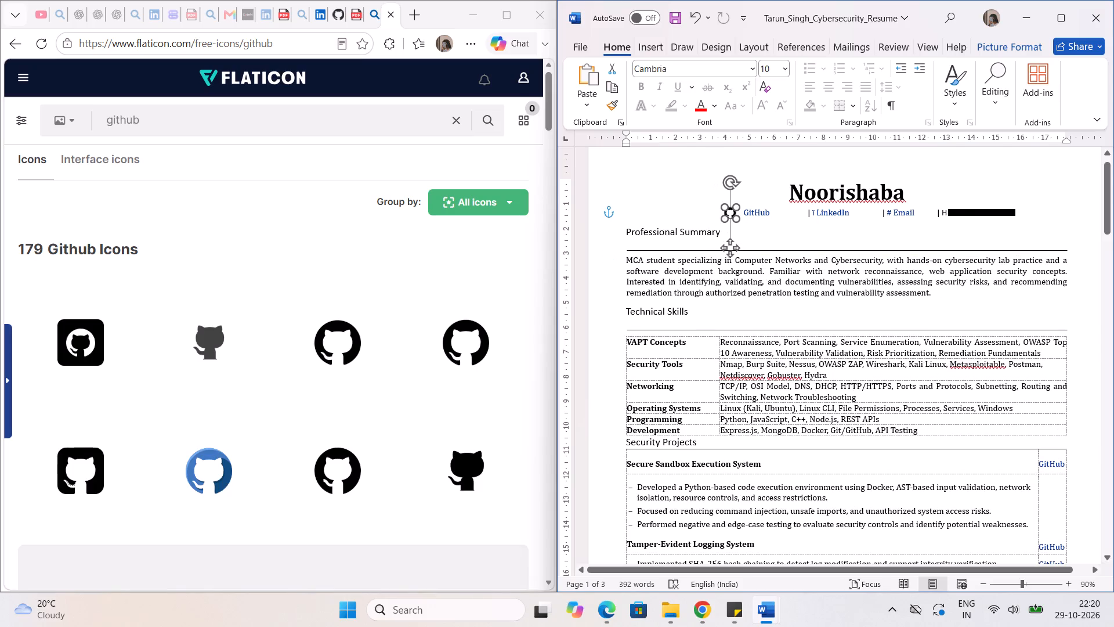
drag(731, 213, 735, 214)
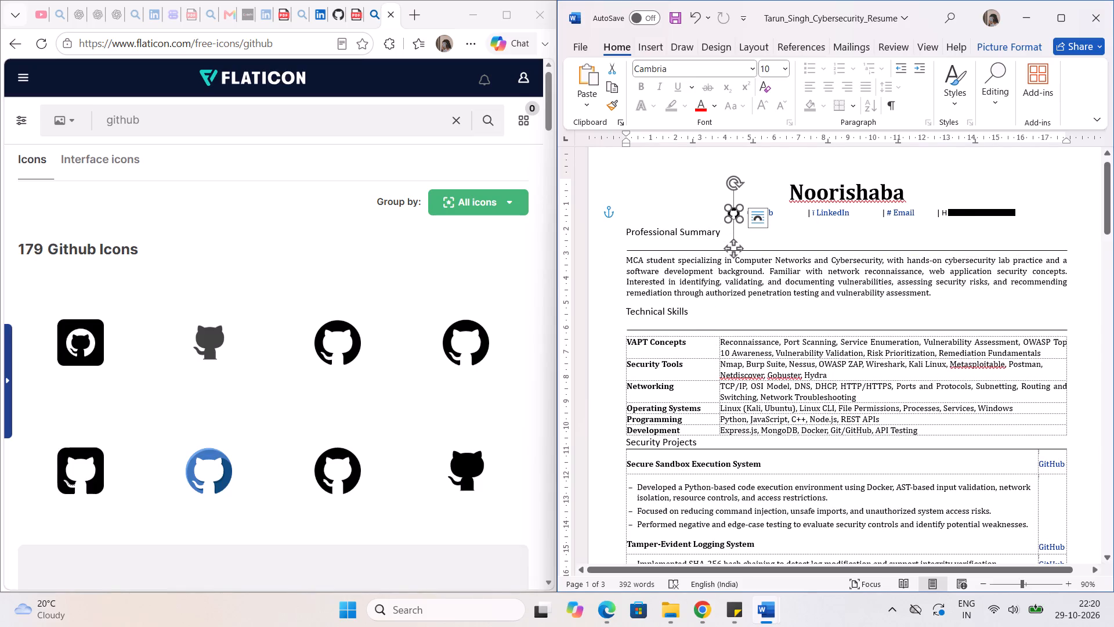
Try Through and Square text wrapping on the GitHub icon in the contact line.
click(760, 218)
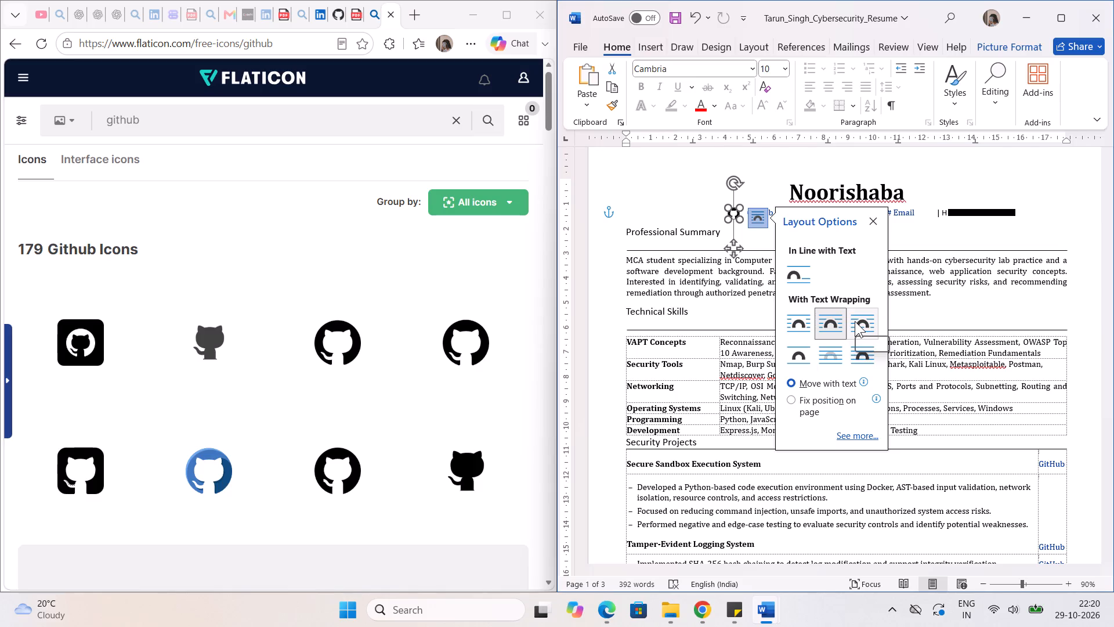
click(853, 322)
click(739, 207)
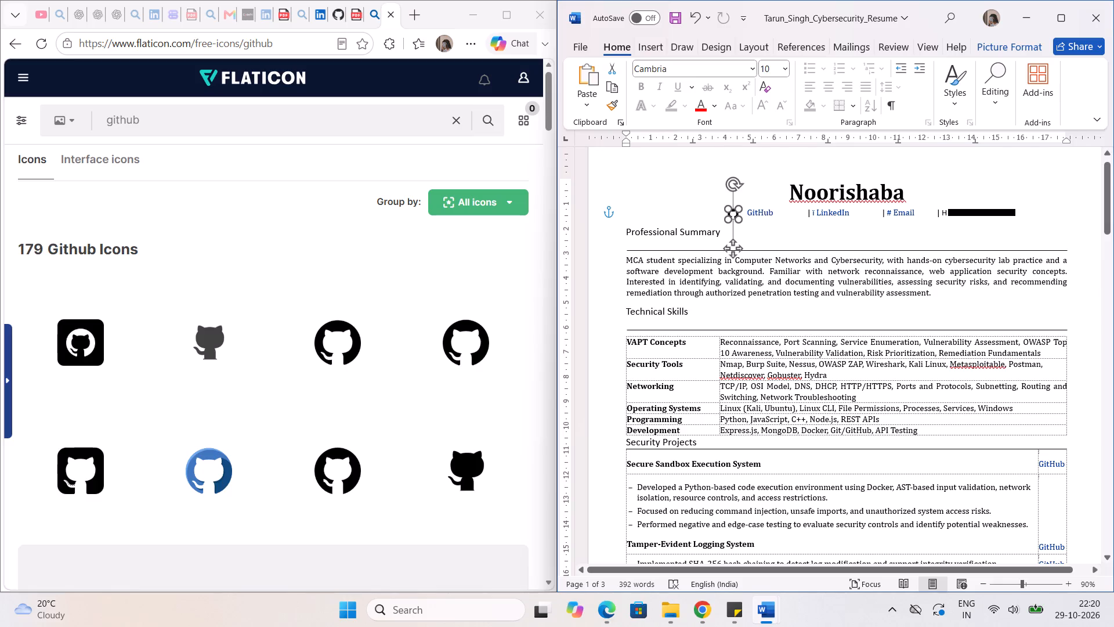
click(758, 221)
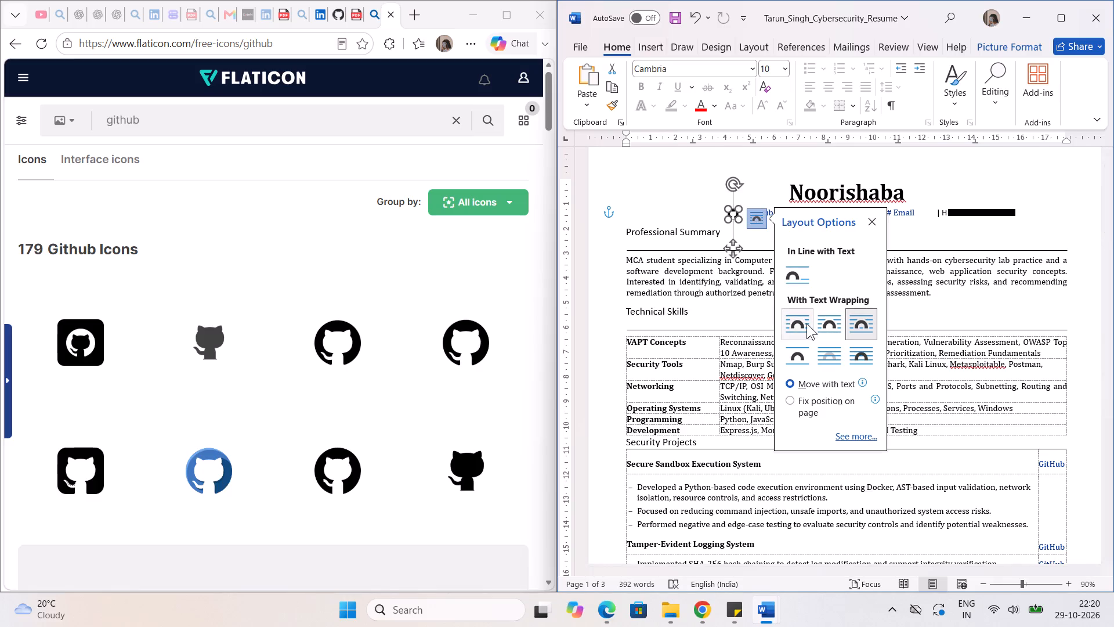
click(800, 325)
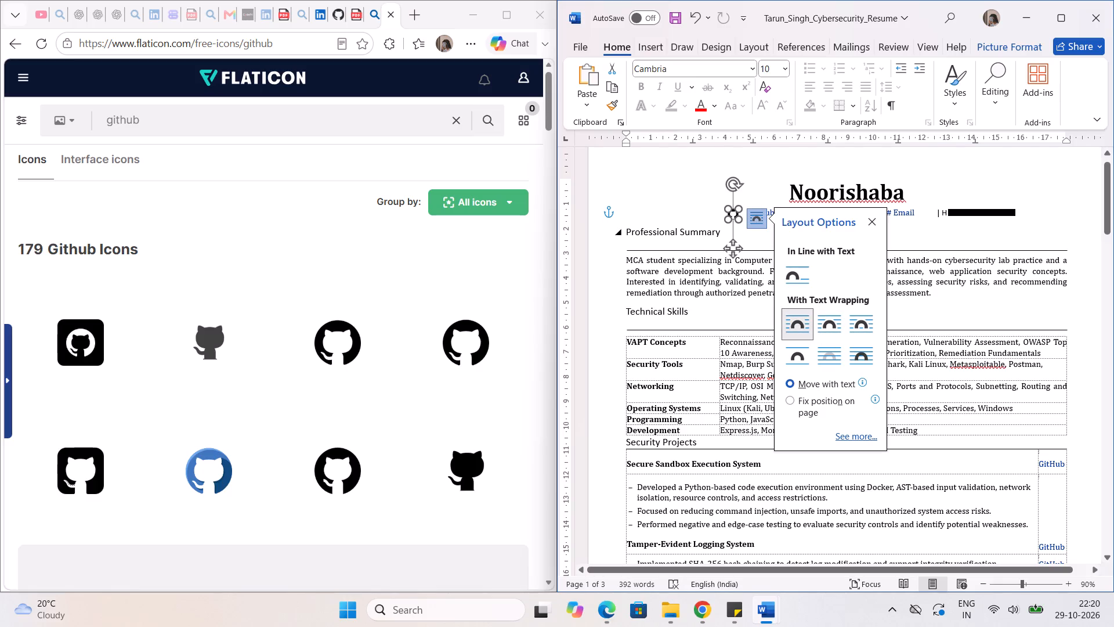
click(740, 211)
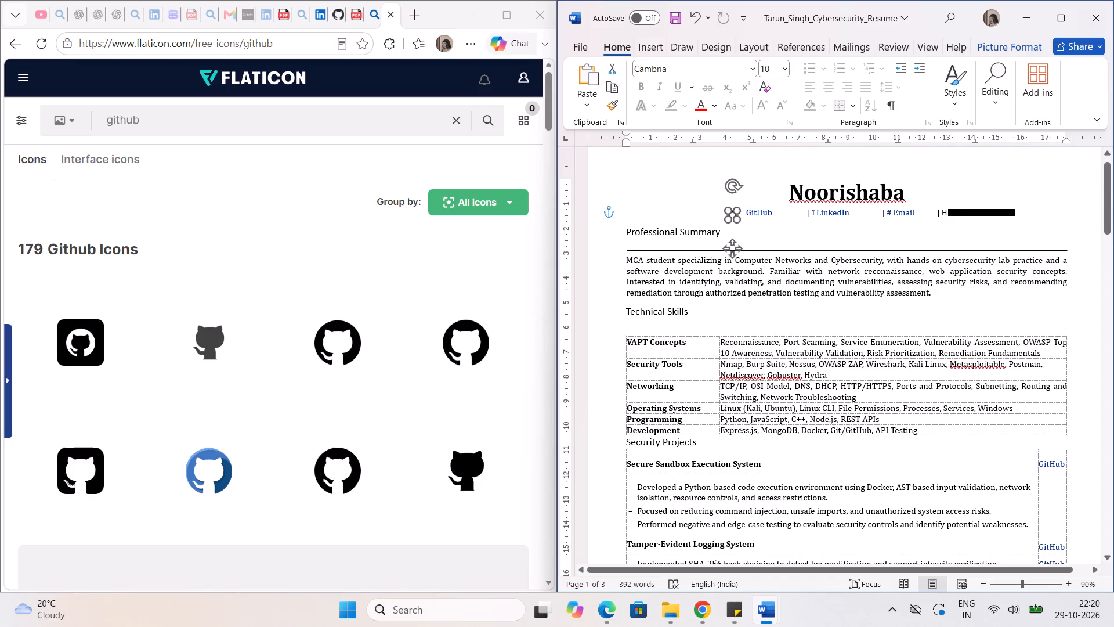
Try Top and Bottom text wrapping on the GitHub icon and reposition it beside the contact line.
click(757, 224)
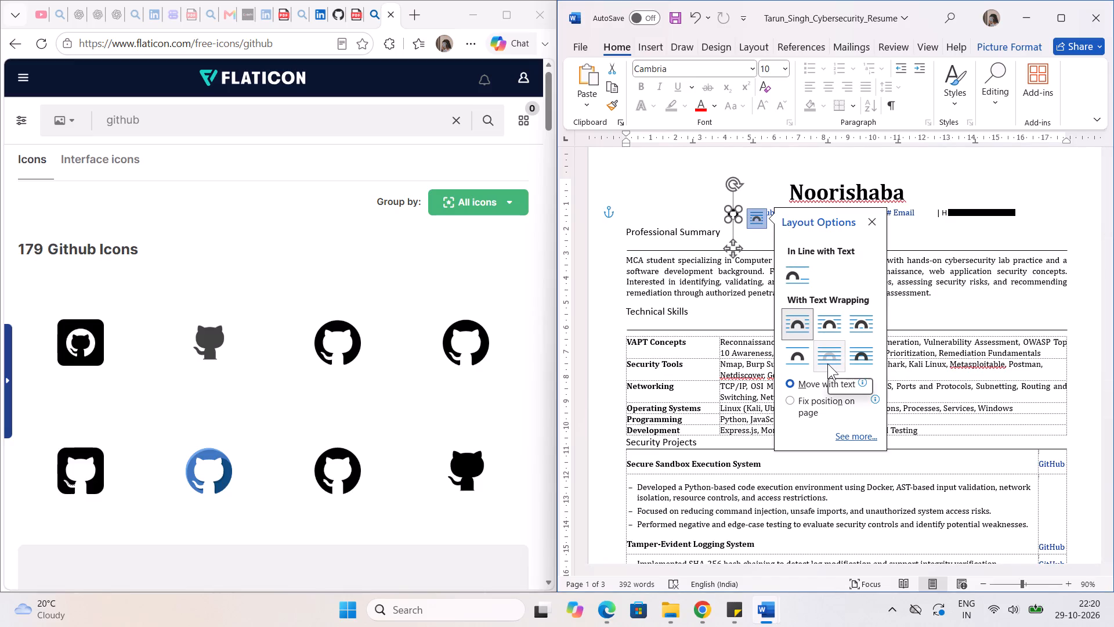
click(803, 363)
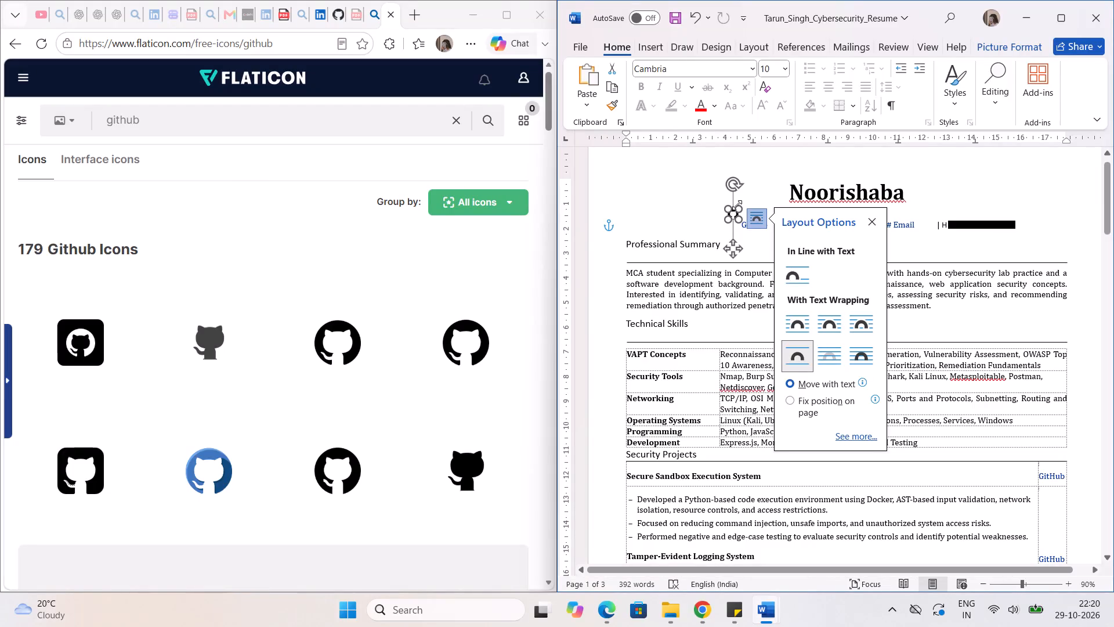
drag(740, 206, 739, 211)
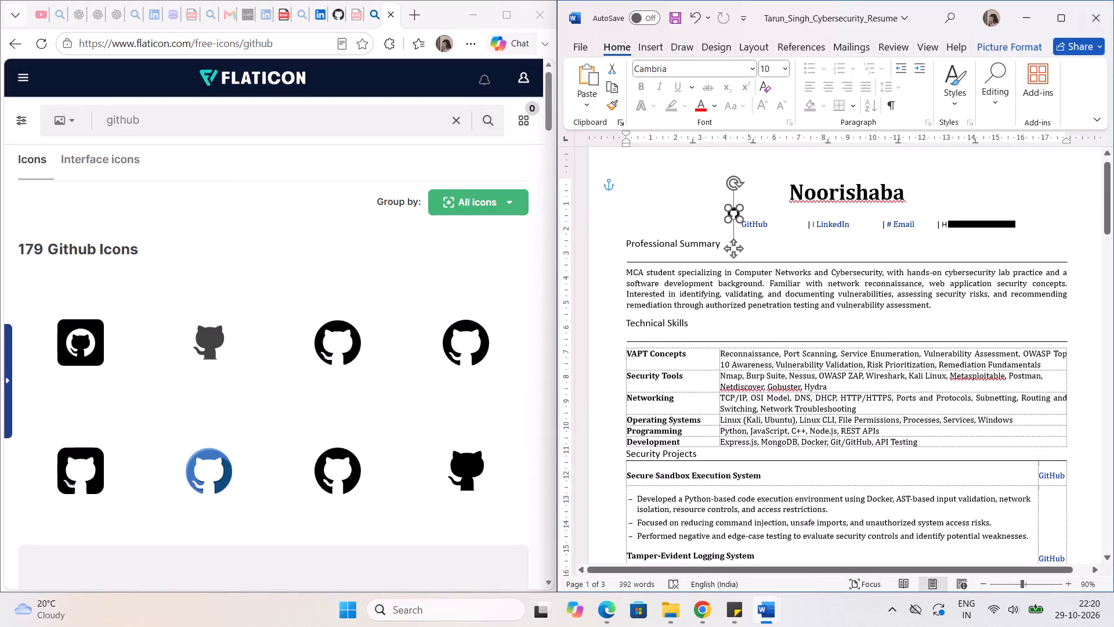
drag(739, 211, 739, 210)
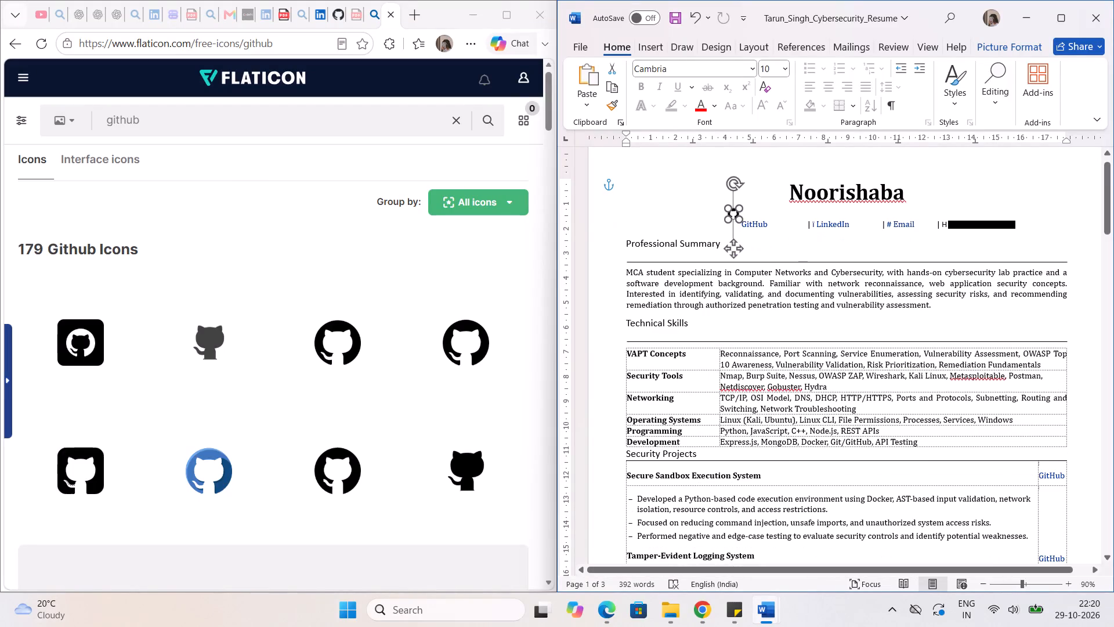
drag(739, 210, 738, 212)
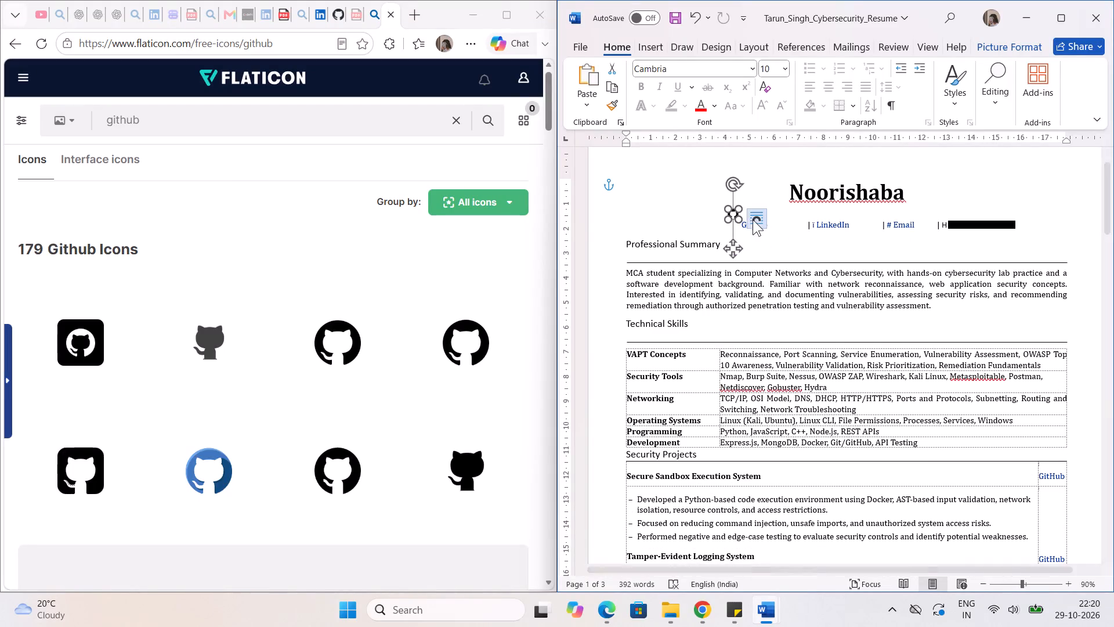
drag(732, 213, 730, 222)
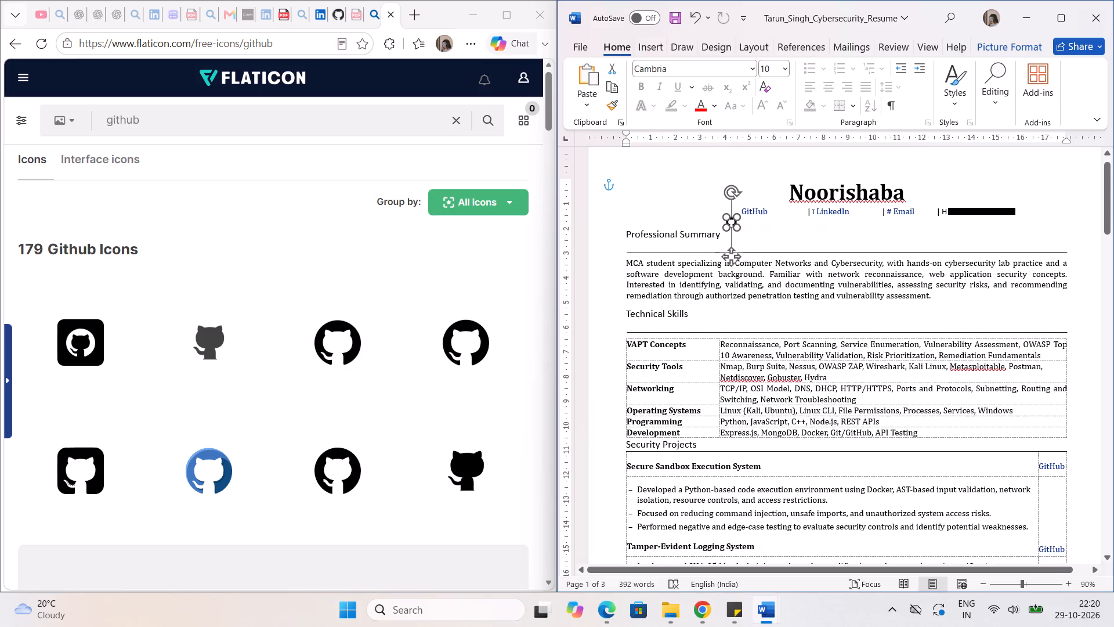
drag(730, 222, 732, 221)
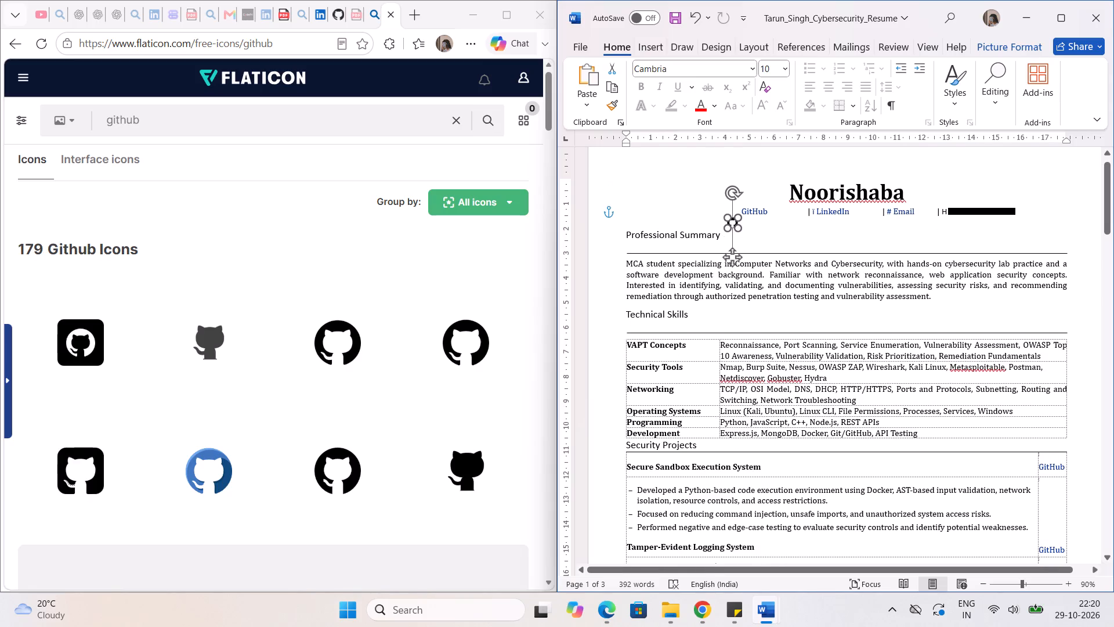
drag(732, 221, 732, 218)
Set the GitHub icon's text wrapping to In Front of Text and place it directly before GitHub in the contact line.
click(757, 224)
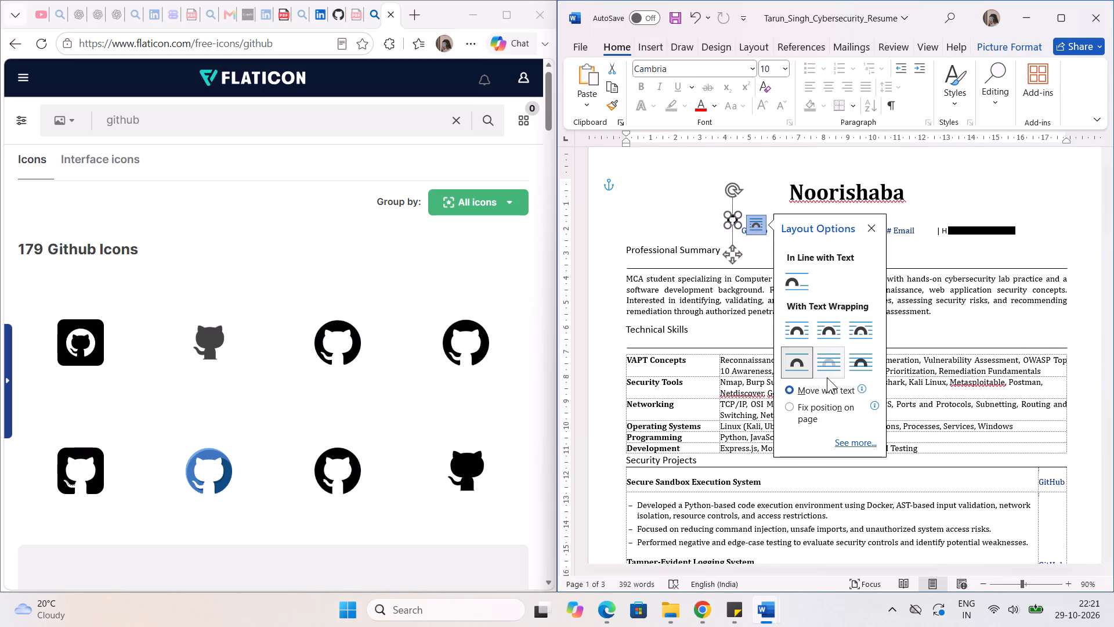
click(855, 356)
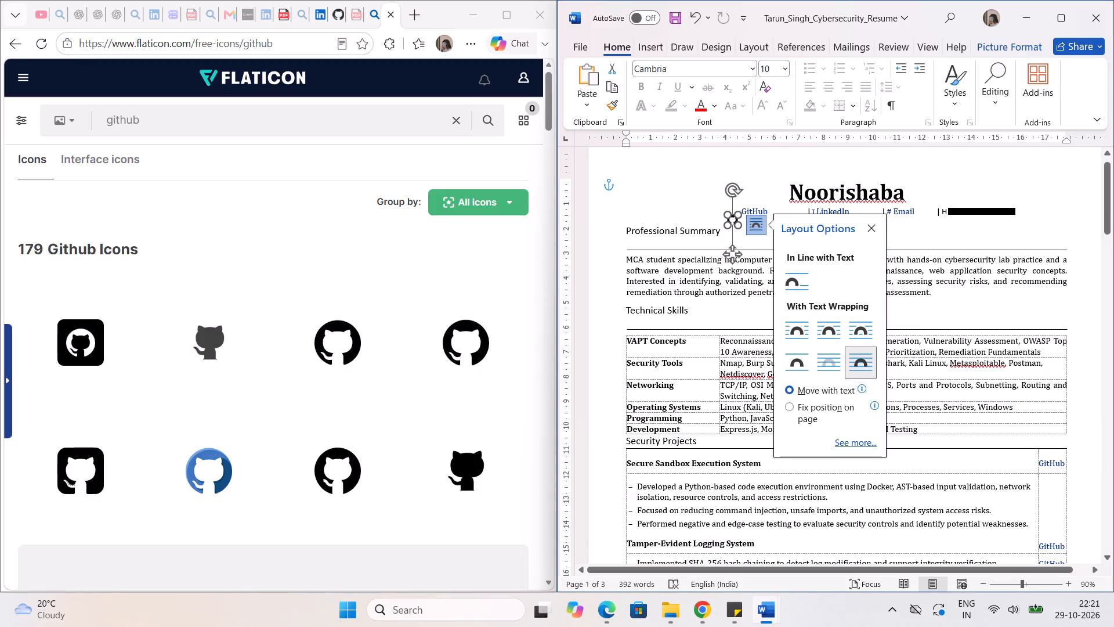
drag(733, 219, 732, 212)
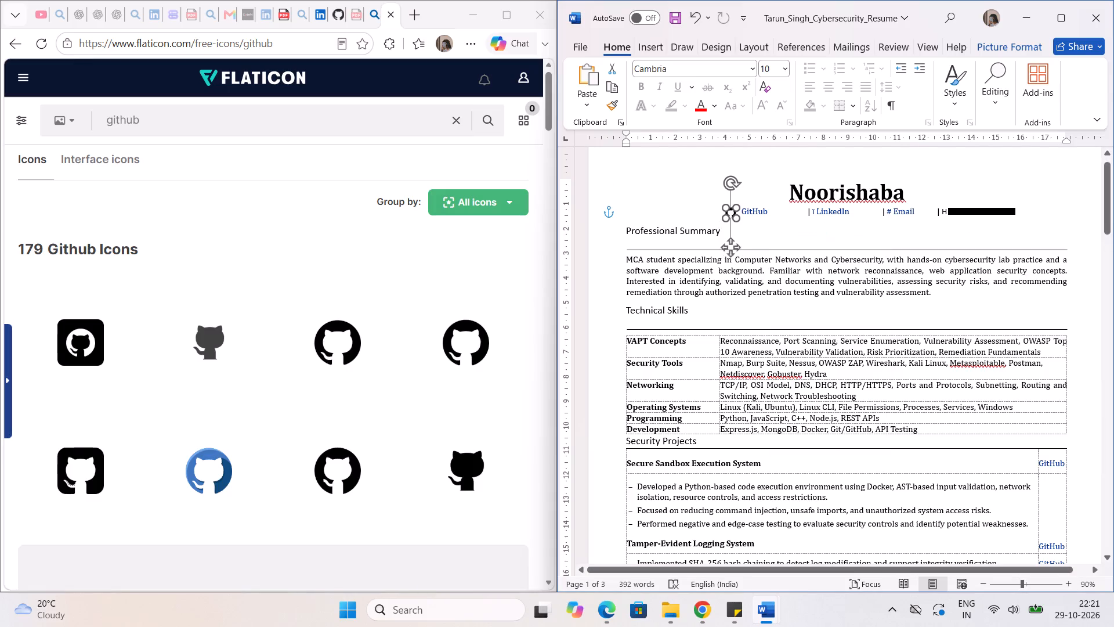
drag(732, 212, 736, 210)
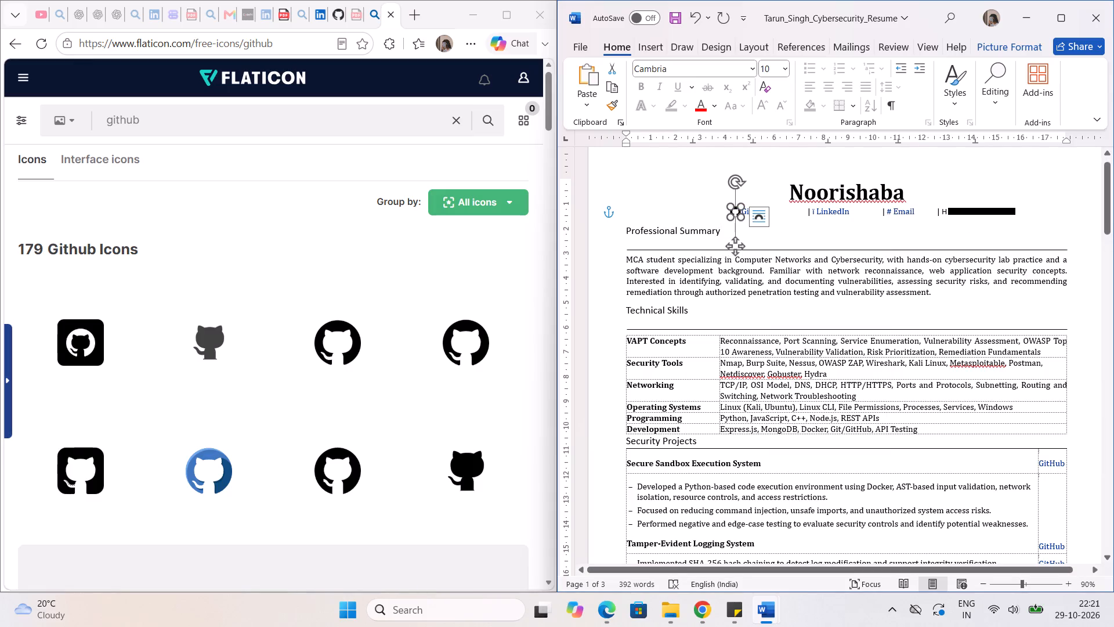
click(693, 191)
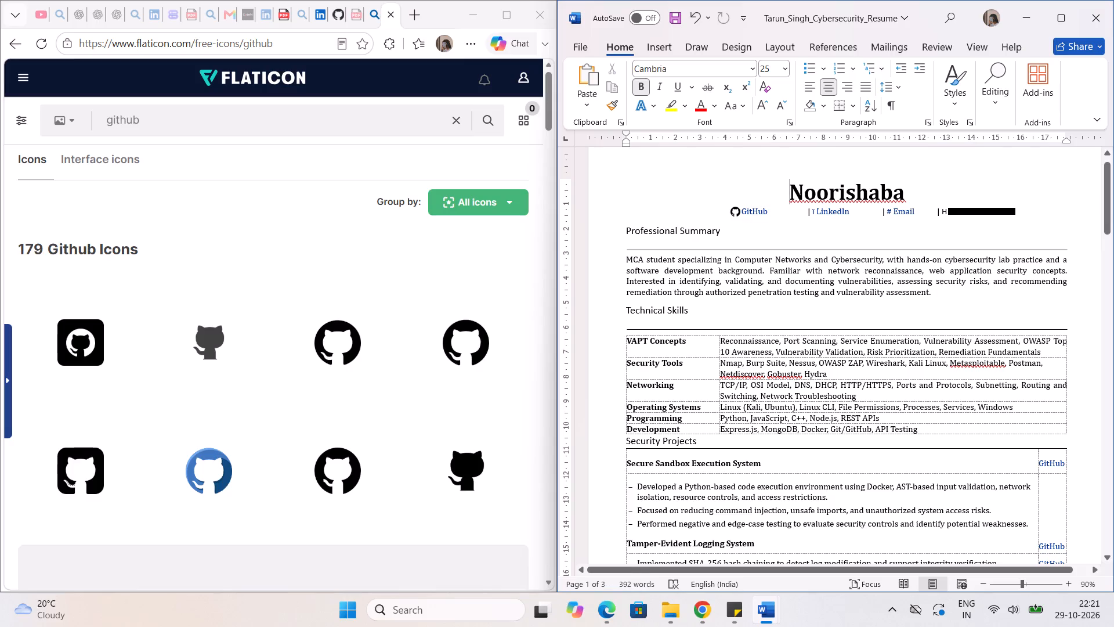
Examine the contact lines in the new owner's resume PDF and the original resume PDF in Edge, and return to the Flaticon page.
click(352, 11)
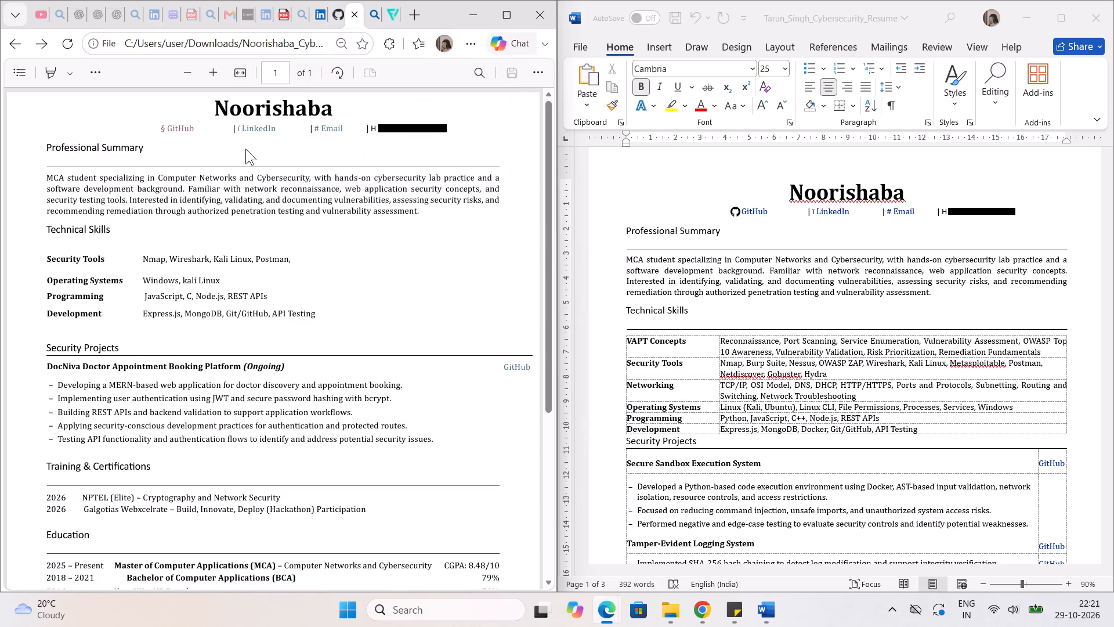
scroll(245, 149, up, 2)
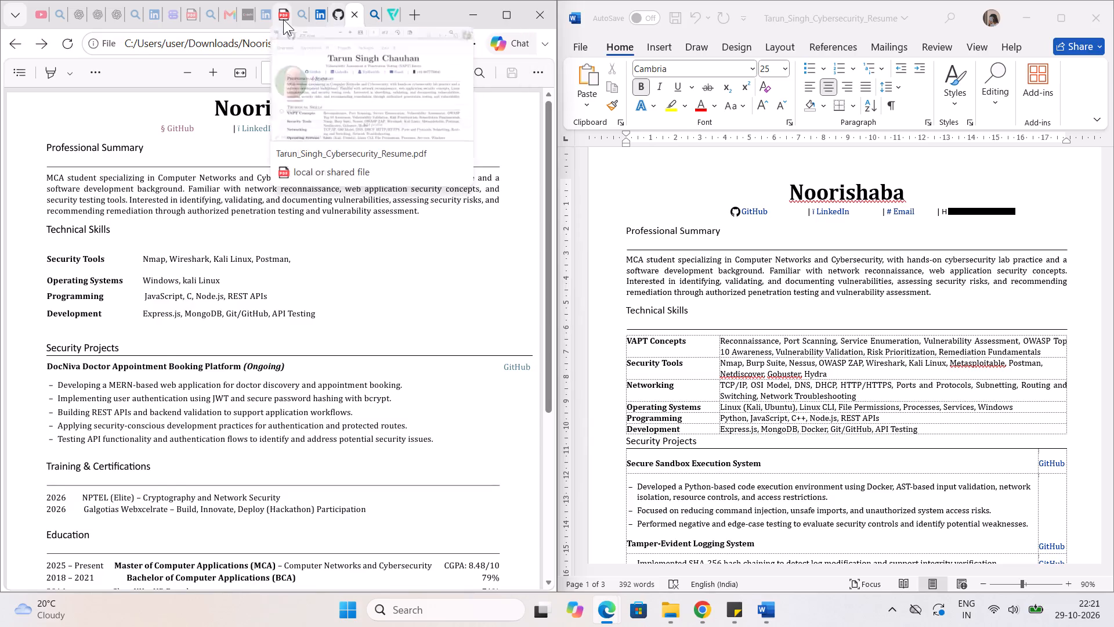
click(283, 19)
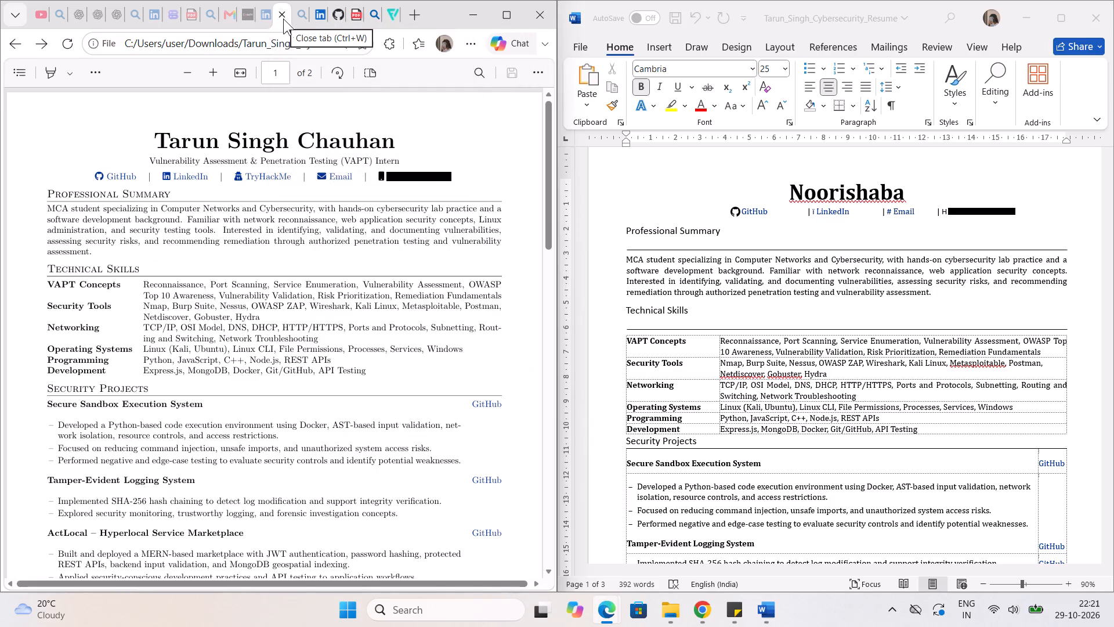
click(390, 14)
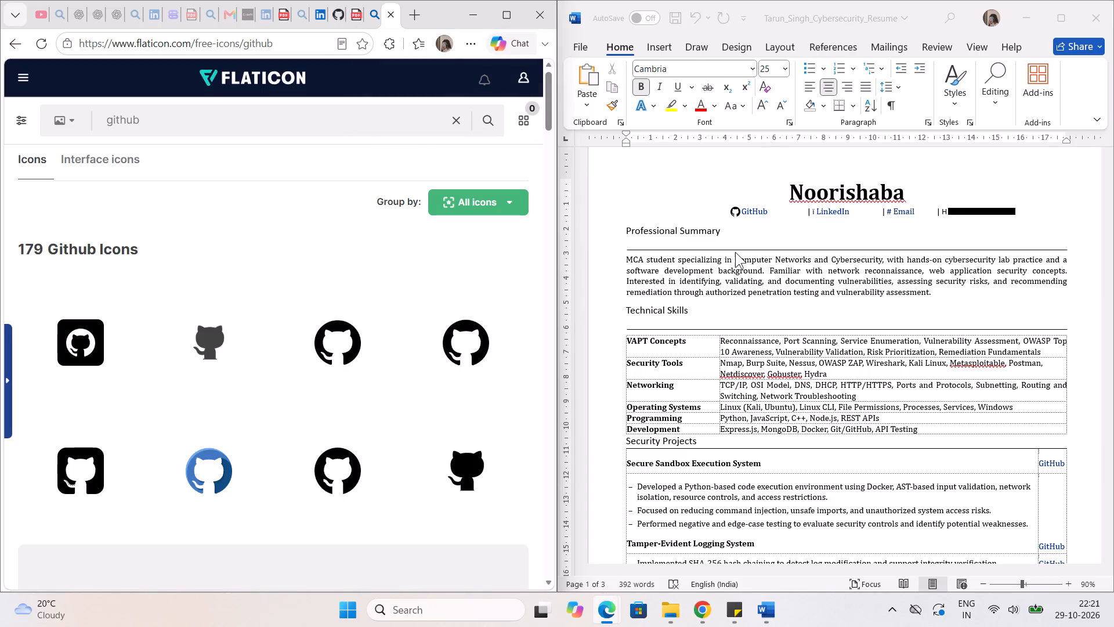
Shrink the GitHub icon slightly in the Word resume and nudge it up into line with the GitHub text.
click(736, 212)
click(736, 212)
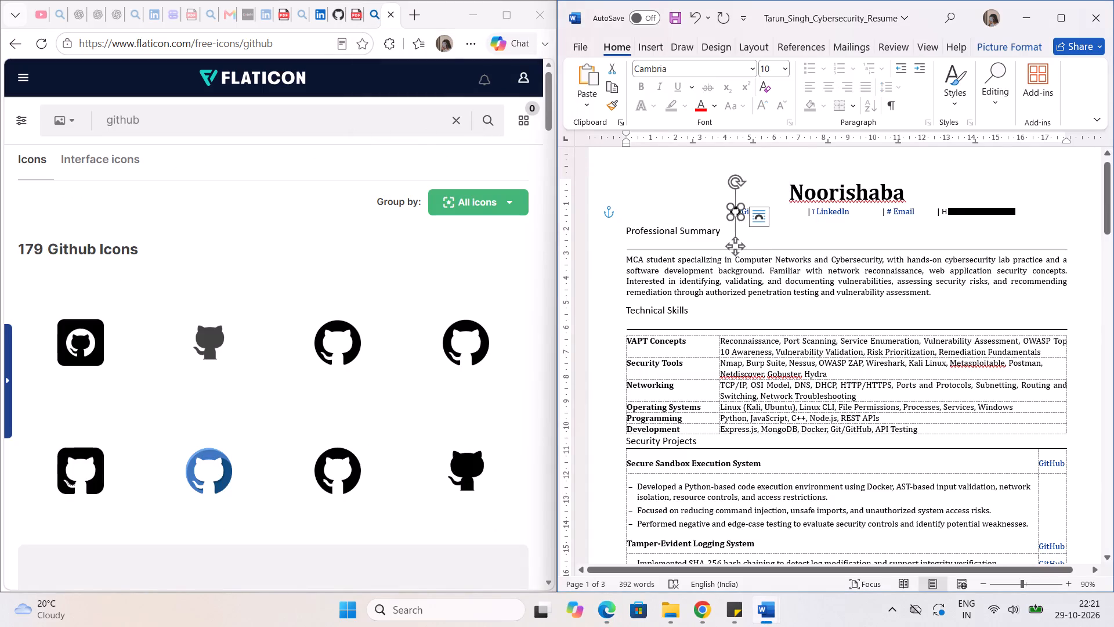
click(740, 206)
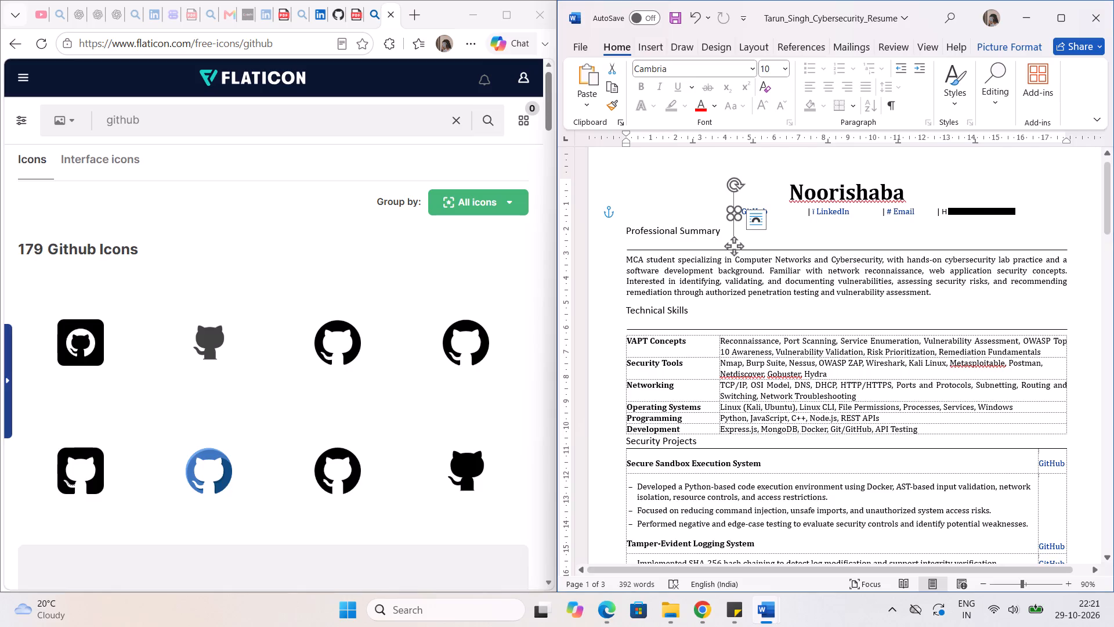
key(Up)
key(Up)
key(Up)
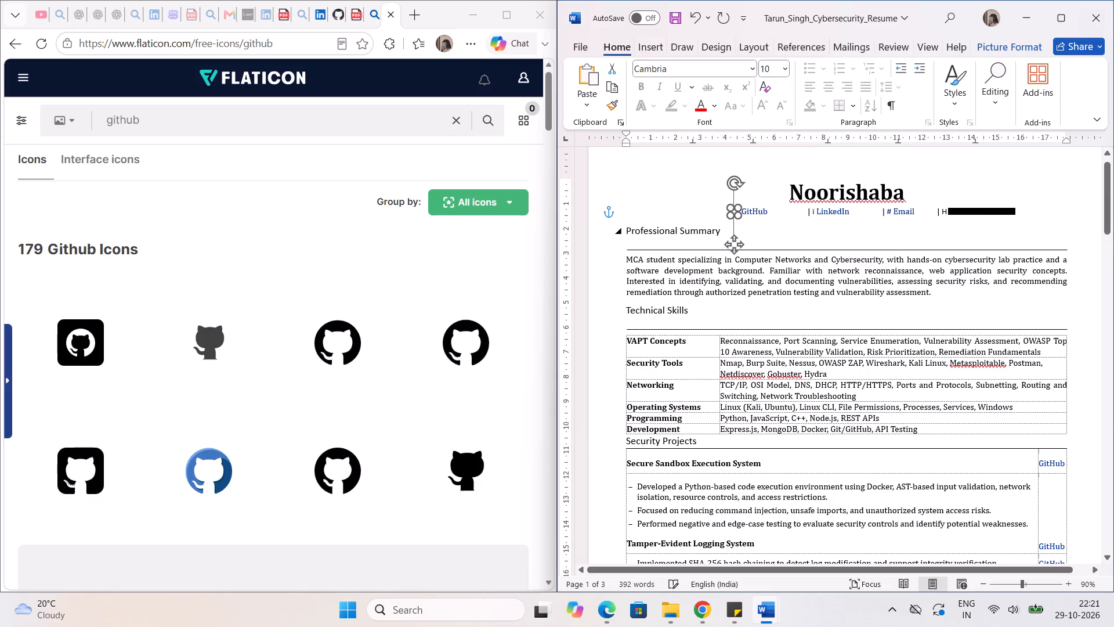
click(776, 228)
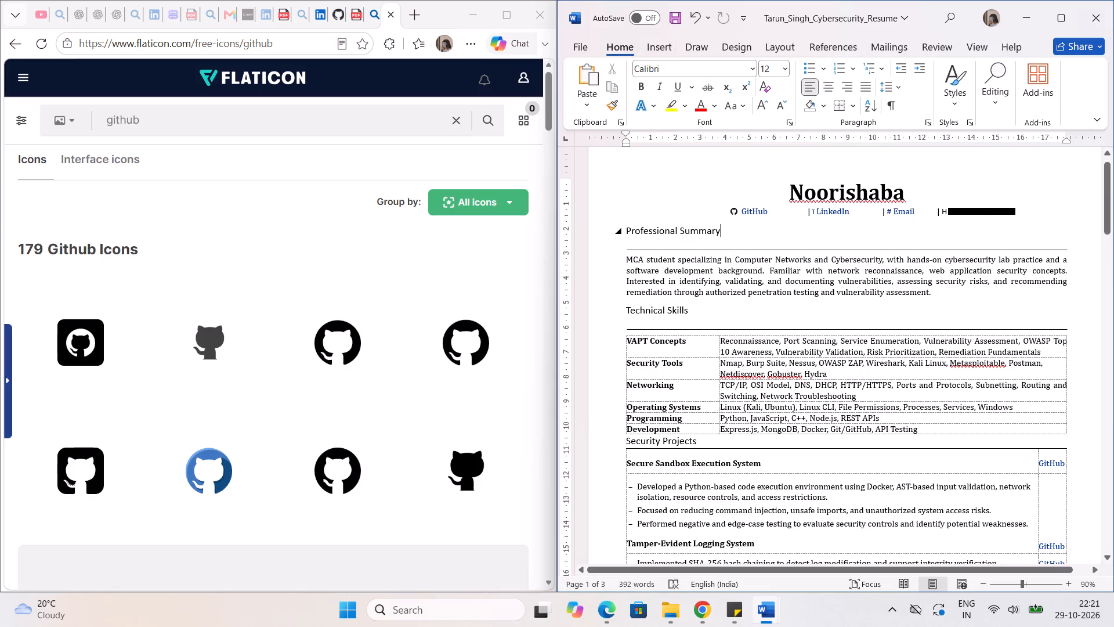
Set the font size of the GitHub icon in the contact line to 12.
click(733, 212)
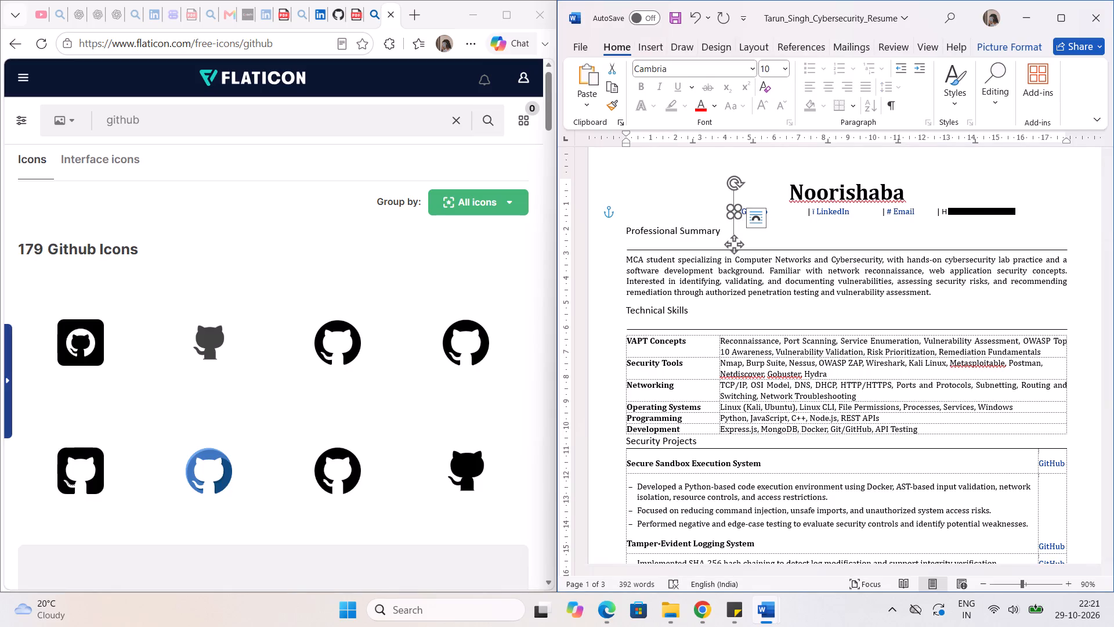
click(769, 70)
click(769, 70)
key(BackSpace)
key(2)
key(Return)
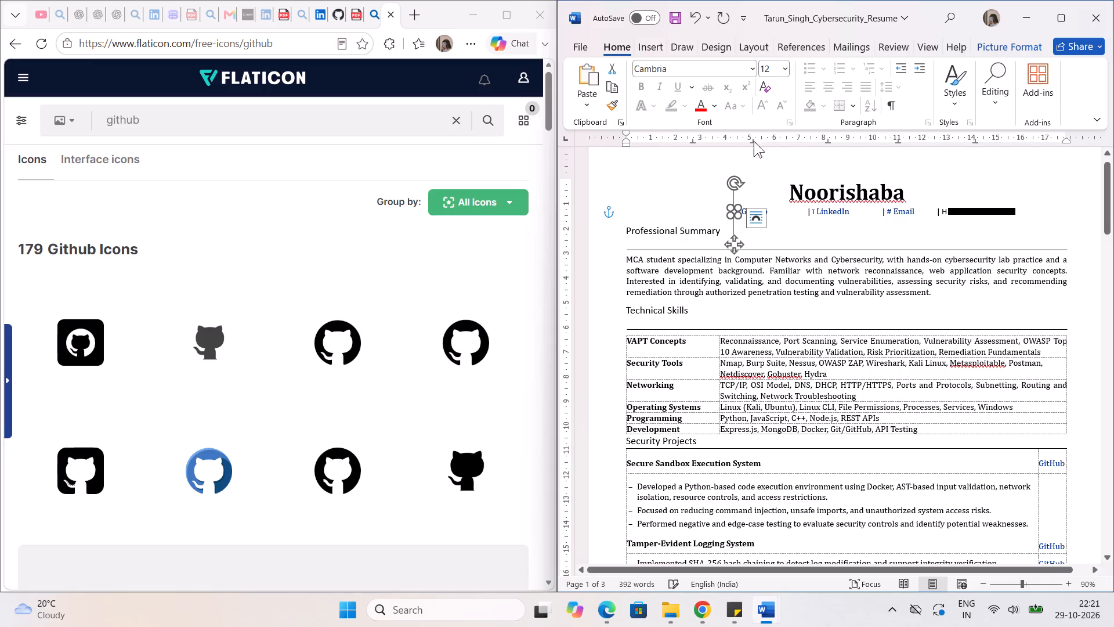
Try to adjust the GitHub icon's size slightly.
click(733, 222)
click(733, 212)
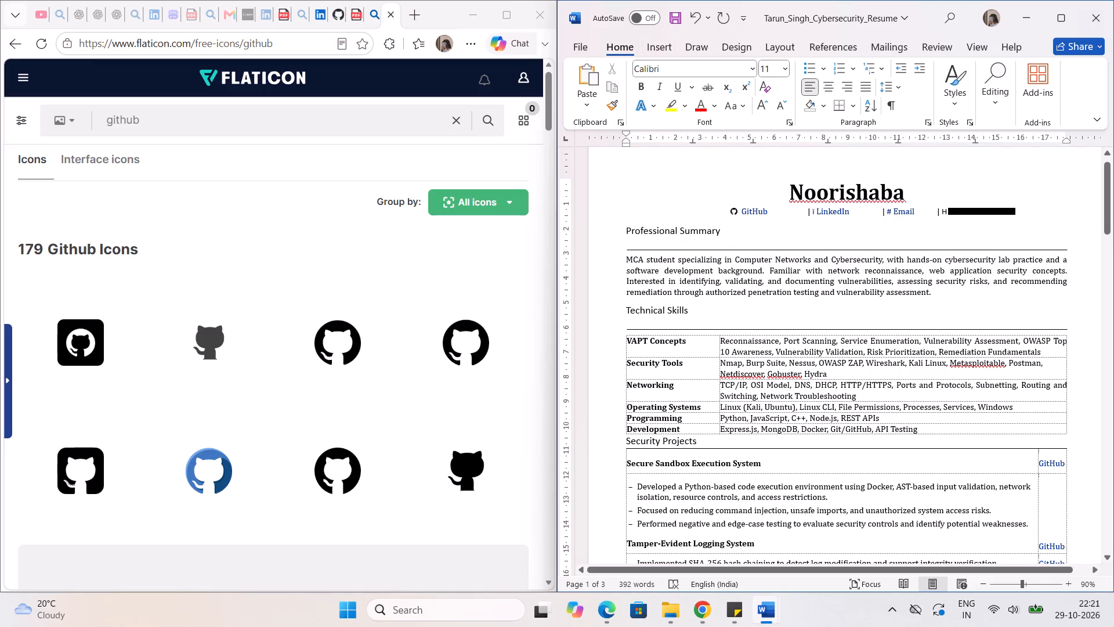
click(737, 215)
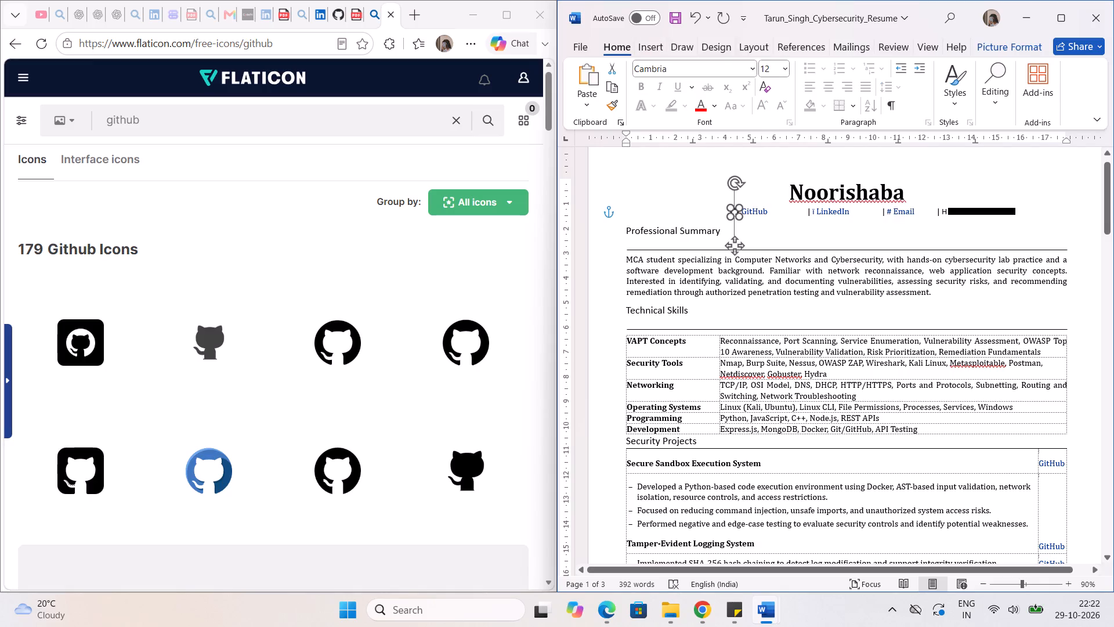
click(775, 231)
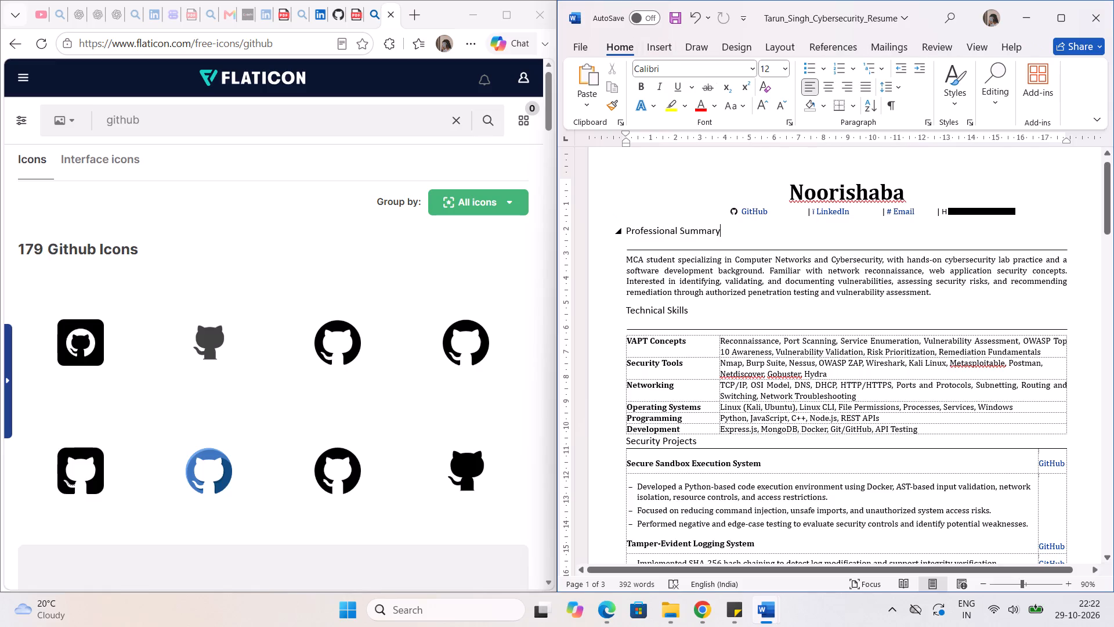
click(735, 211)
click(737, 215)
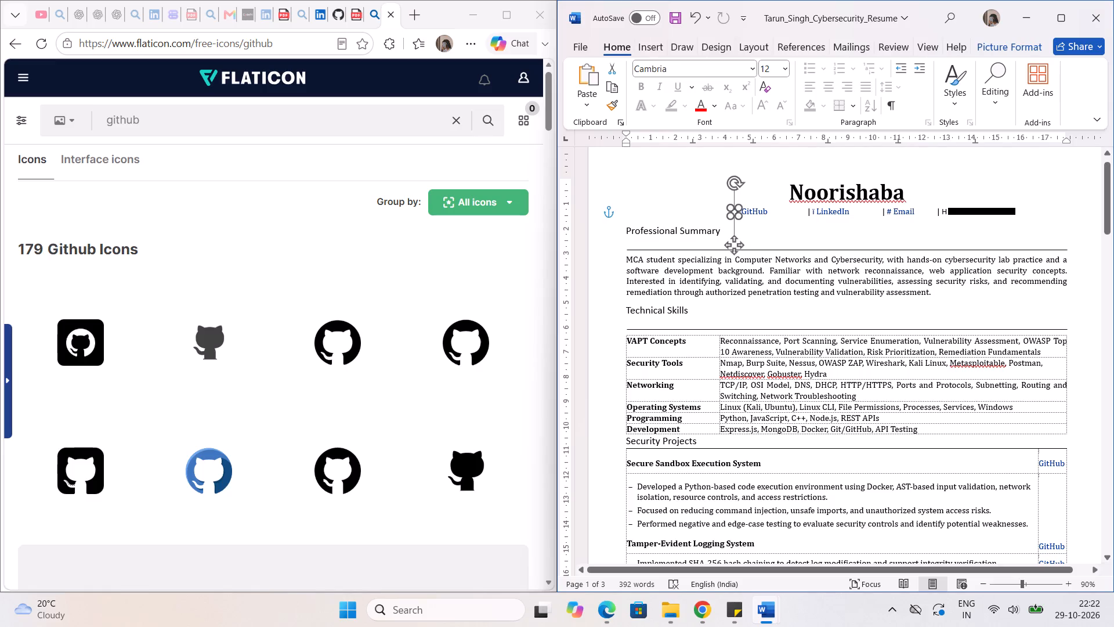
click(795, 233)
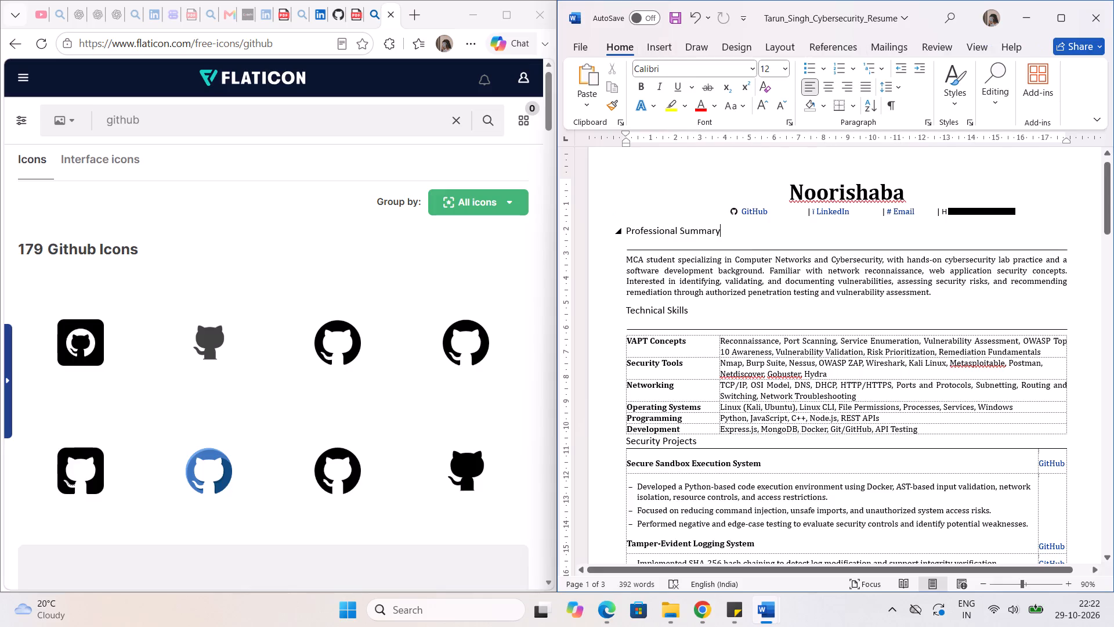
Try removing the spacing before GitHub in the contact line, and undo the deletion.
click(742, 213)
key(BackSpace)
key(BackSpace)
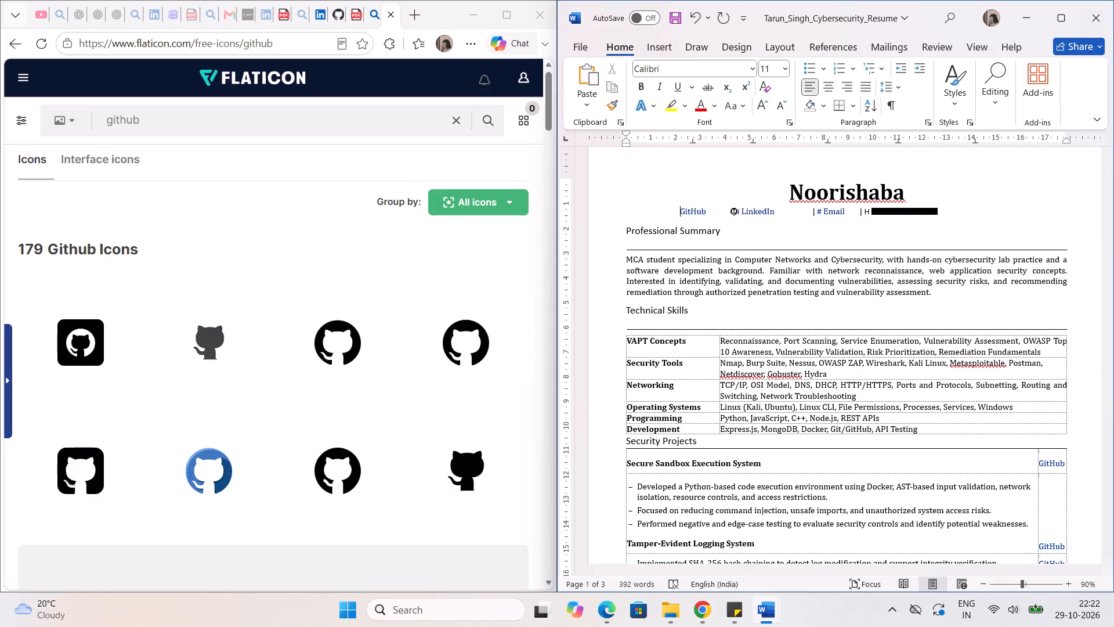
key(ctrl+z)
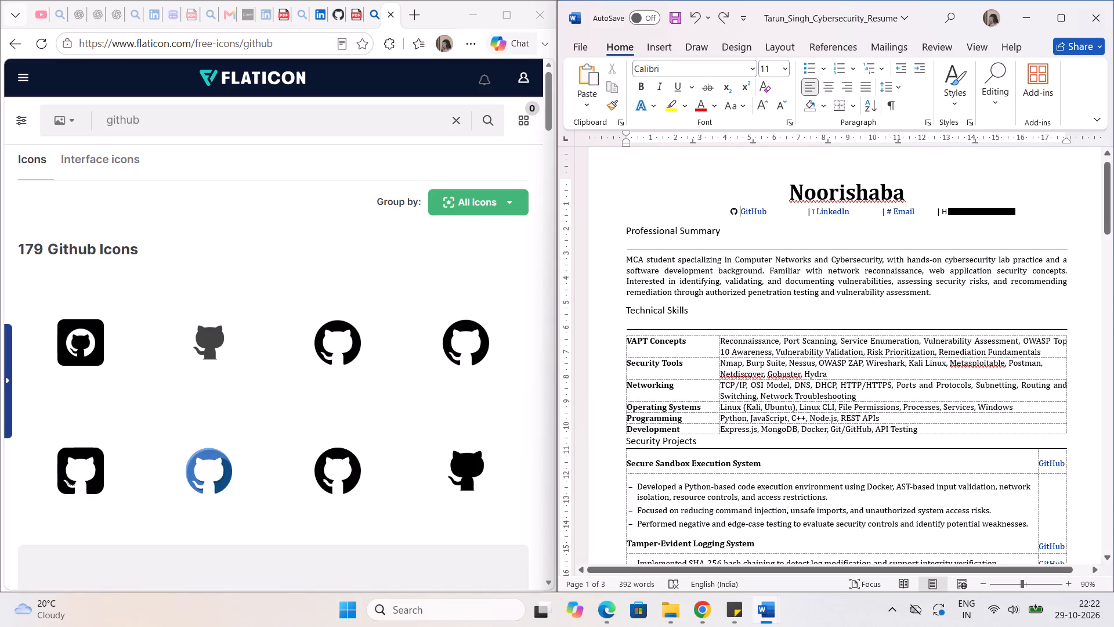
Enlarge the GitHub icon to about 0.35 cm and adjust its position directly before the GitHub text.
click(735, 212)
click(738, 214)
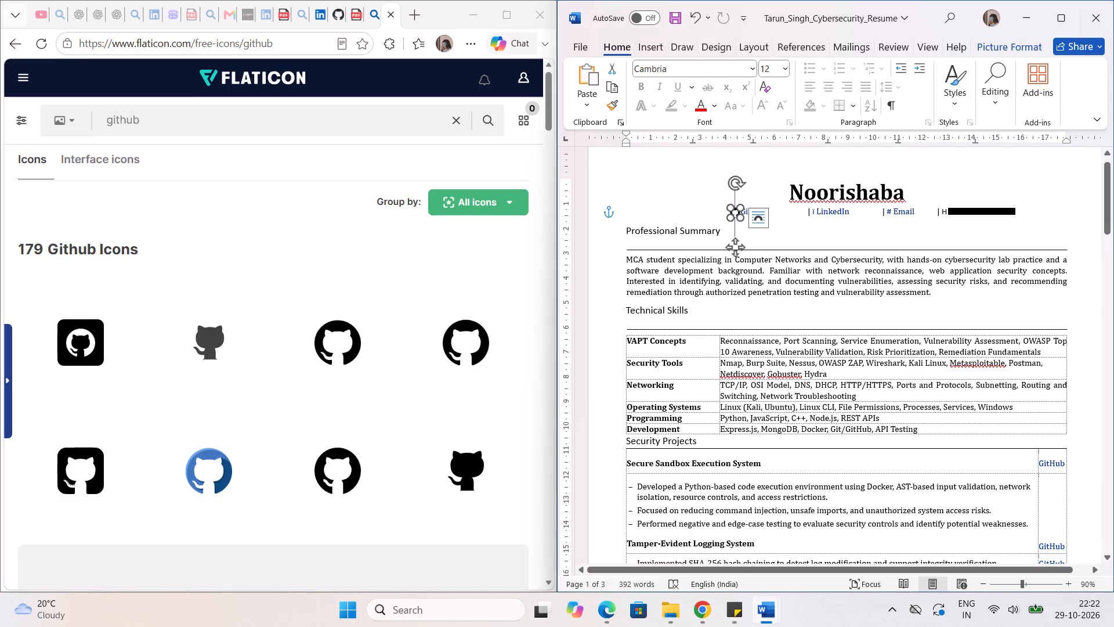
click(889, 233)
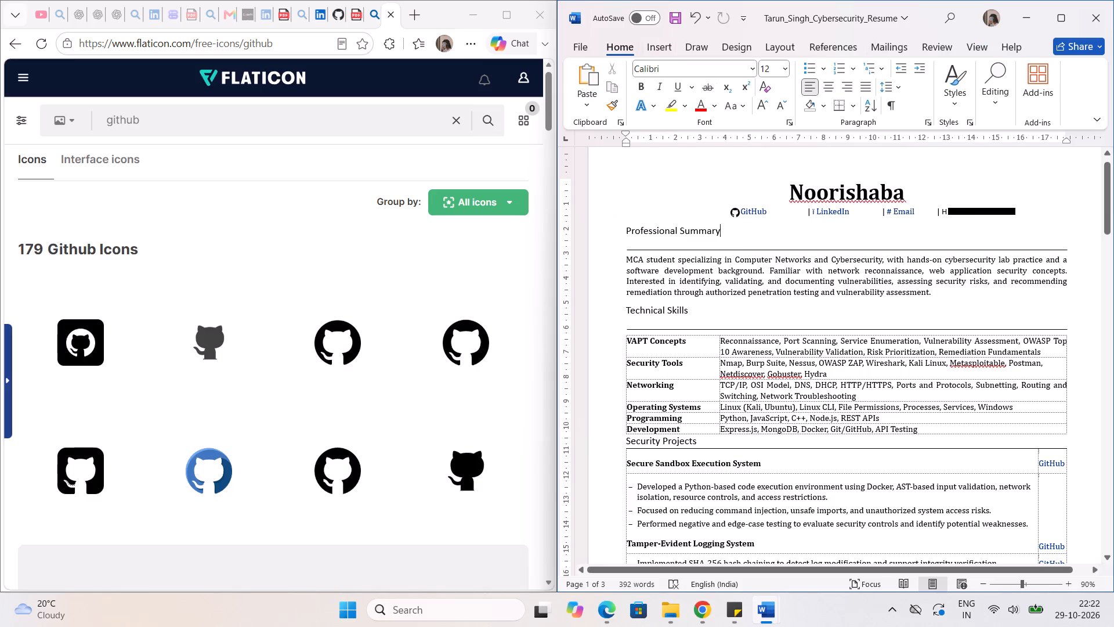
click(736, 211)
key(Up)
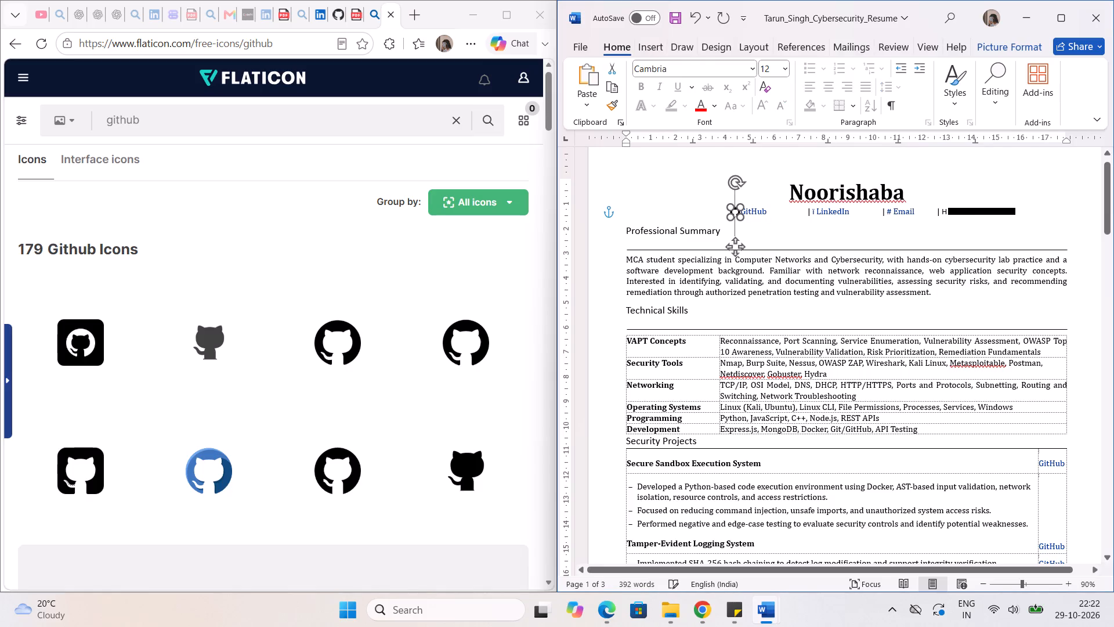
click(738, 210)
click(808, 222)
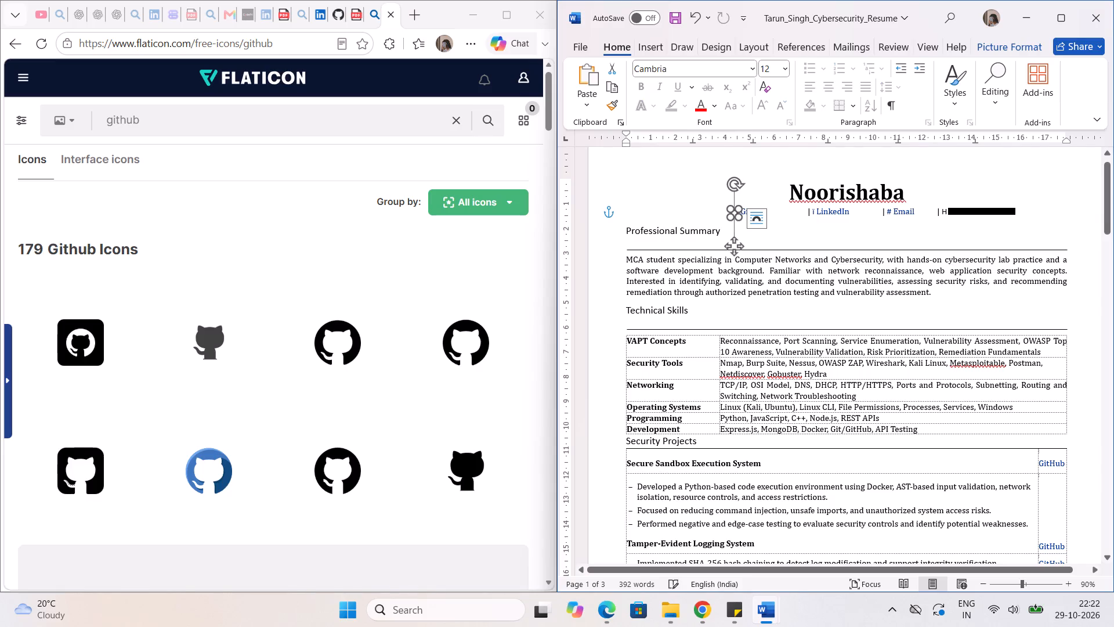
click(733, 212)
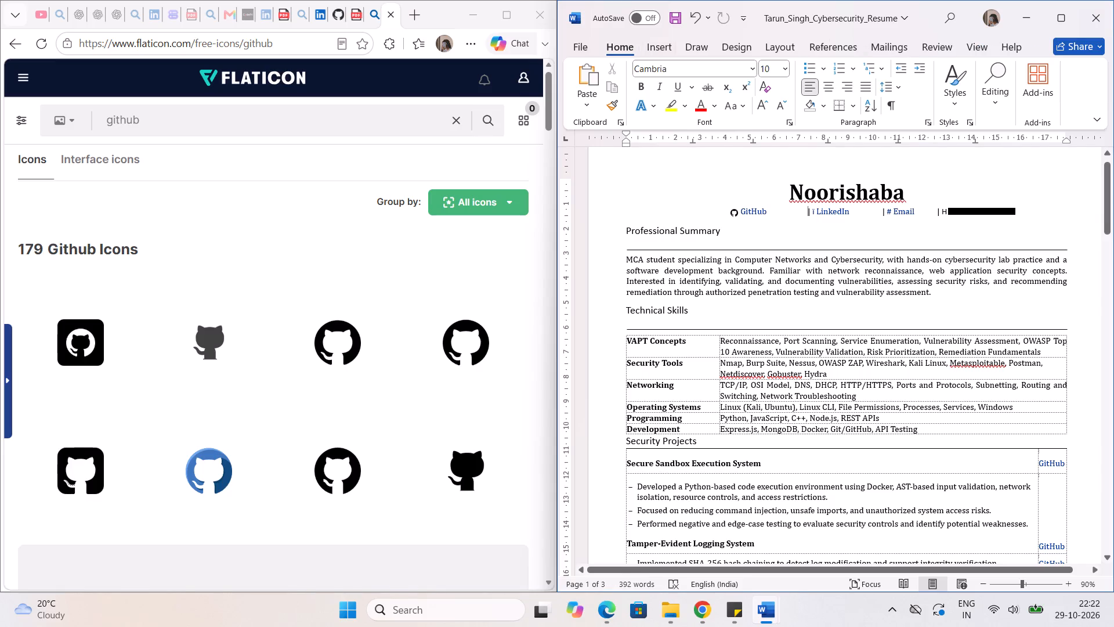
click(739, 210)
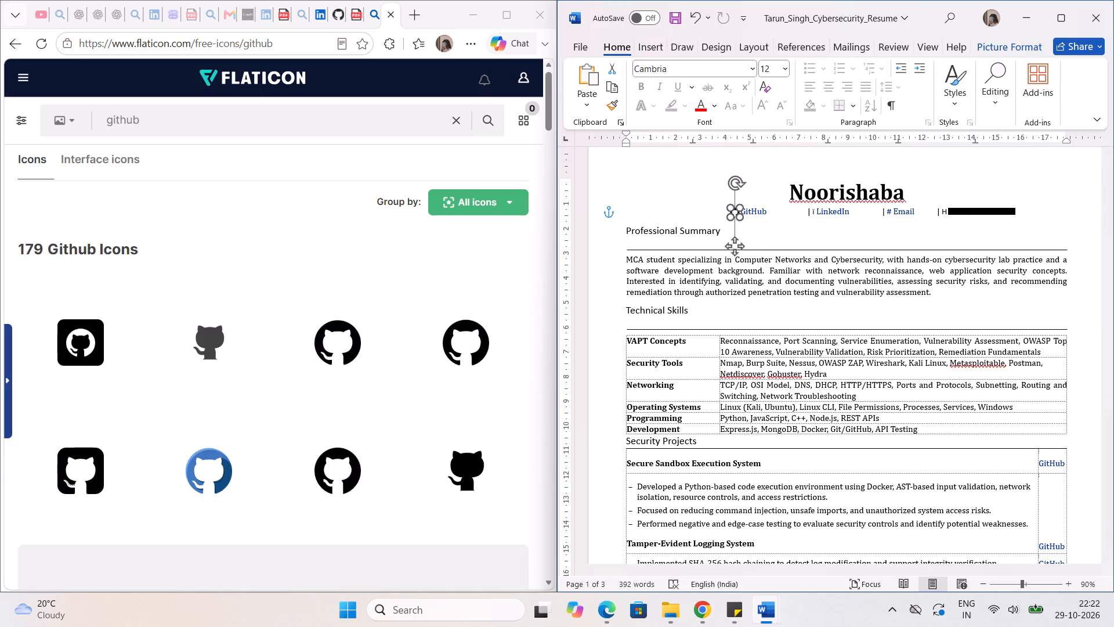
click(798, 228)
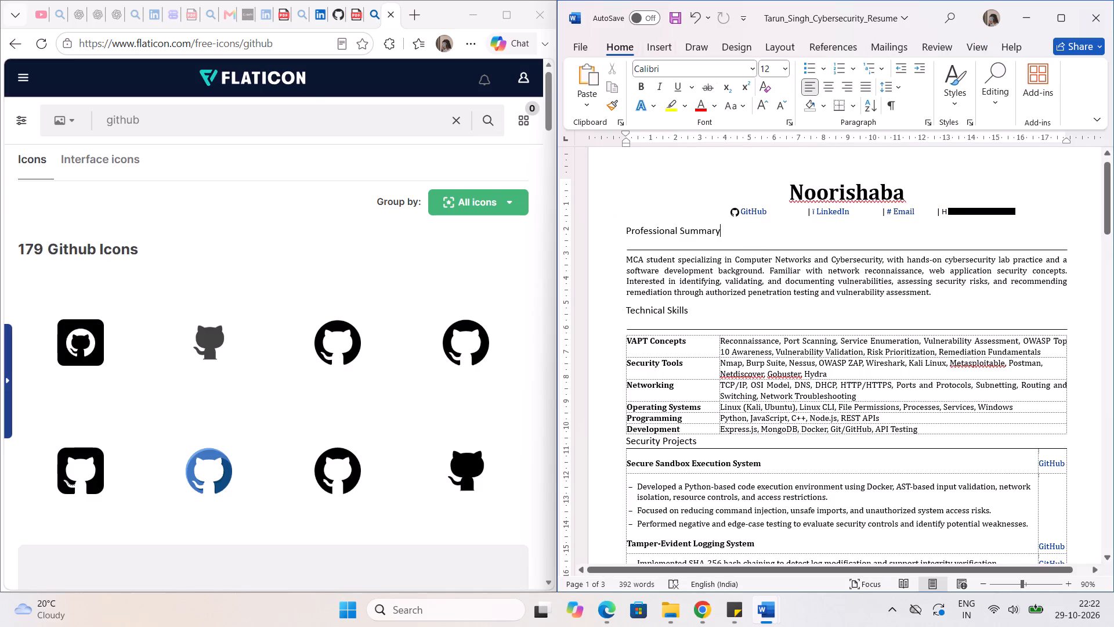
Bring up the original resume PDF in Edge for reference, and nudge the GitHub icon in Word up slightly beside its text.
click(282, 21)
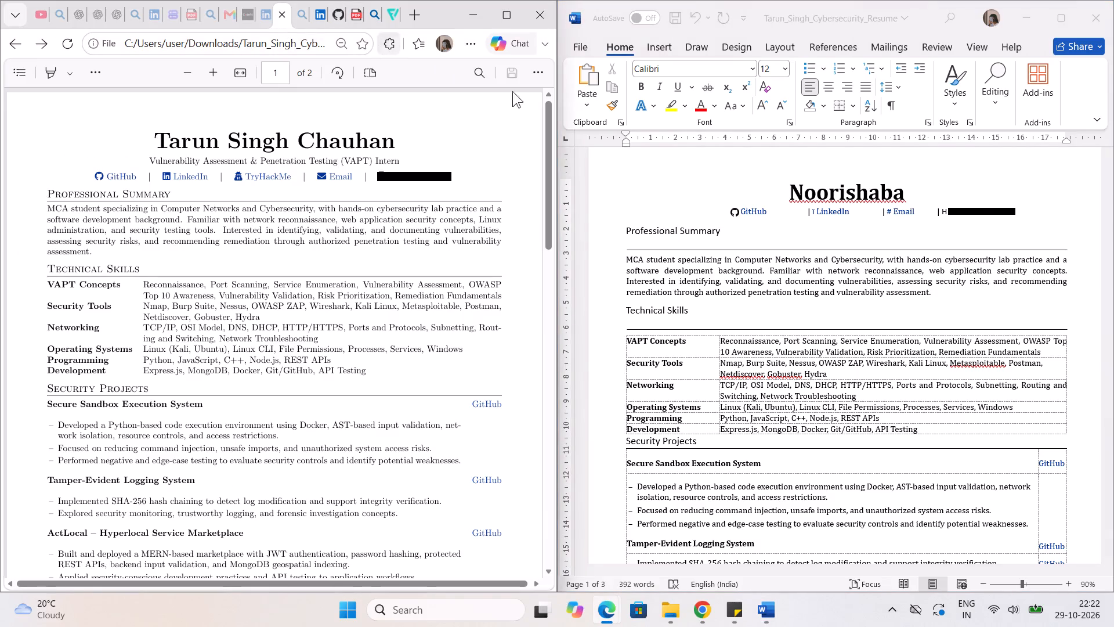
click(735, 212)
click(735, 212)
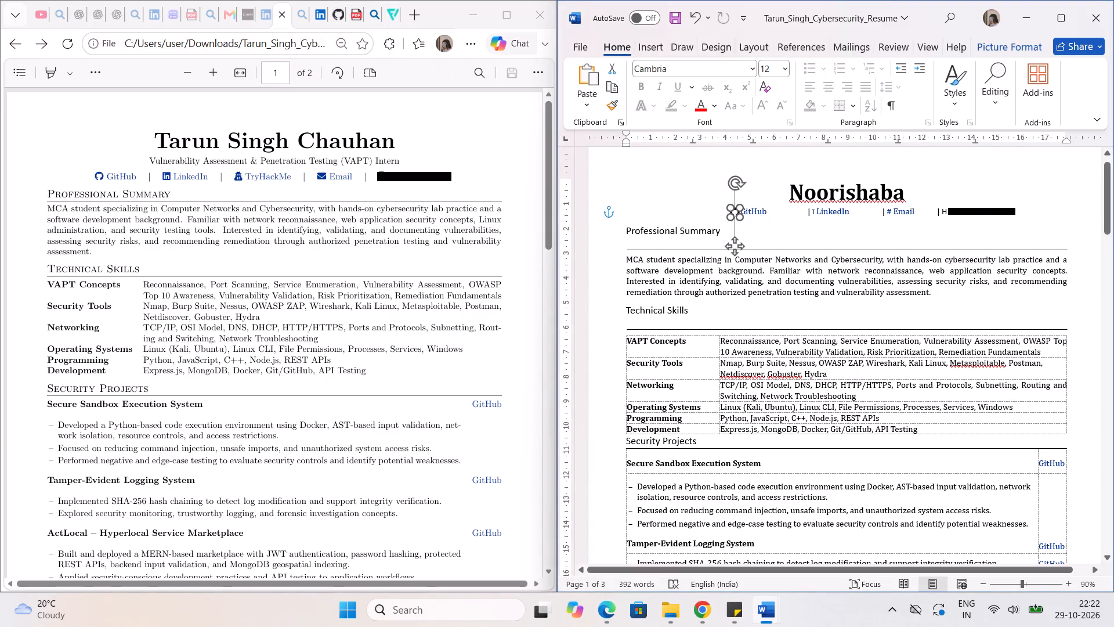
key(Up)
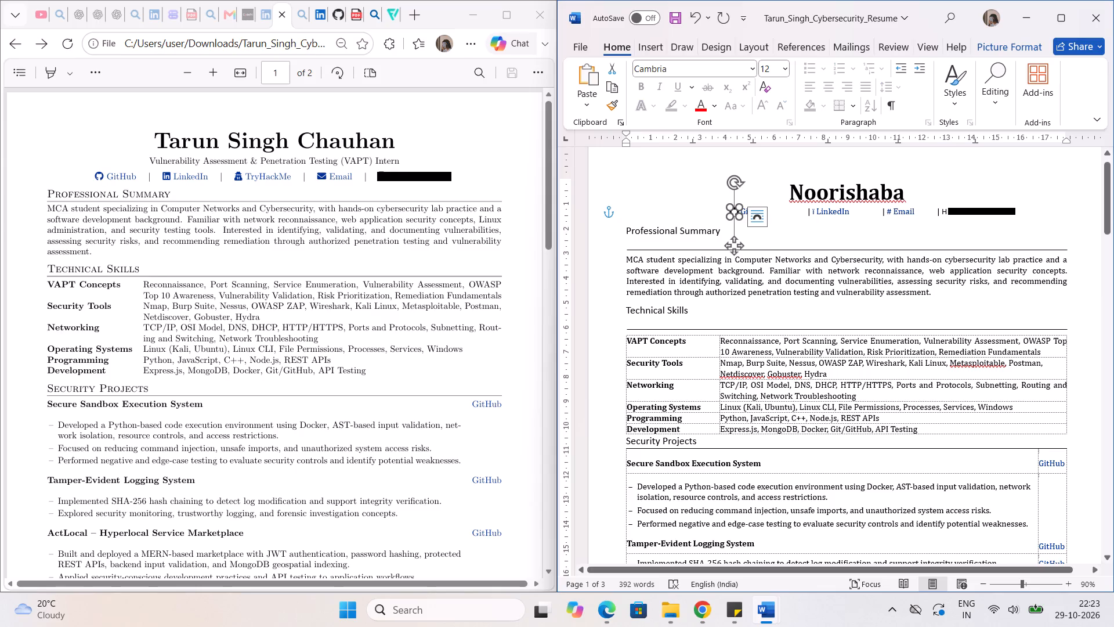
click(786, 224)
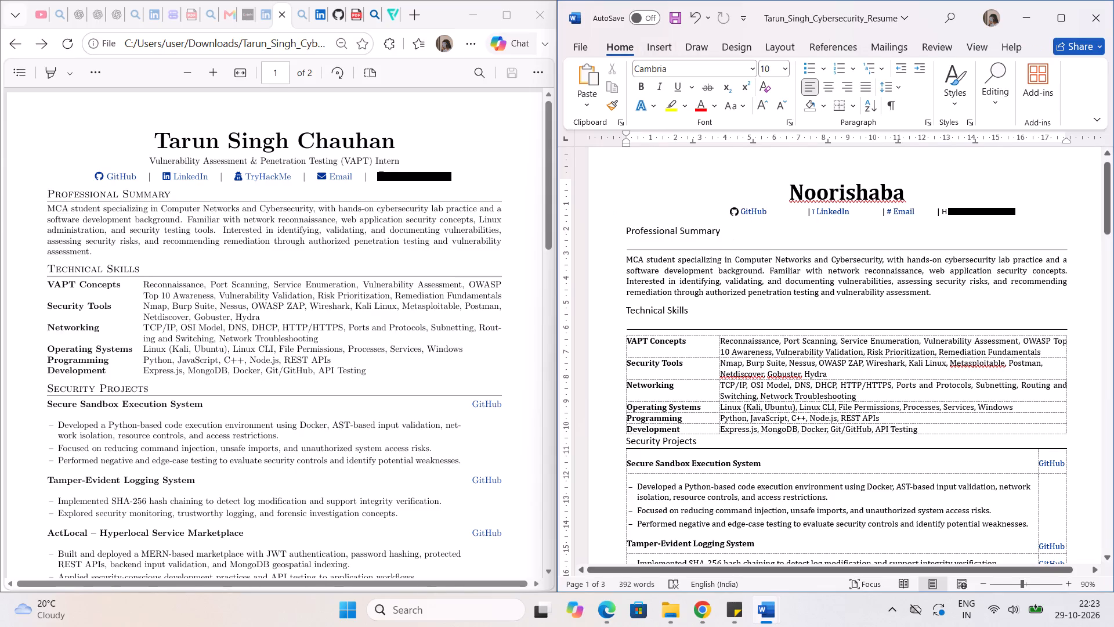
Try to recolour the GitHub icon by applying the standard Blue font colour.
drag(766, 214, 728, 214)
click(728, 214)
drag(728, 214, 736, 212)
drag(736, 212, 740, 214)
drag(740, 214, 730, 217)
click(733, 211)
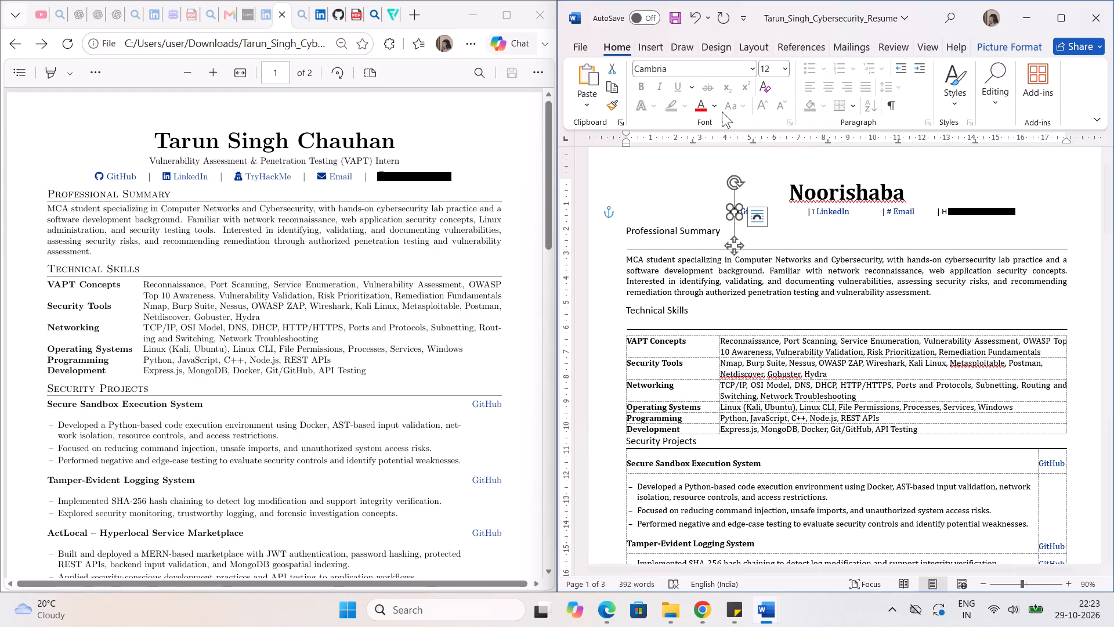
click(712, 107)
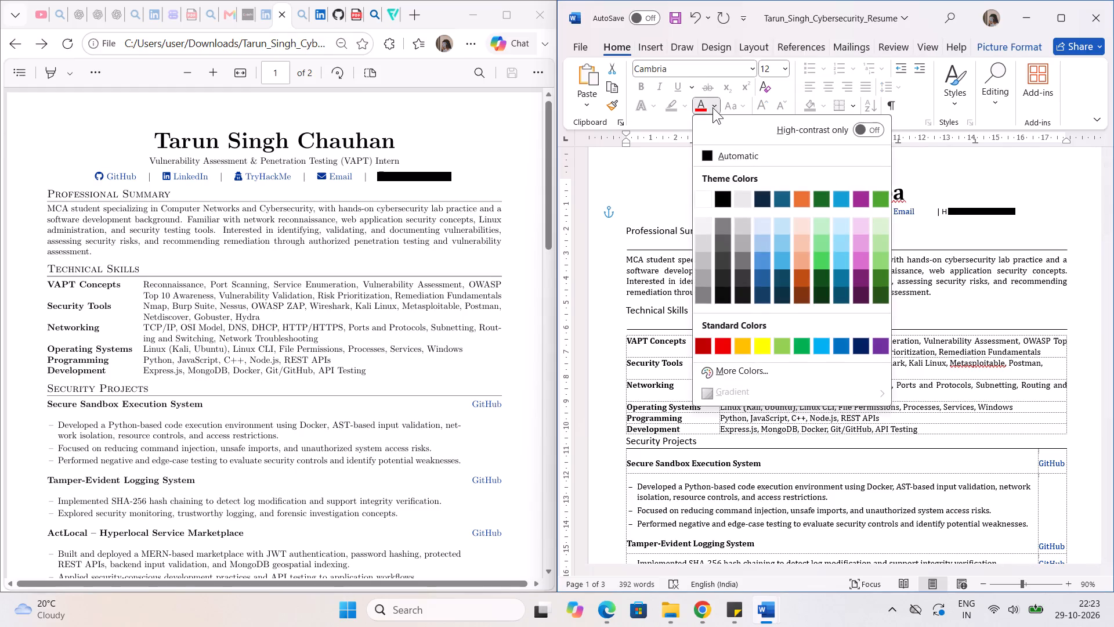
click(841, 349)
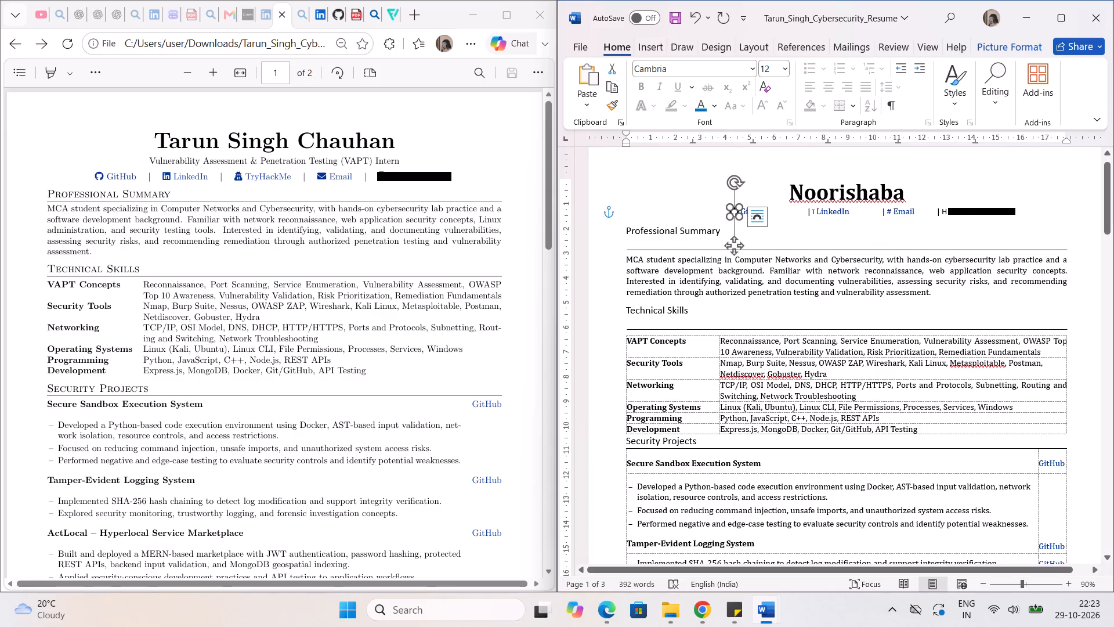
Give the GitHub icon a picture border in standard Blue.
click(1019, 48)
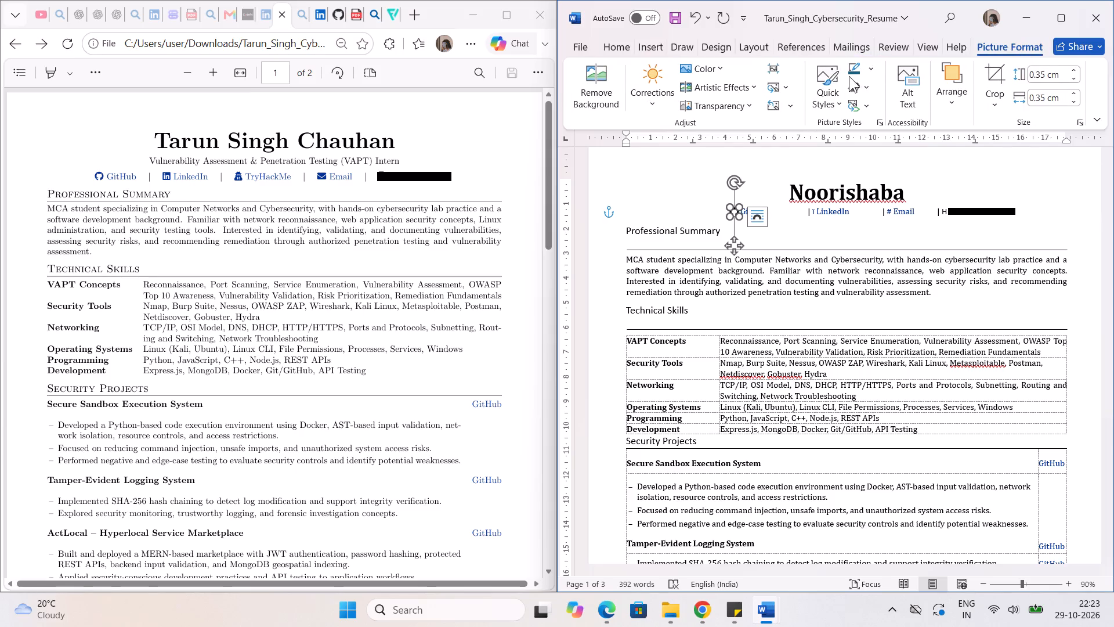
click(857, 67)
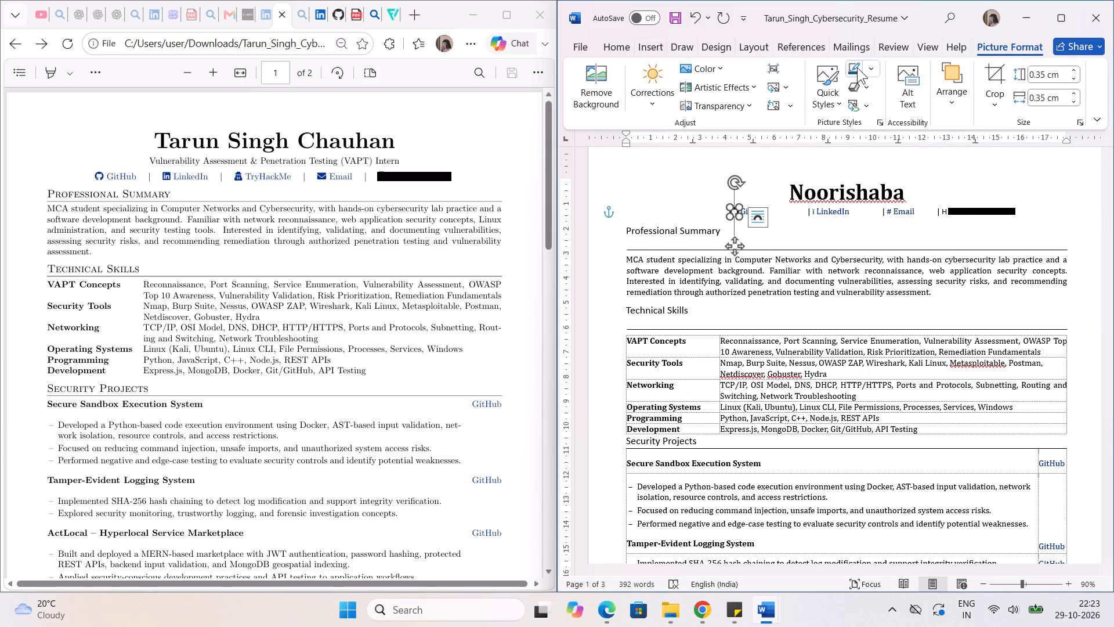
click(867, 69)
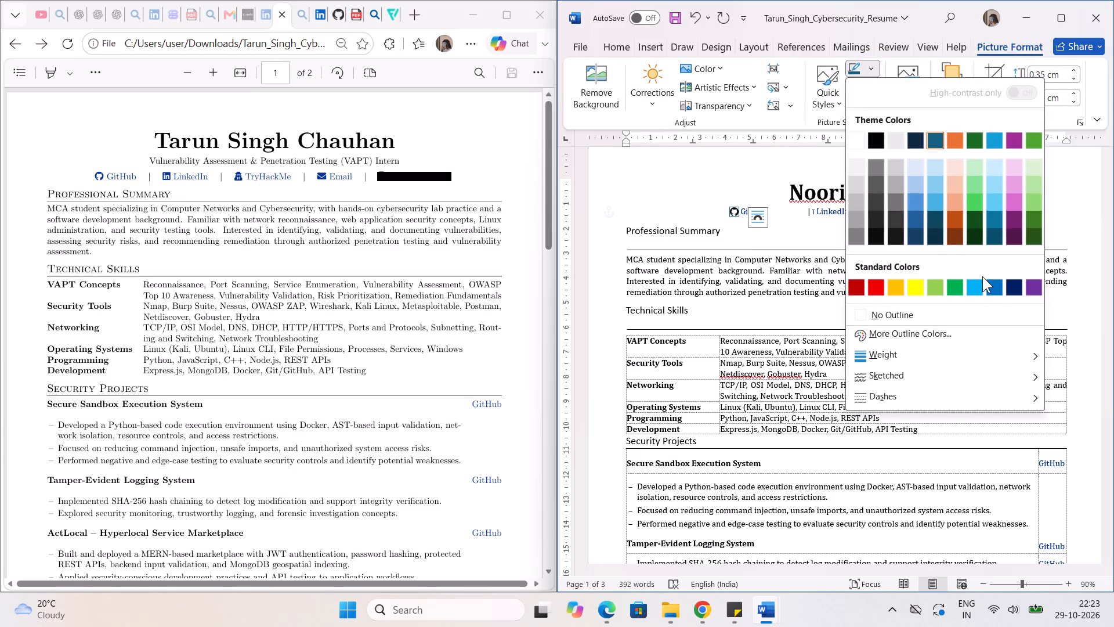
click(994, 290)
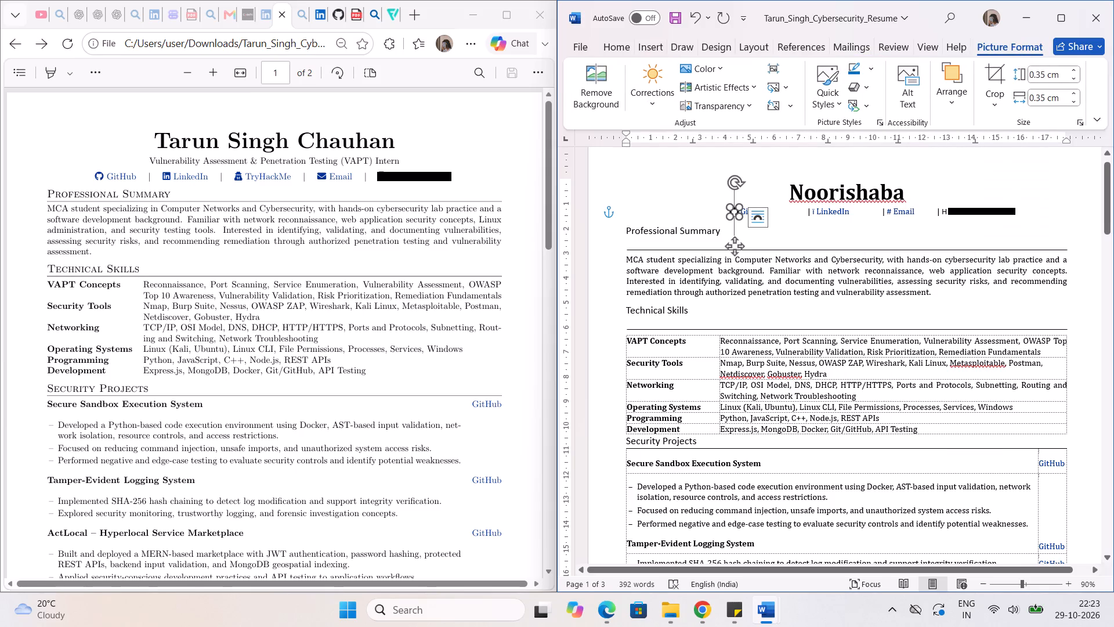
click(792, 226)
click(771, 223)
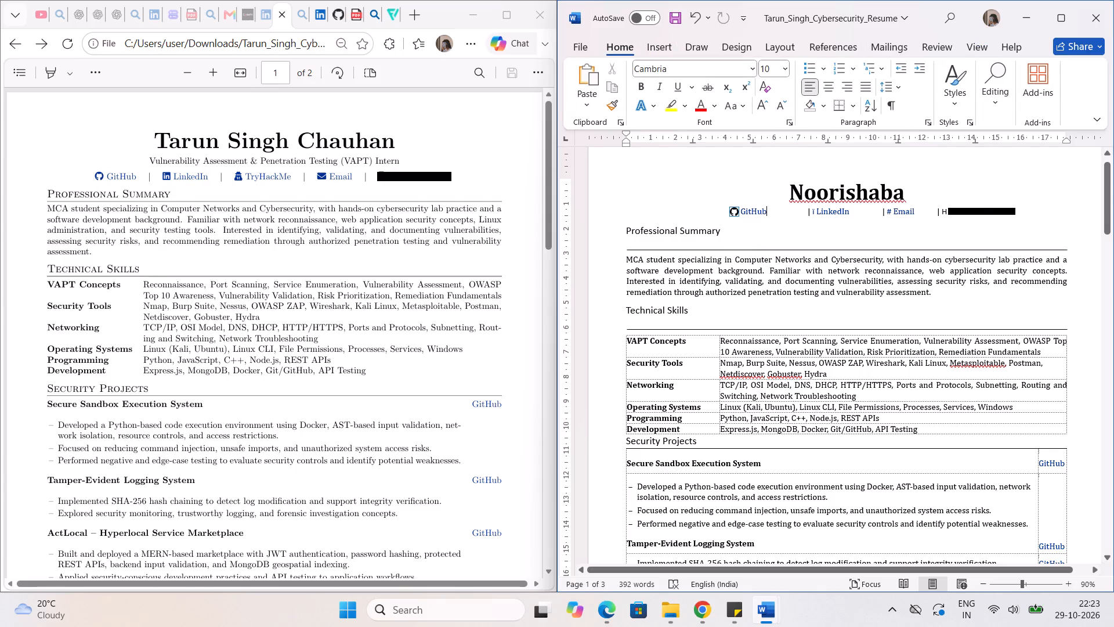
Remove the picture border from the GitHub icon in the contact line by setting it to No Outline.
click(734, 212)
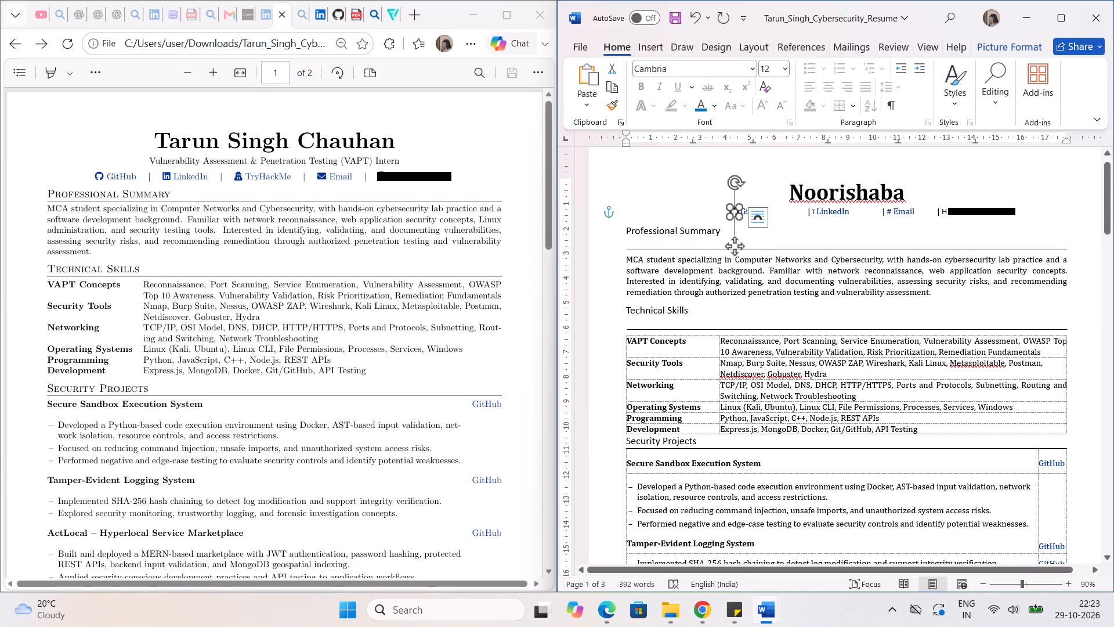
click(995, 49)
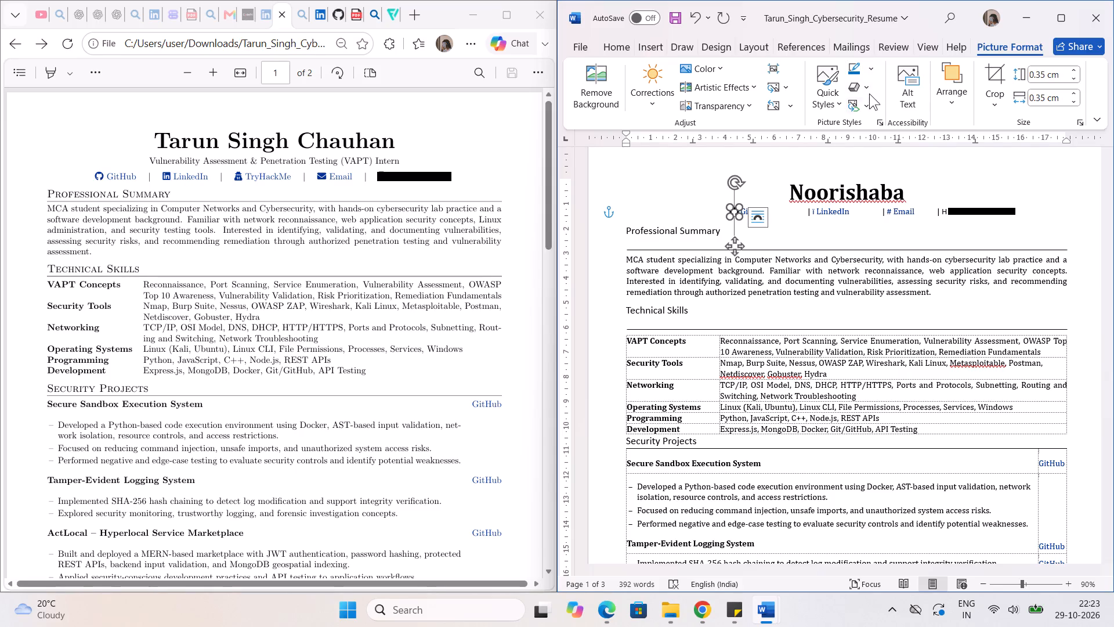
click(867, 68)
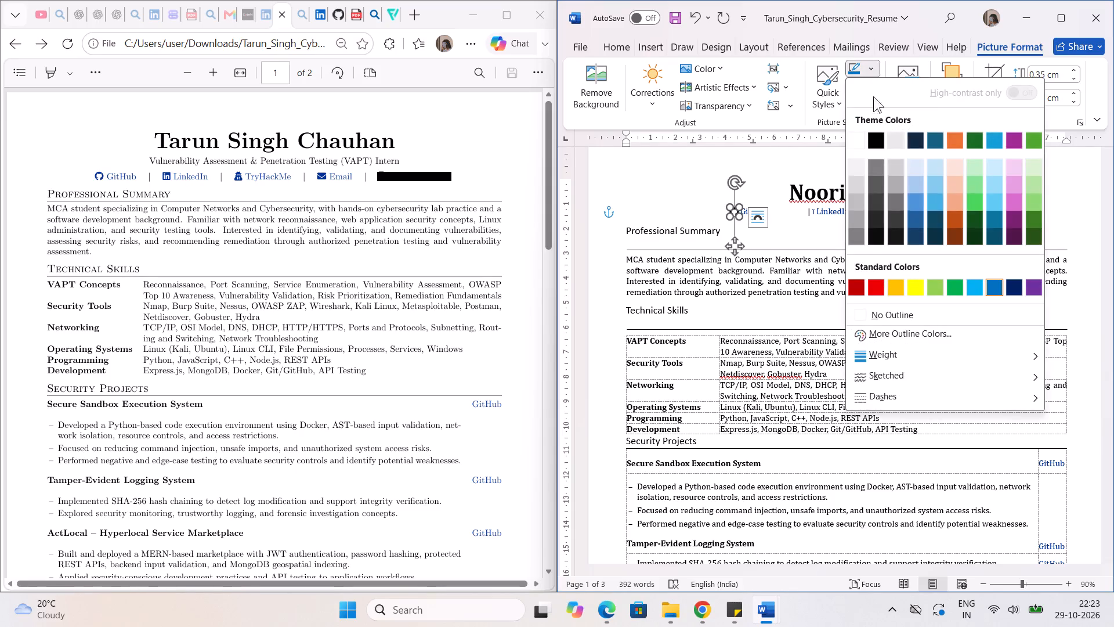
click(920, 320)
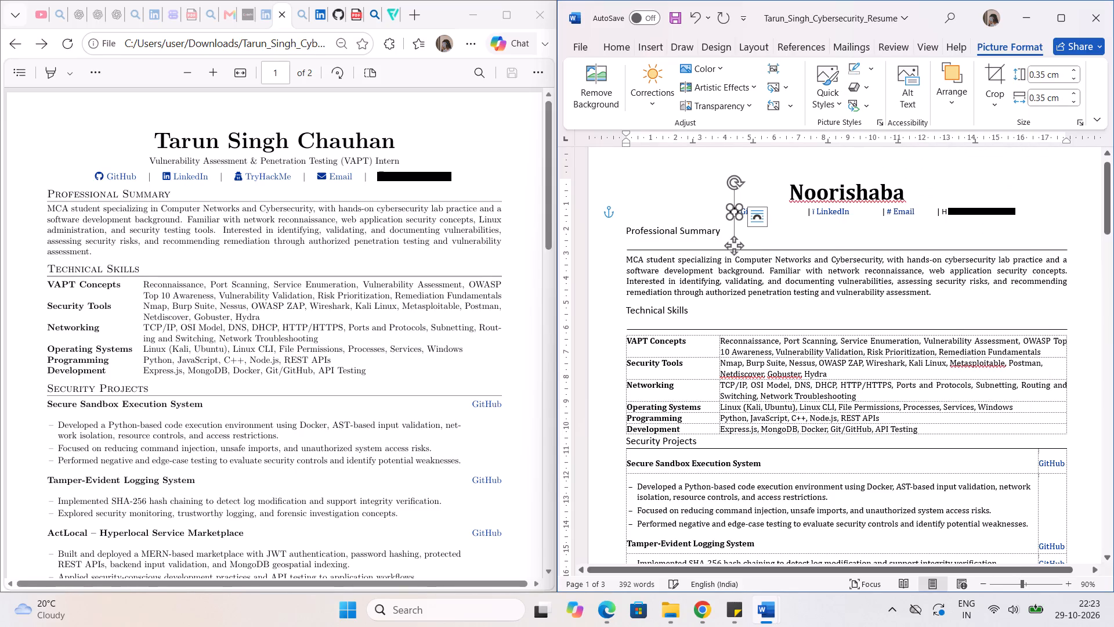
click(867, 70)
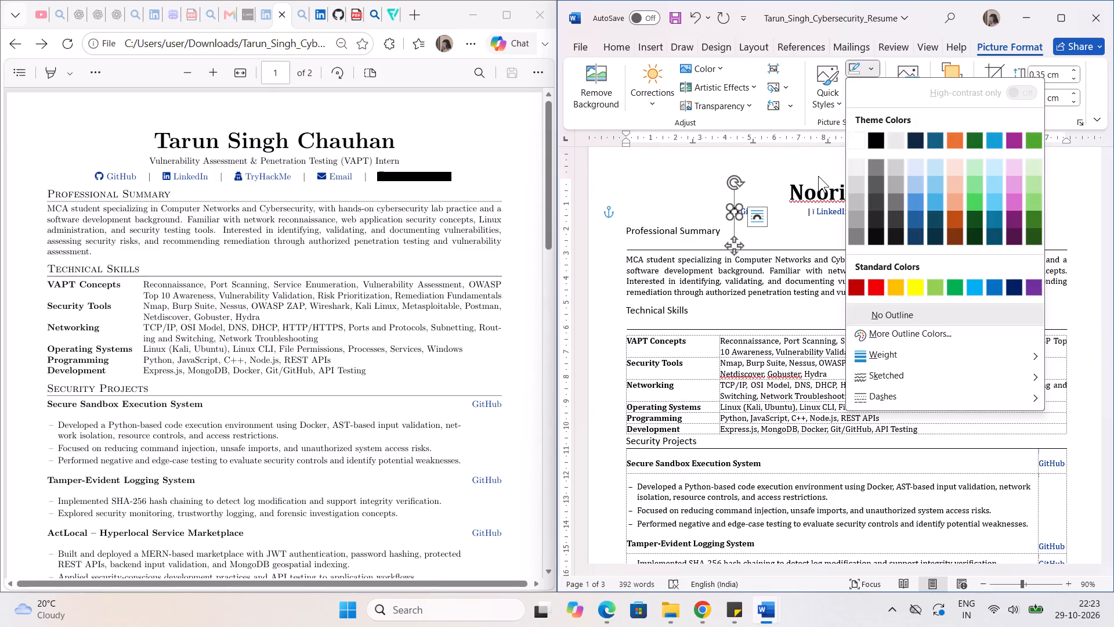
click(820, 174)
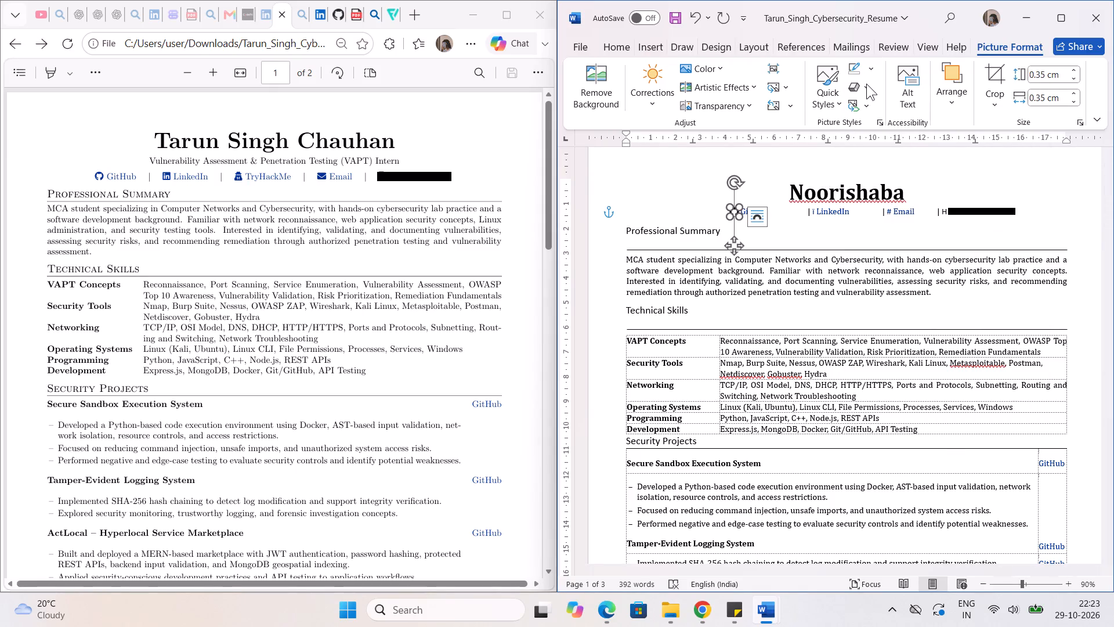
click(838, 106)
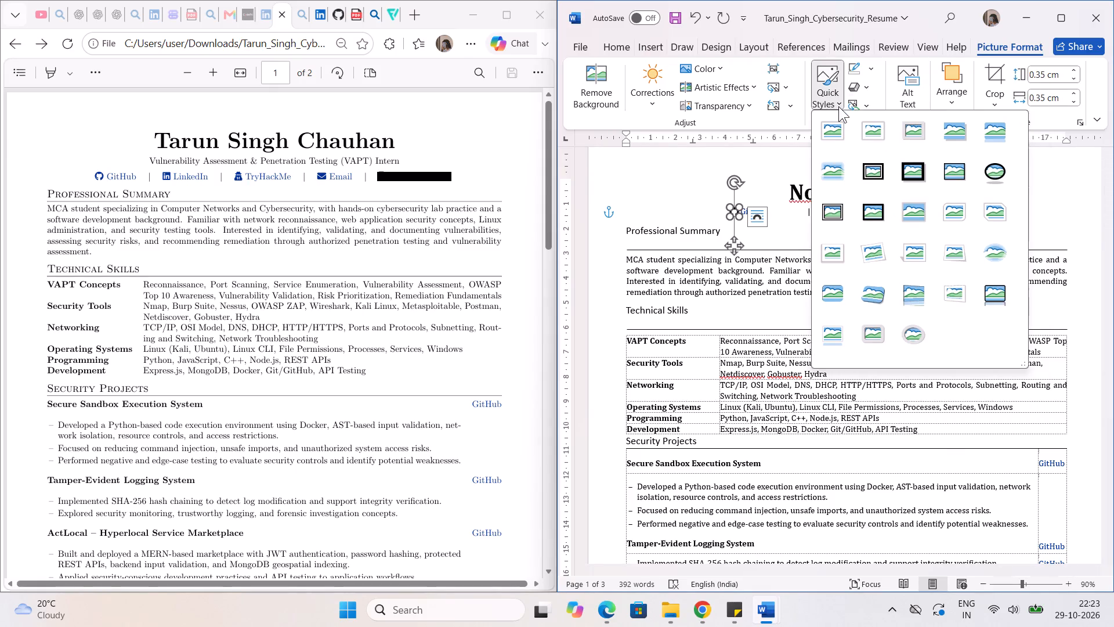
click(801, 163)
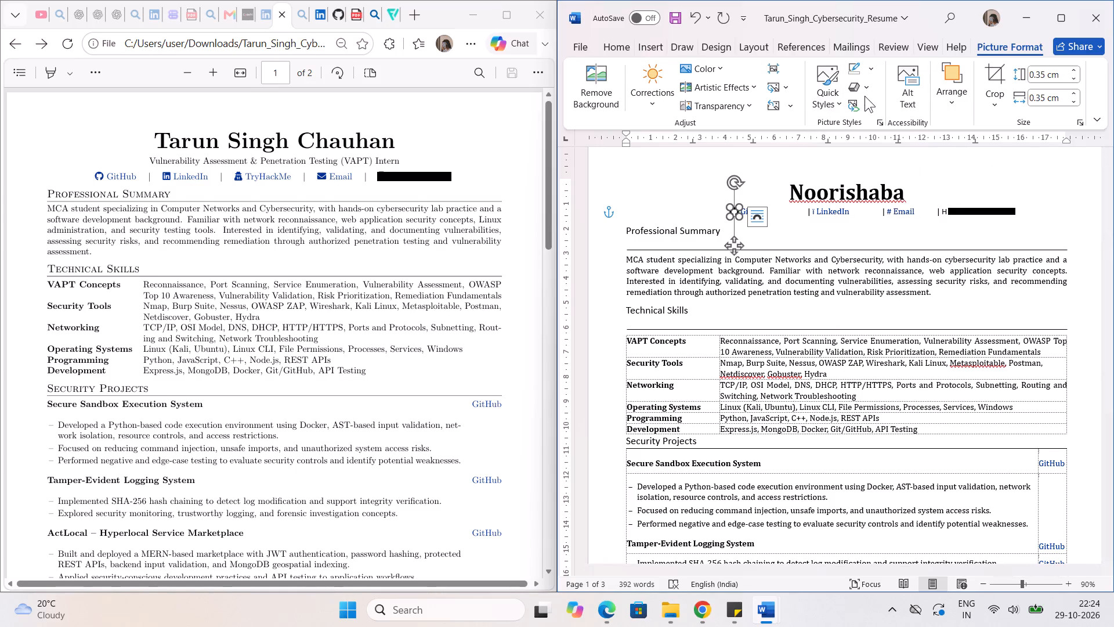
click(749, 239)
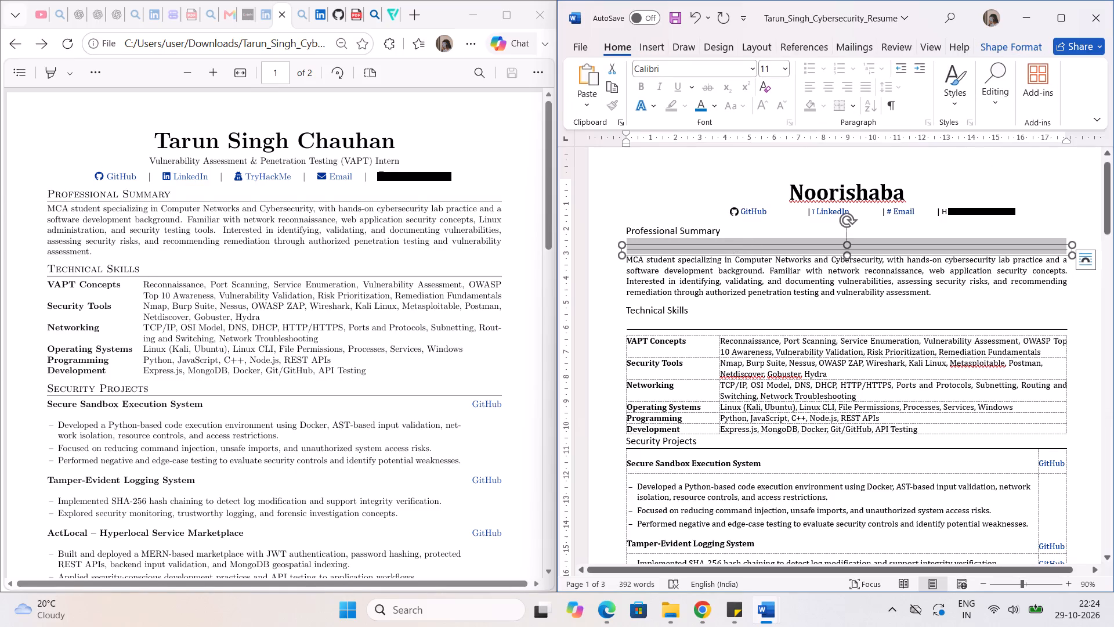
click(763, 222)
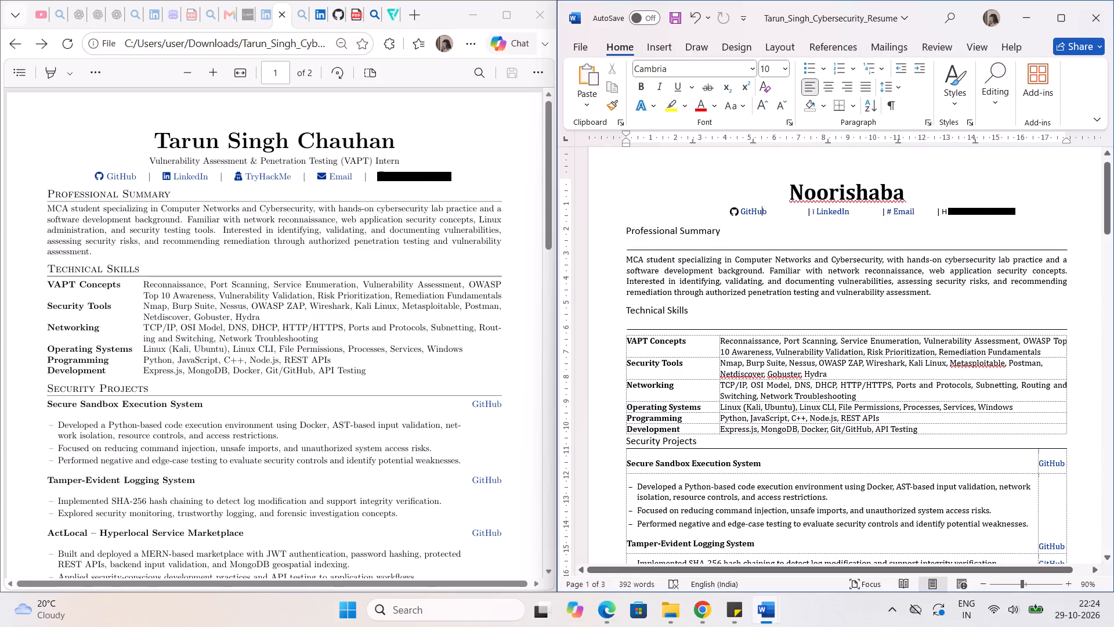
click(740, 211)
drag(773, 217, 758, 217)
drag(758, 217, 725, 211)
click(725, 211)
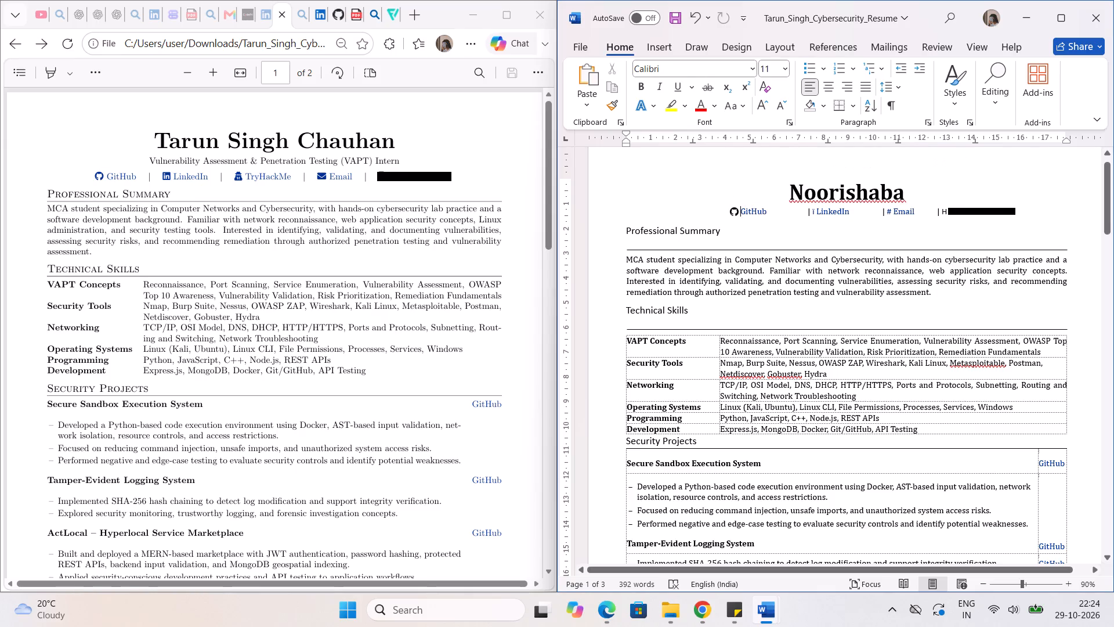
Hyperlink the GitHub icon in the contact line to the GitHub profile address copied from the profile page open in Edge.
right_click(734, 212)
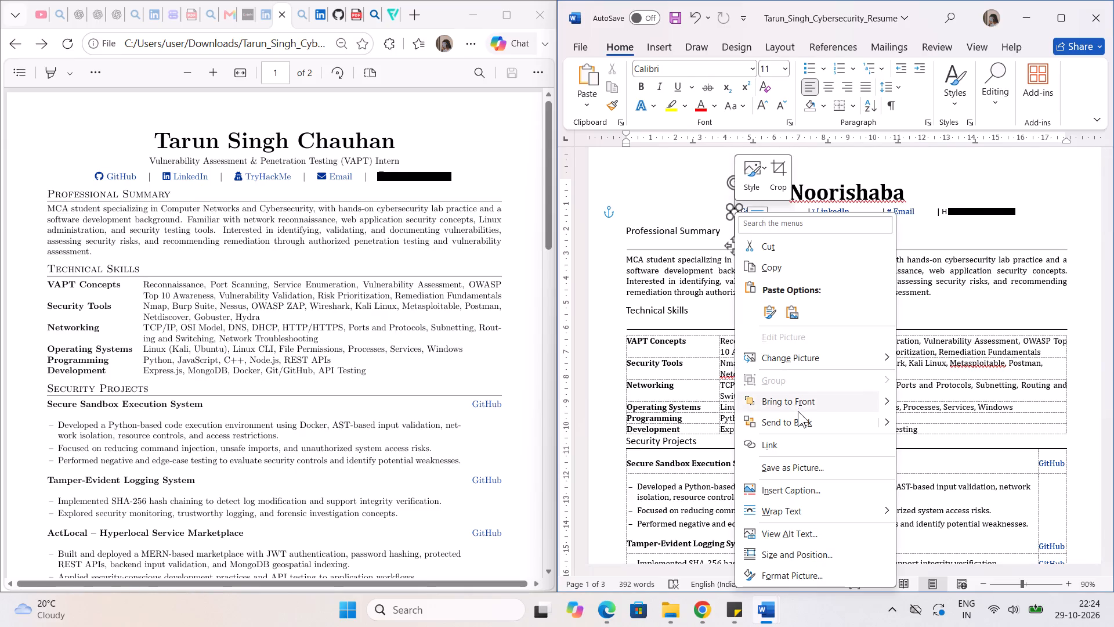
click(771, 440)
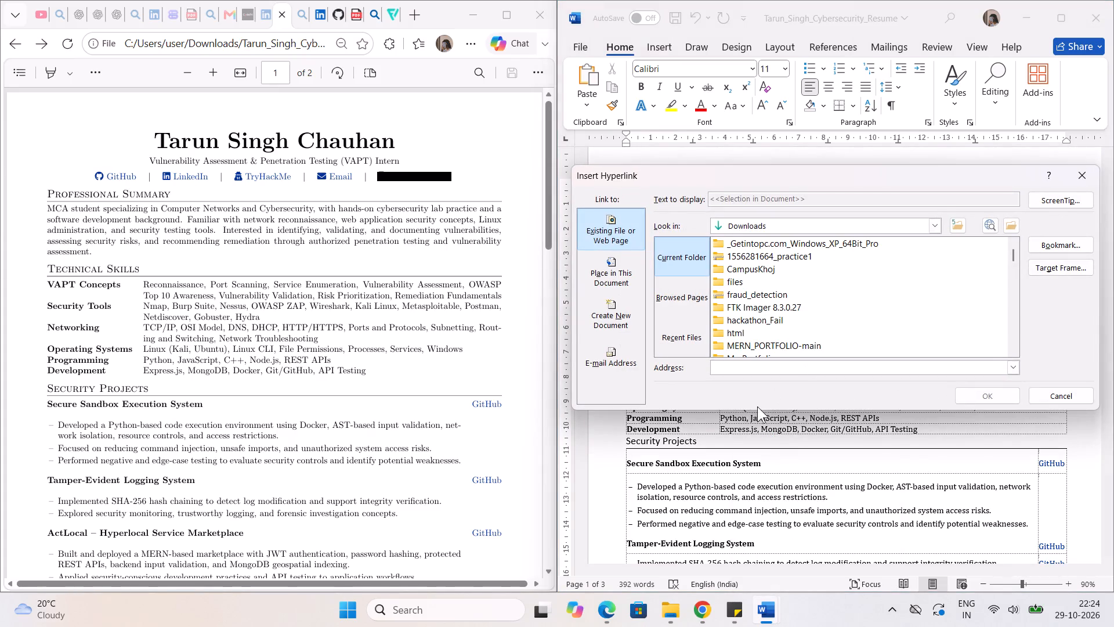
click(334, 19)
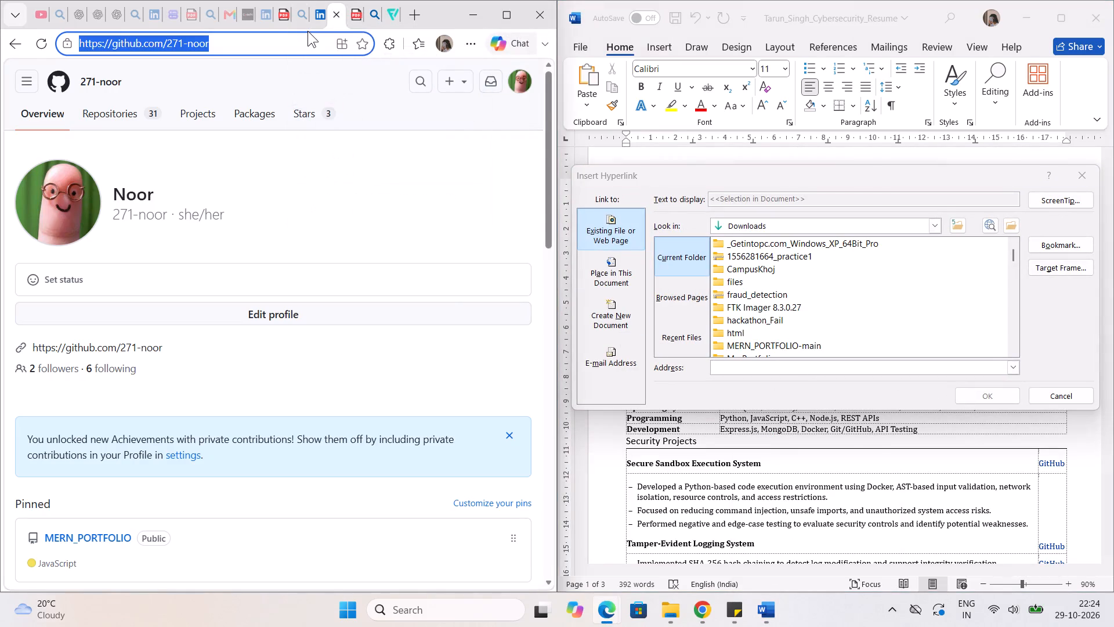
key(ctrl+c)
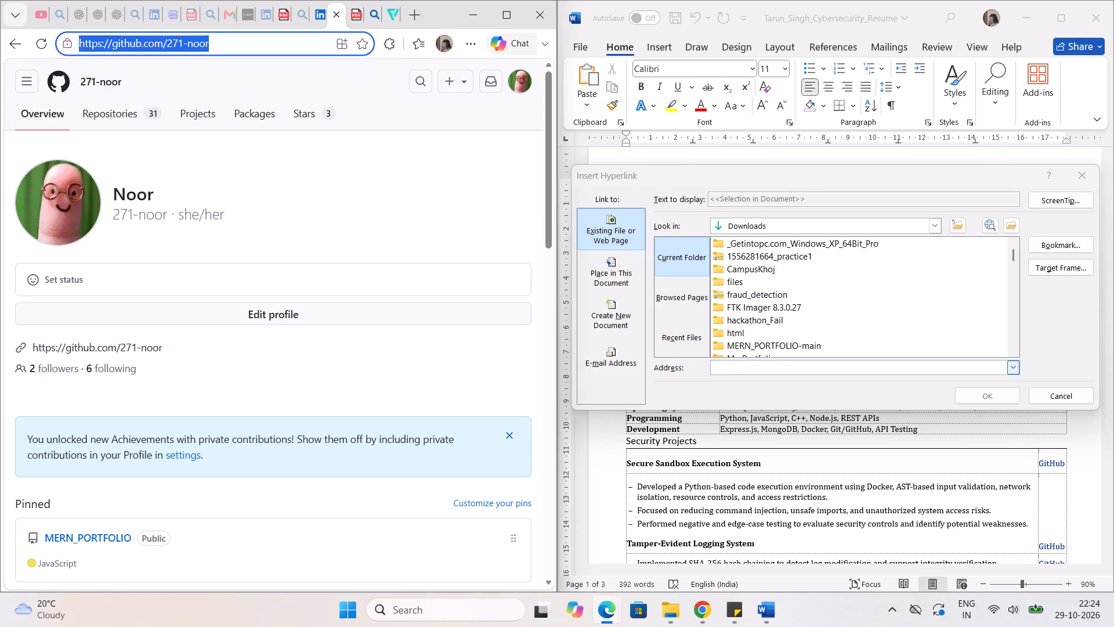
click(741, 366)
key(ctrl+v)
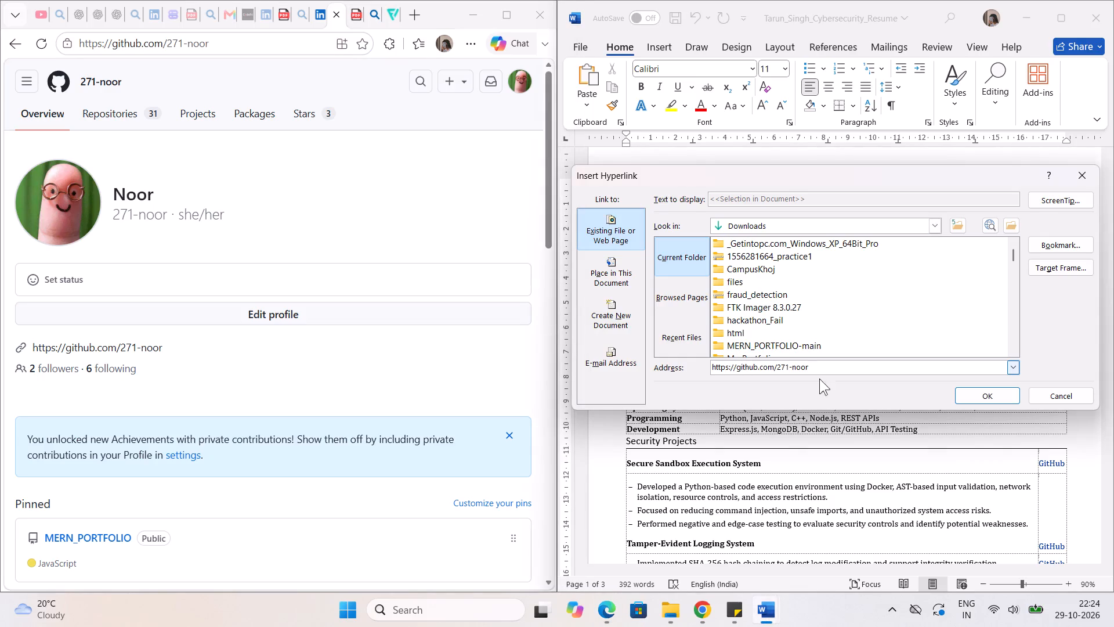
click(981, 393)
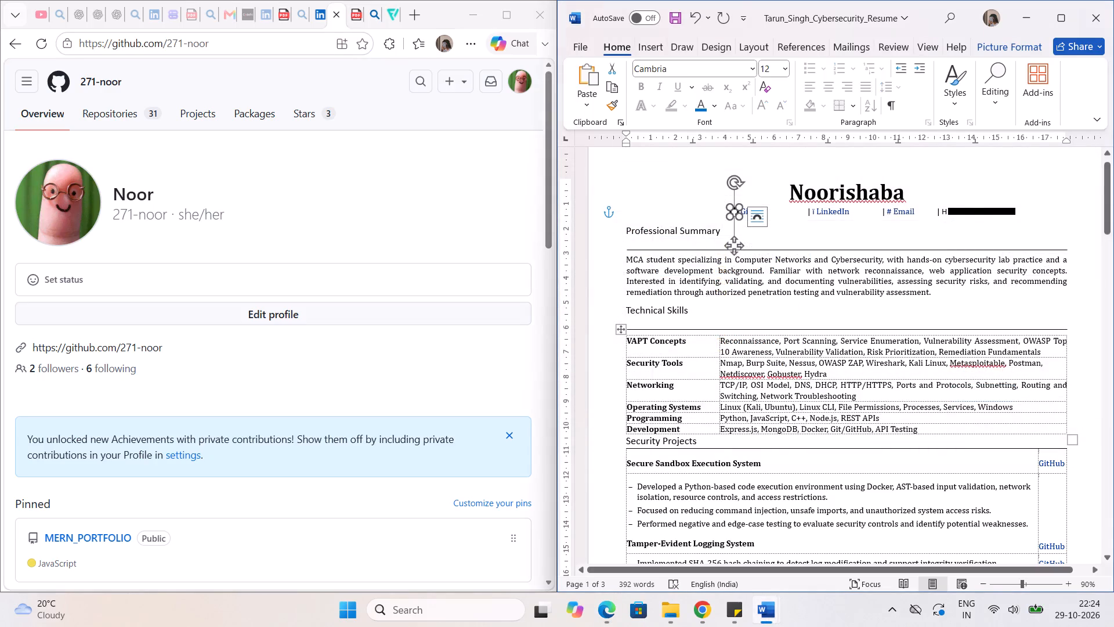
click(808, 228)
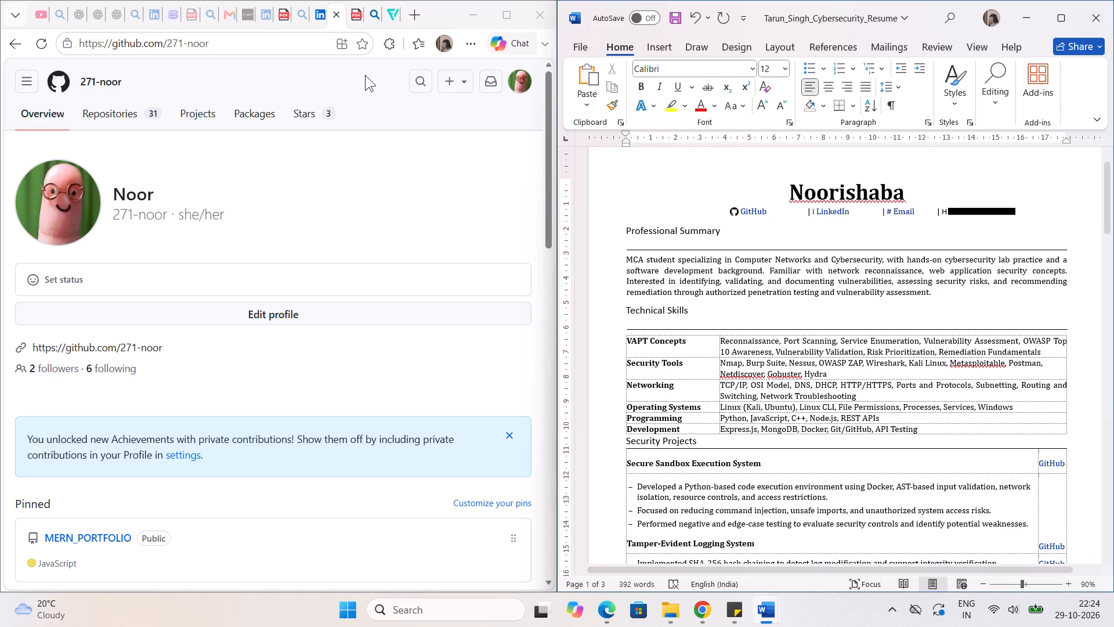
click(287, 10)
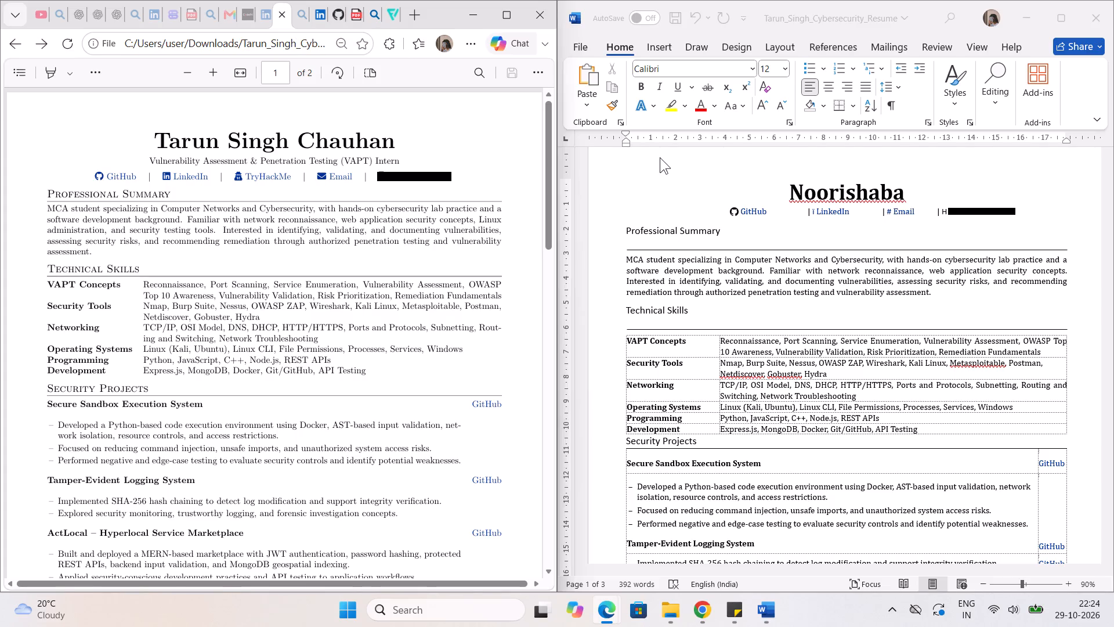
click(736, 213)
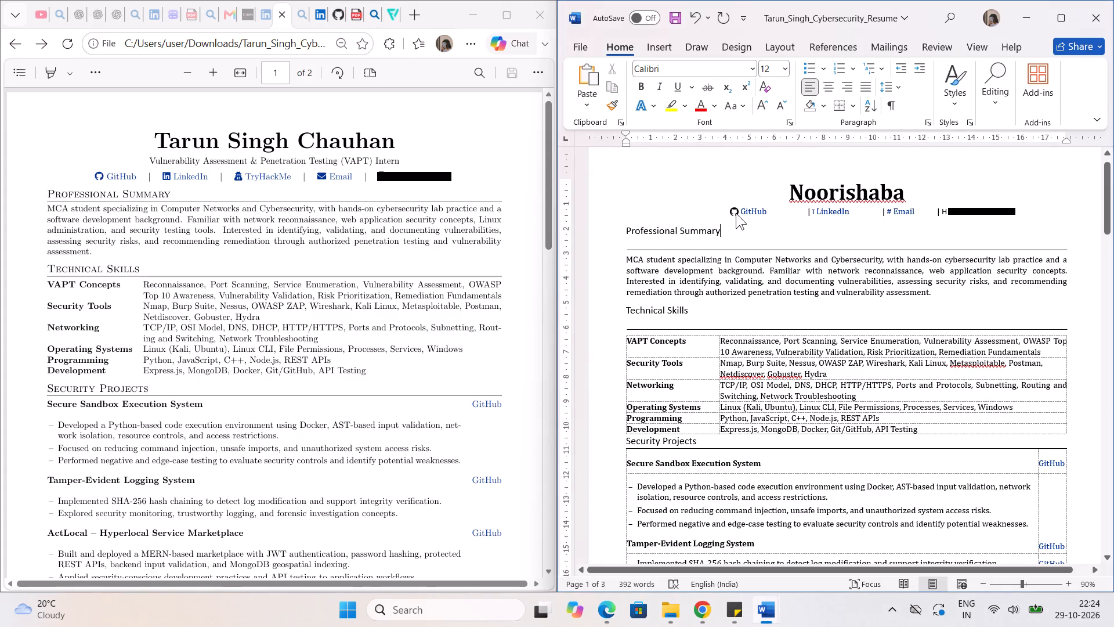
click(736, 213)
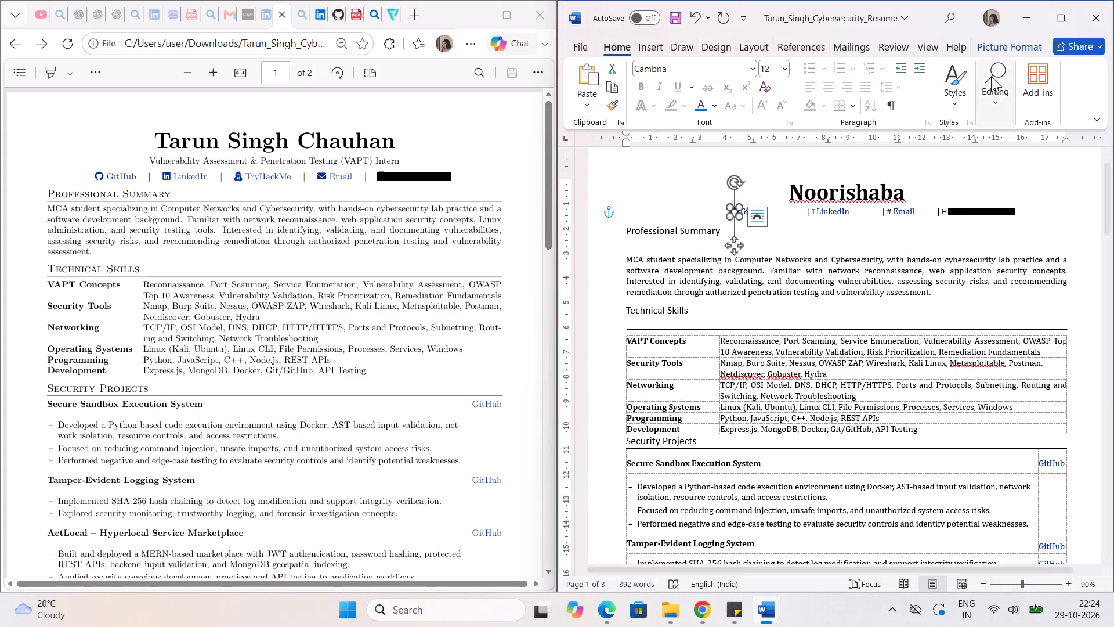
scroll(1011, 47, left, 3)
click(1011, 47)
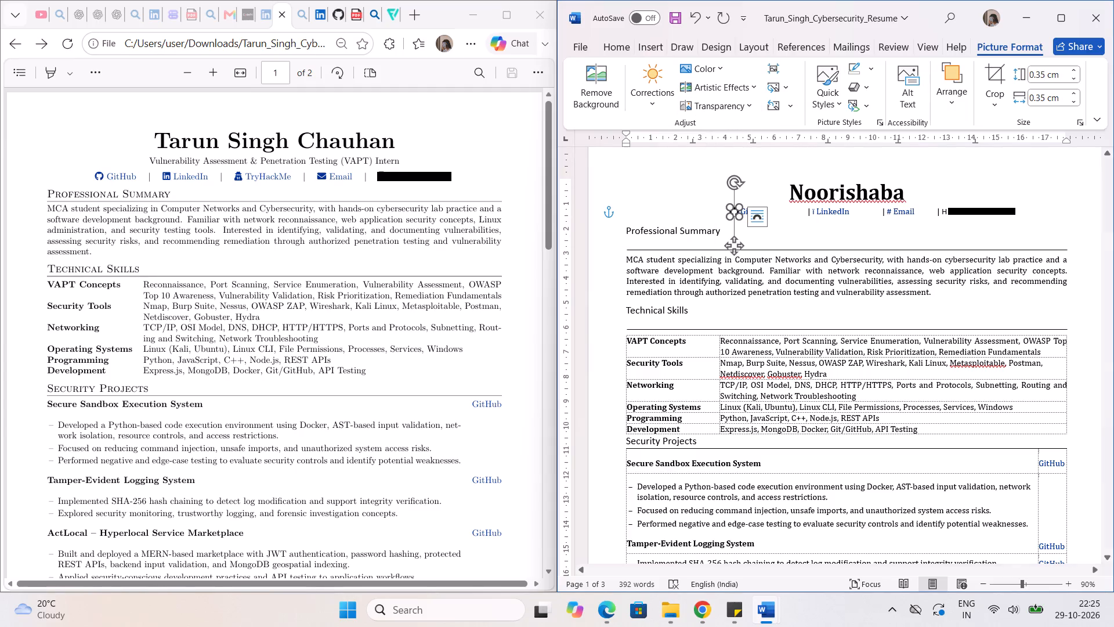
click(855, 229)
Delete the placeholder letter i before LinkedIn in the contact line, together with its adjoining space.
click(813, 211)
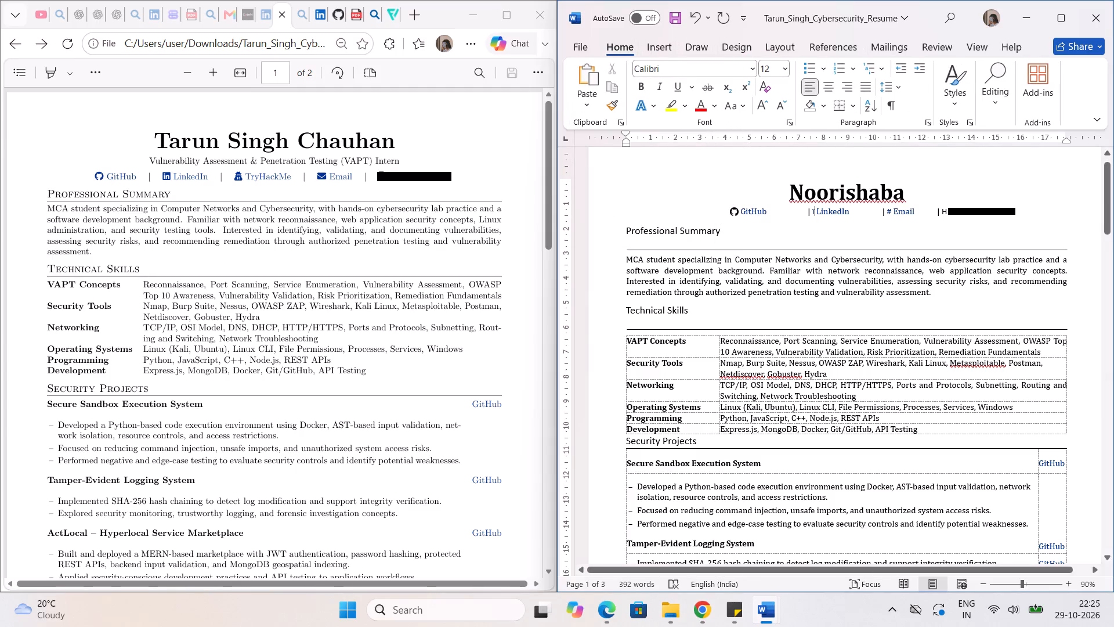
key(BackSpace)
key(BackSpace)
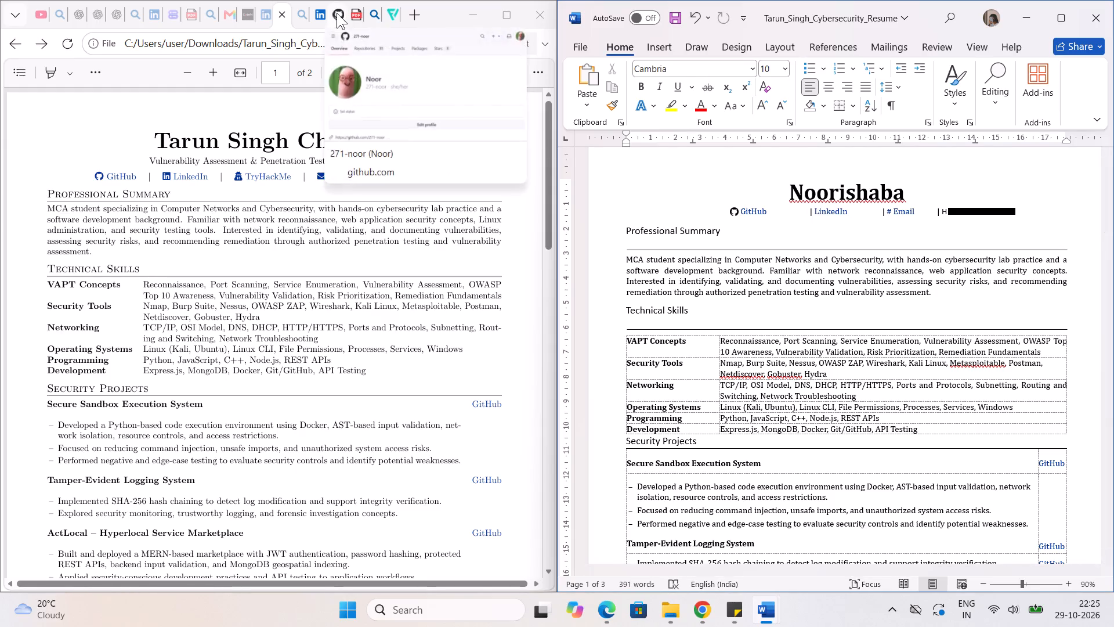
Switch to Flaticon in Edge and look through the github icon results for an alternative GitHub icon.
click(386, 12)
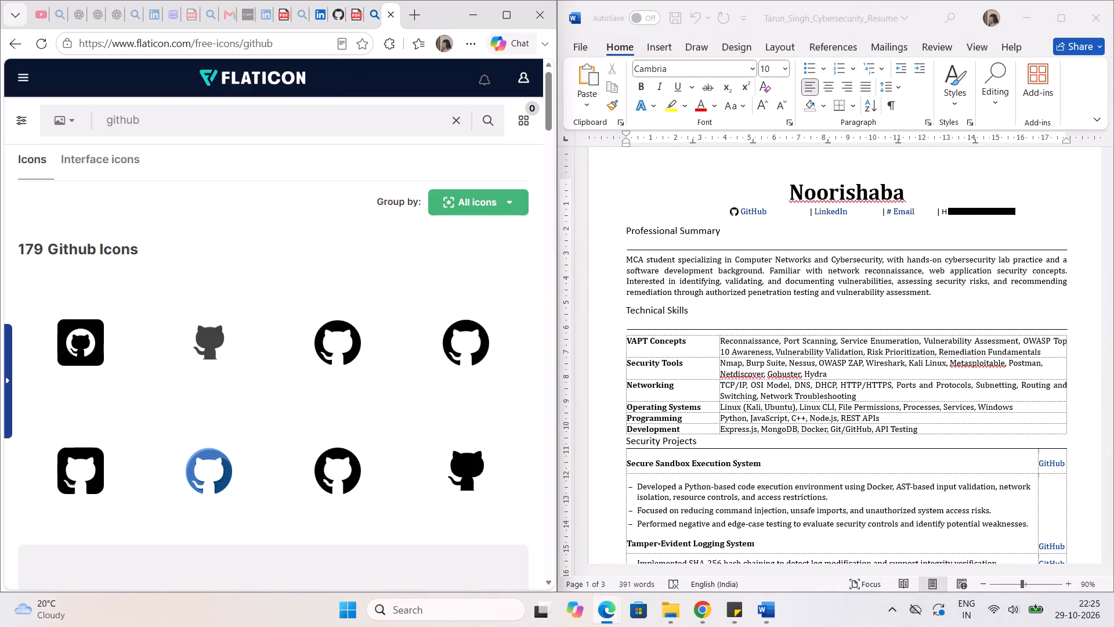
click(273, 110)
scroll(270, 444, down, 1)
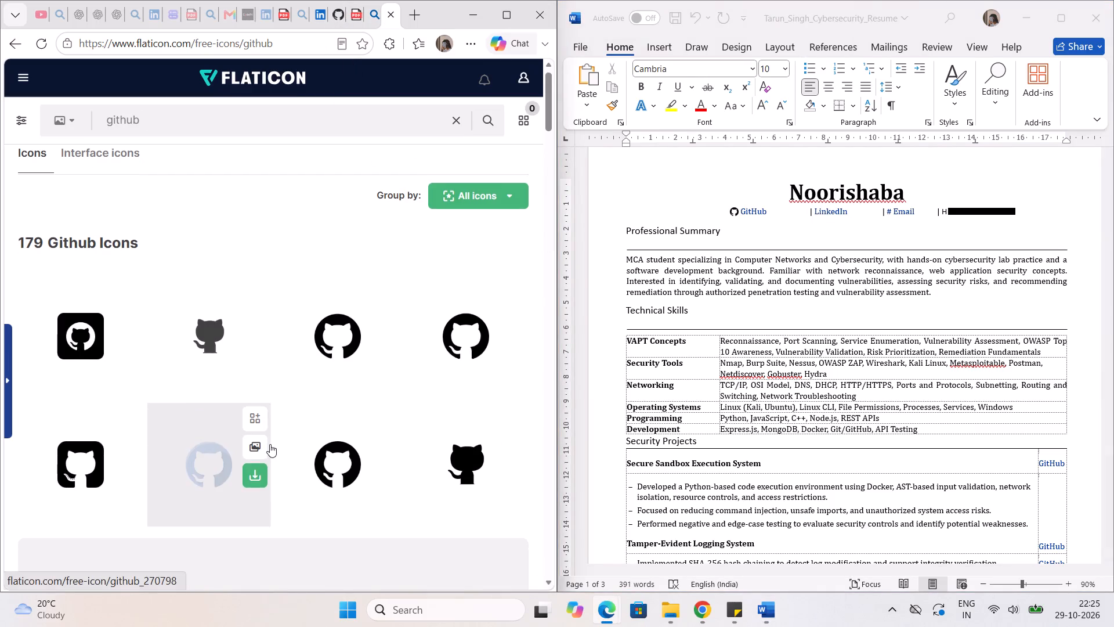
scroll(270, 444, down, 1)
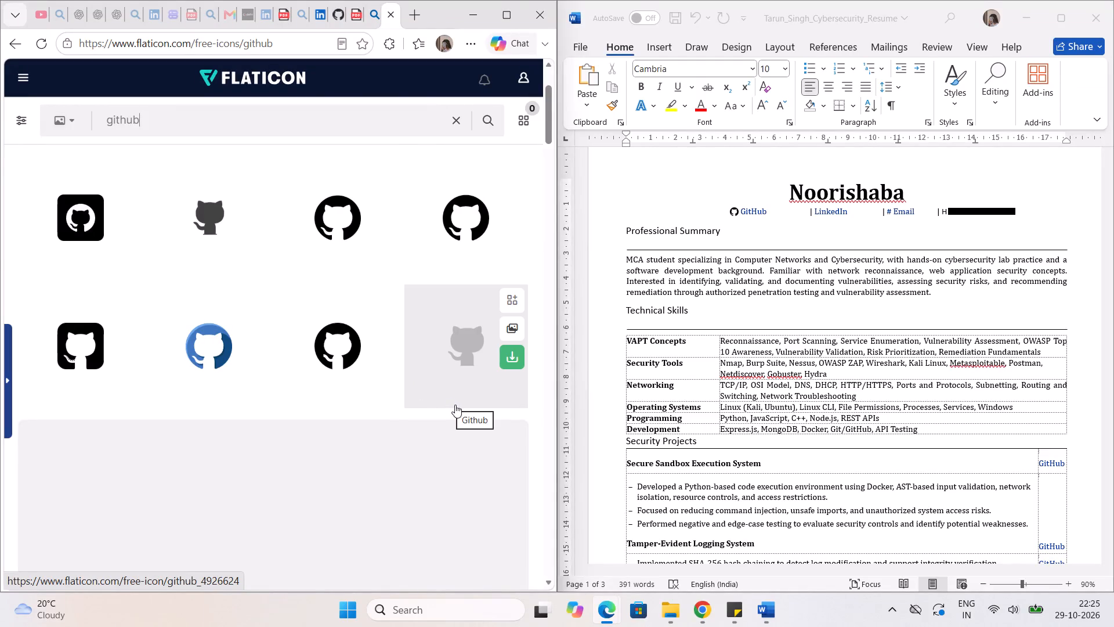
scroll(455, 405, down, 3)
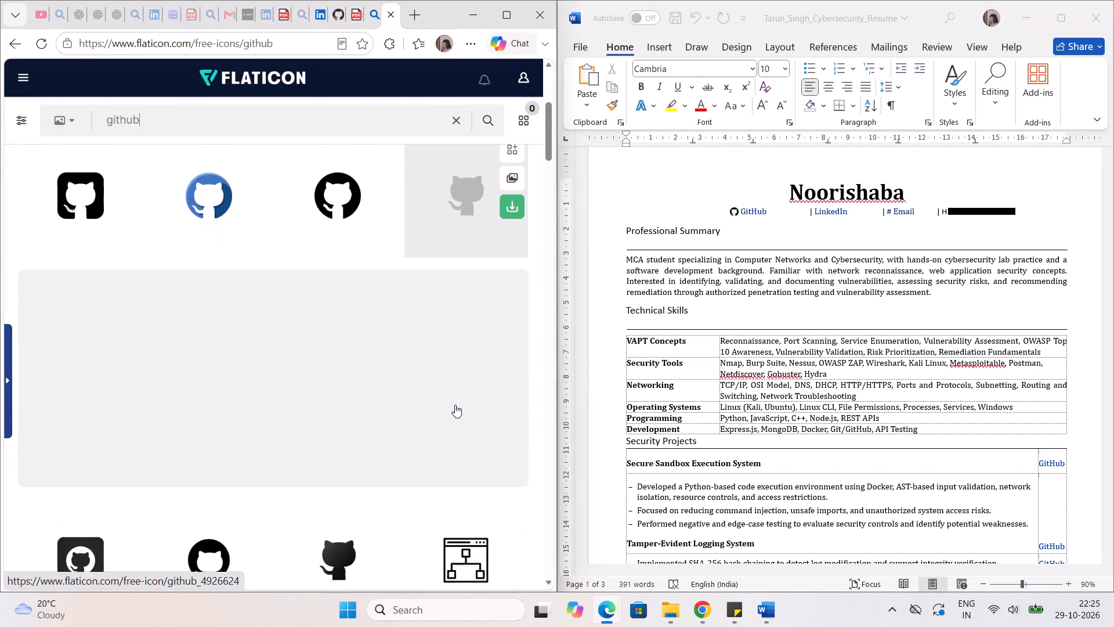
scroll(455, 405, down, 9)
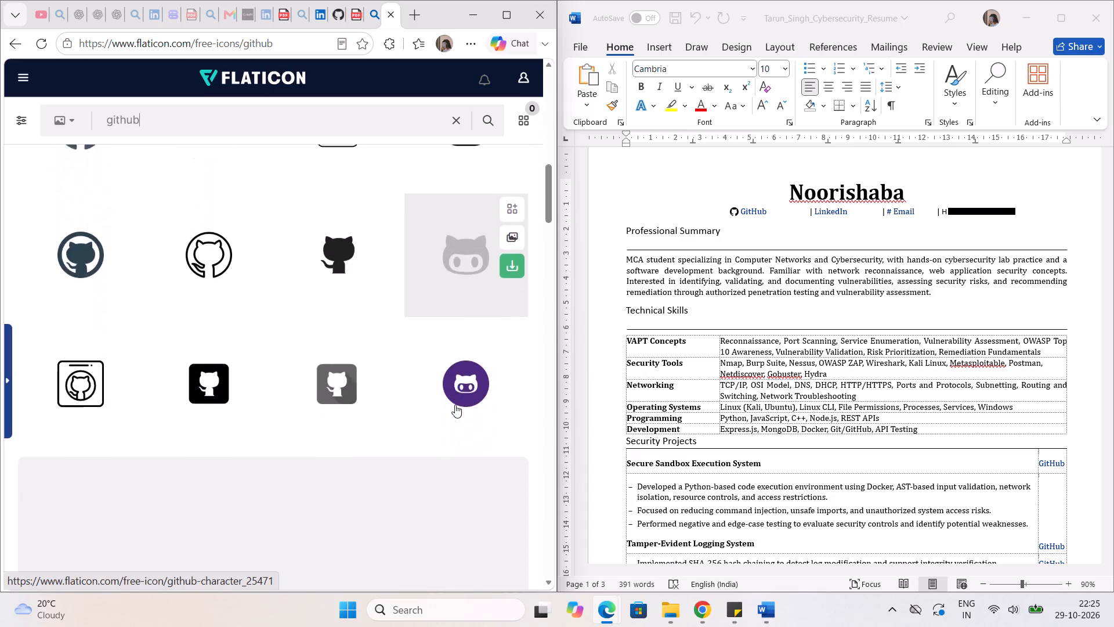
scroll(455, 405, down, 8)
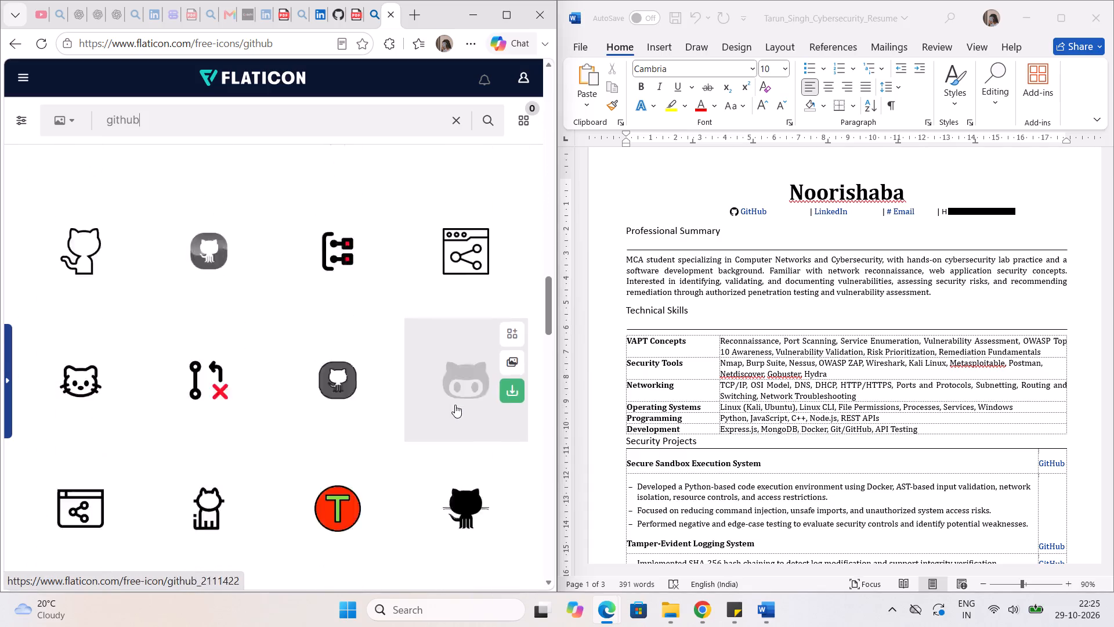
scroll(455, 405, down, 10)
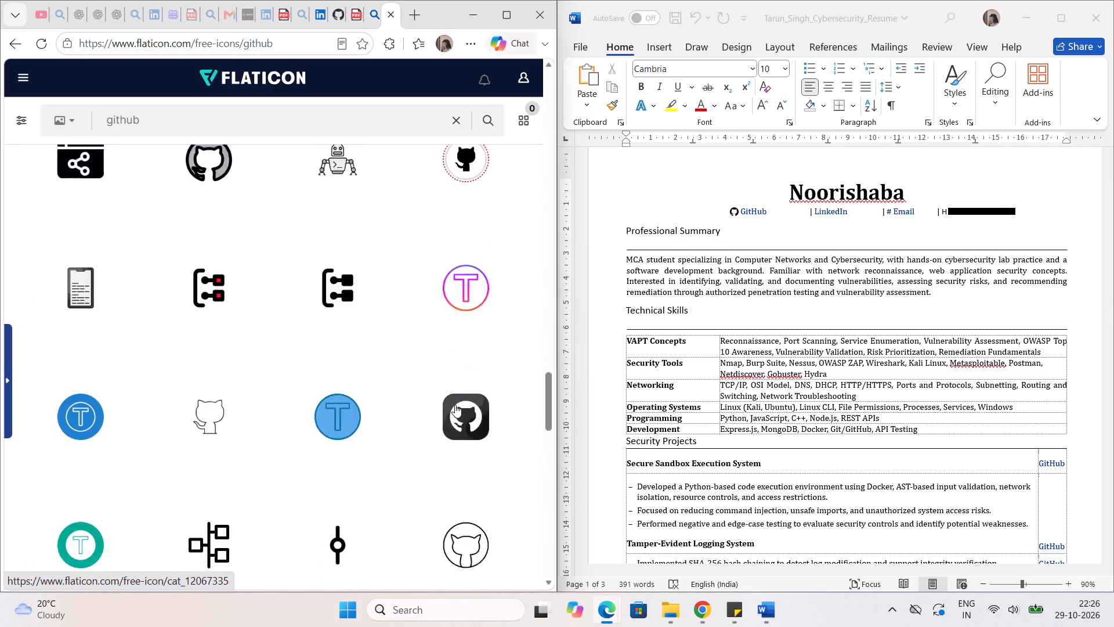
scroll(455, 405, down, 4)
scroll(455, 405, up, 3)
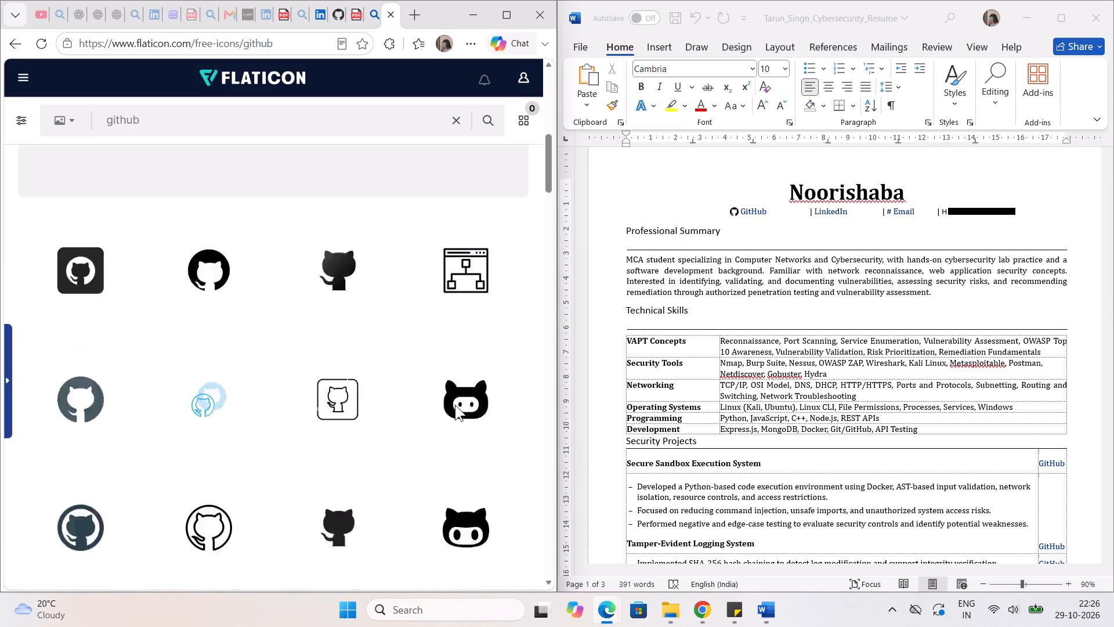
scroll(455, 405, down, 1)
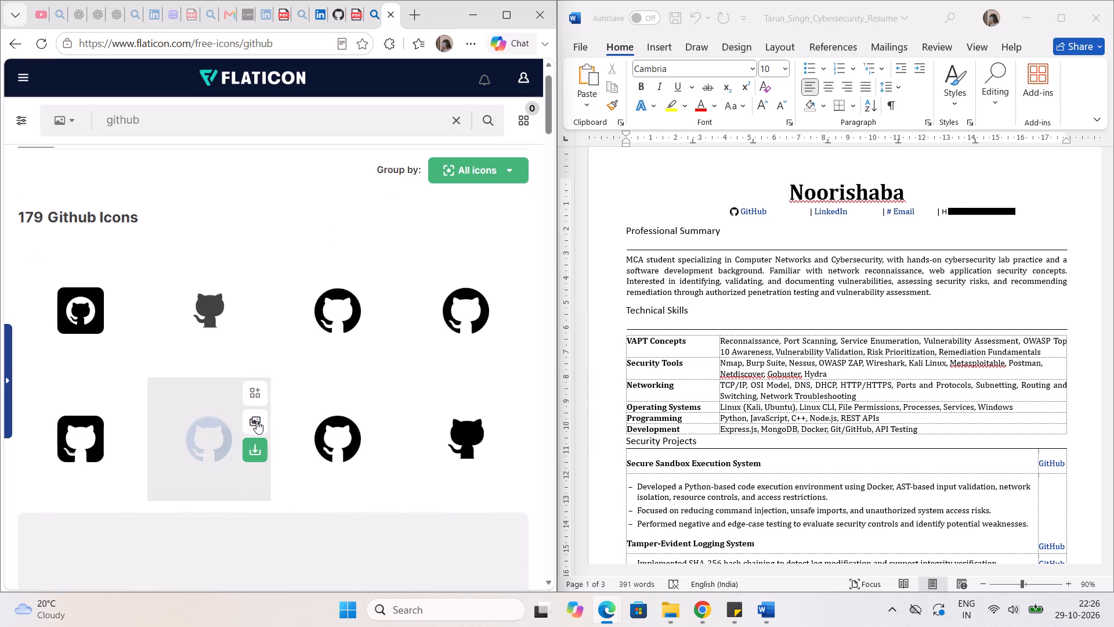
Copy the blue circular GitHub icon from the Flaticon results to the clipboard as a PNG.
click(256, 420)
click(256, 417)
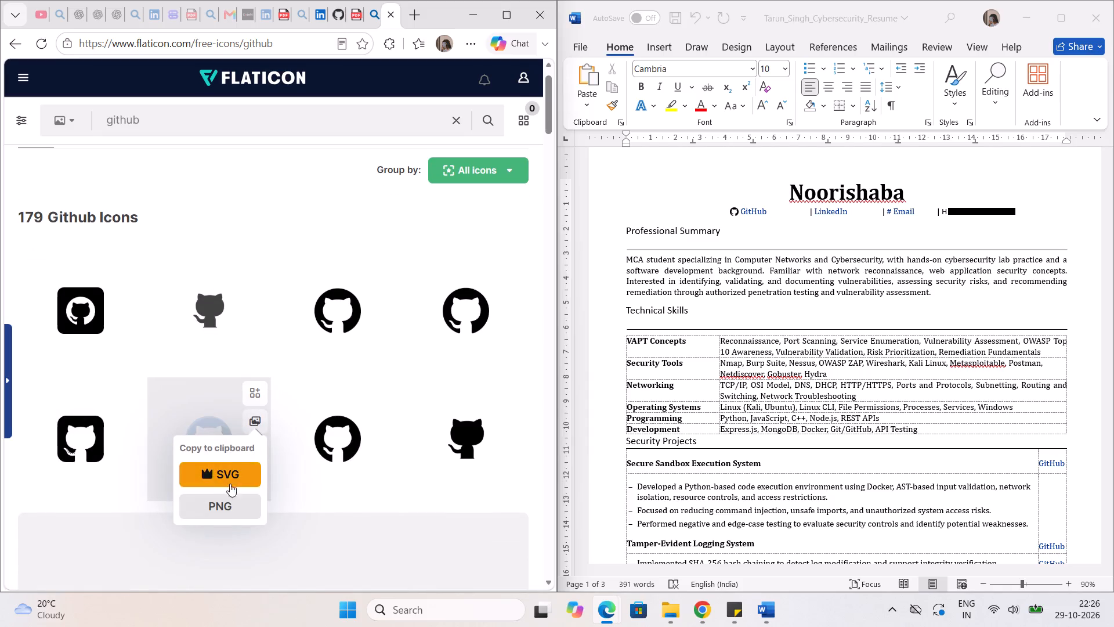
click(228, 503)
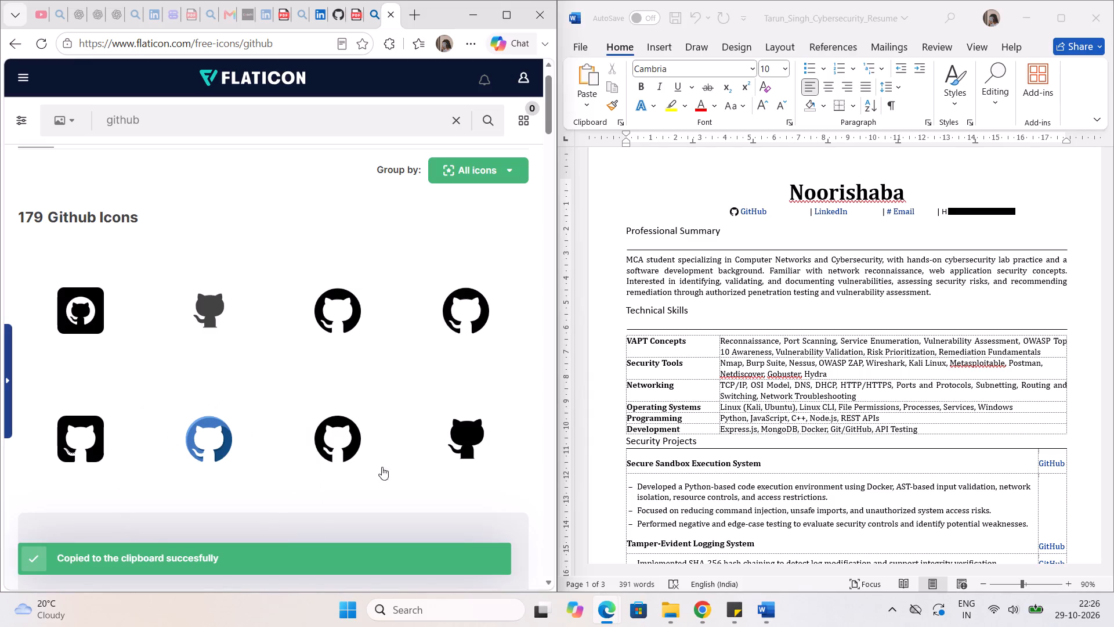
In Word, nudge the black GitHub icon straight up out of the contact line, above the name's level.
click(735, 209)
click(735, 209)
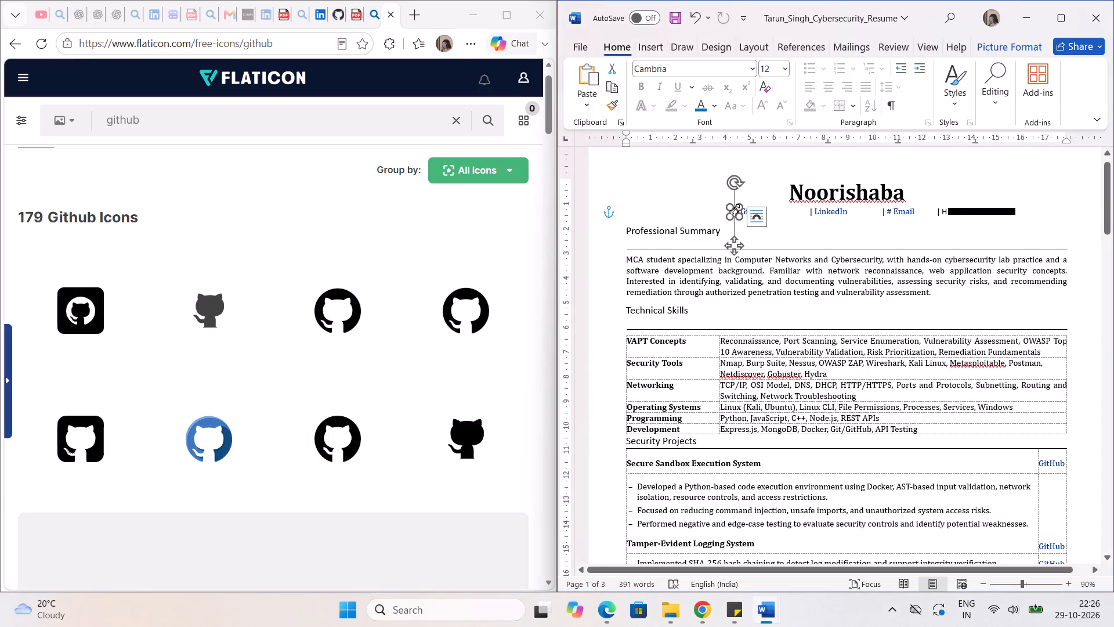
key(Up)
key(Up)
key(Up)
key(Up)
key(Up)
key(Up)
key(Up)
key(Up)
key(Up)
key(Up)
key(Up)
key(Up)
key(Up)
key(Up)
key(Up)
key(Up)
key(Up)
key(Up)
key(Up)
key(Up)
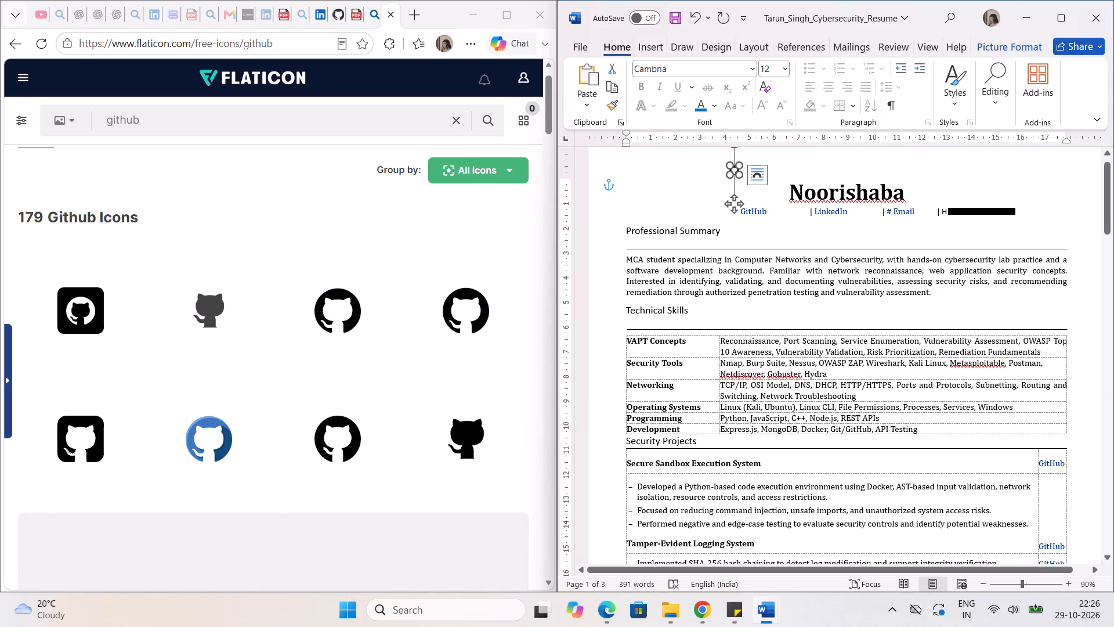
Paste the copied blue icon before GitHub in the contact line and set its text wrapping to In Front of Text.
click(734, 217)
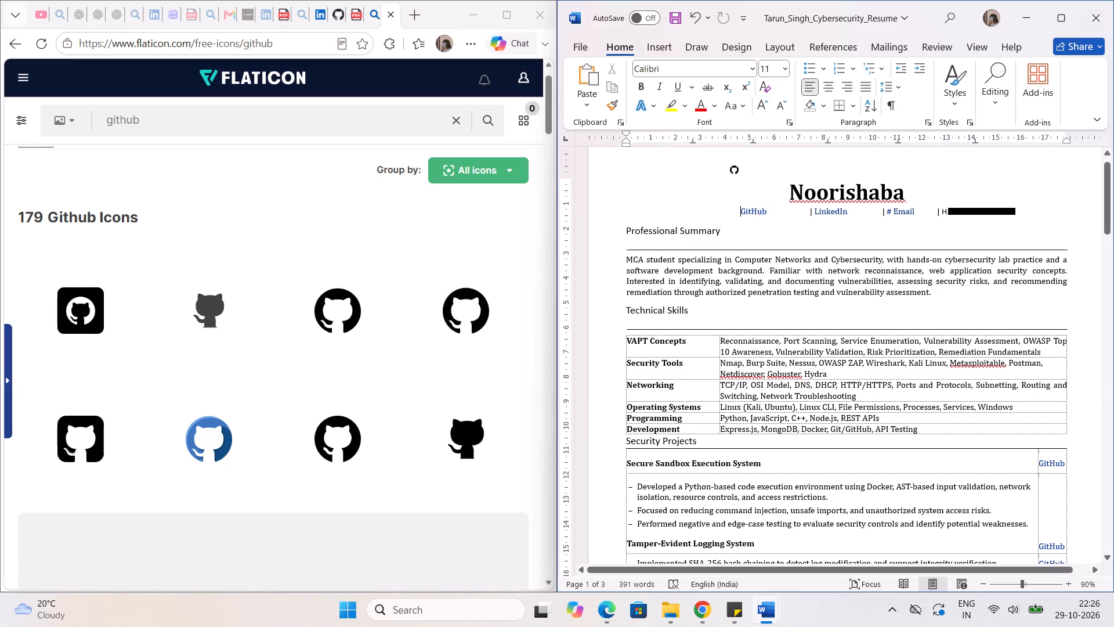
key(ctrl+v)
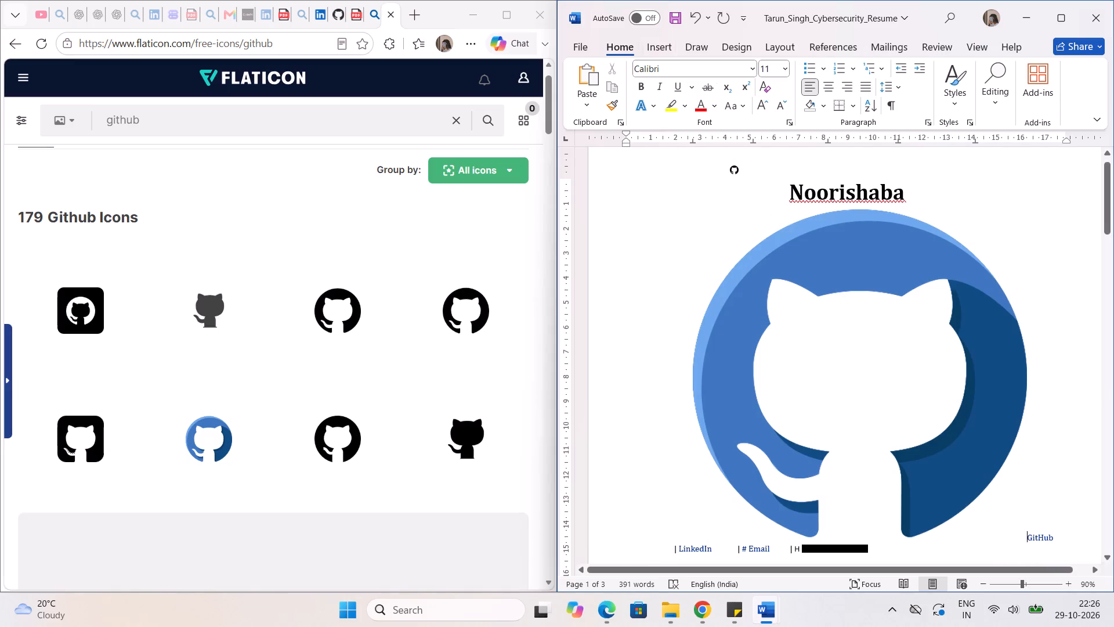
click(806, 308)
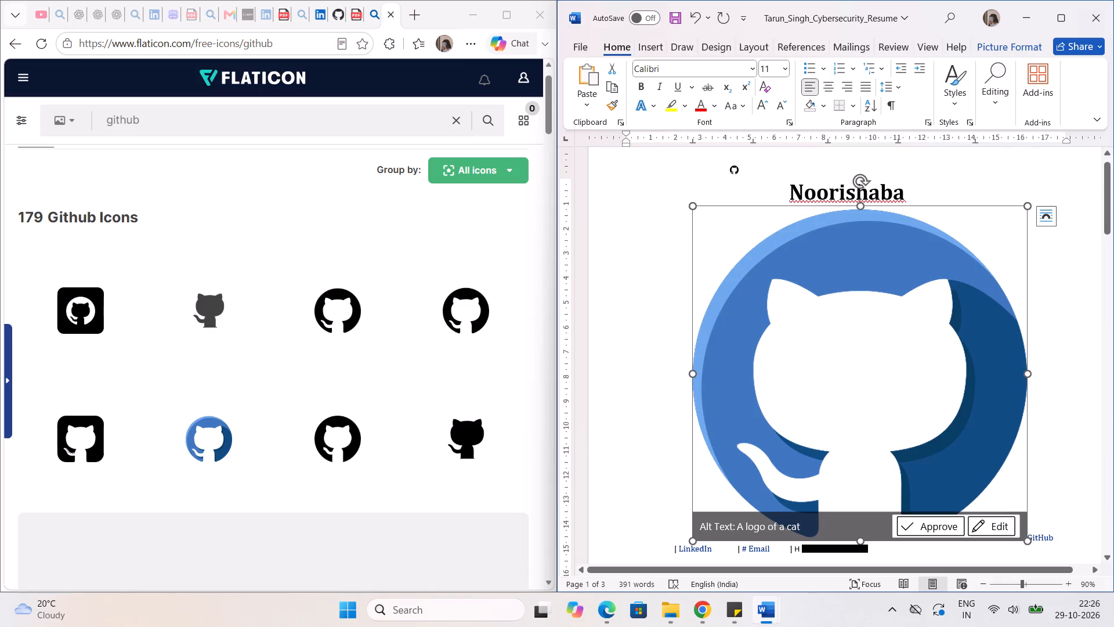
click(1043, 213)
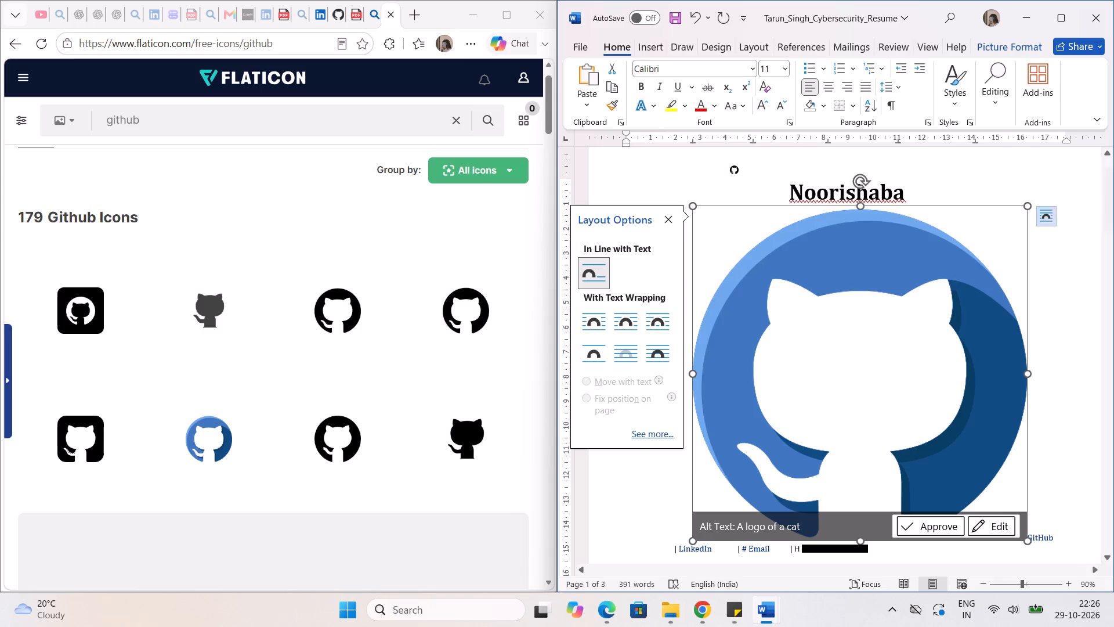
click(653, 352)
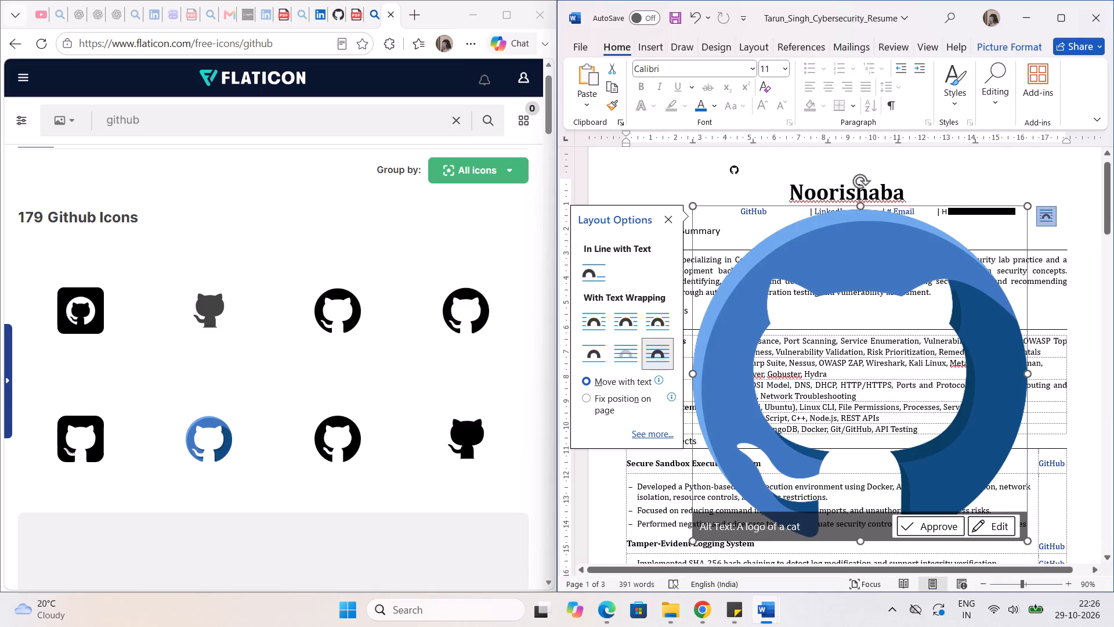
Shrink the pasted blue GitHub icon proportionally from its corner to a small fraction of the page width.
drag(1030, 204, 831, 369)
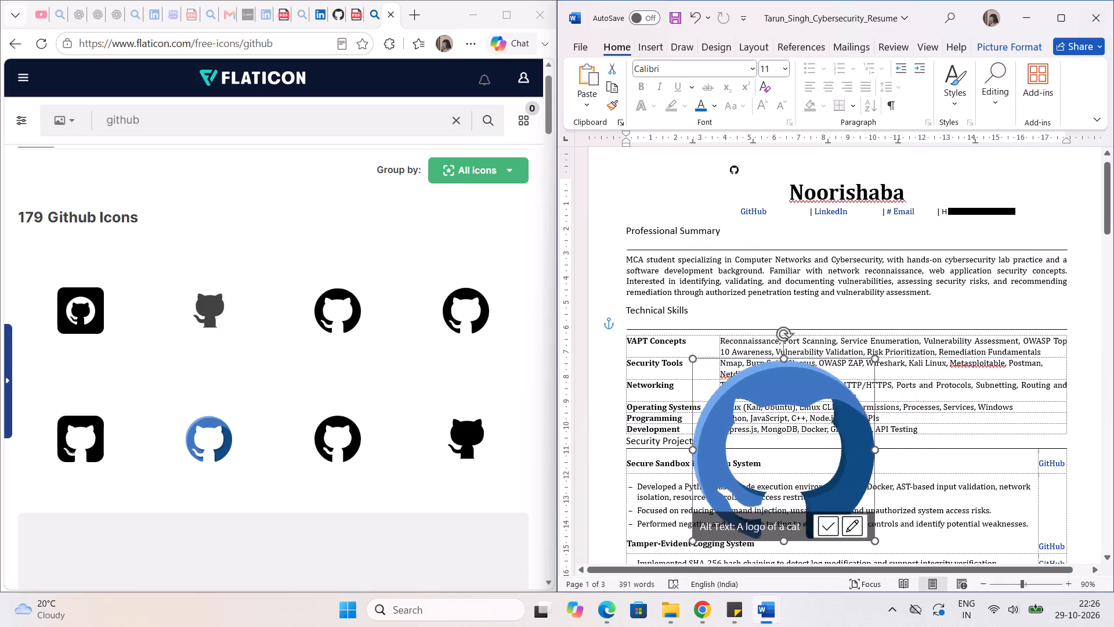
drag(831, 369, 793, 479)
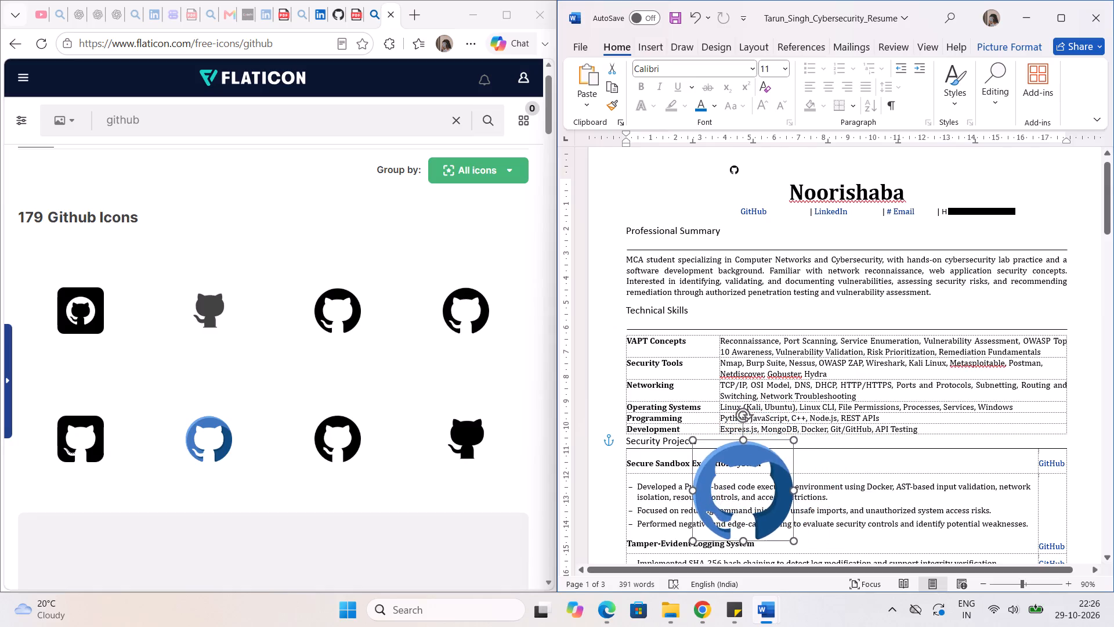
drag(793, 479, 750, 588)
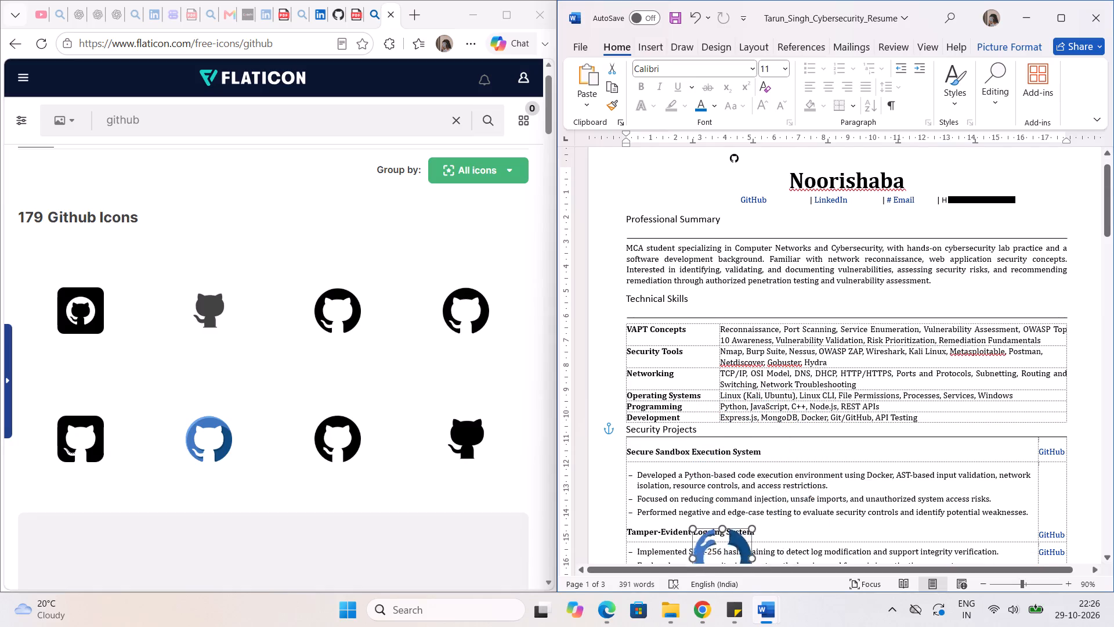
drag(750, 588, 748, 586)
scroll(746, 280, up, 1)
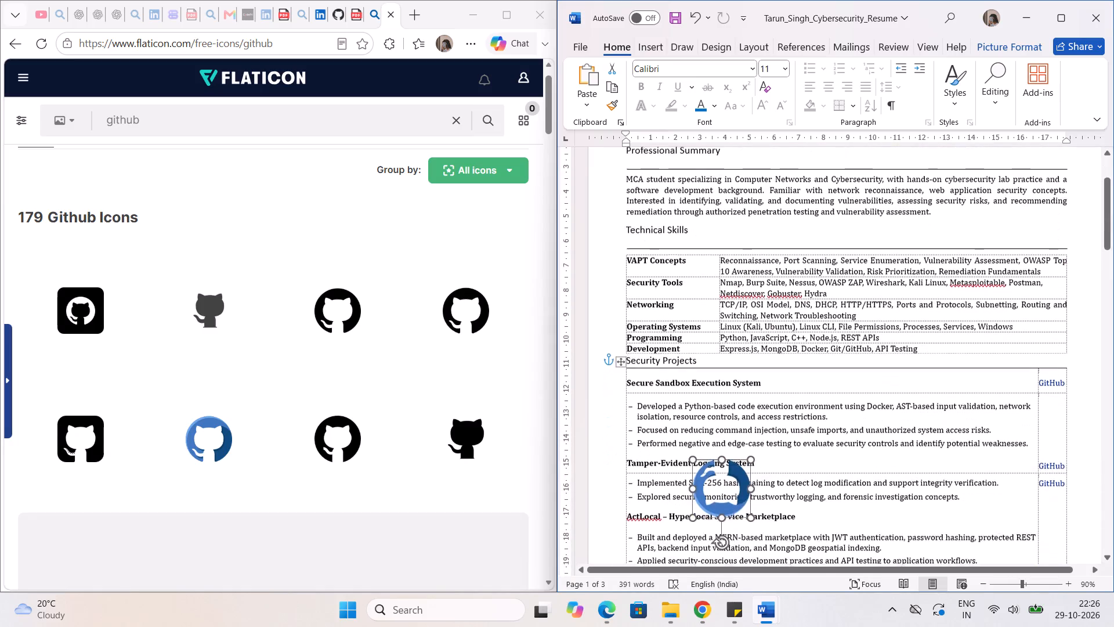
scroll(746, 280, up, 1)
Move the blue GitHub icon up beside the Technical Skills heading and rotate it upright.
drag(725, 473, 759, 218)
drag(752, 287, 750, 286)
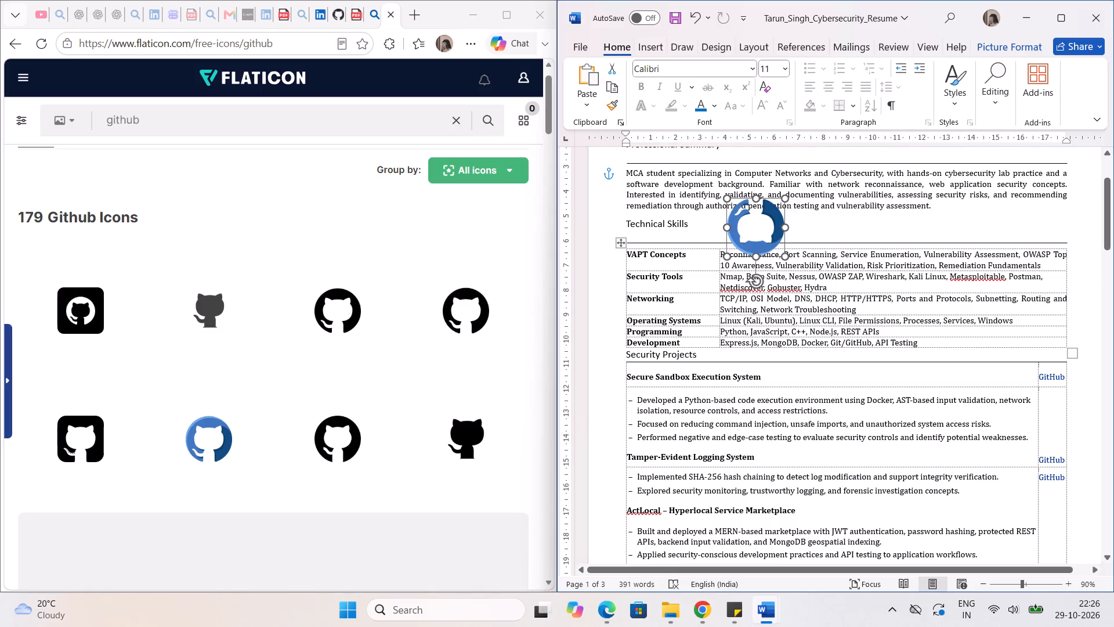
drag(750, 286, 764, 198)
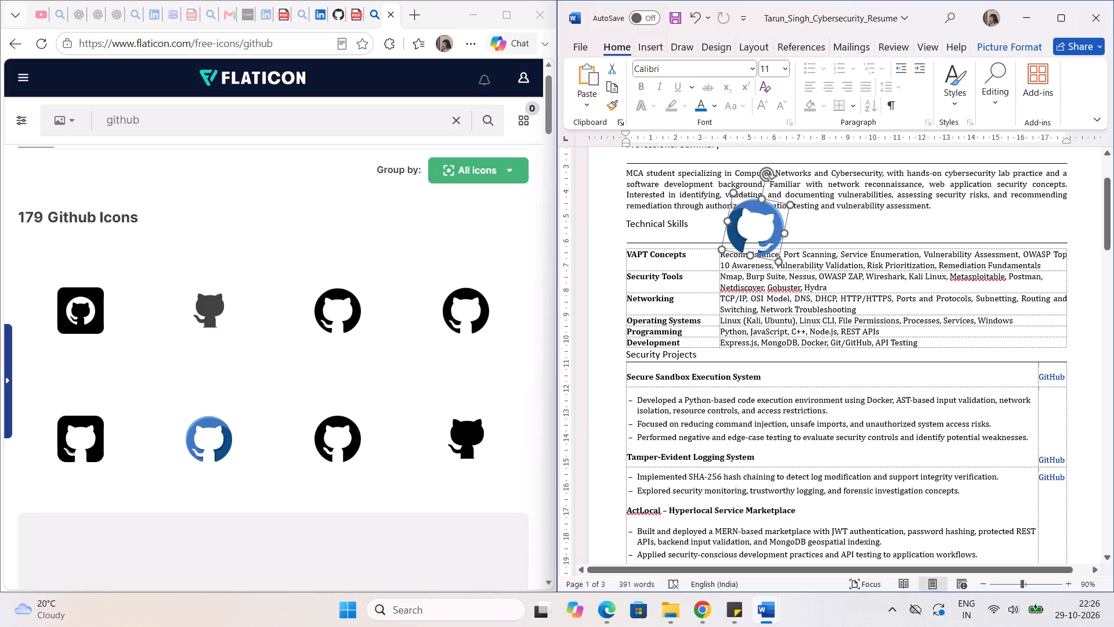
drag(764, 198, 758, 196)
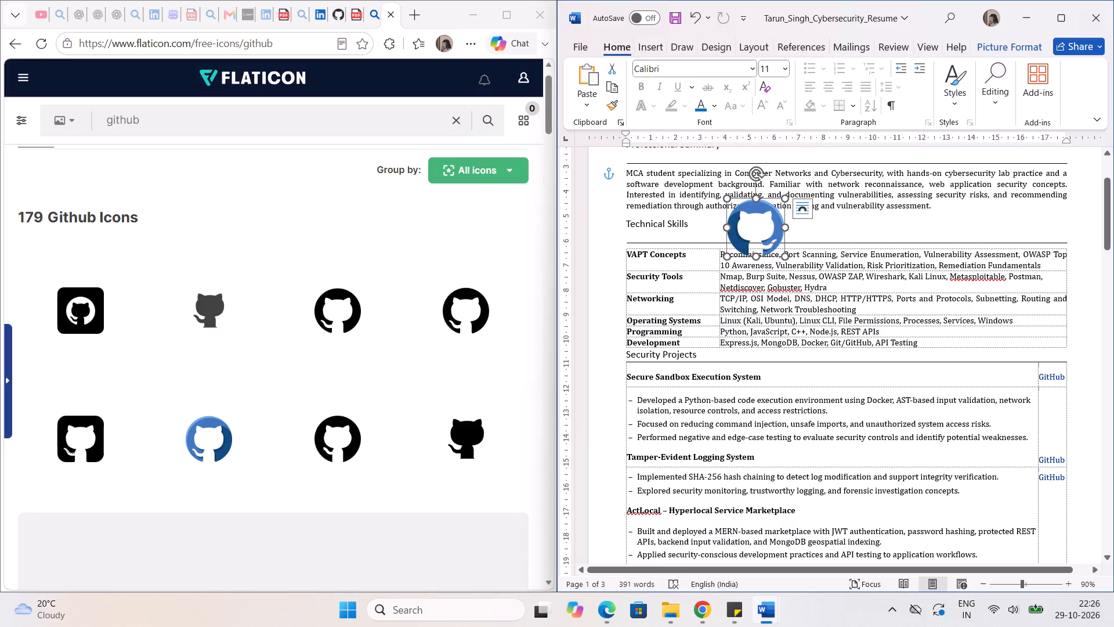
Shrink the blue GitHub icon to about text height and place it just before GitHub in the contact line.
scroll(816, 272, up, 2)
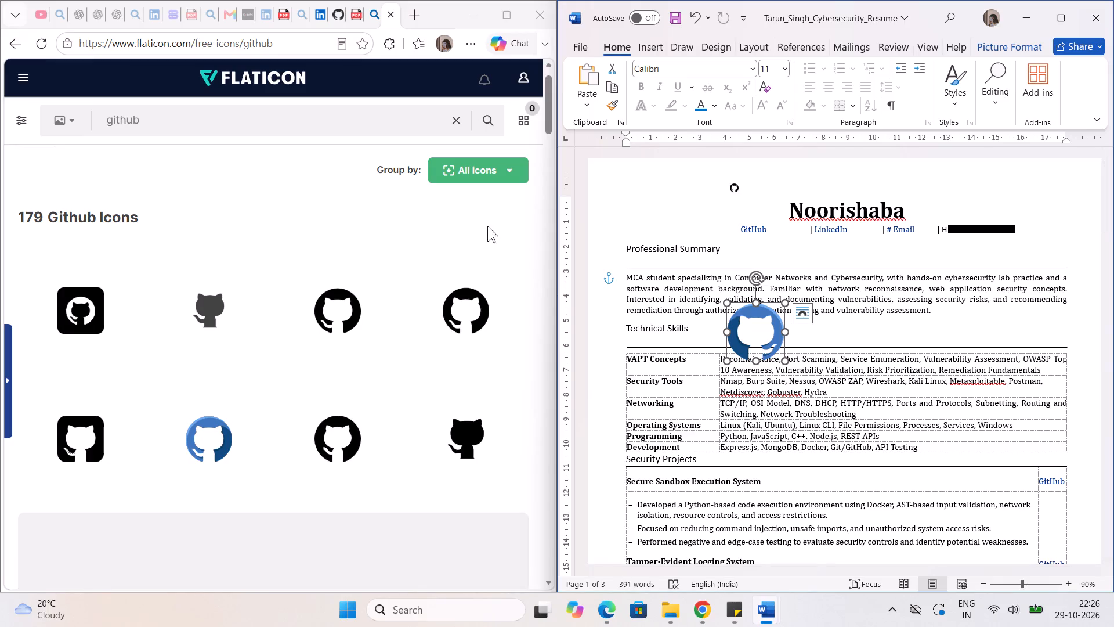
drag(787, 301, 780, 306)
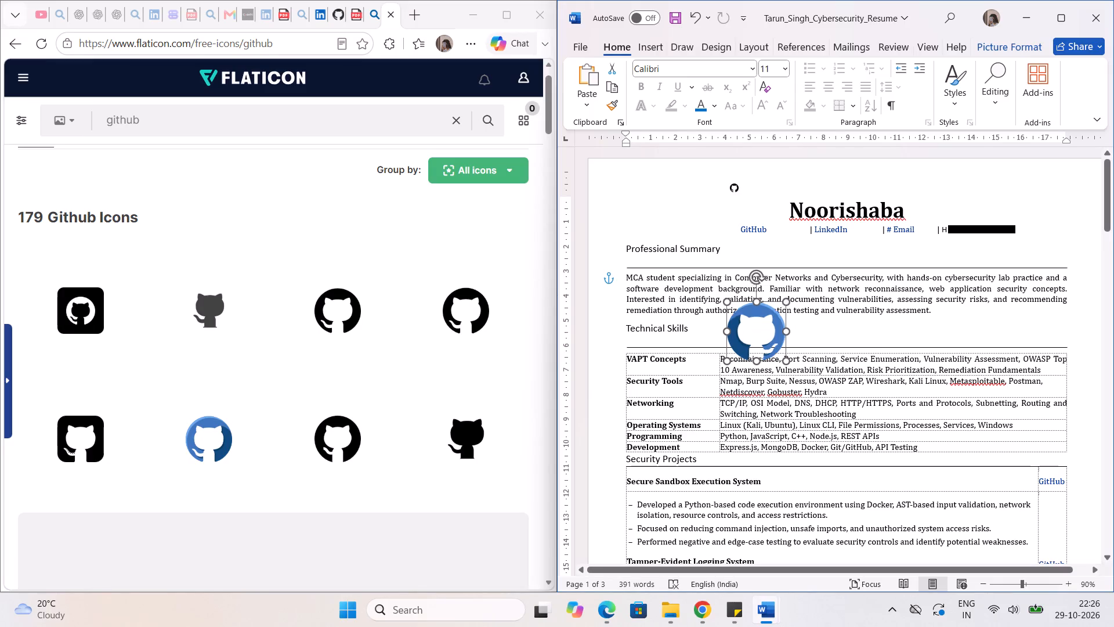
drag(780, 306, 746, 349)
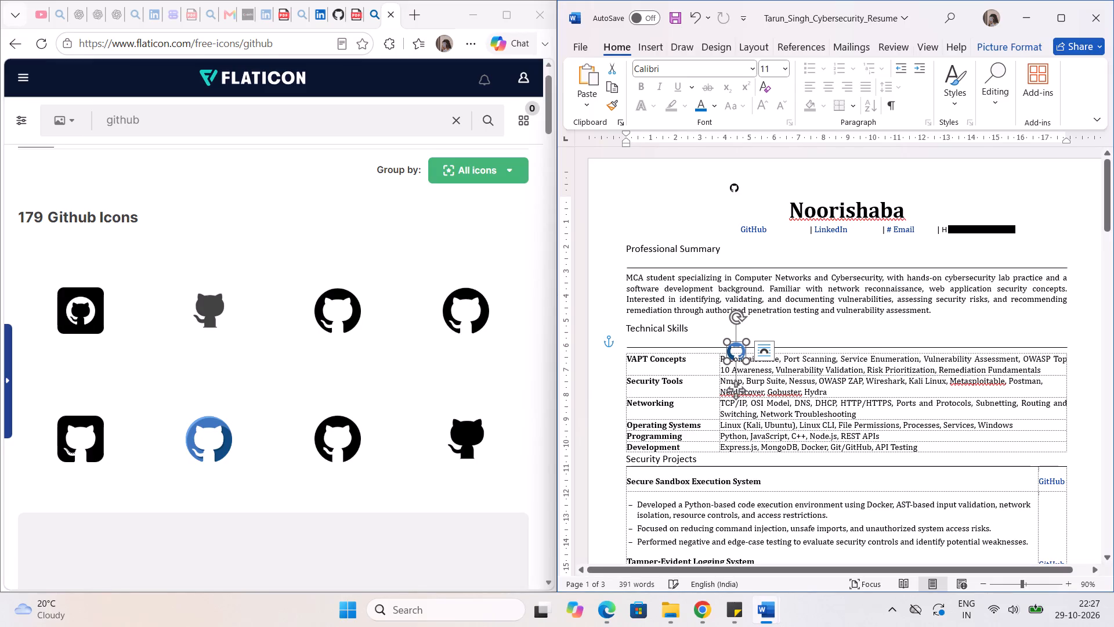
drag(740, 354, 731, 225)
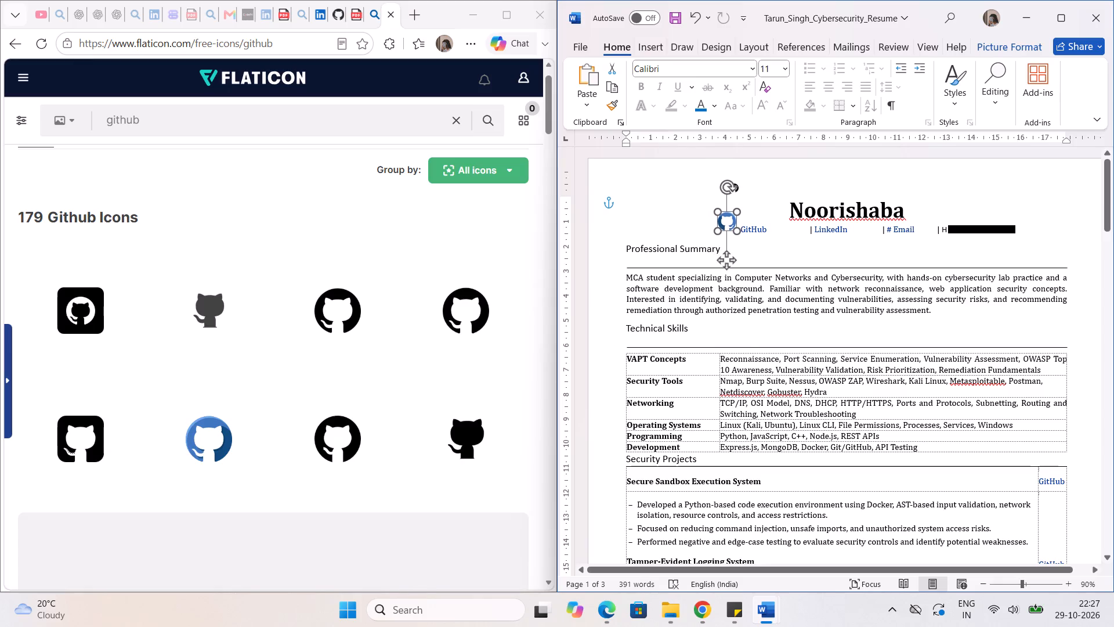
drag(731, 225, 729, 229)
drag(735, 217, 724, 227)
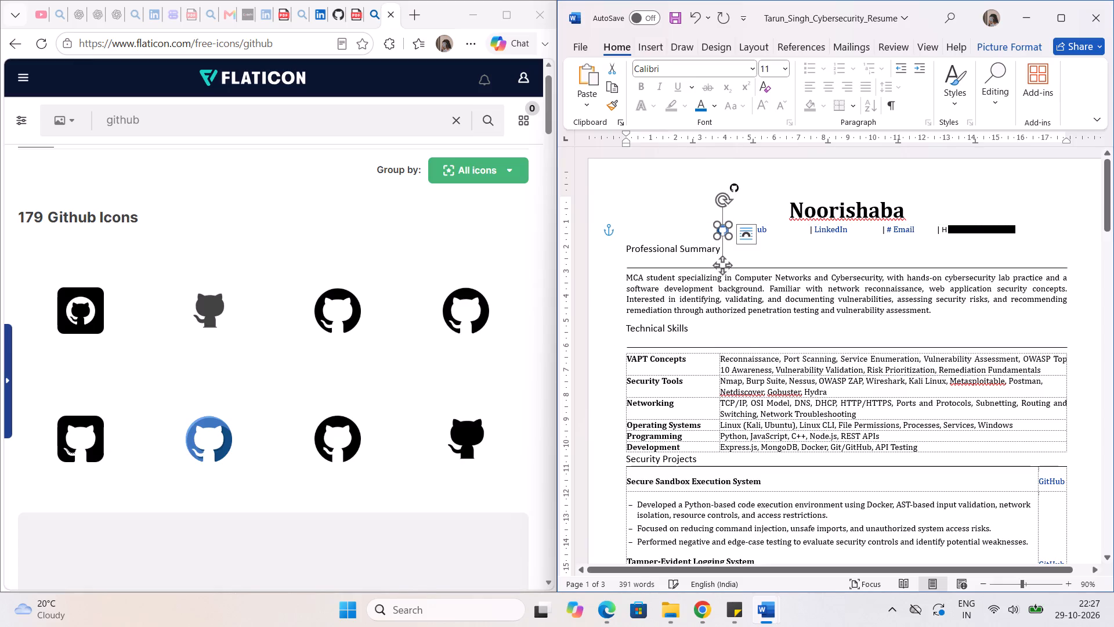
drag(724, 230, 729, 230)
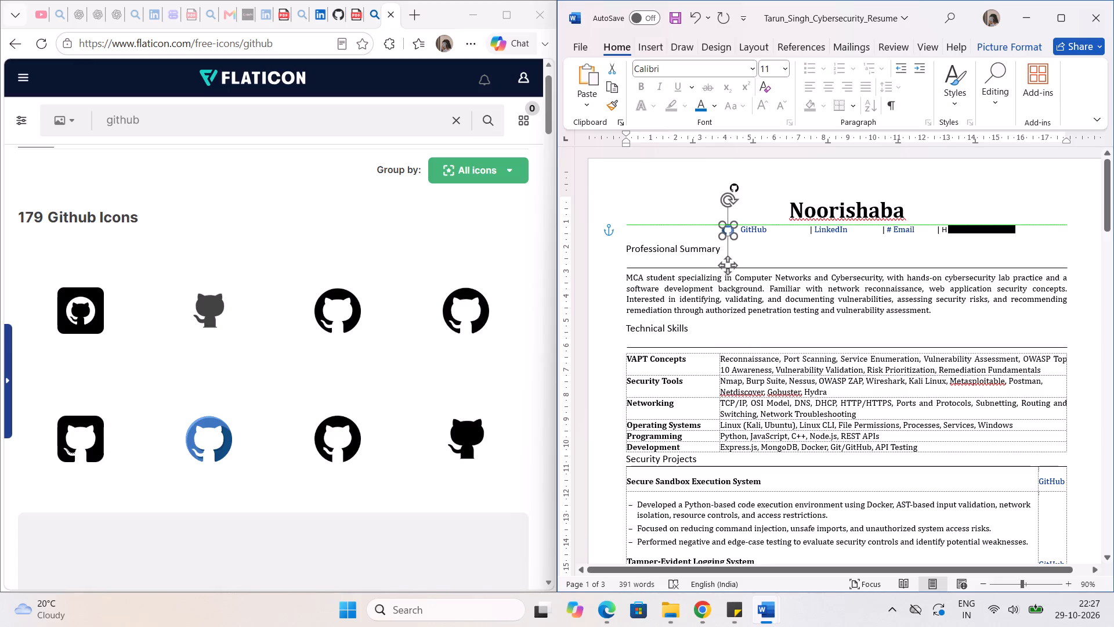
drag(729, 230, 729, 228)
click(731, 226)
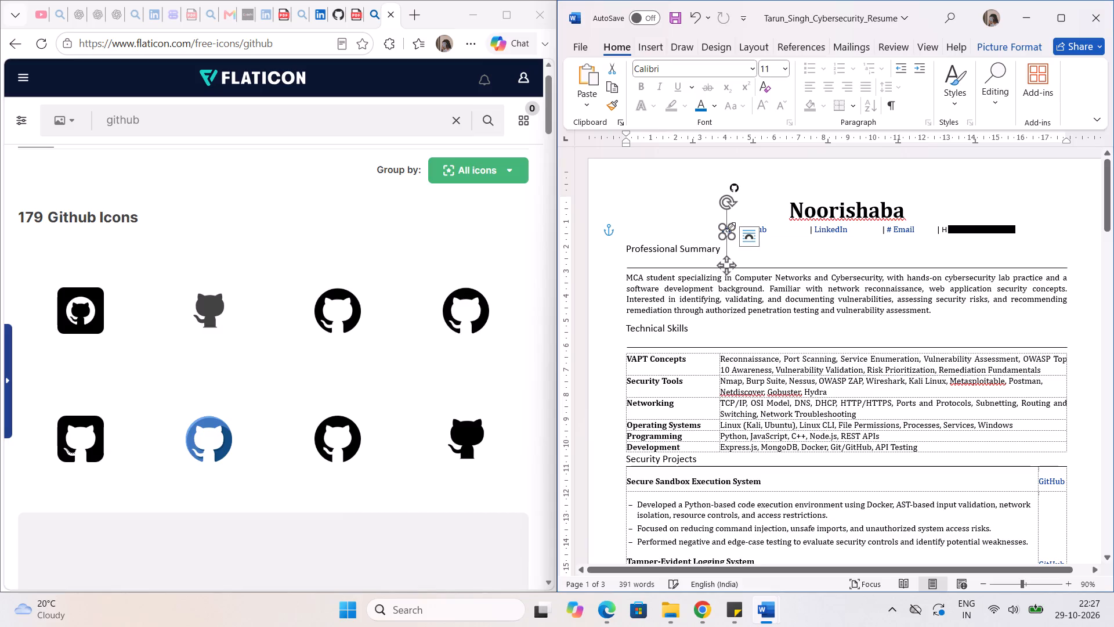
Fine-tune the blue icon's position upward and closer to the word GitHub so it lines up with the contact line.
key(Up)
key(Up)
key(Right)
key(Right)
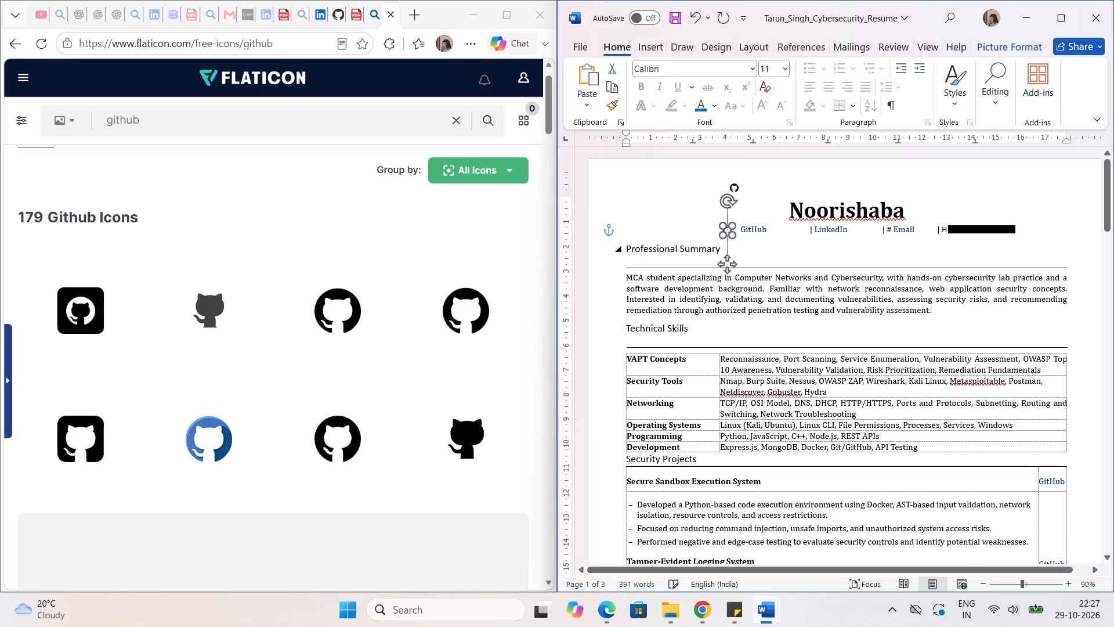
key(Right)
key(Right)
key(Right)
key(Right)
key(Right)
key(Right)
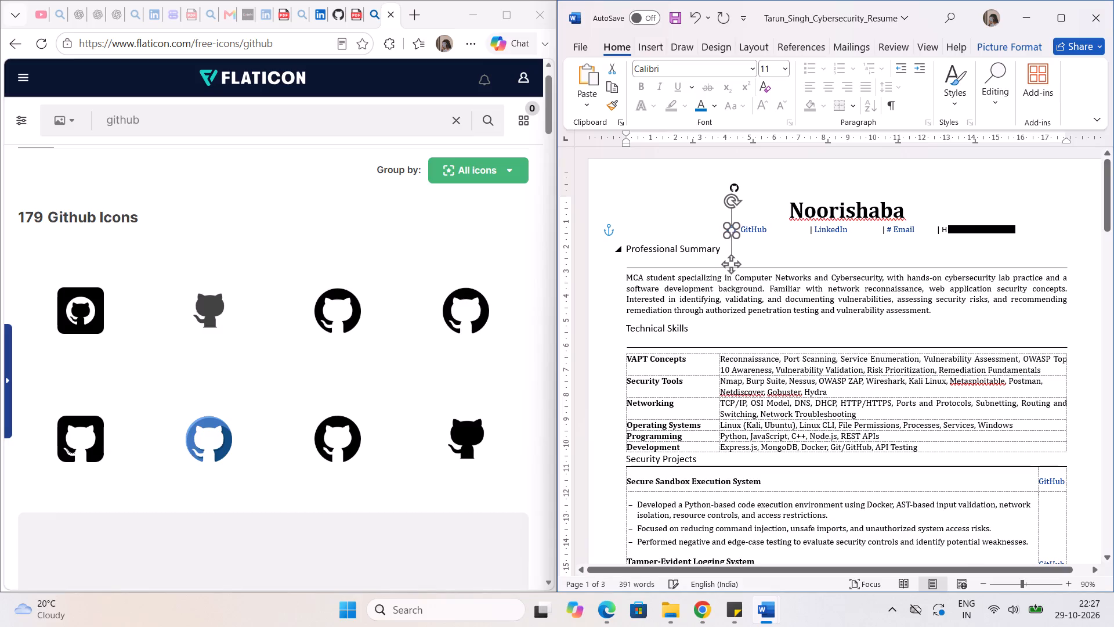
key(Right)
key(Right)
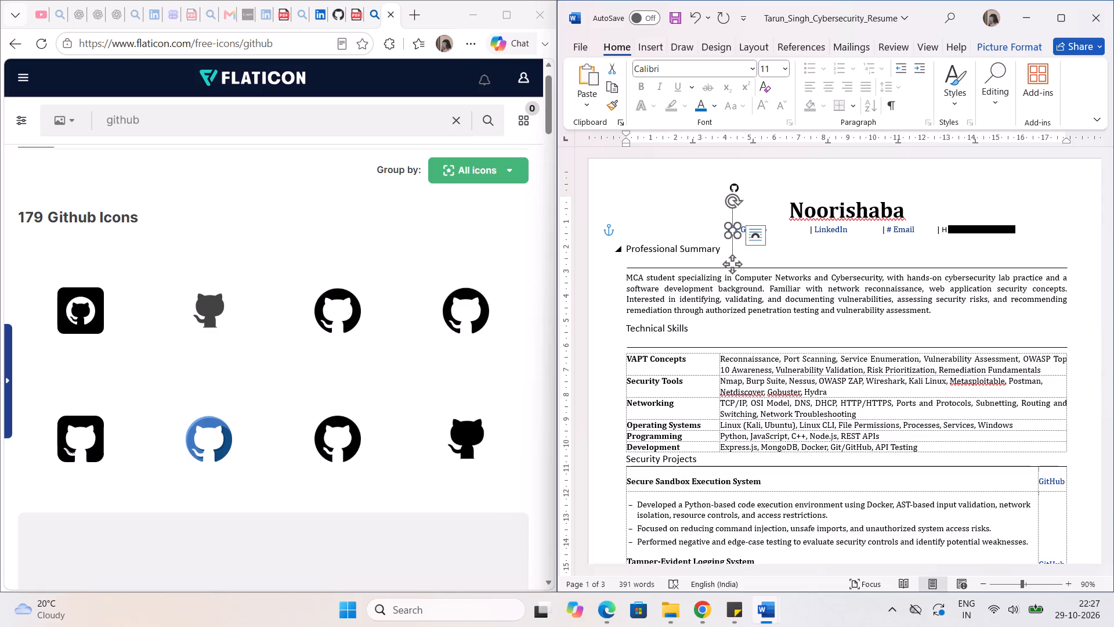
key(Up)
click(855, 252)
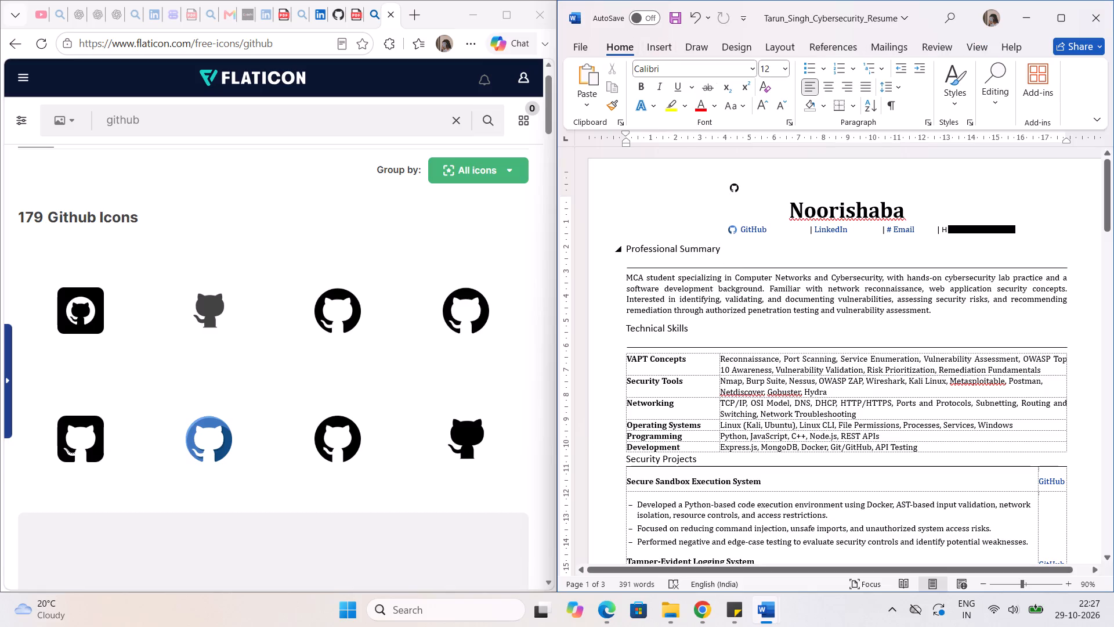
Delete the old black GitHub icon above the contact line.
click(735, 188)
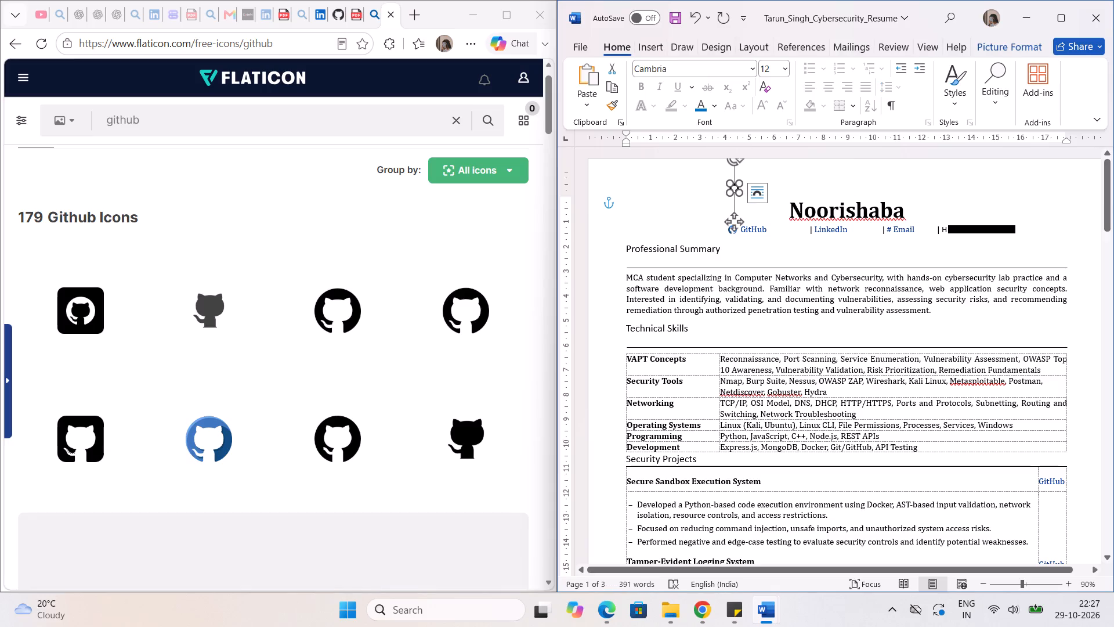
key(Delete)
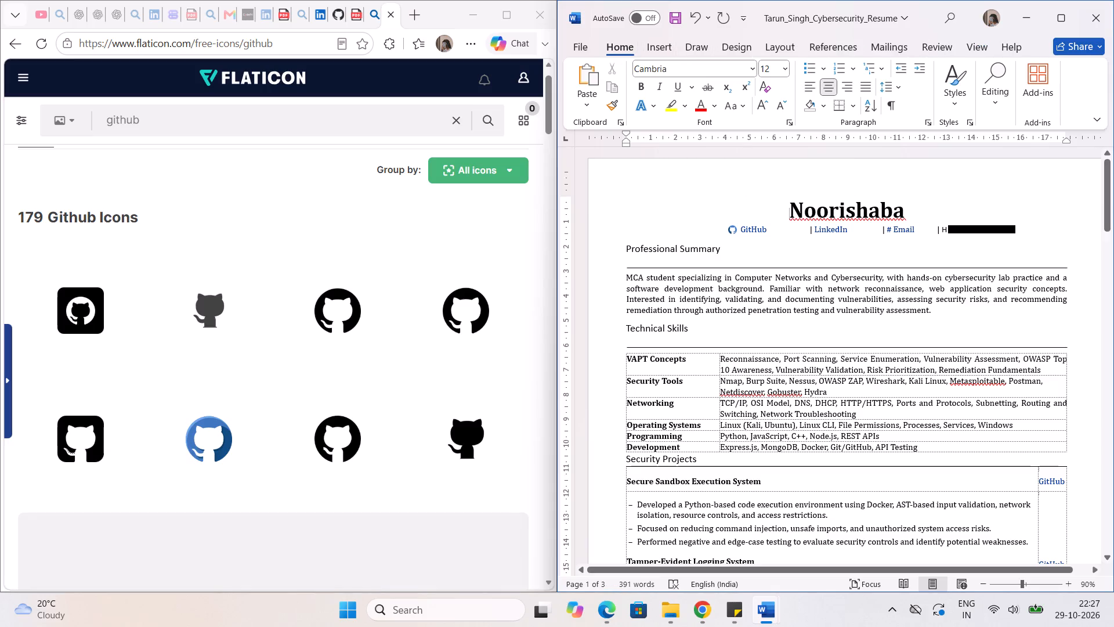
Hyperlink the blue GitHub icon to the GitHub profile address copied from the profile page open in Edge.
click(733, 229)
right_click(733, 229)
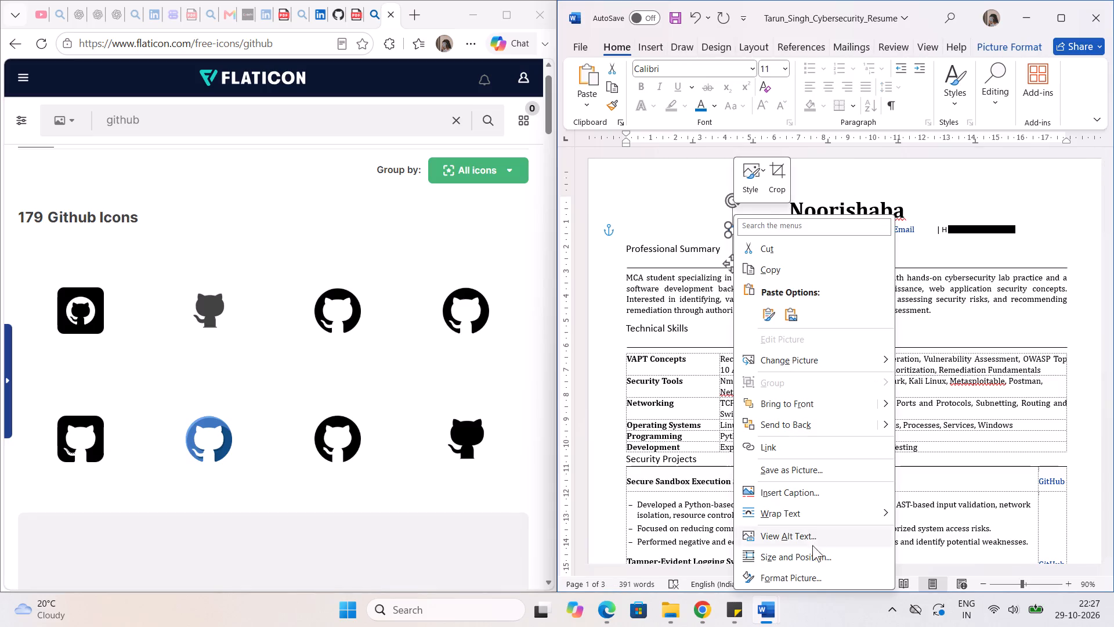
click(777, 445)
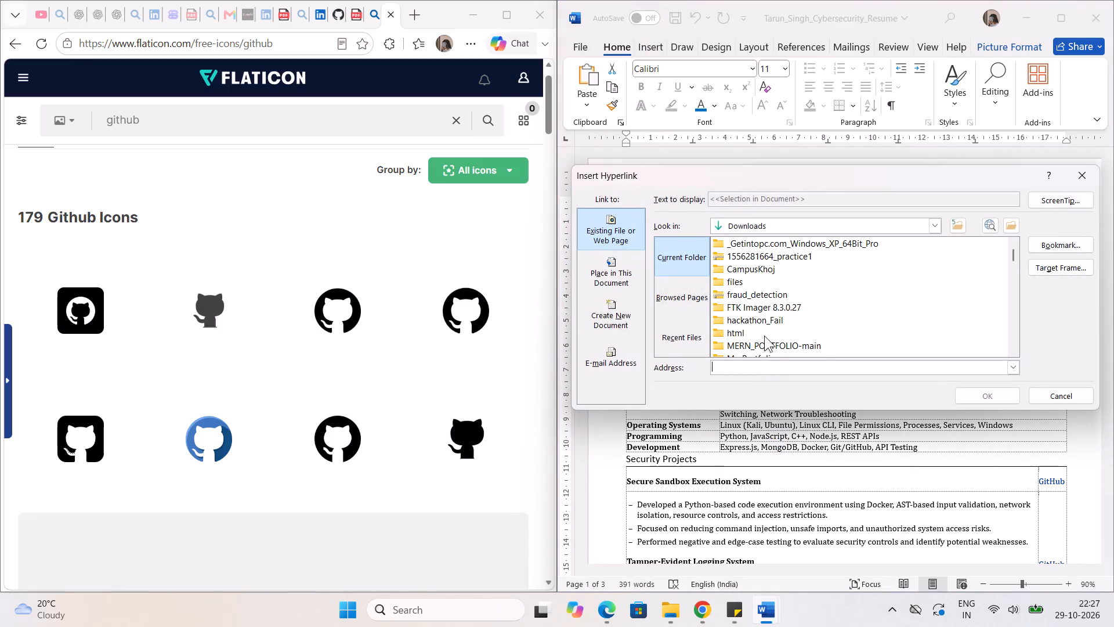
click(334, 5)
key(ctrl+c)
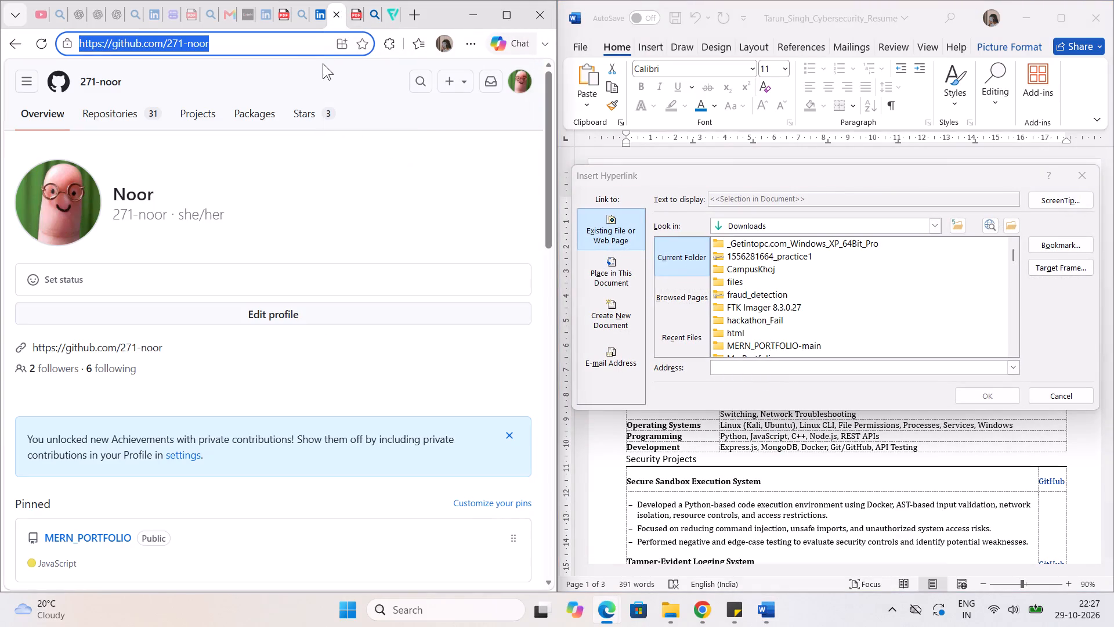
click(746, 370)
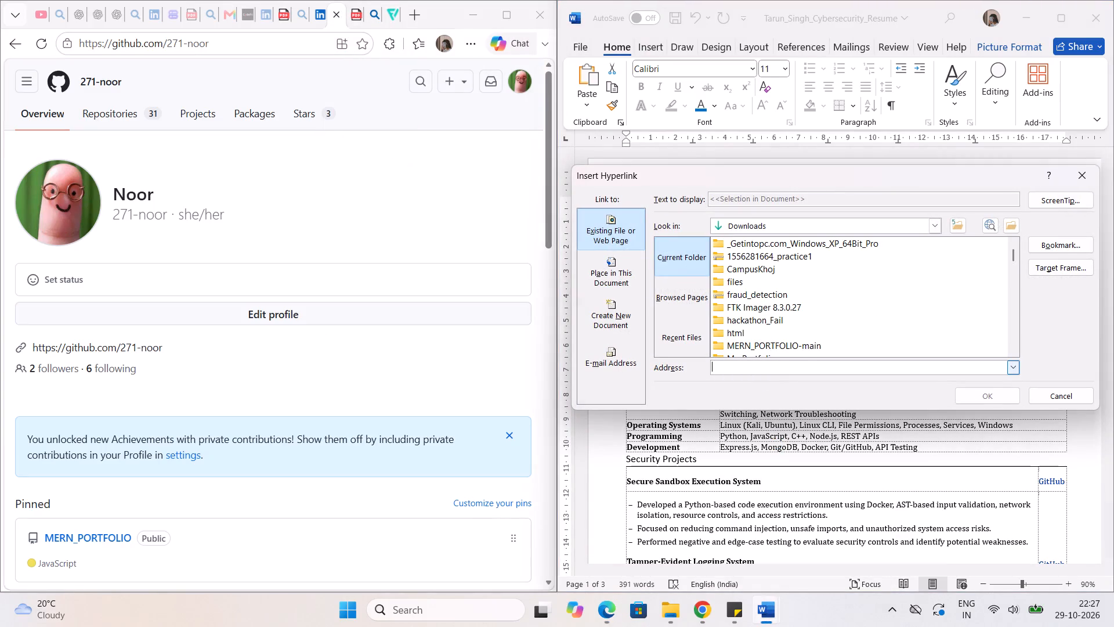
key(ctrl+v)
click(982, 397)
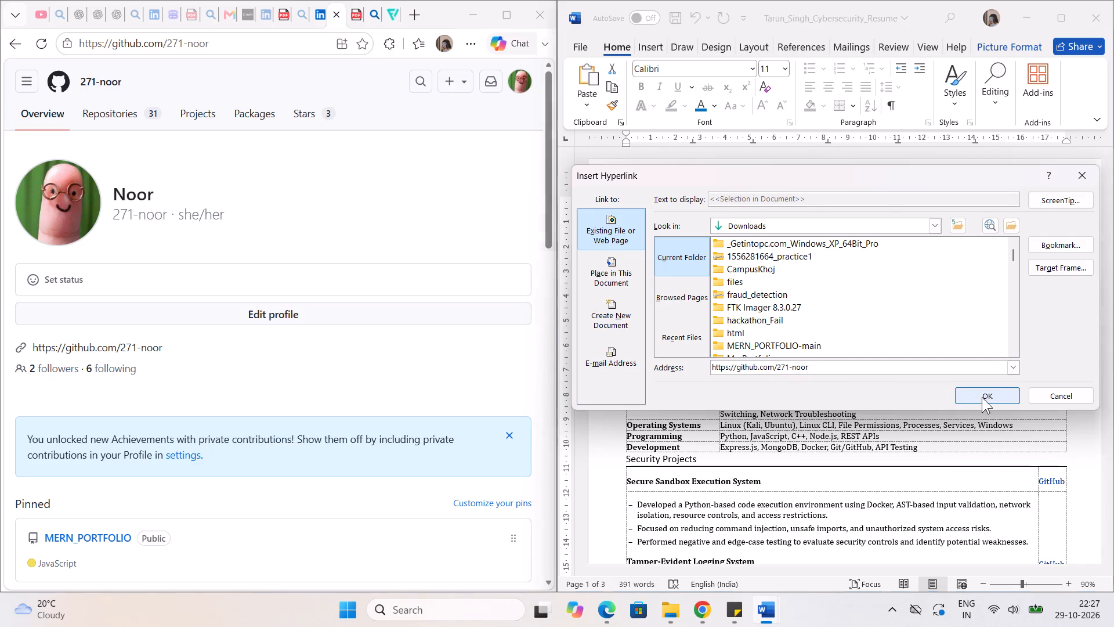
Switch to Flaticon in Edge, search for linkedin circle icons, and copy the round blue LinkedIn icon as PNG.
click(789, 243)
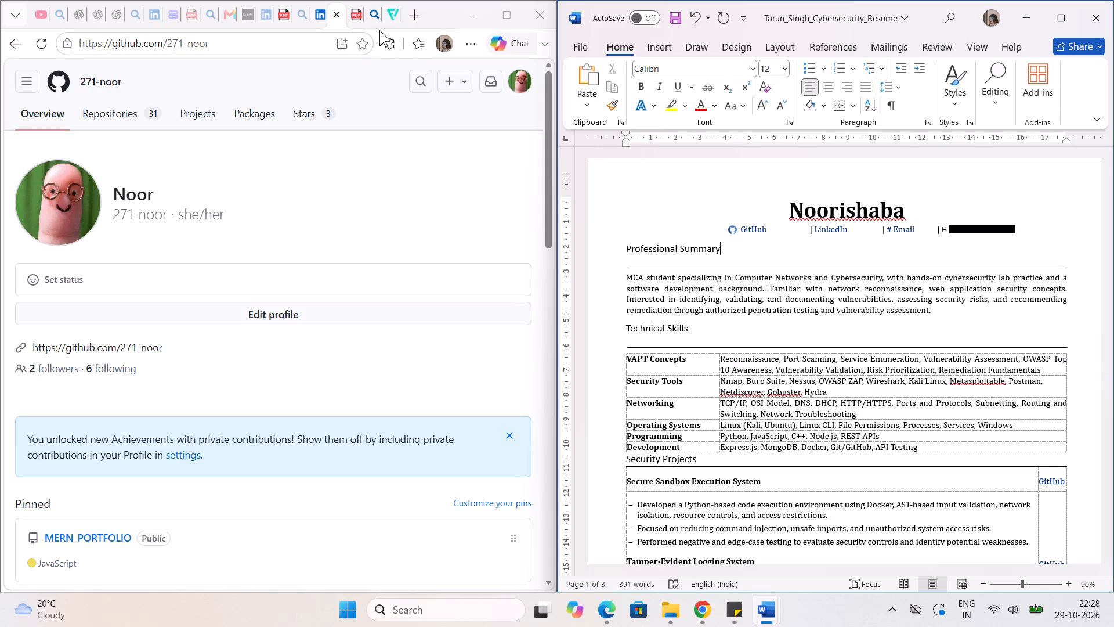
click(390, 14)
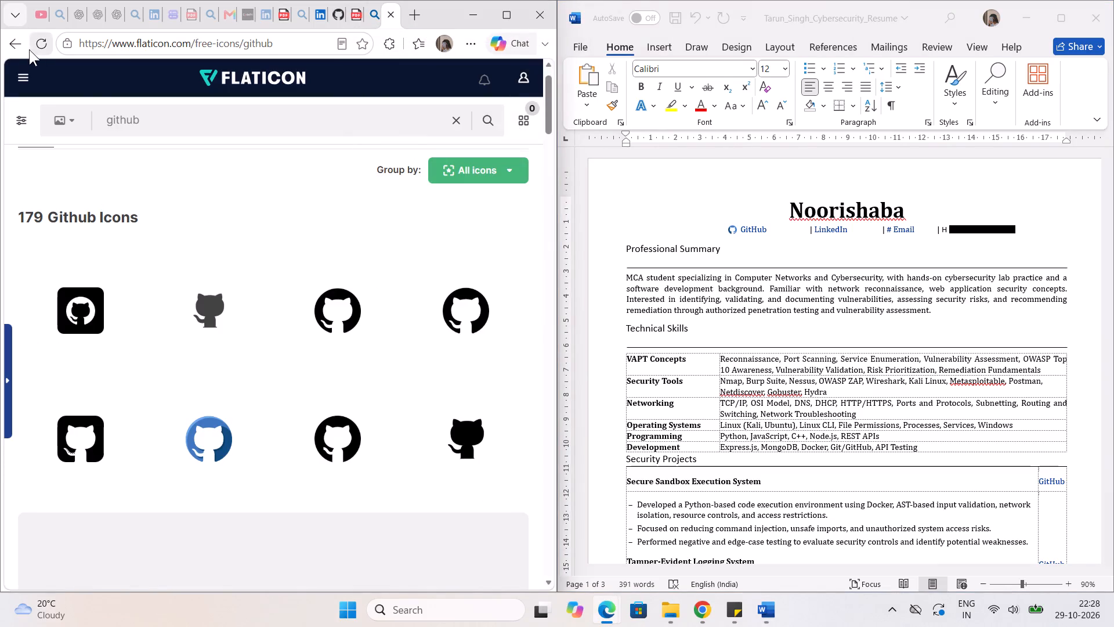
drag(136, 117, 110, 121)
drag(151, 120, 105, 120)
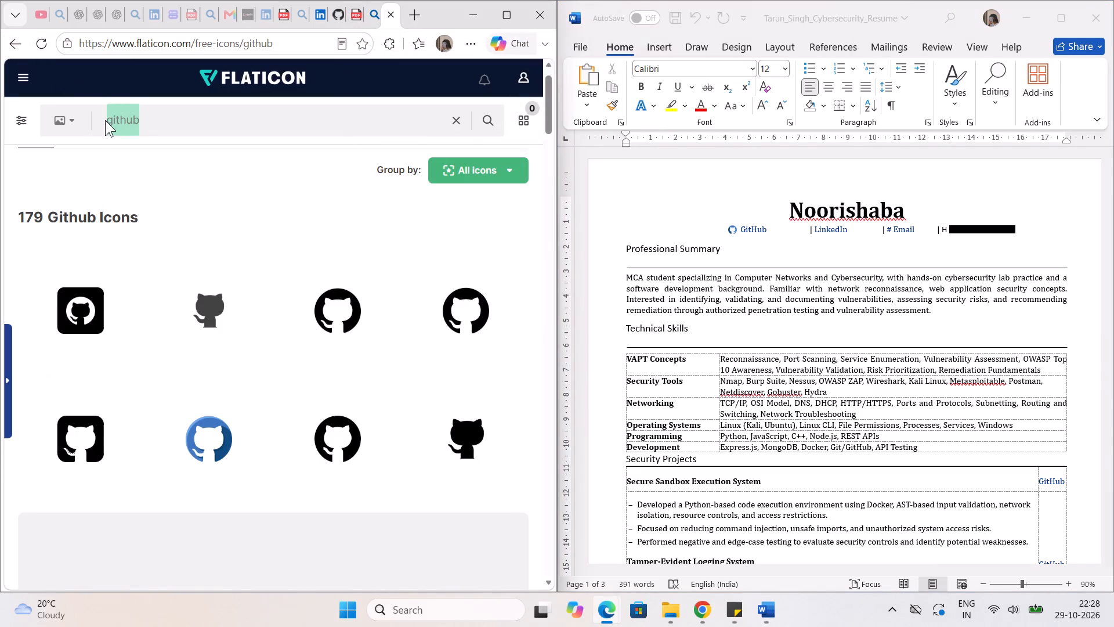
text(linked)
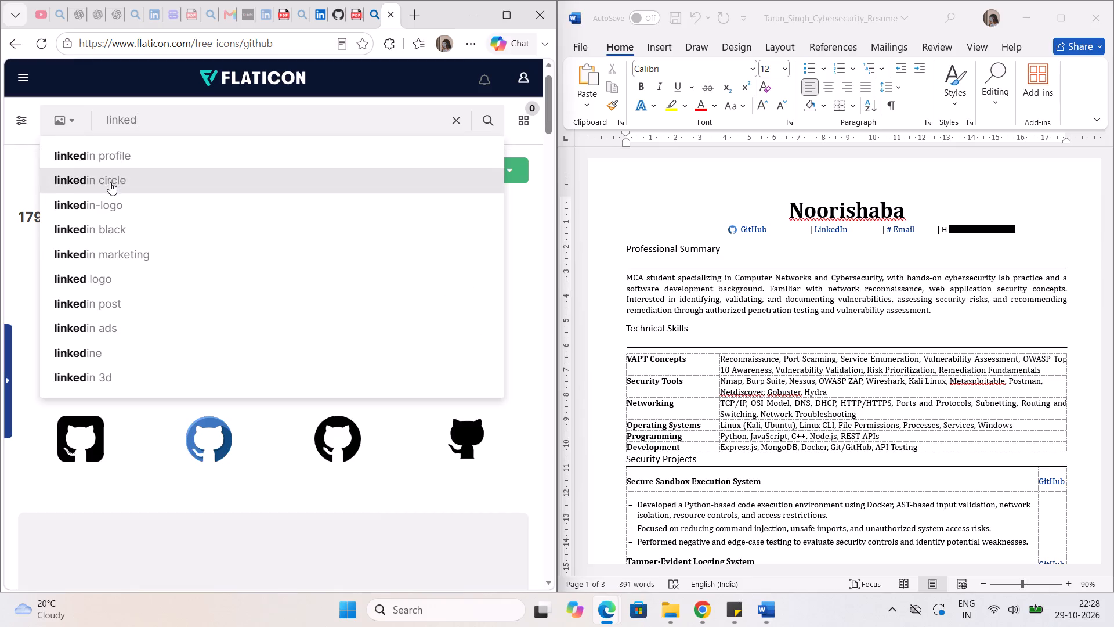
click(110, 182)
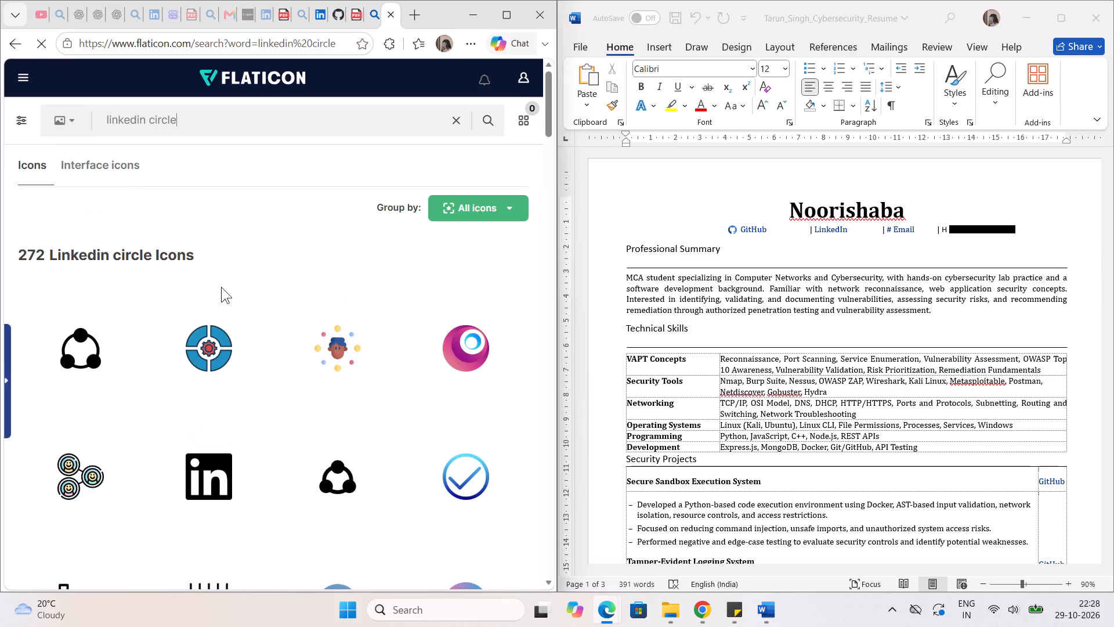
scroll(211, 312, down, 6)
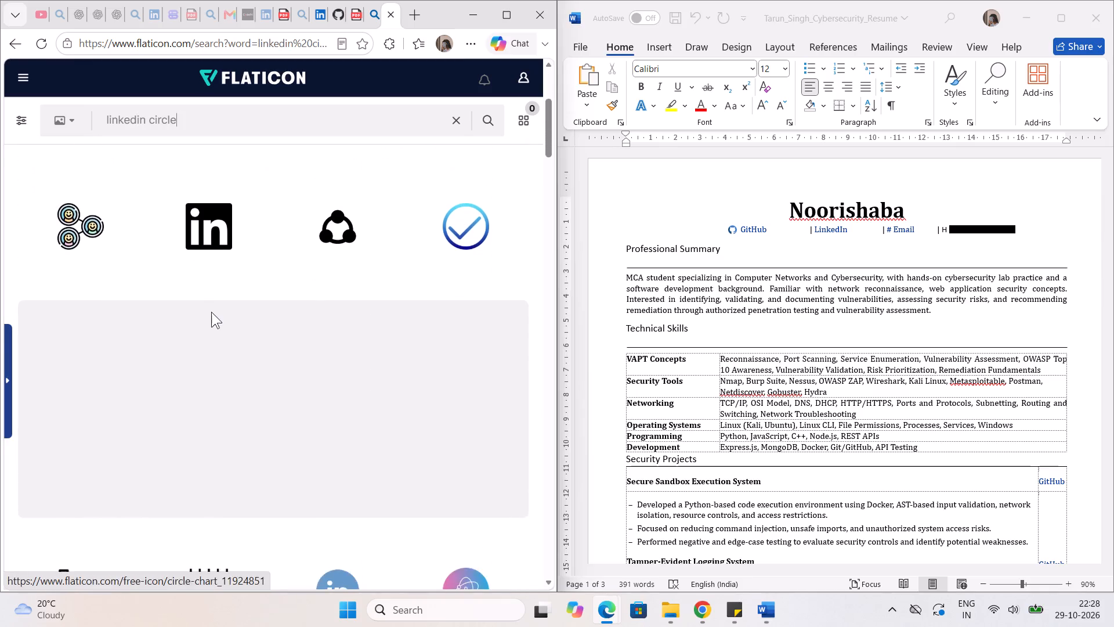
scroll(211, 312, down, 3)
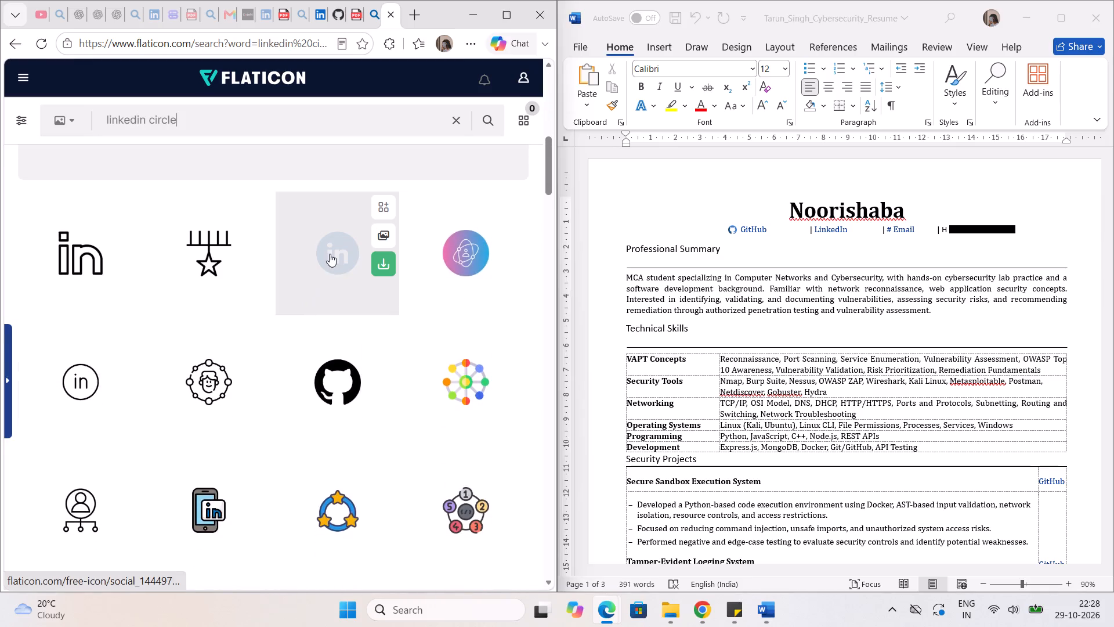
click(388, 230)
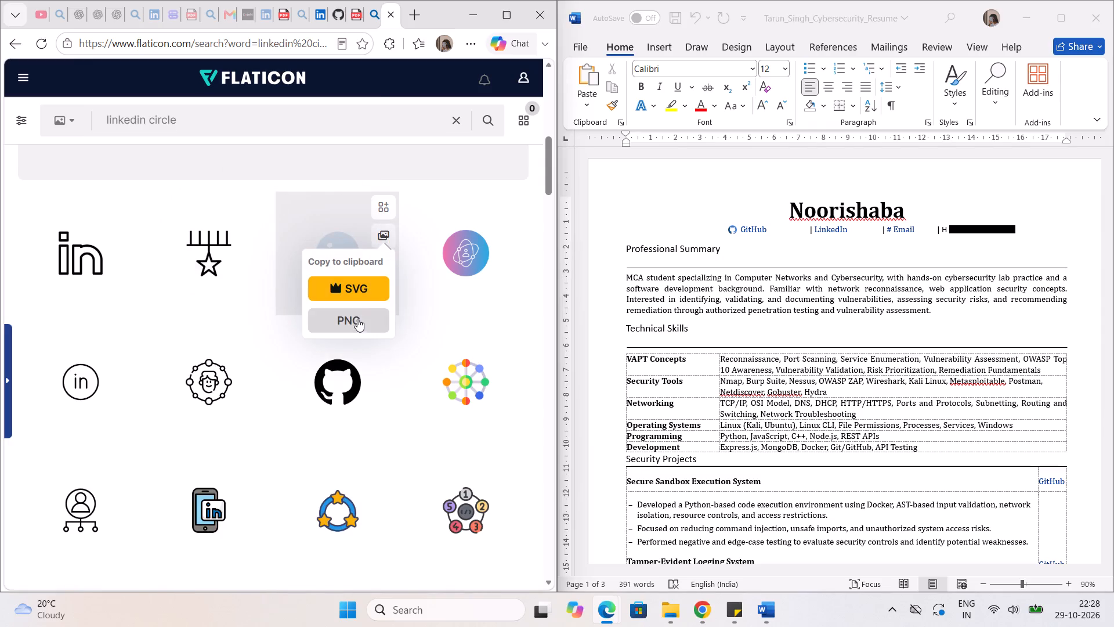
click(357, 320)
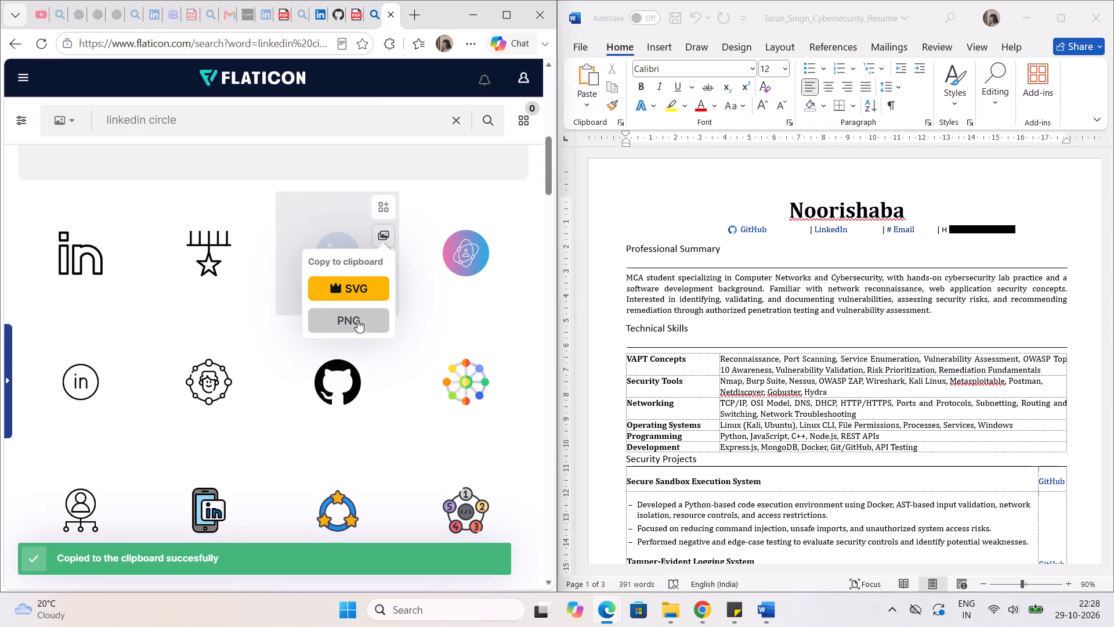
Paste the LinkedIn icon into the Word resume at the Professional Summary heading and set it in front of text.
click(837, 248)
key(ctrl+v)
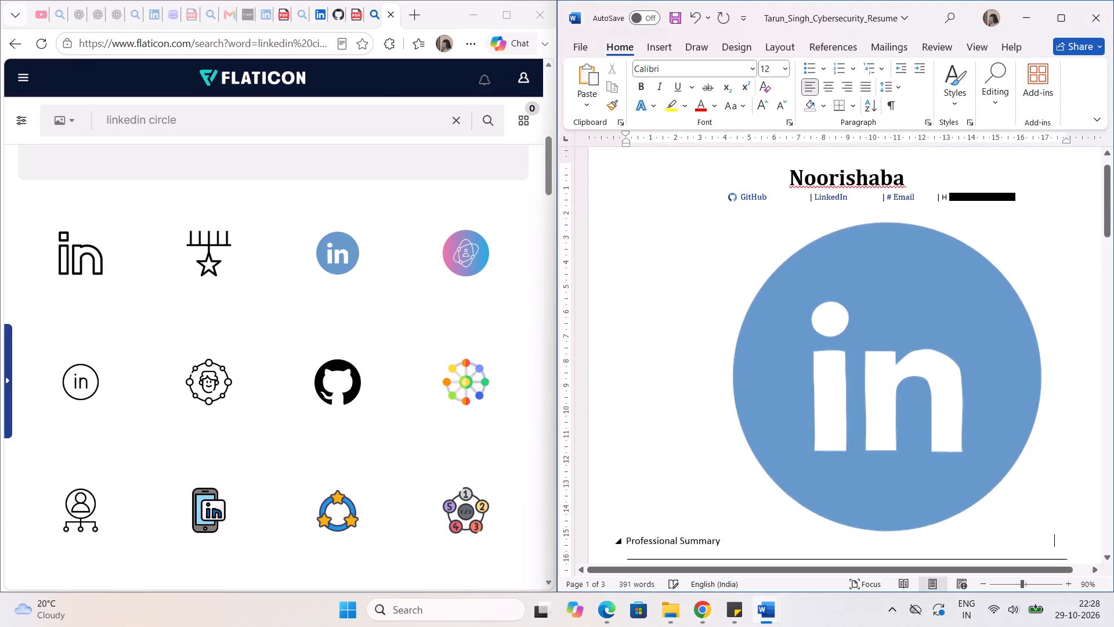
click(899, 354)
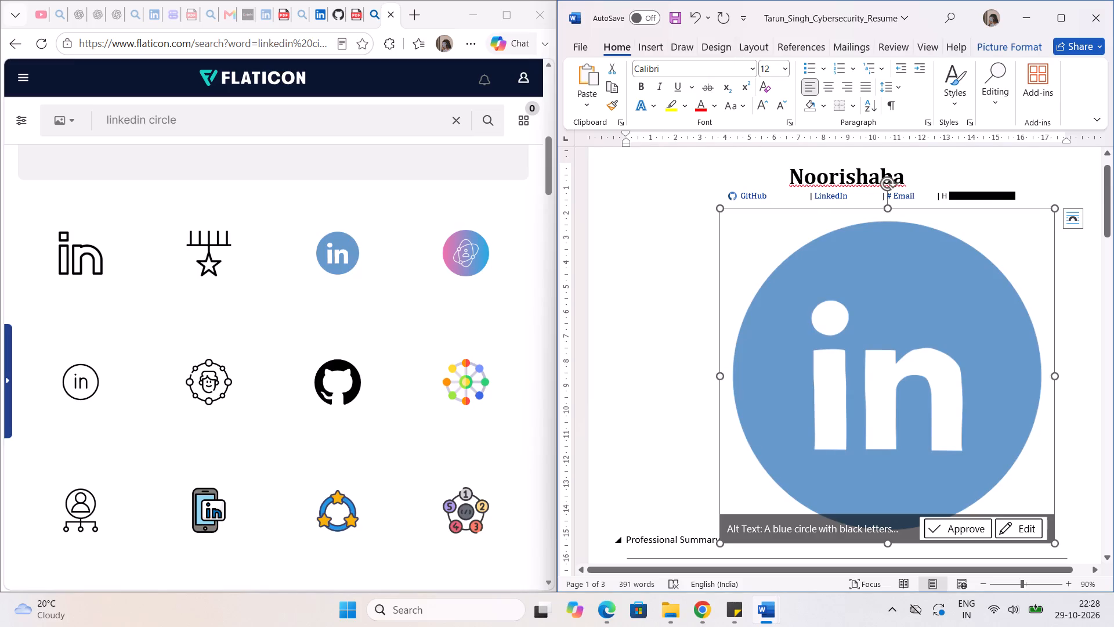
click(1071, 225)
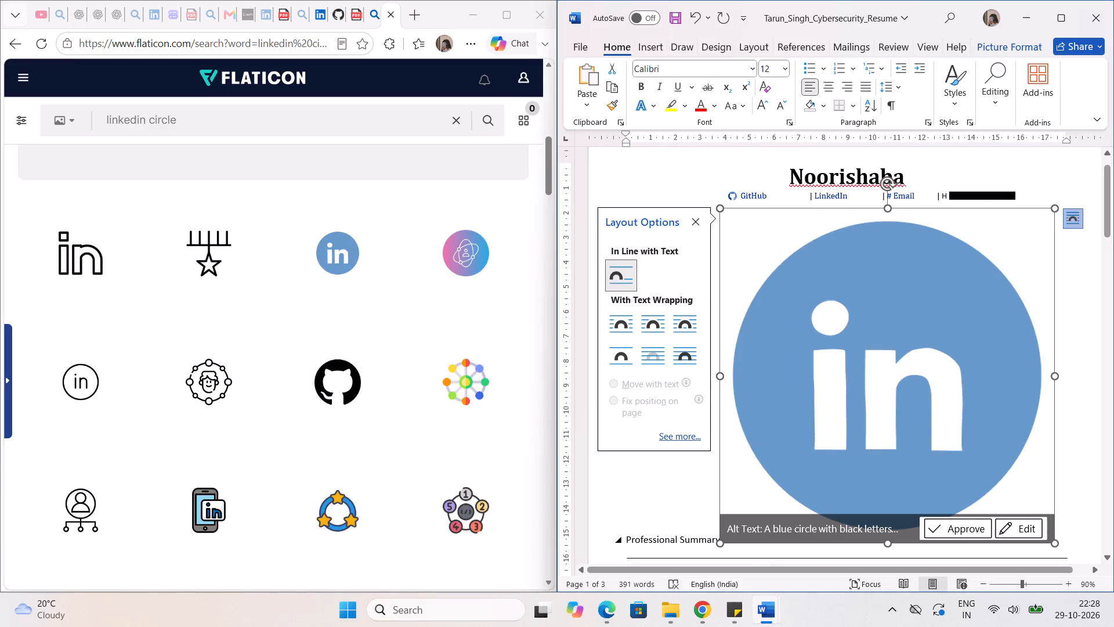
click(692, 362)
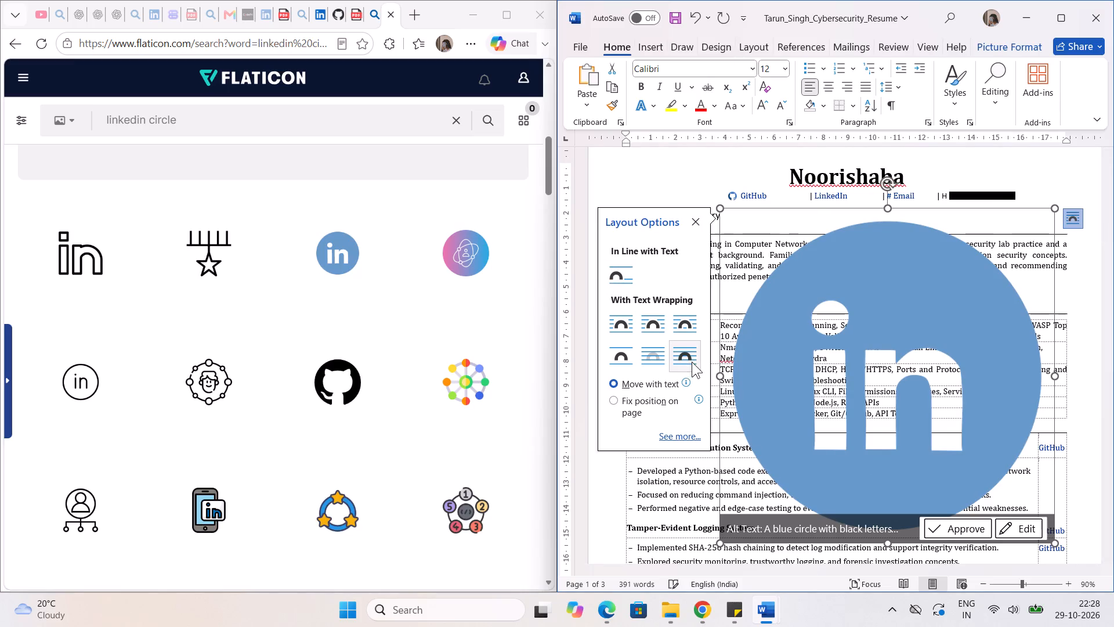
Shrink the LinkedIn icon to a small size and move it just below LinkedIn in the contact line.
drag(1055, 208, 1051, 212)
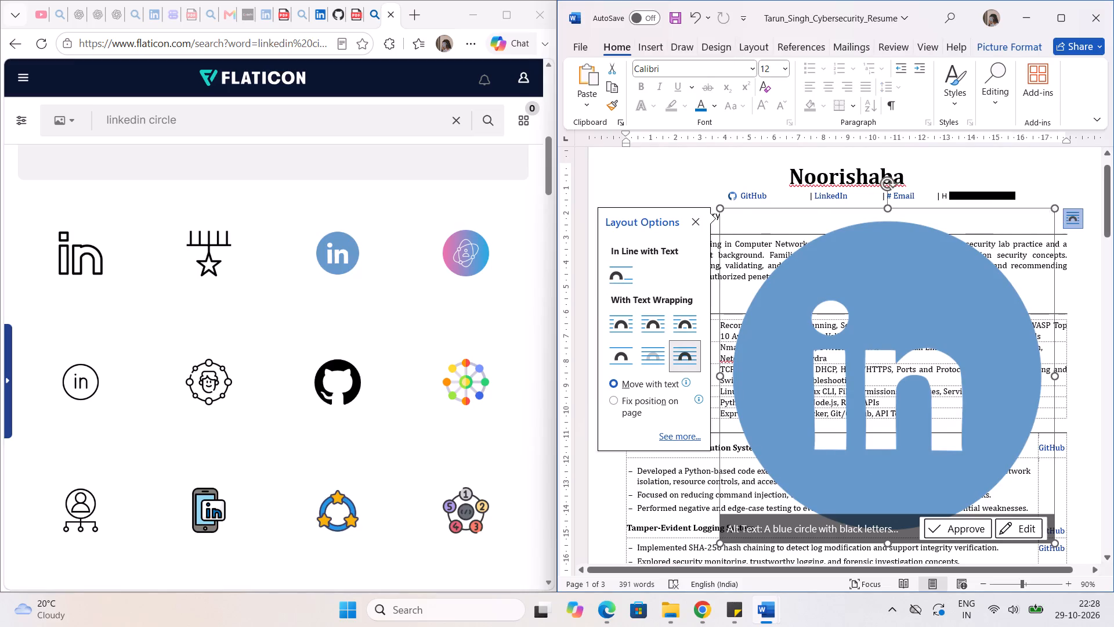
drag(1051, 212, 805, 500)
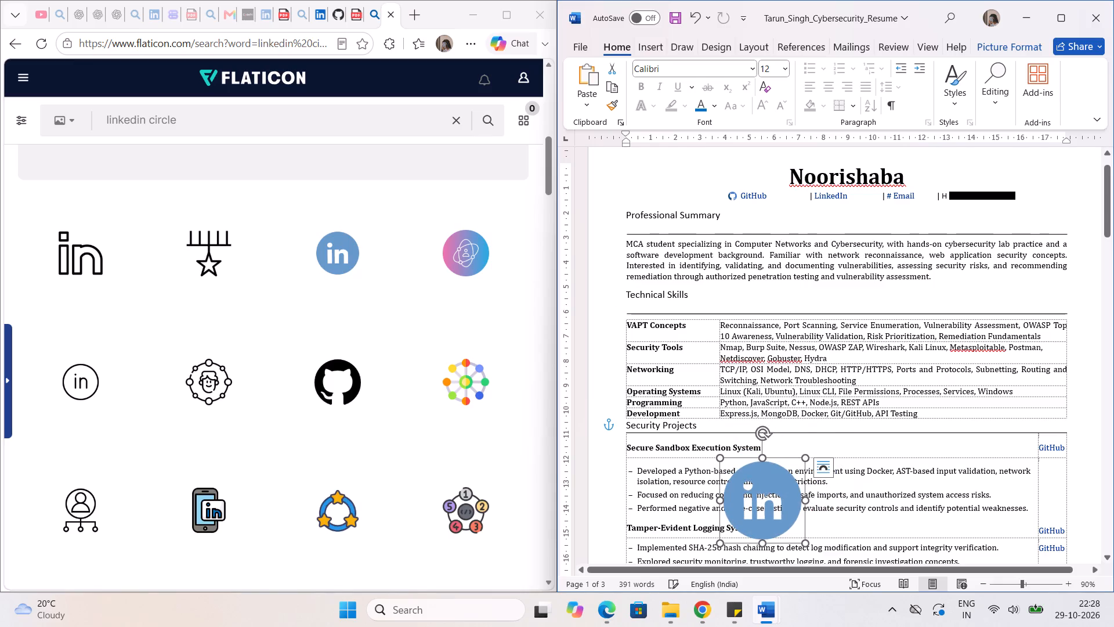
drag(757, 501, 847, 258)
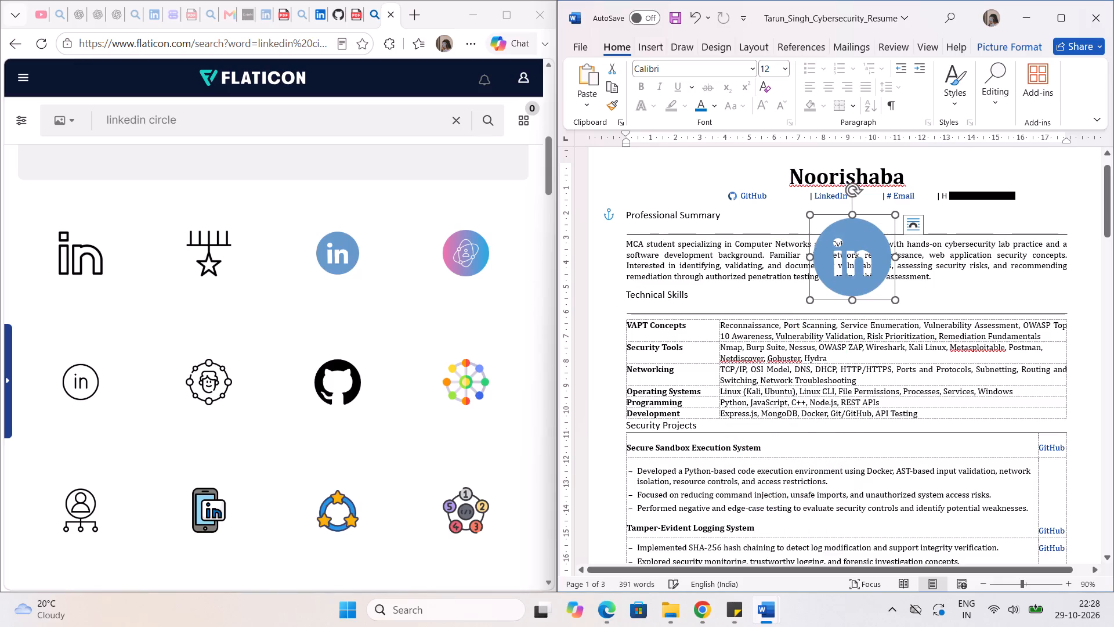
drag(893, 211, 851, 250)
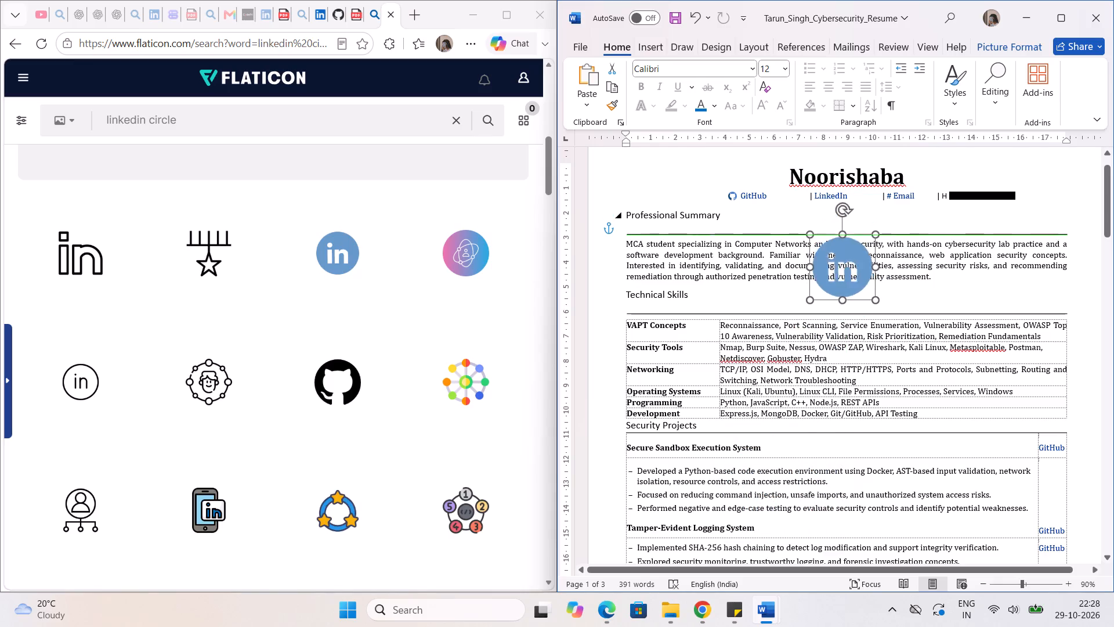
drag(851, 250, 808, 286)
drag(803, 296, 816, 229)
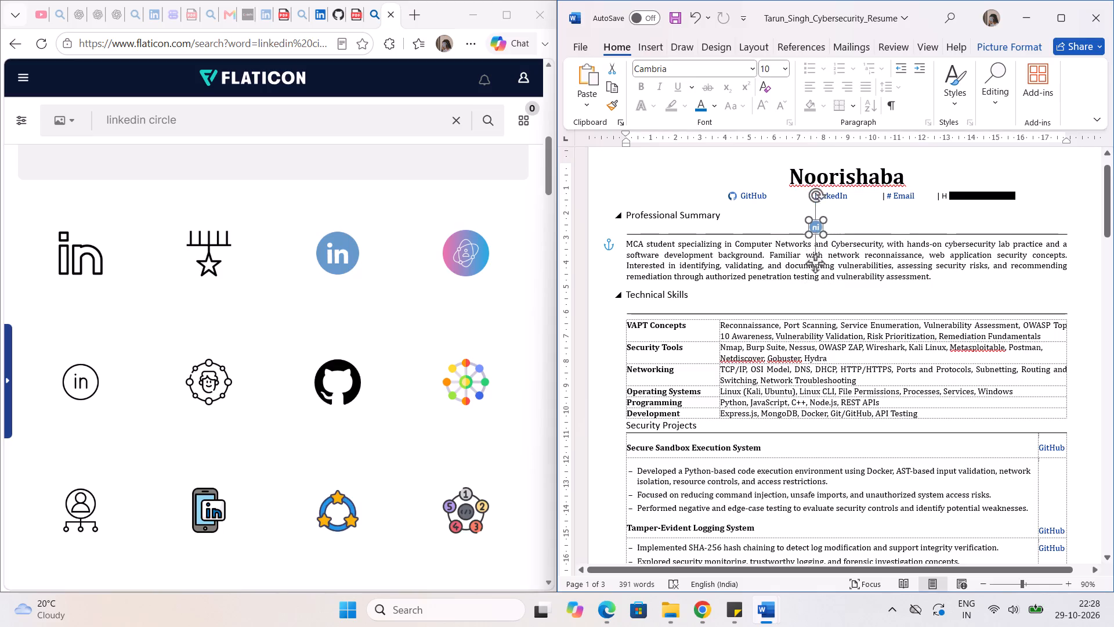
drag(816, 229, 816, 208)
drag(825, 208, 814, 214)
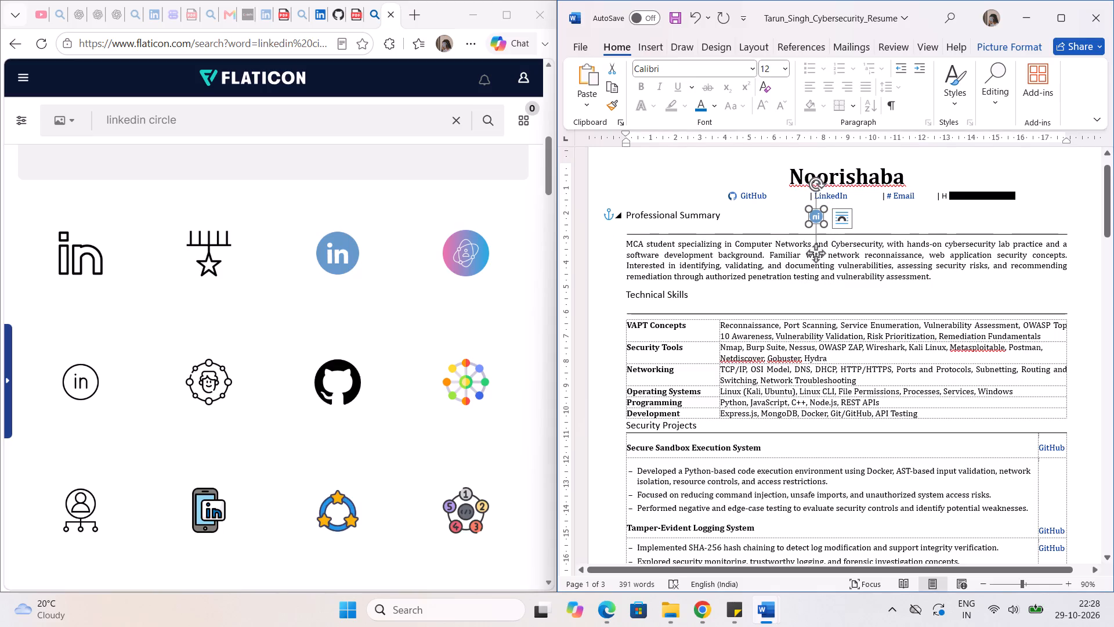
Insert three spaces between the separator and LinkedIn in the contact line to make room for the icon.
click(801, 196)
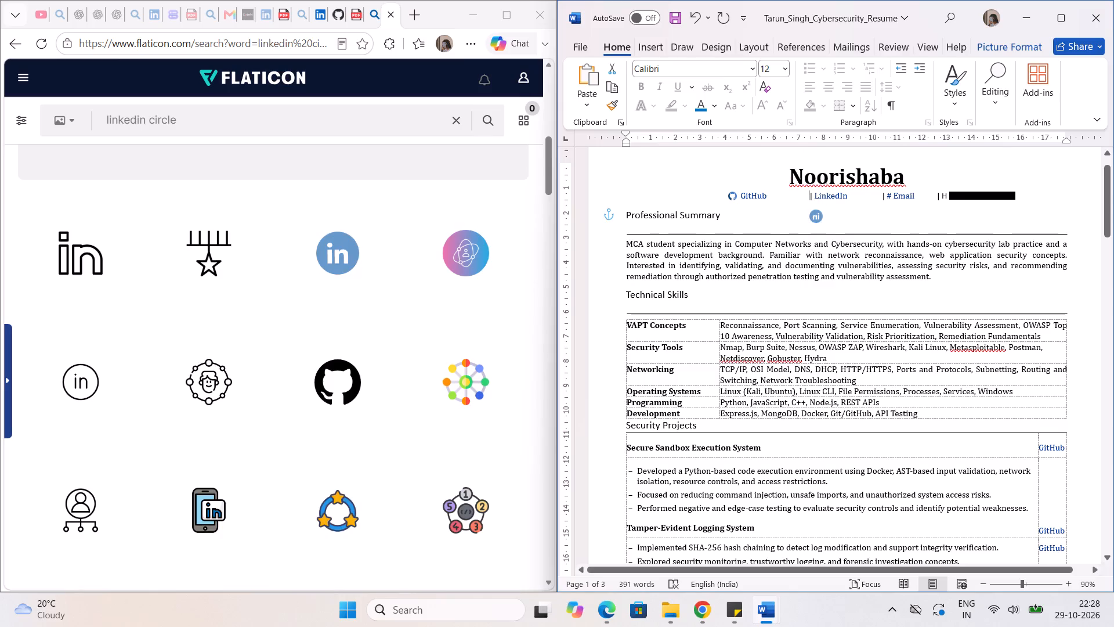
click(812, 197)
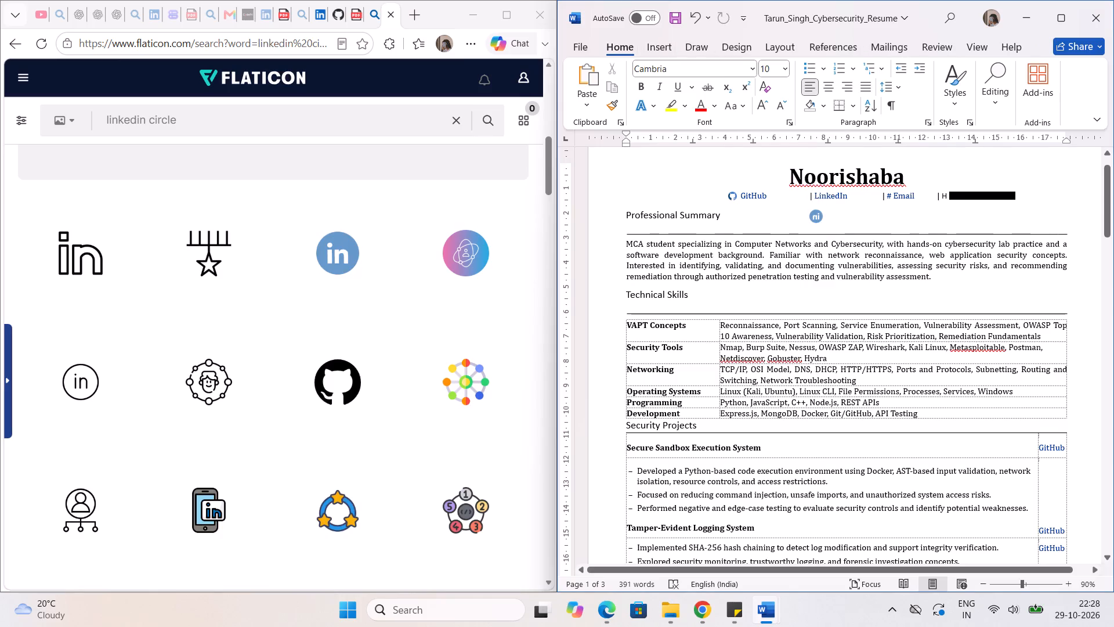
key(space)
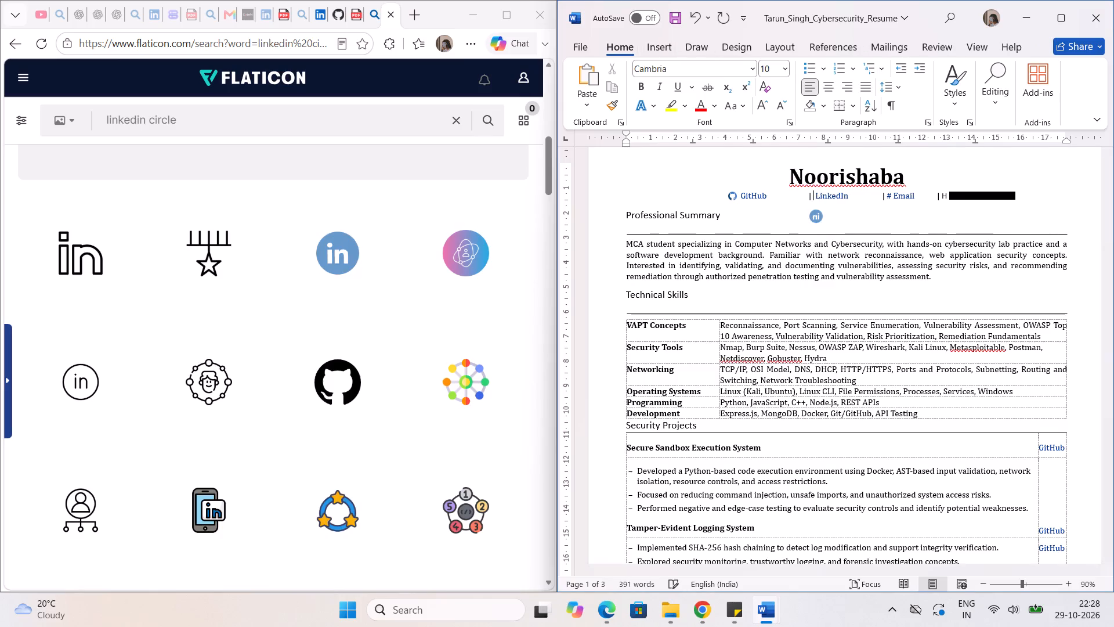
key(space)
key(space)
key(Left)
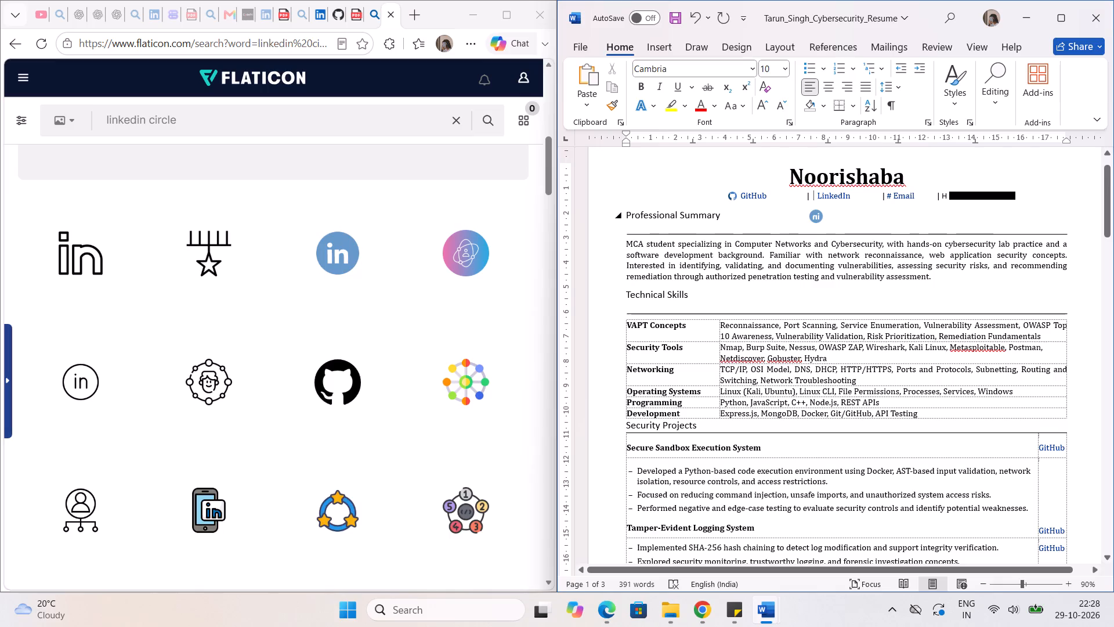
Shrink the LinkedIn icon further to about the height of the contact line text.
click(816, 218)
drag(821, 211, 815, 215)
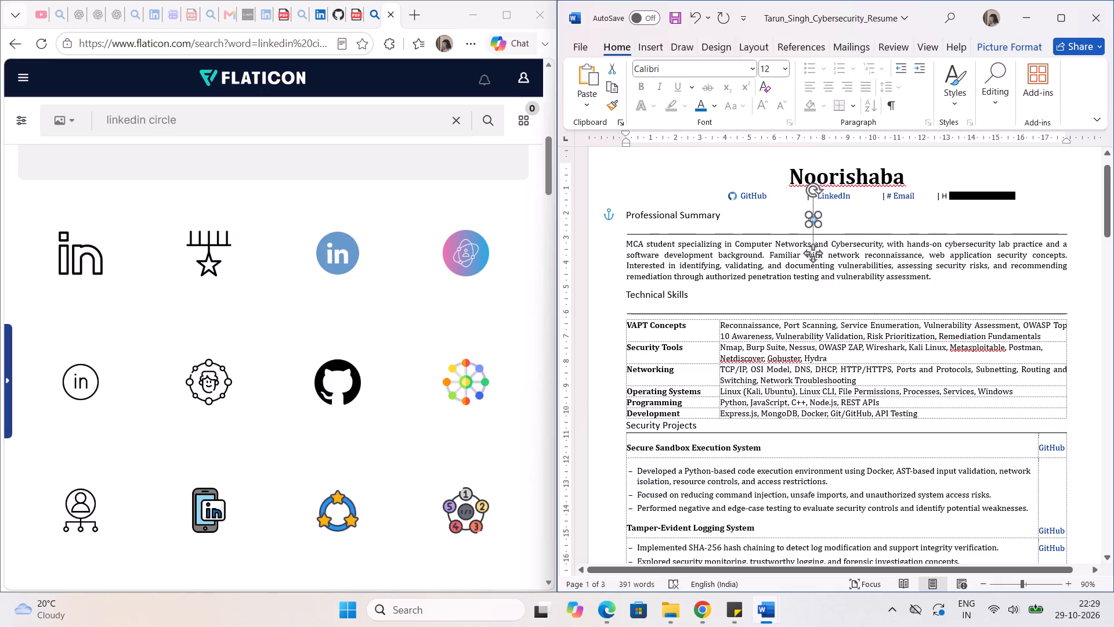
drag(815, 215, 815, 215)
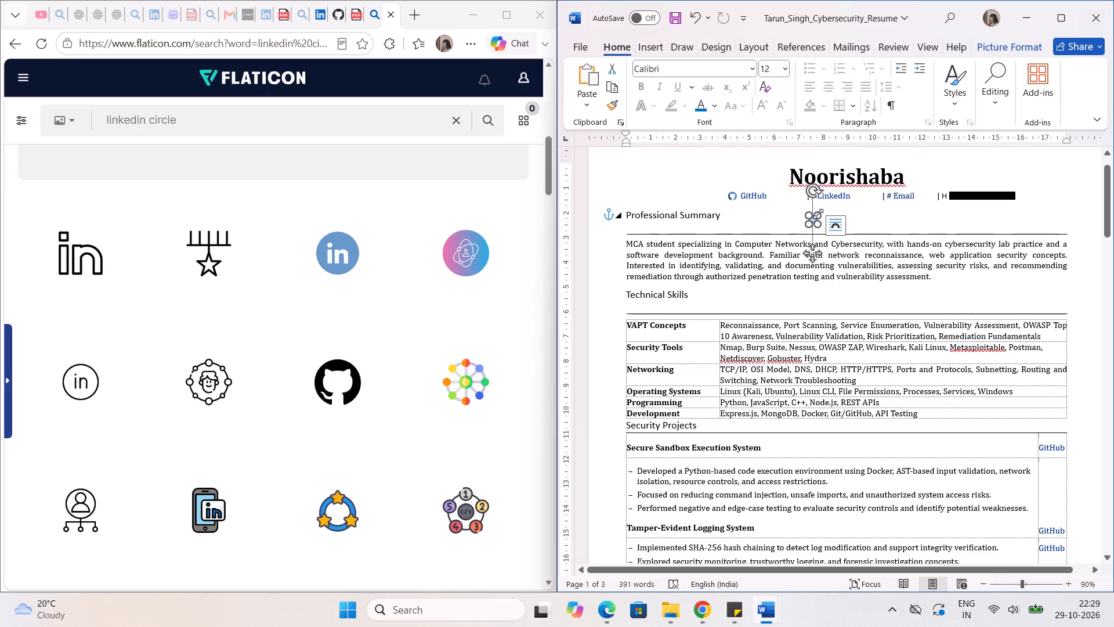
click(818, 214)
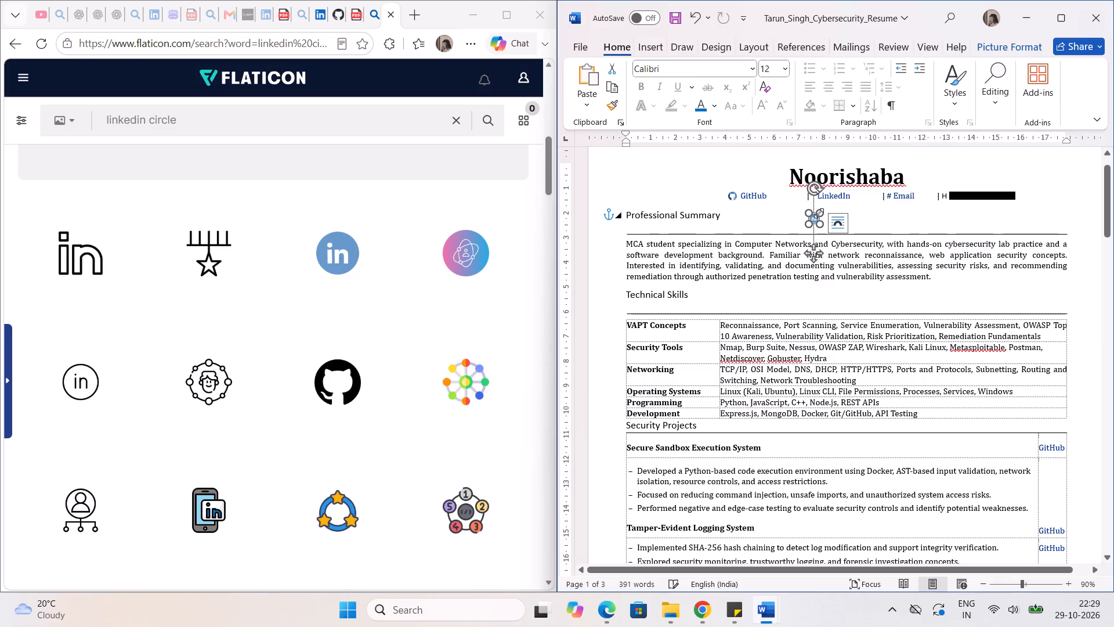
Nudge the LinkedIn icon up onto the contact line, level with the text and just before LinkedIn.
key(Up)
key(Up)
key(Up)
key(Up)
key(Up)
key(Up)
key(Up)
key(Up)
key(Up)
key(Up)
key(Up)
key(Up)
key(Up)
key(Up)
key(Up)
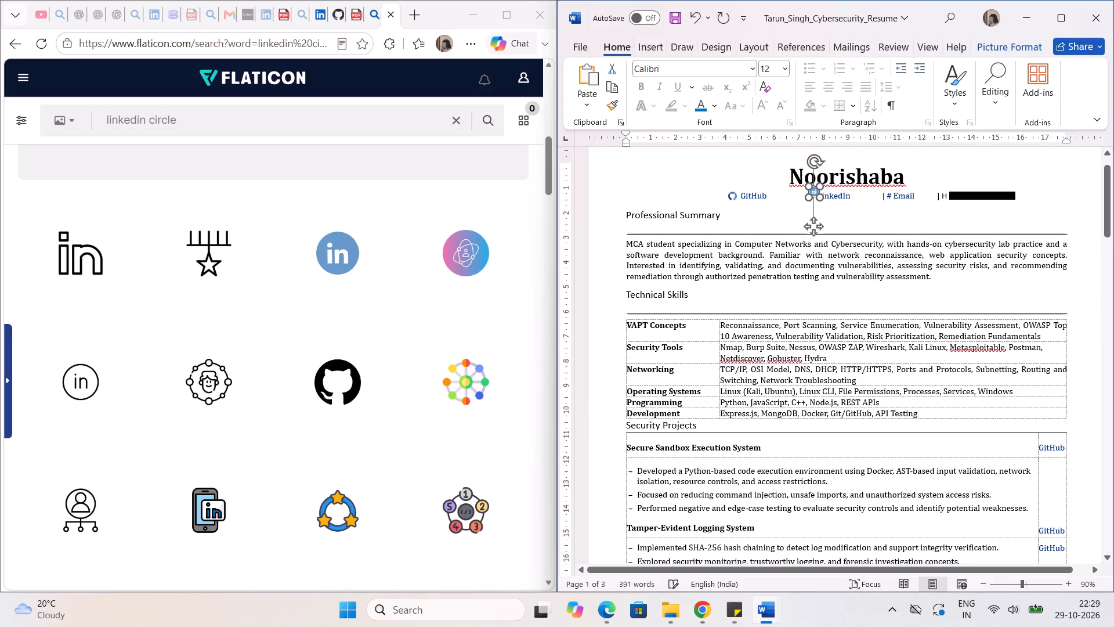
key(Down)
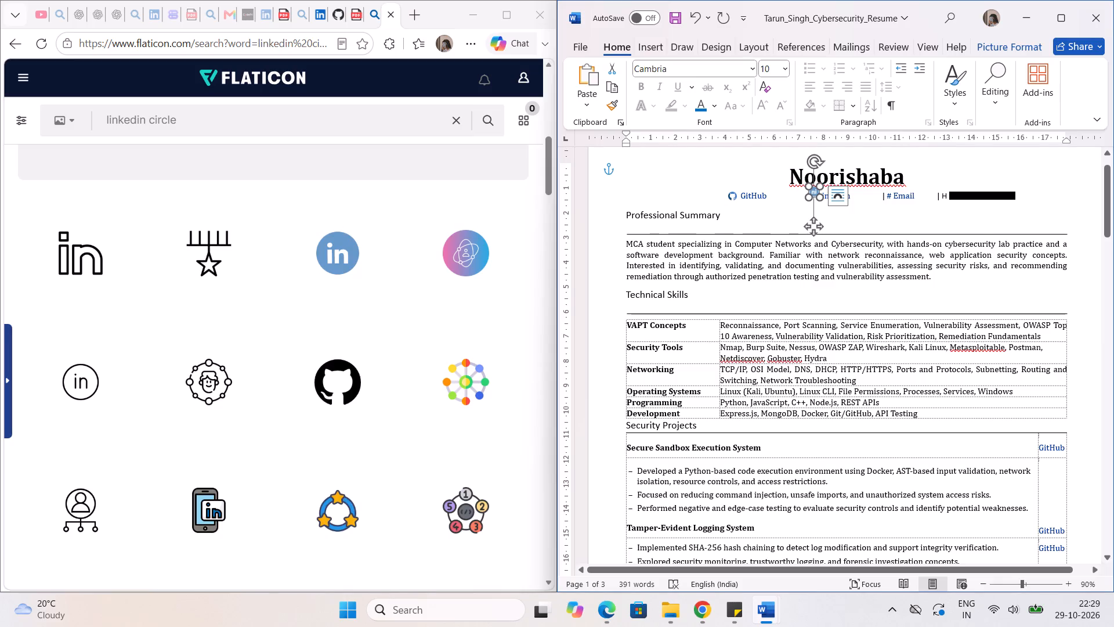
key(Down)
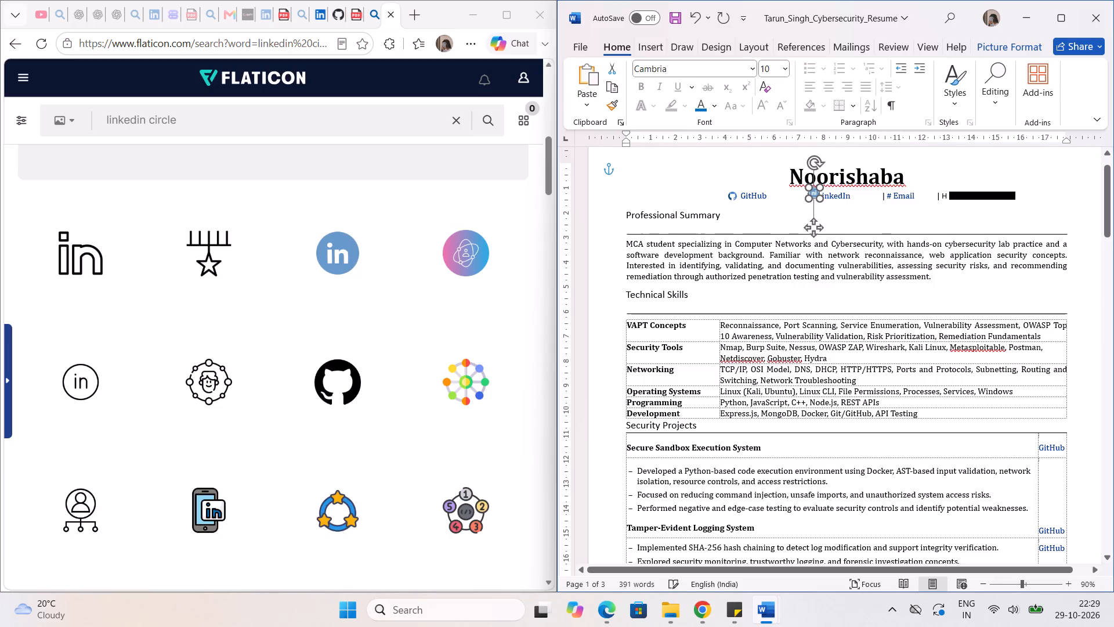
key(Down)
key(Down)
key(Down)
click(872, 236)
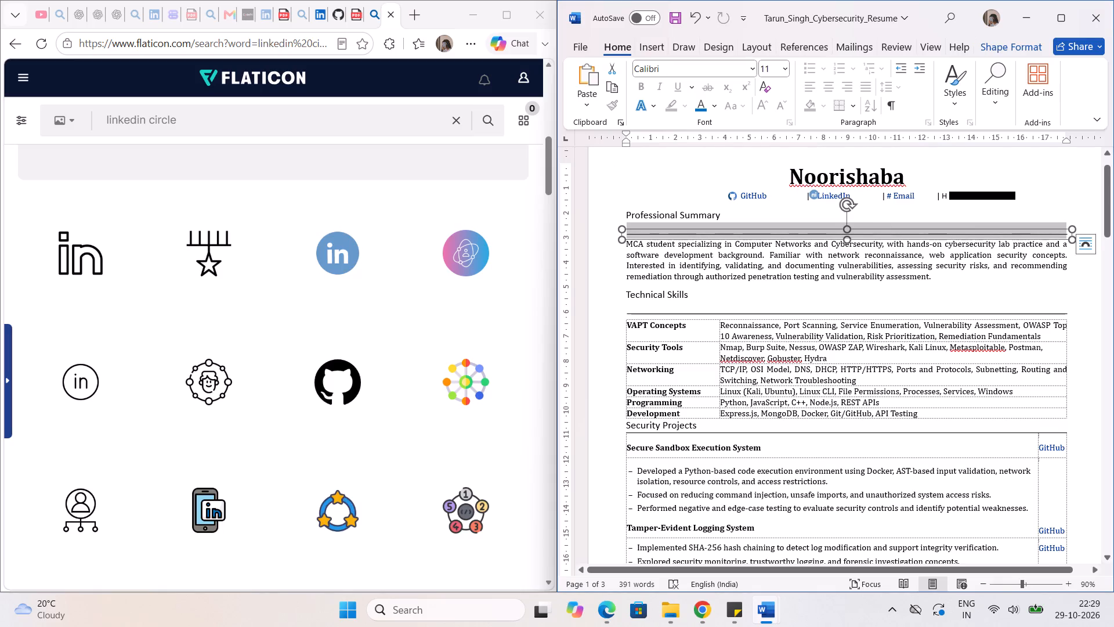
click(984, 176)
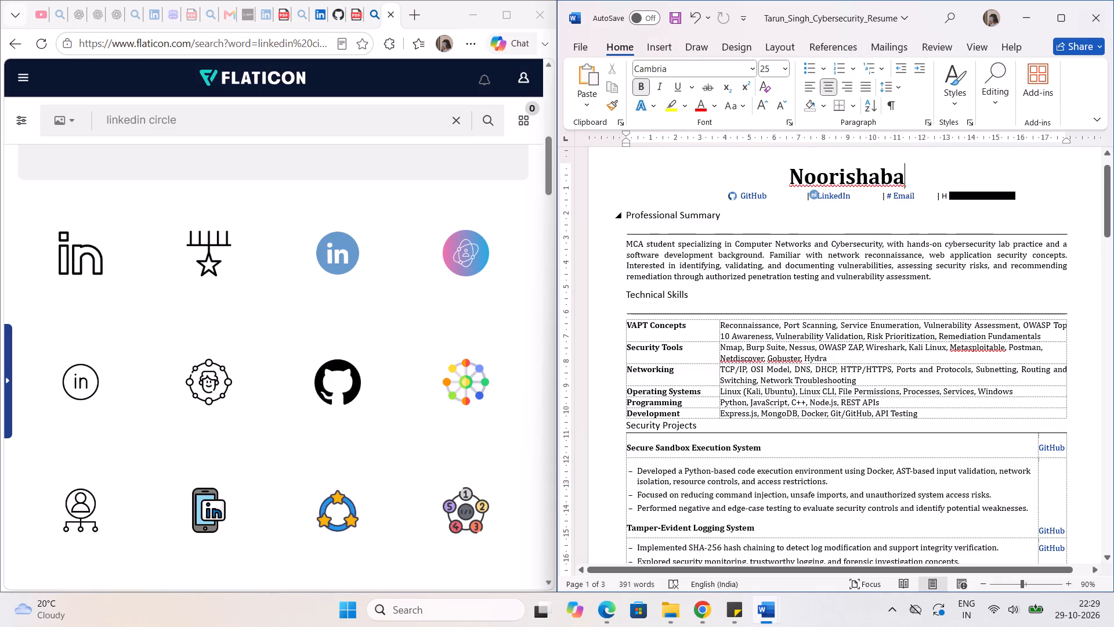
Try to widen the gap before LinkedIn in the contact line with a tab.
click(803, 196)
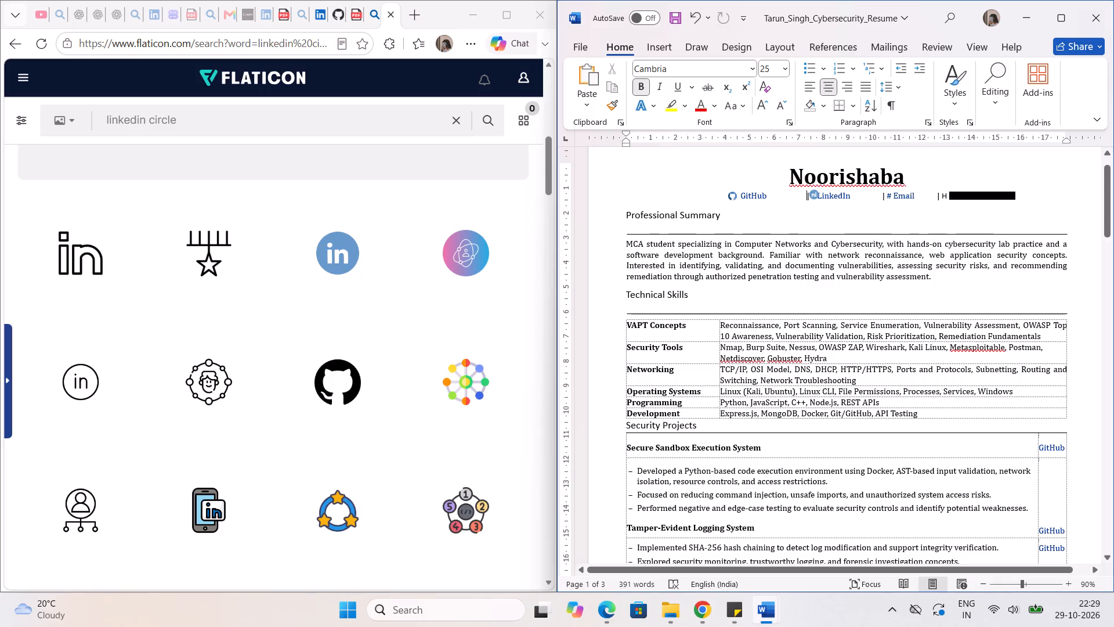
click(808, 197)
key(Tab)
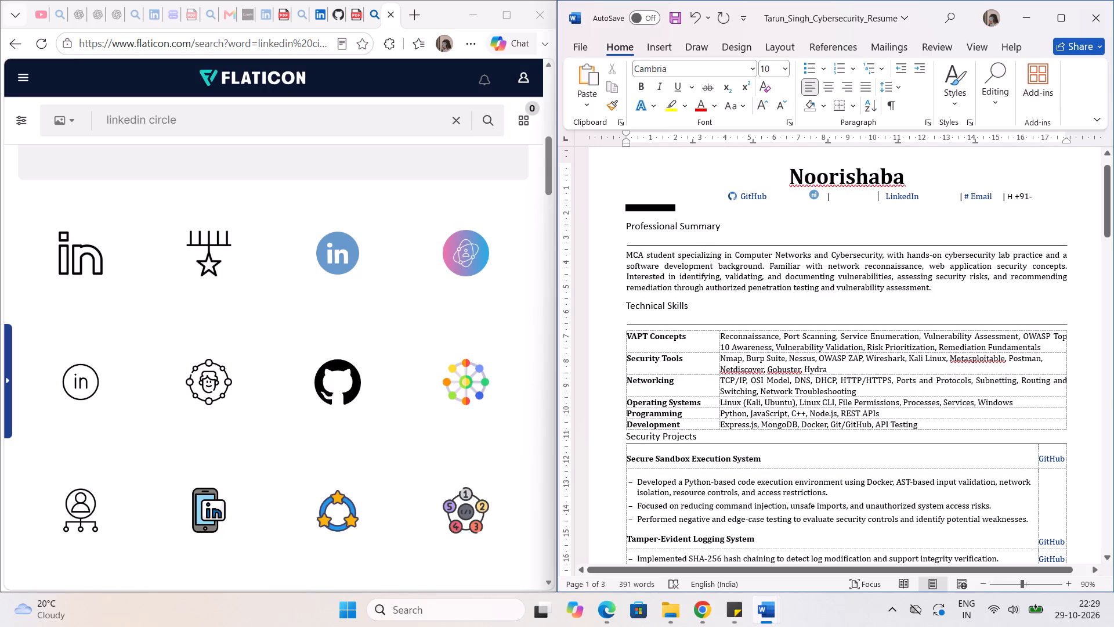
Replace the tab and spaces between the separator and LinkedIn in the contact line with four spaces.
key(Right)
key(Right)
key(Right)
key(Right)
key(BackSpace)
key(BackSpace)
key(BackSpace)
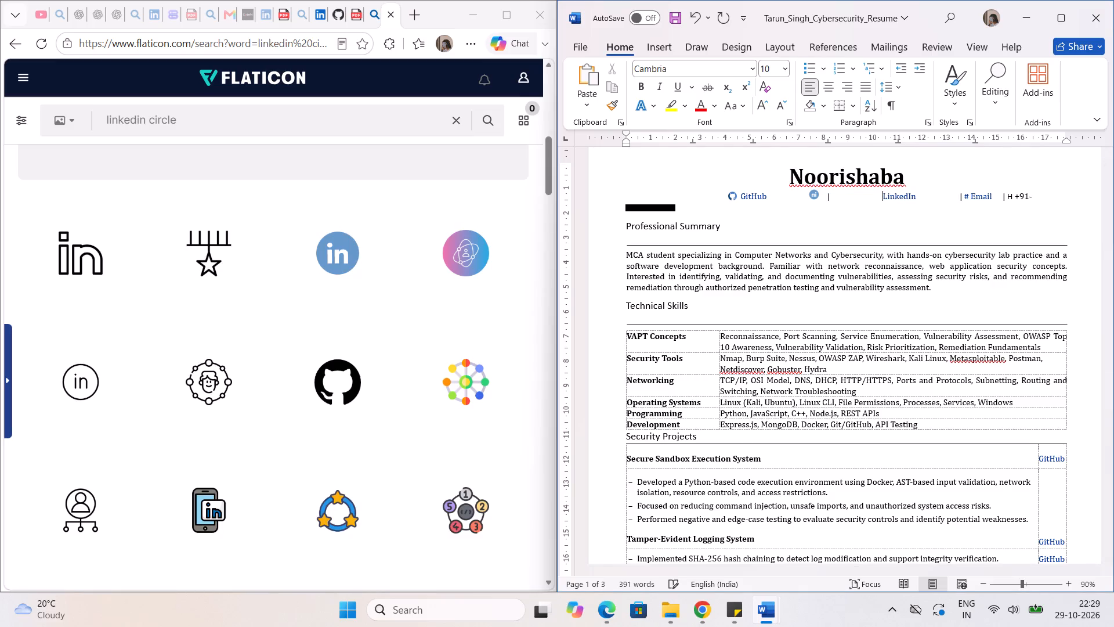
key(BackSpace)
key(BackSpace)
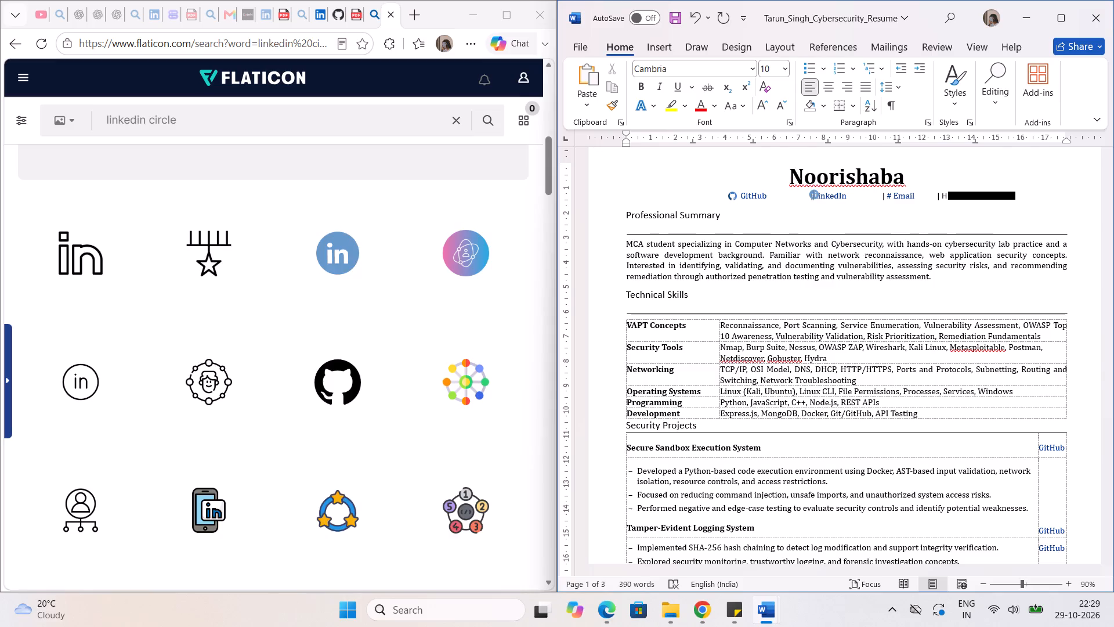
key(space)
key(space)
key(space)
key(space)
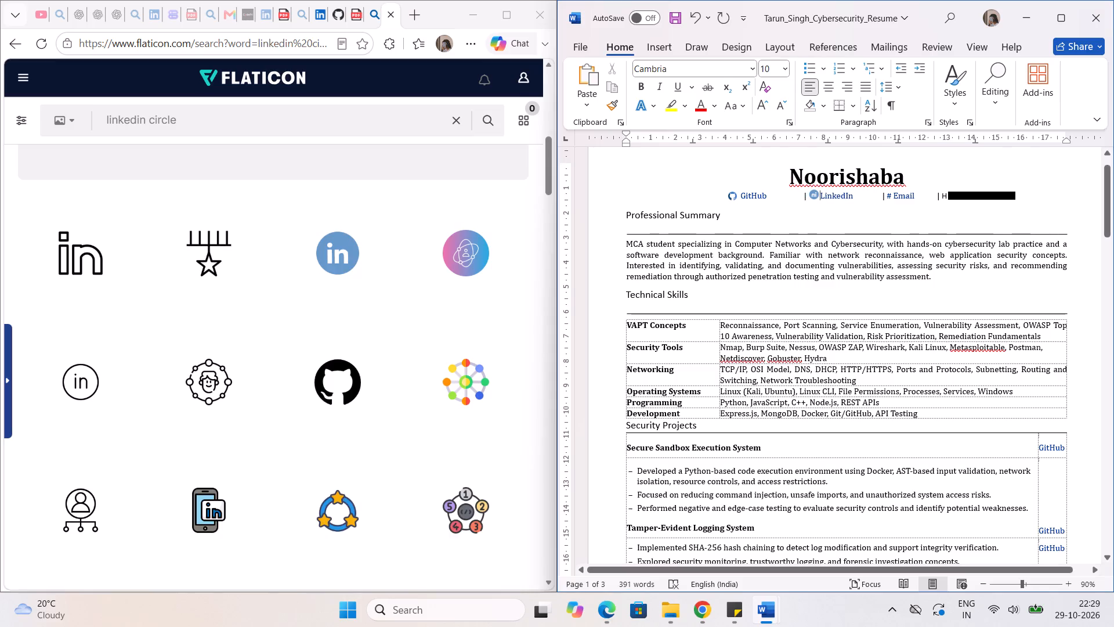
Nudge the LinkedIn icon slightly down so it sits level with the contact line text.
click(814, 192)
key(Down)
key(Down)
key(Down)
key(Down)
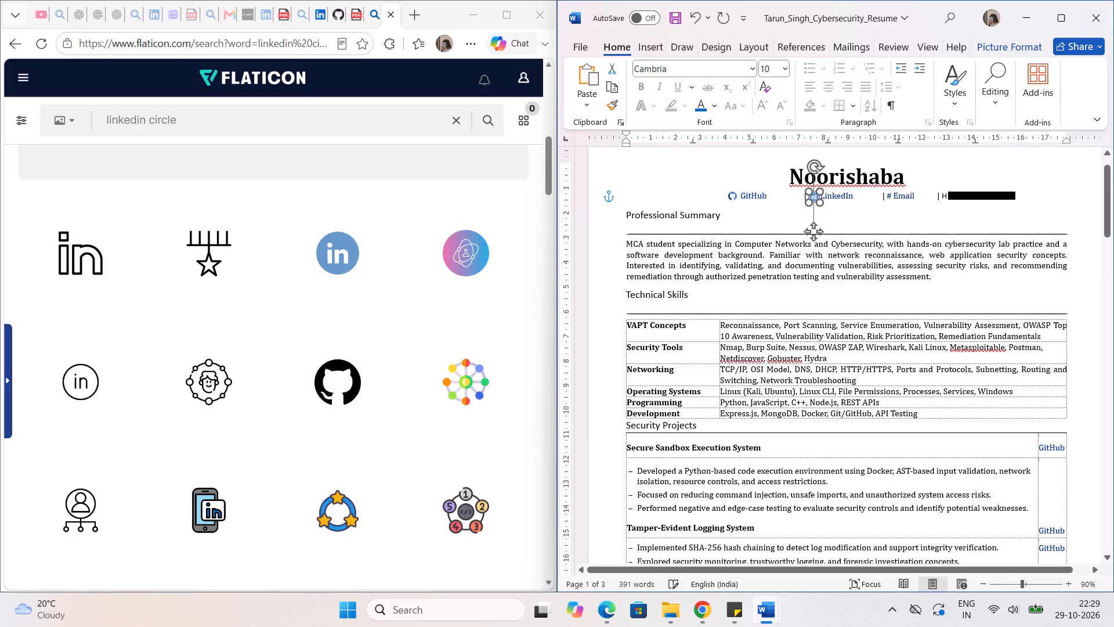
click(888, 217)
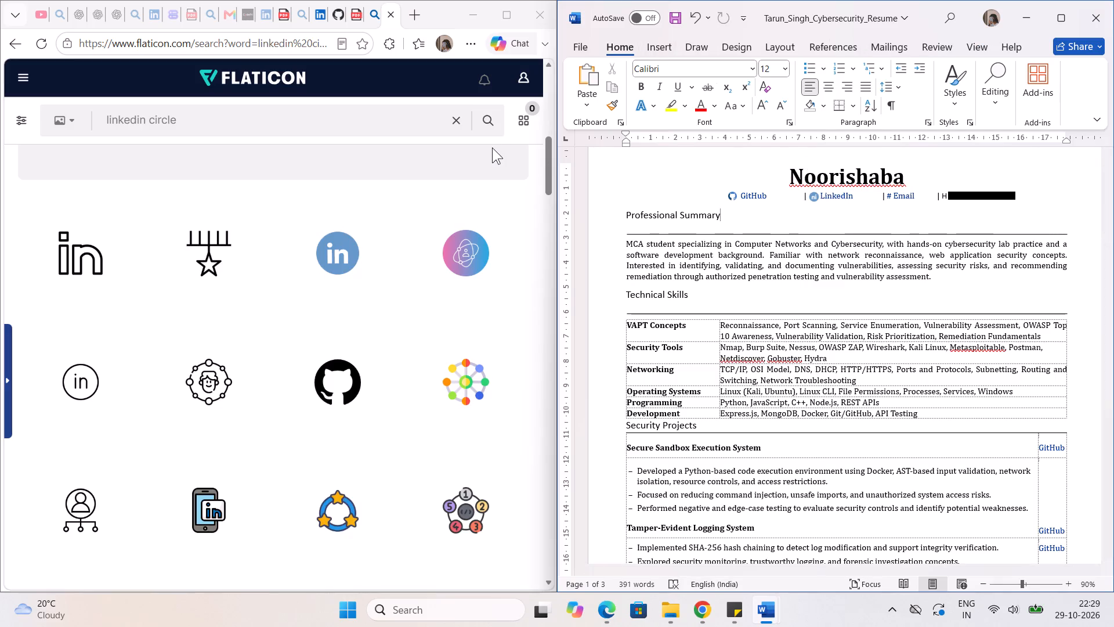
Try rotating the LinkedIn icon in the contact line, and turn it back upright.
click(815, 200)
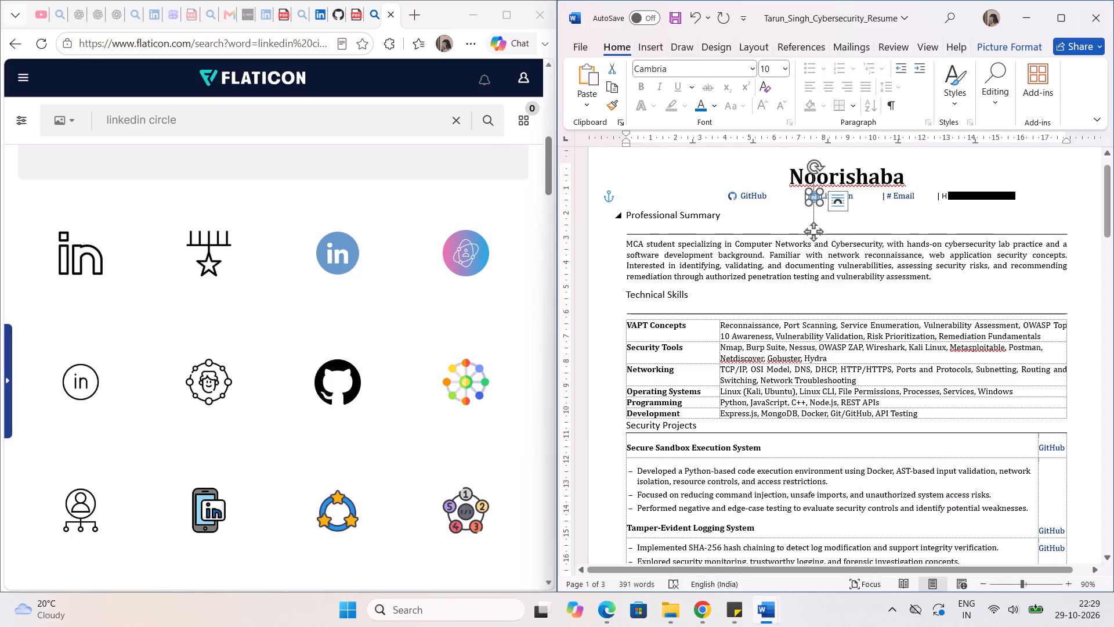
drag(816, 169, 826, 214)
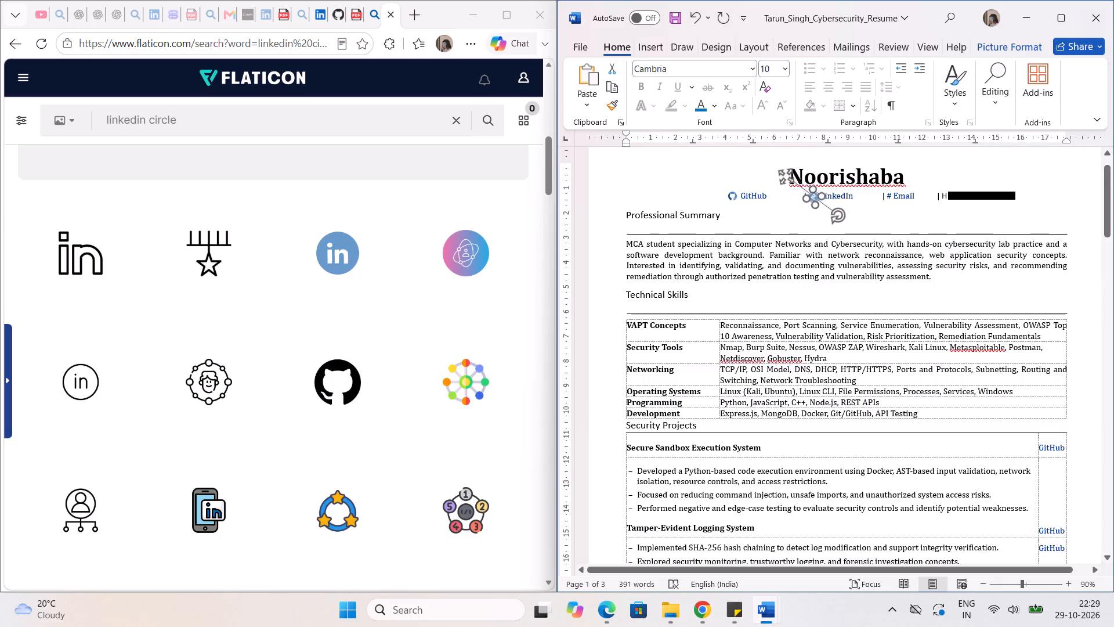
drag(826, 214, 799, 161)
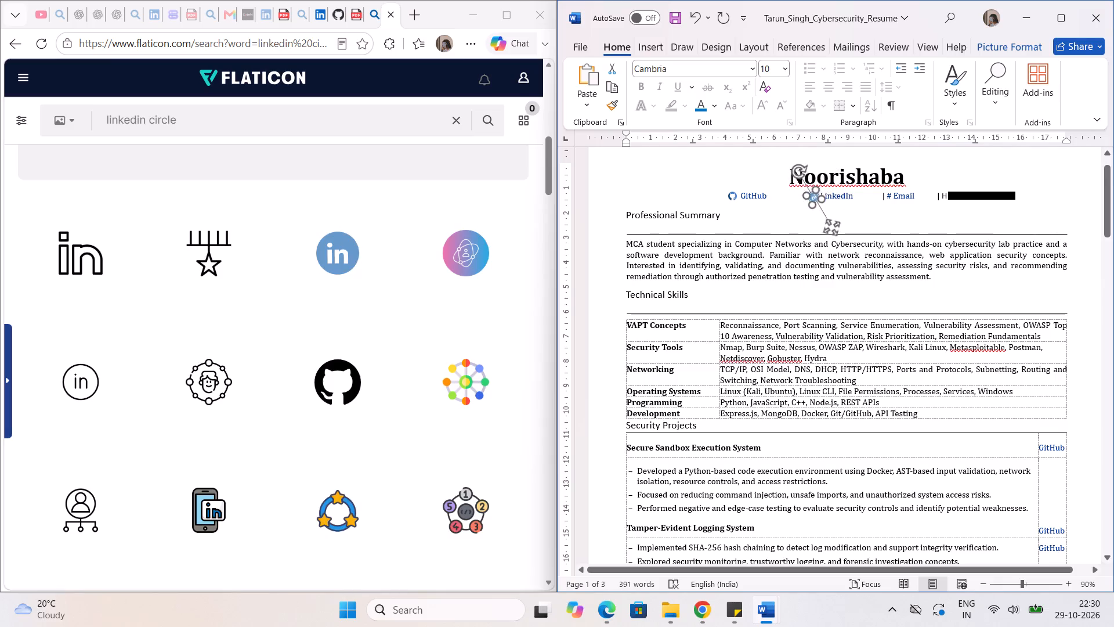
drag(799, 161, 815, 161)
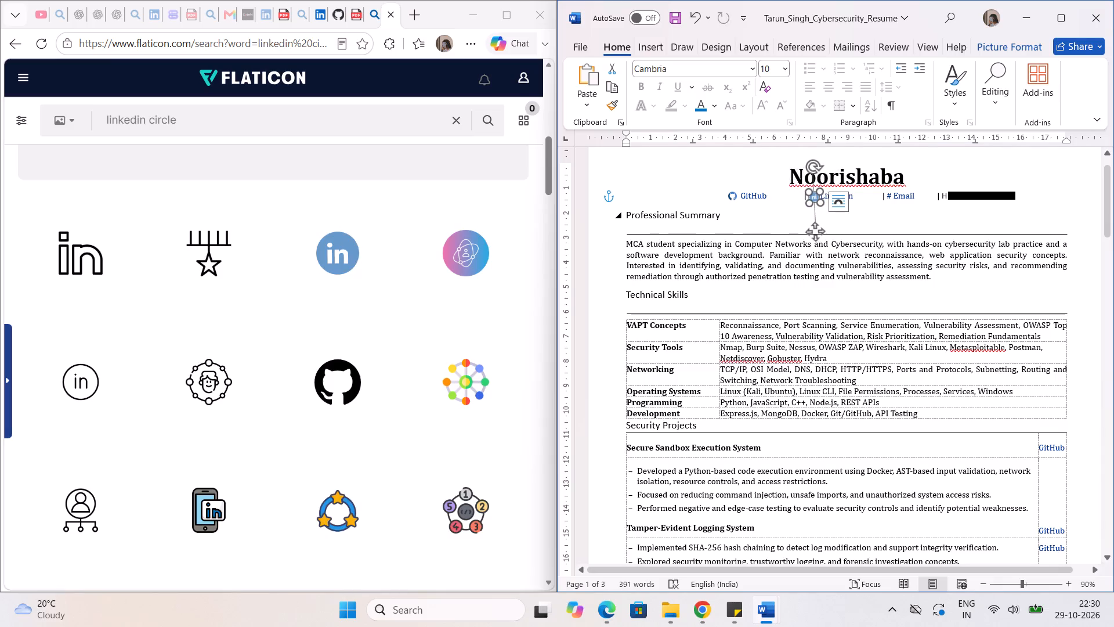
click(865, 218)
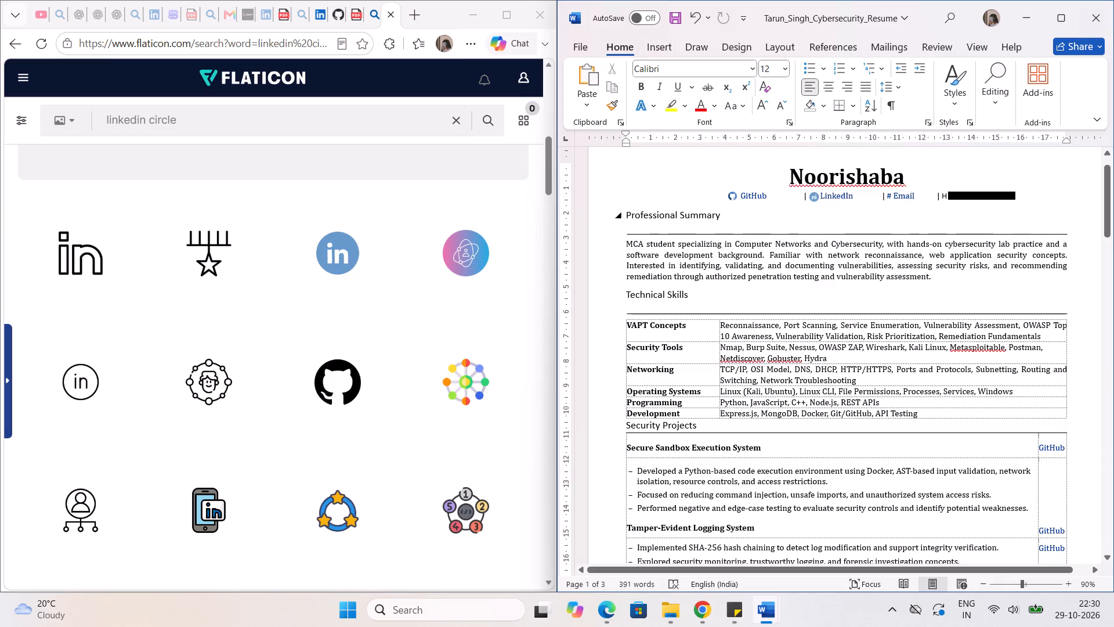
Delete the LinkedIn icon from the contact line.
click(813, 195)
key(Delete)
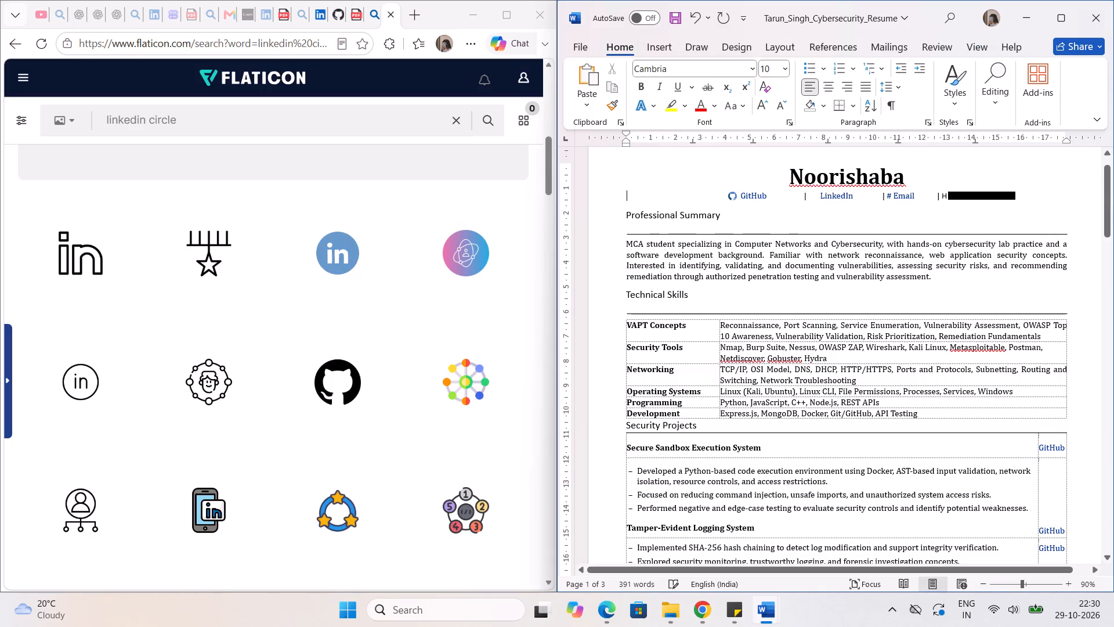
Switch to the browser and copy the blue circular LinkedIn icon from the Flaticon results.
click(383, 238)
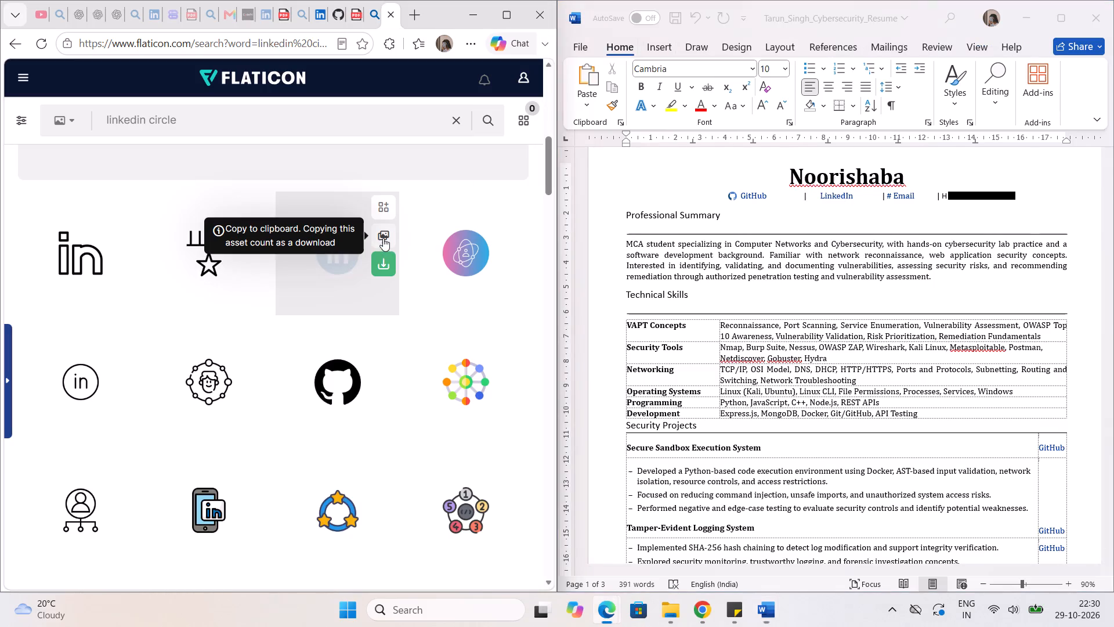
click(356, 322)
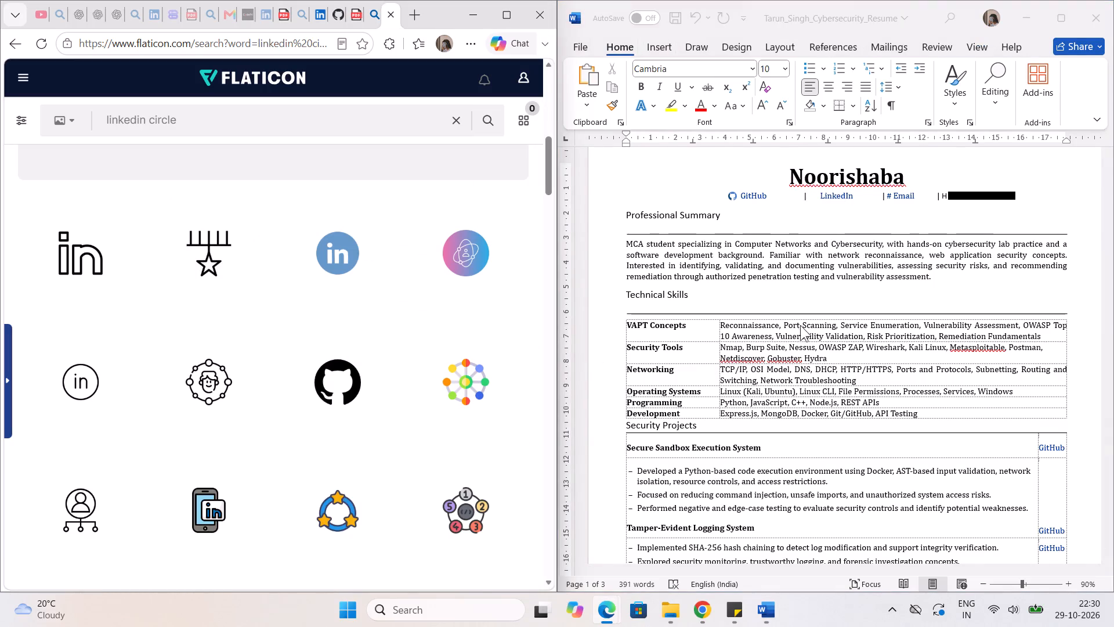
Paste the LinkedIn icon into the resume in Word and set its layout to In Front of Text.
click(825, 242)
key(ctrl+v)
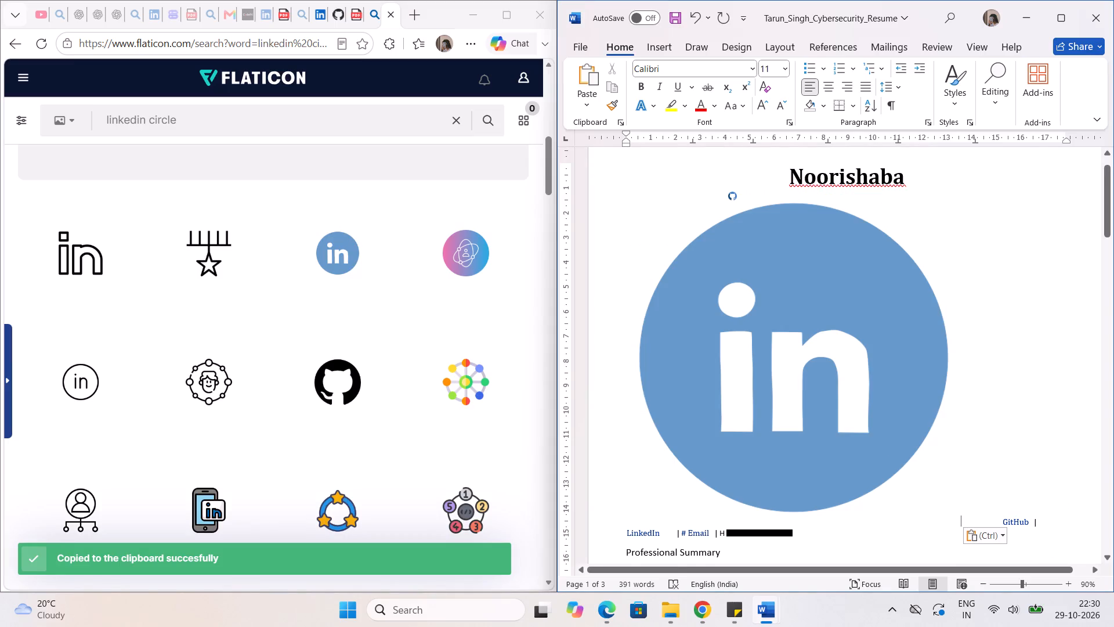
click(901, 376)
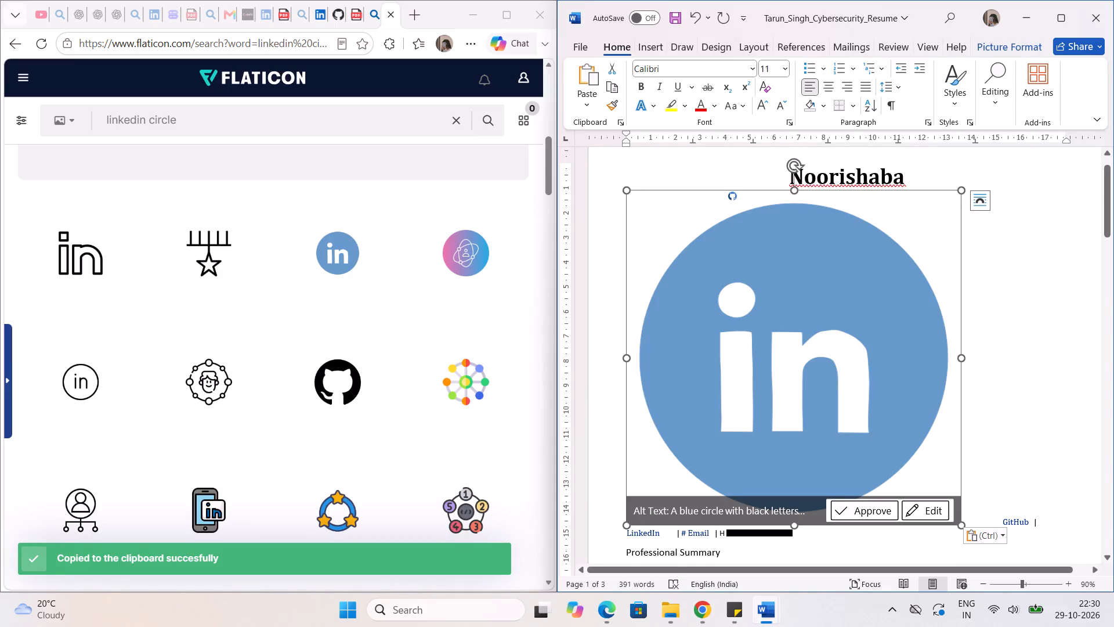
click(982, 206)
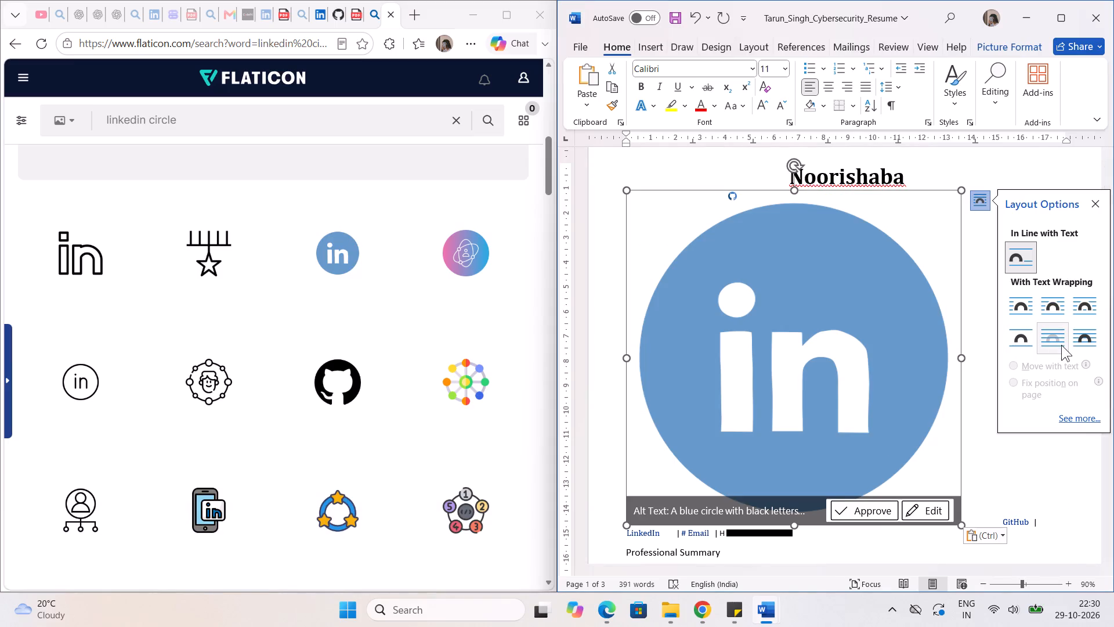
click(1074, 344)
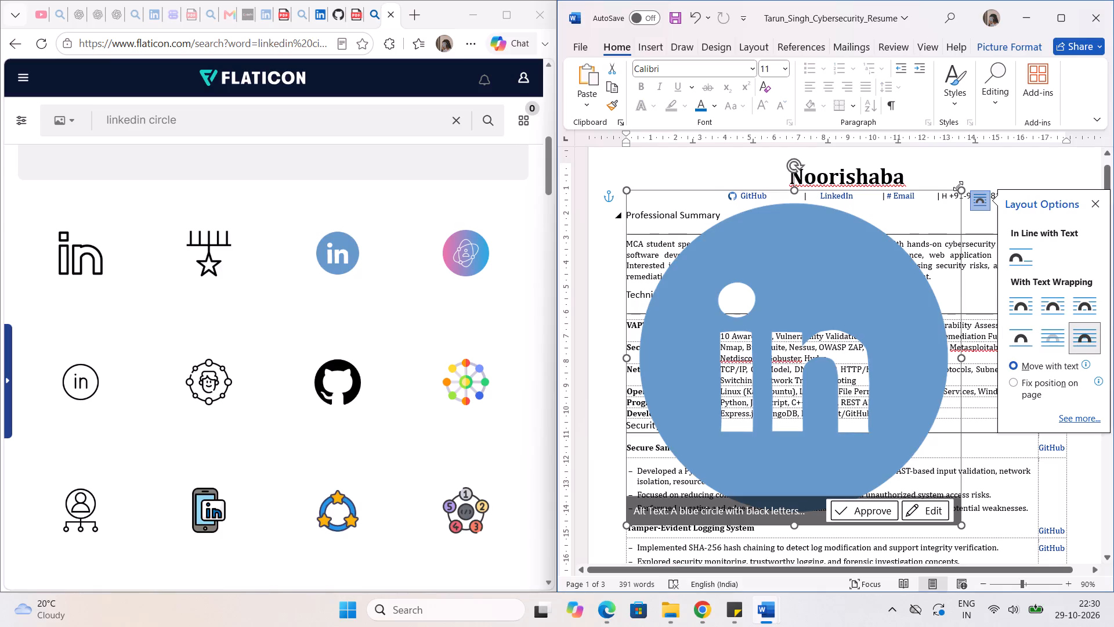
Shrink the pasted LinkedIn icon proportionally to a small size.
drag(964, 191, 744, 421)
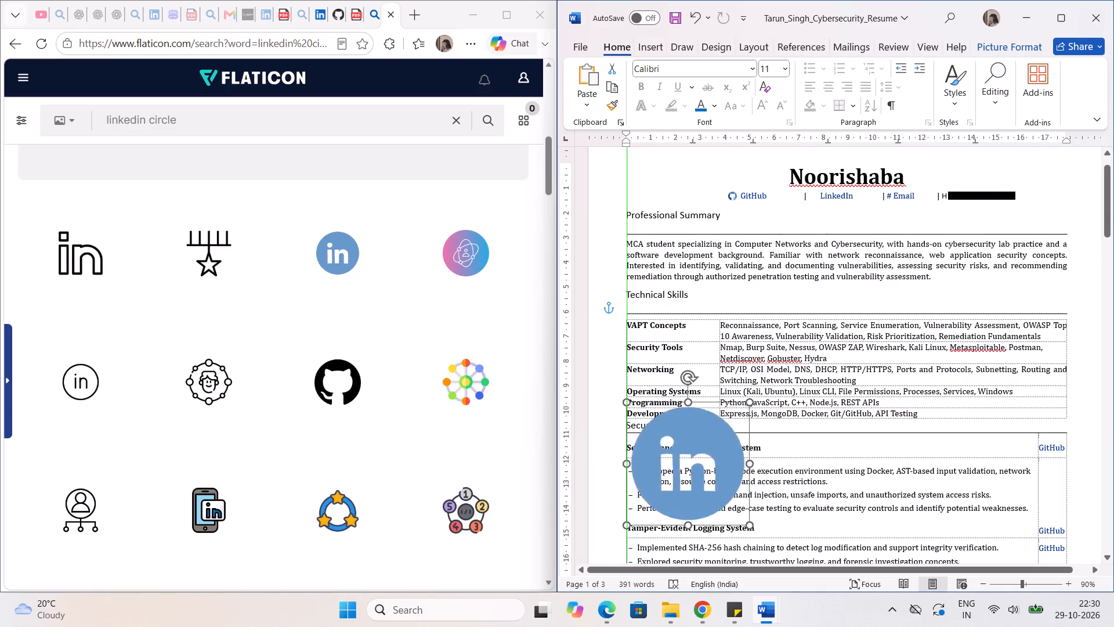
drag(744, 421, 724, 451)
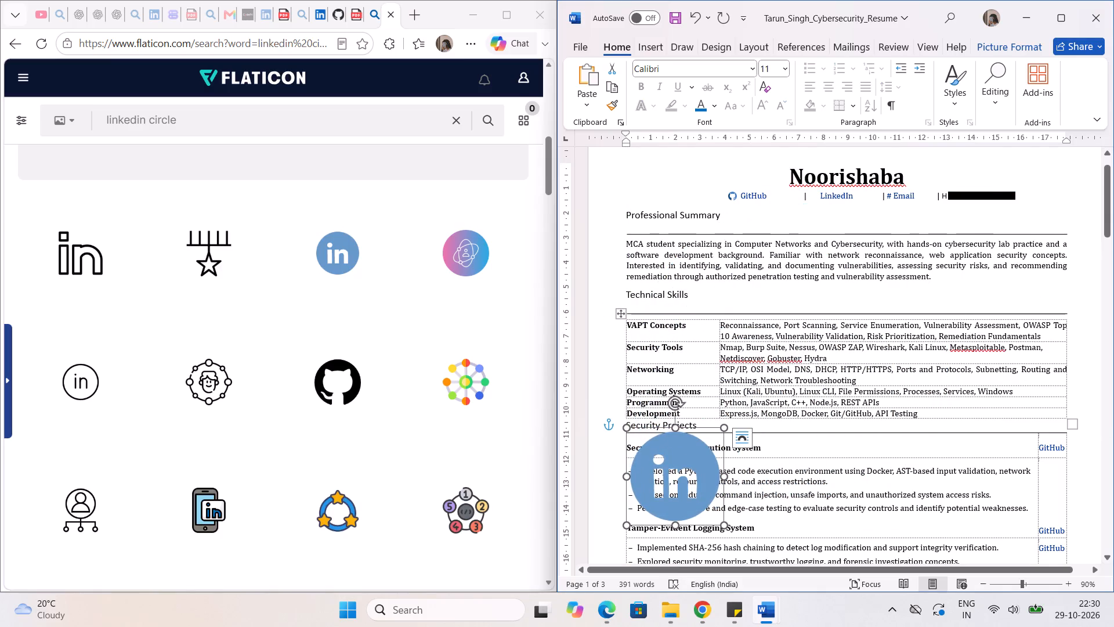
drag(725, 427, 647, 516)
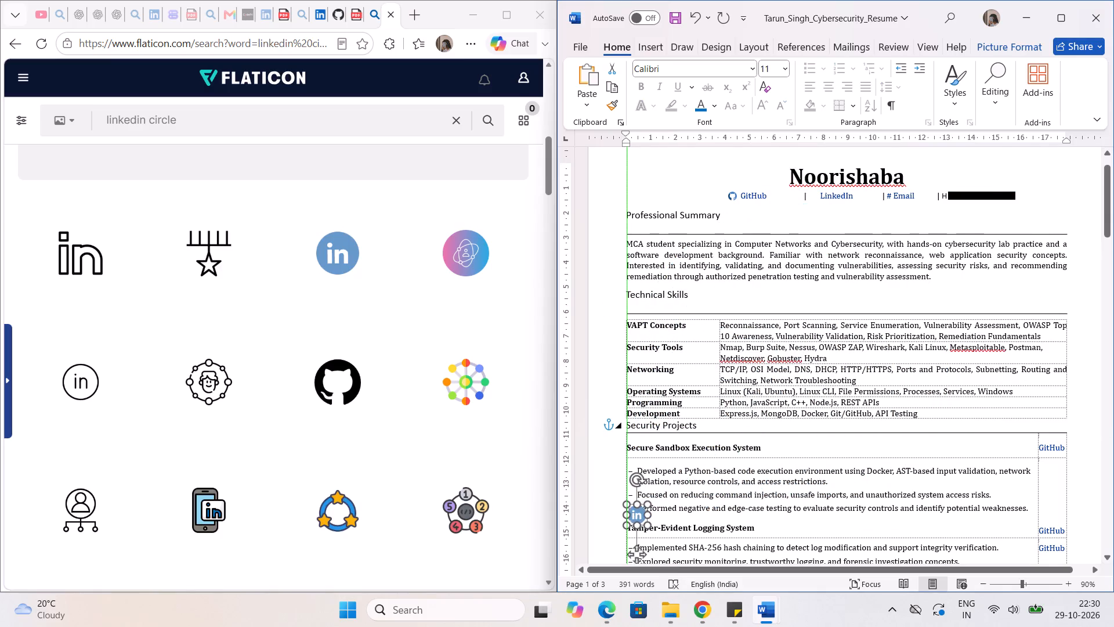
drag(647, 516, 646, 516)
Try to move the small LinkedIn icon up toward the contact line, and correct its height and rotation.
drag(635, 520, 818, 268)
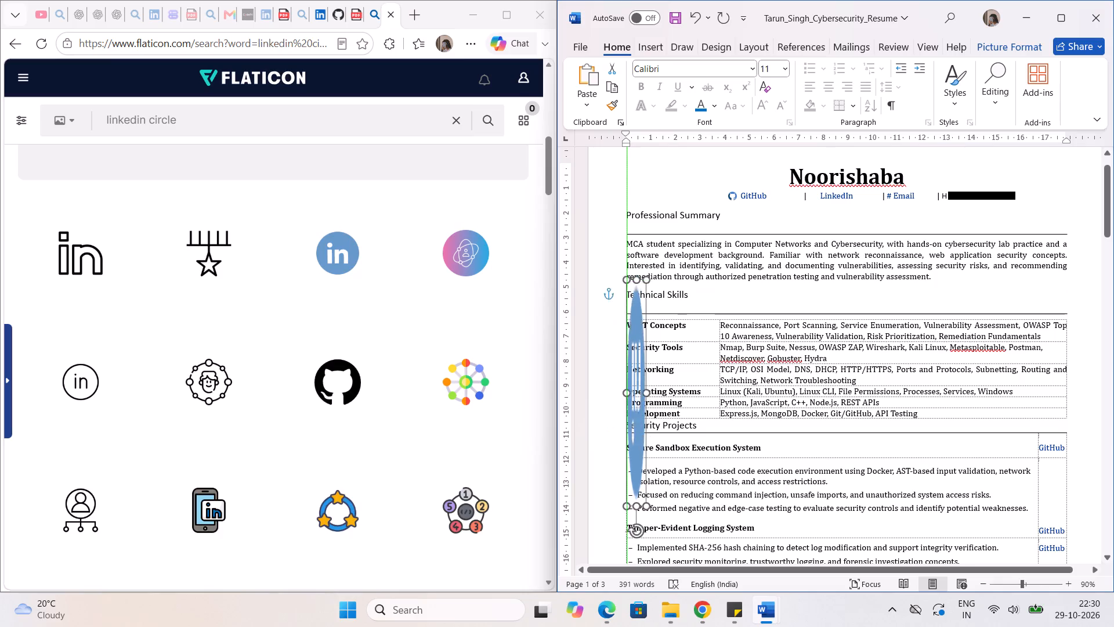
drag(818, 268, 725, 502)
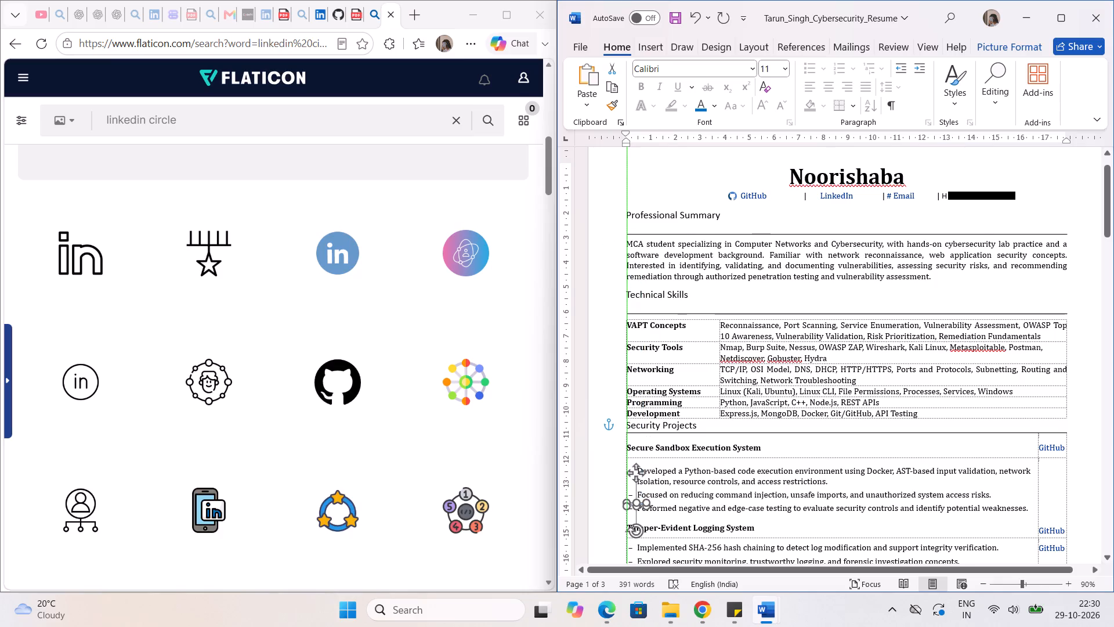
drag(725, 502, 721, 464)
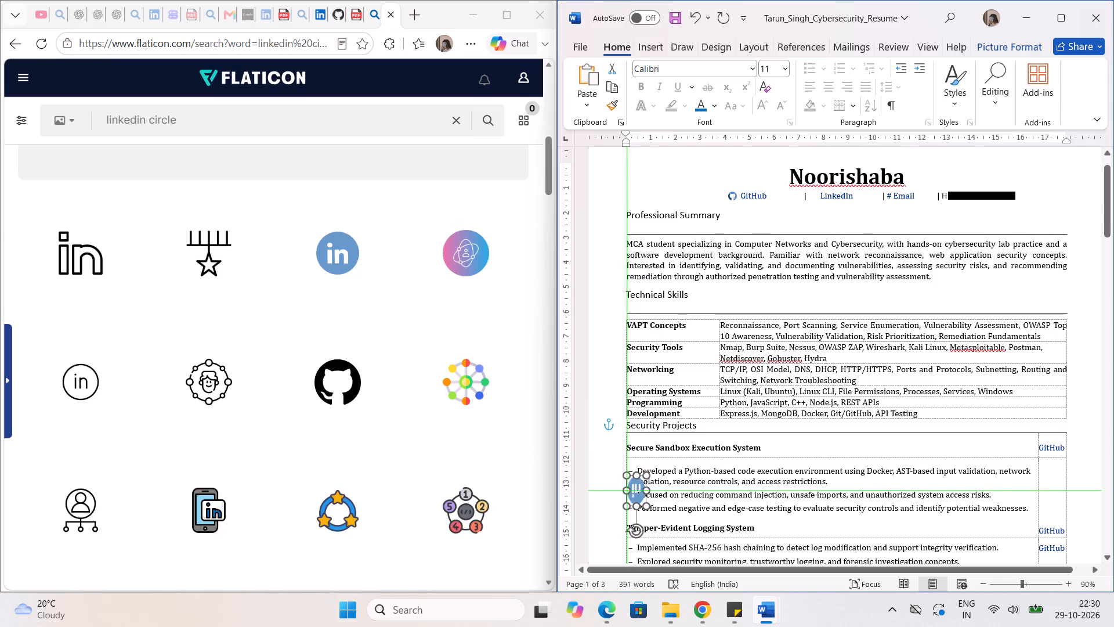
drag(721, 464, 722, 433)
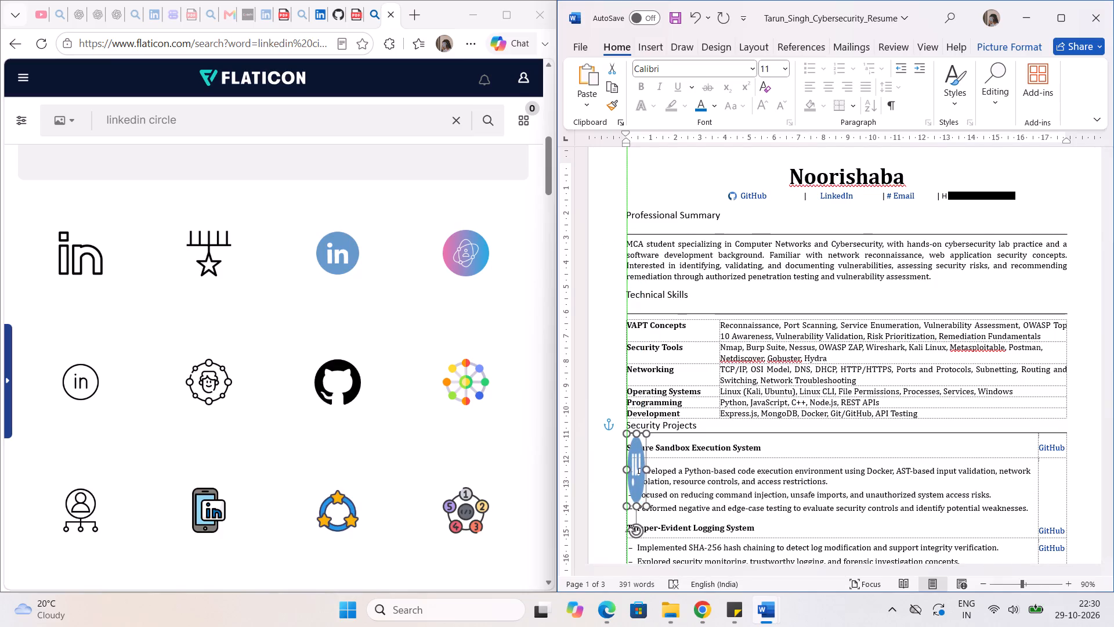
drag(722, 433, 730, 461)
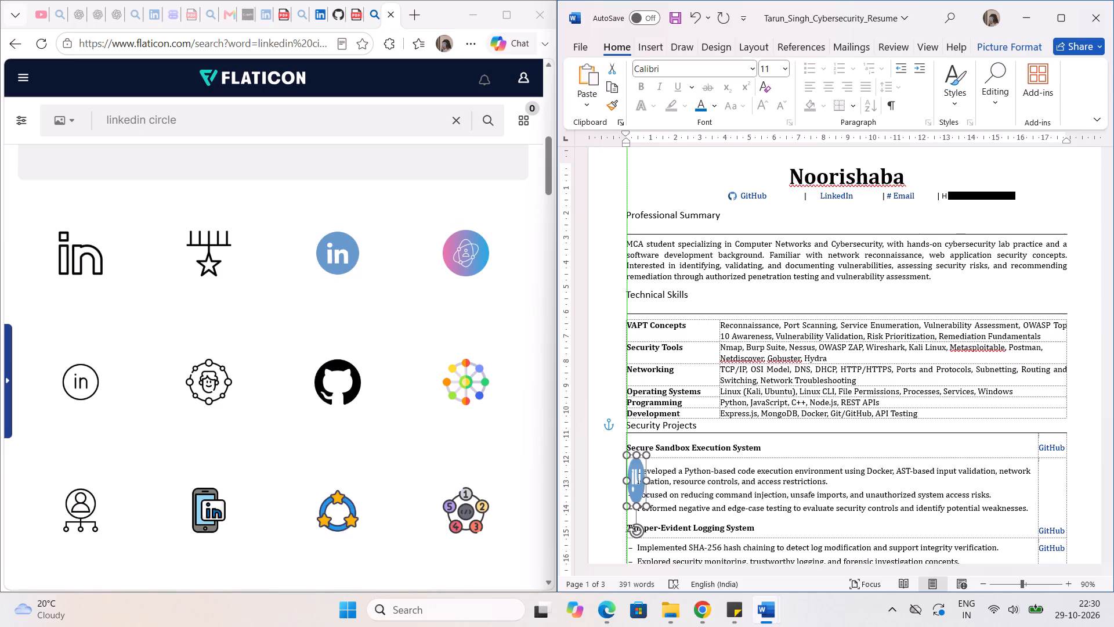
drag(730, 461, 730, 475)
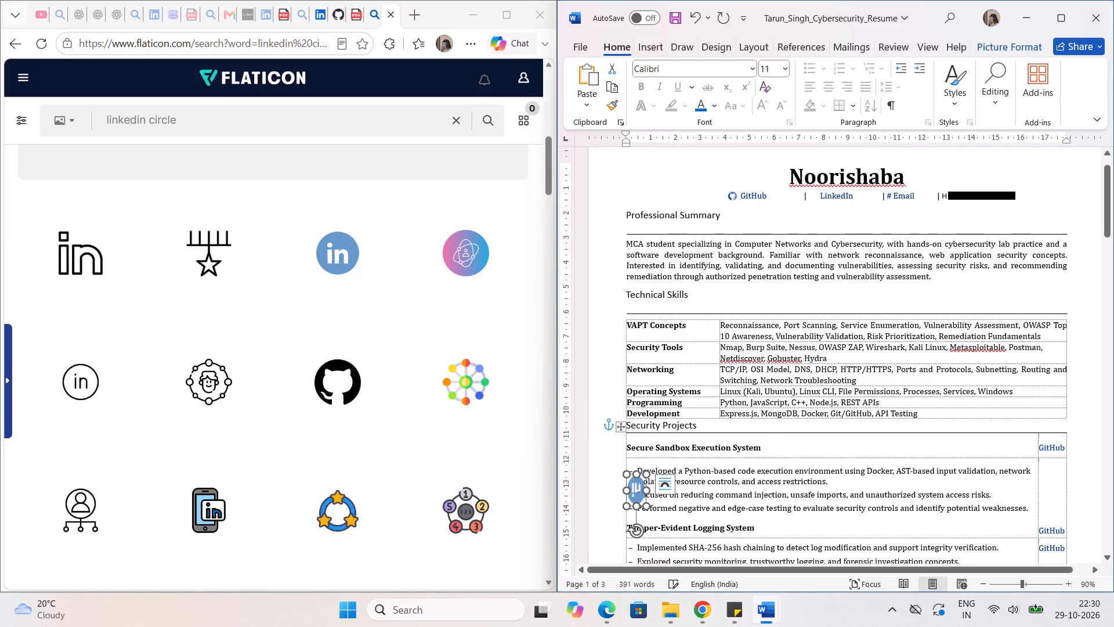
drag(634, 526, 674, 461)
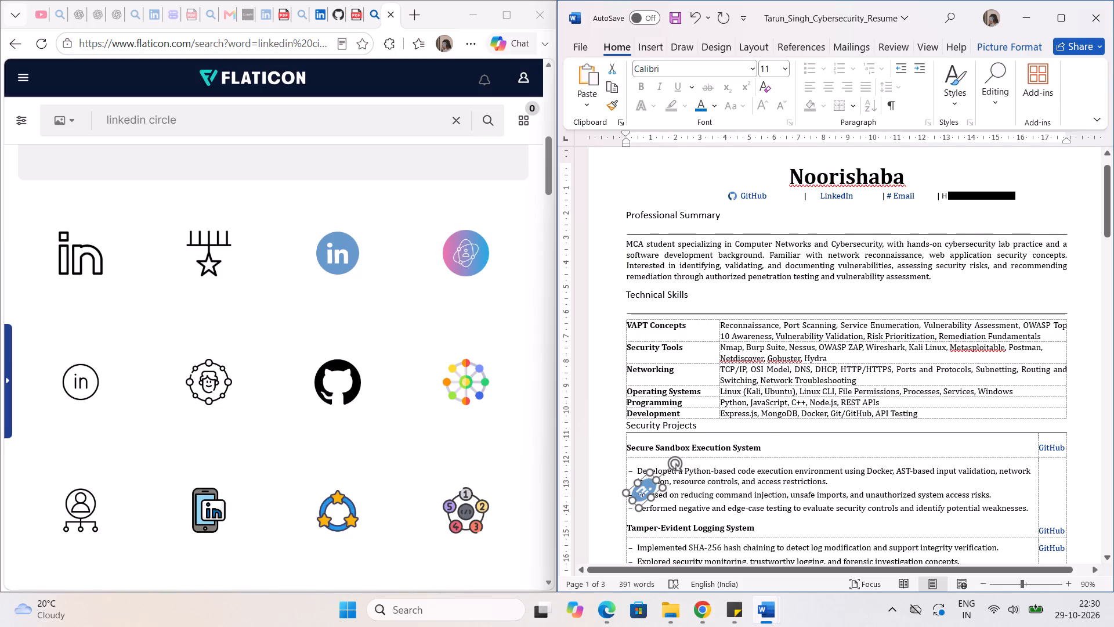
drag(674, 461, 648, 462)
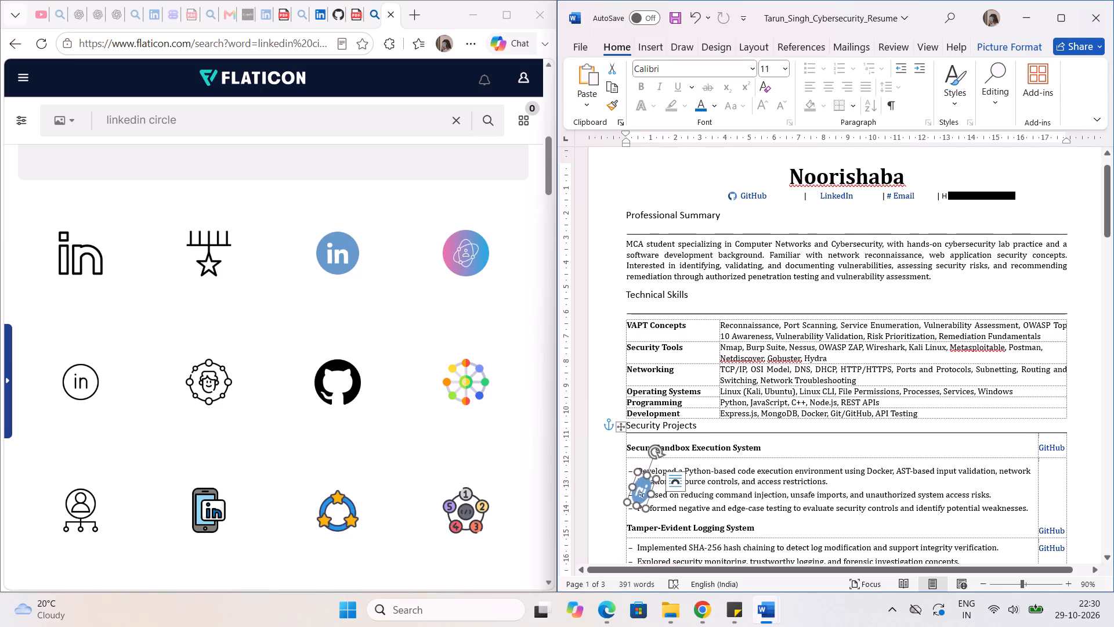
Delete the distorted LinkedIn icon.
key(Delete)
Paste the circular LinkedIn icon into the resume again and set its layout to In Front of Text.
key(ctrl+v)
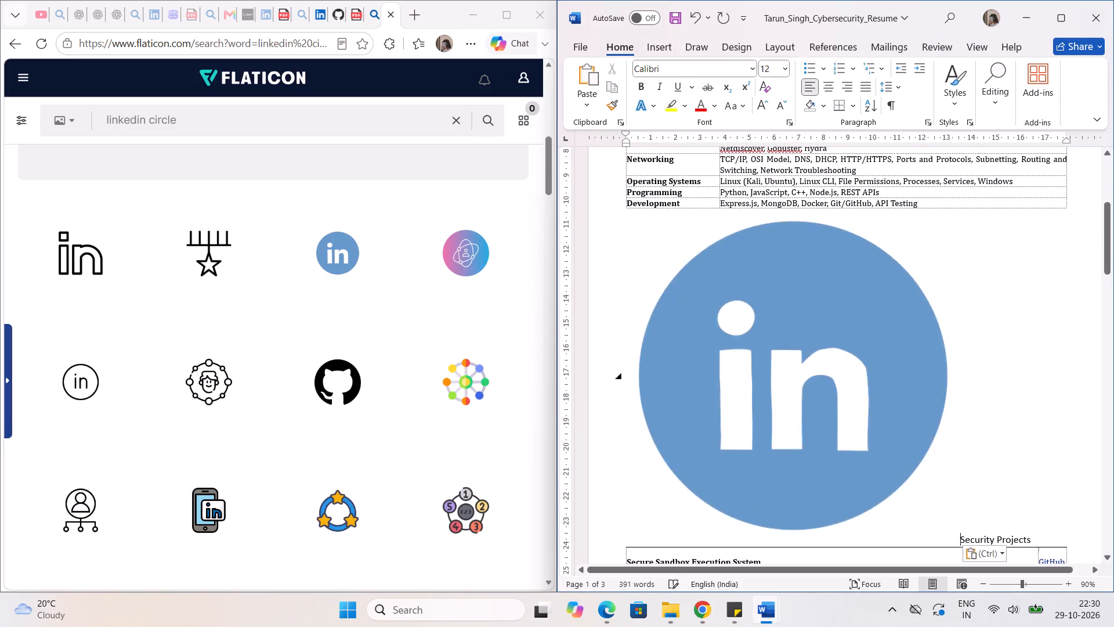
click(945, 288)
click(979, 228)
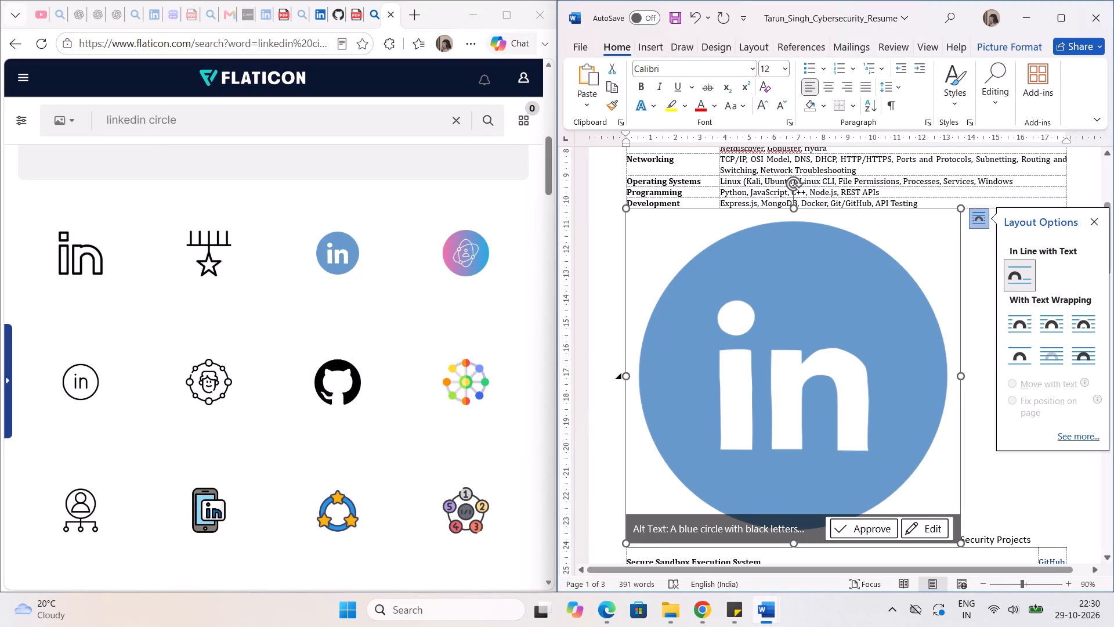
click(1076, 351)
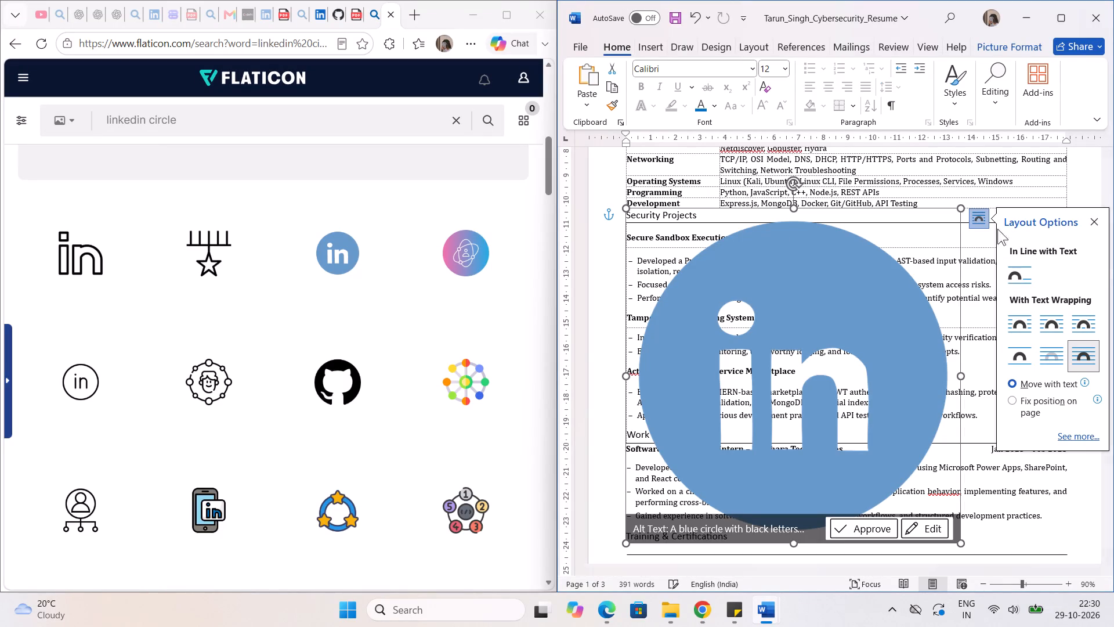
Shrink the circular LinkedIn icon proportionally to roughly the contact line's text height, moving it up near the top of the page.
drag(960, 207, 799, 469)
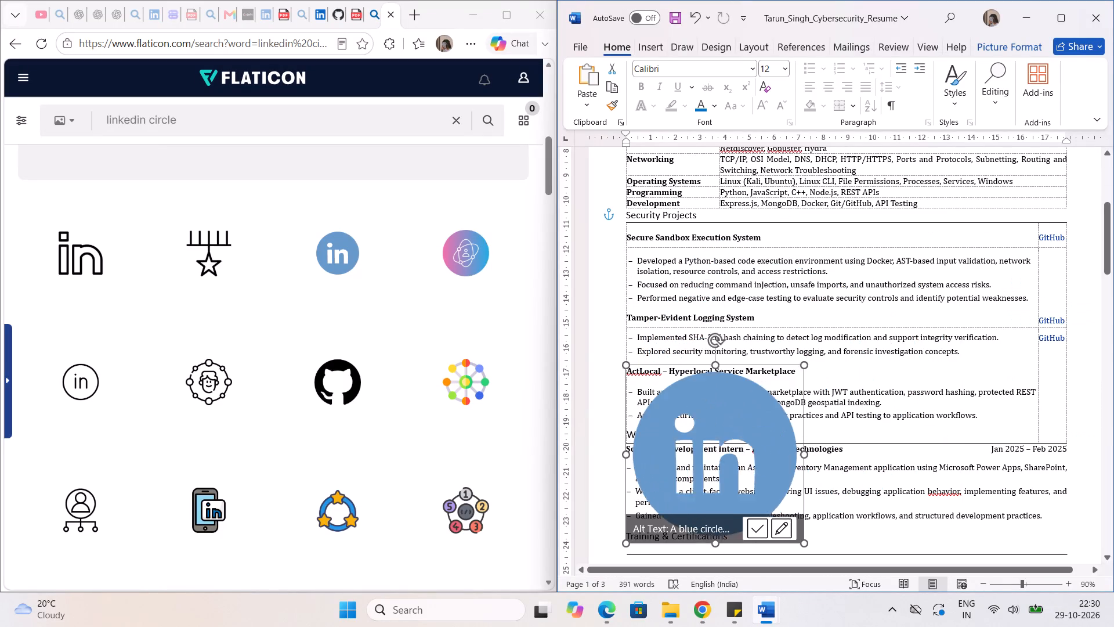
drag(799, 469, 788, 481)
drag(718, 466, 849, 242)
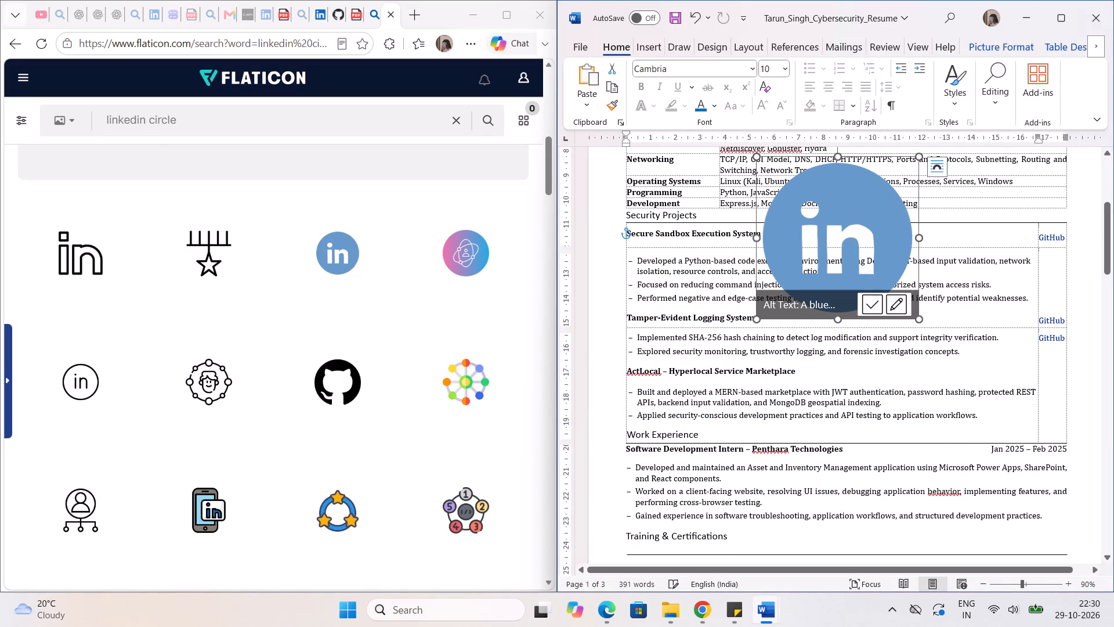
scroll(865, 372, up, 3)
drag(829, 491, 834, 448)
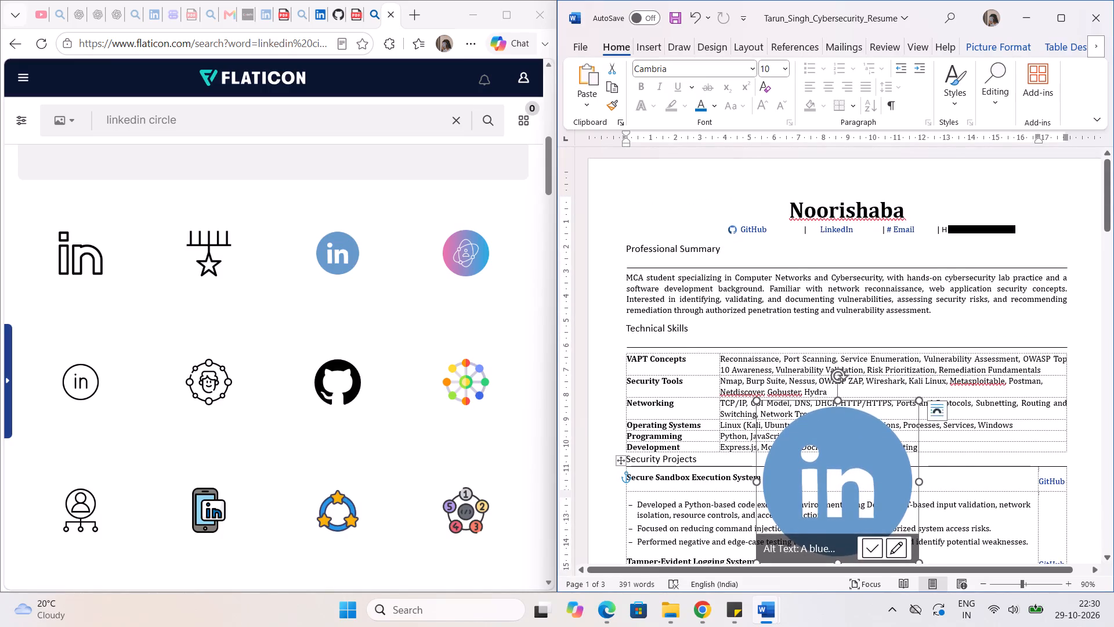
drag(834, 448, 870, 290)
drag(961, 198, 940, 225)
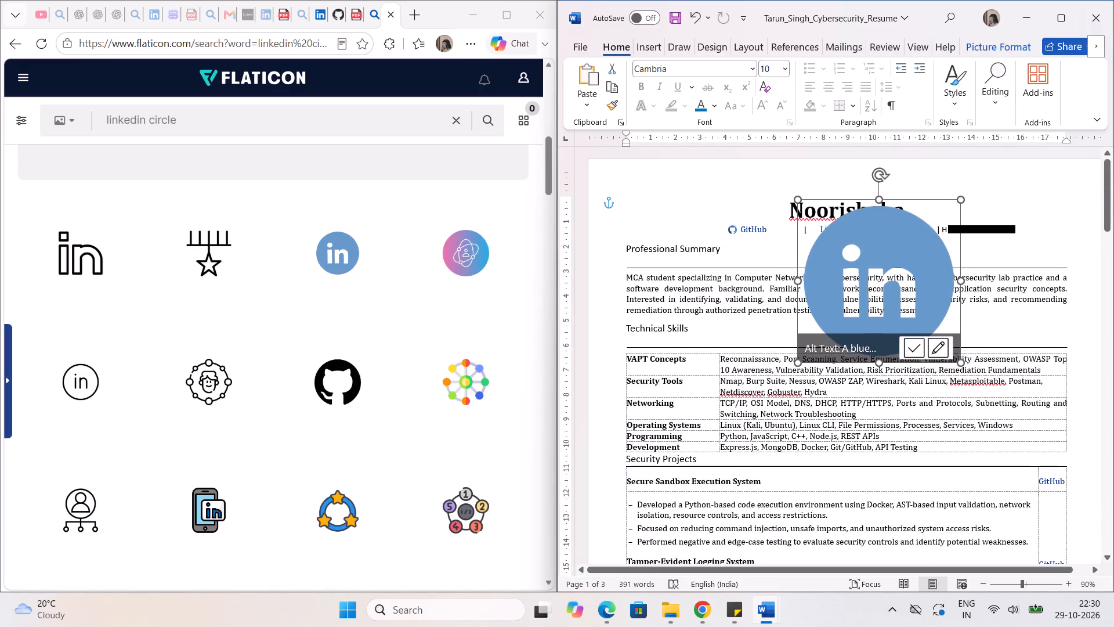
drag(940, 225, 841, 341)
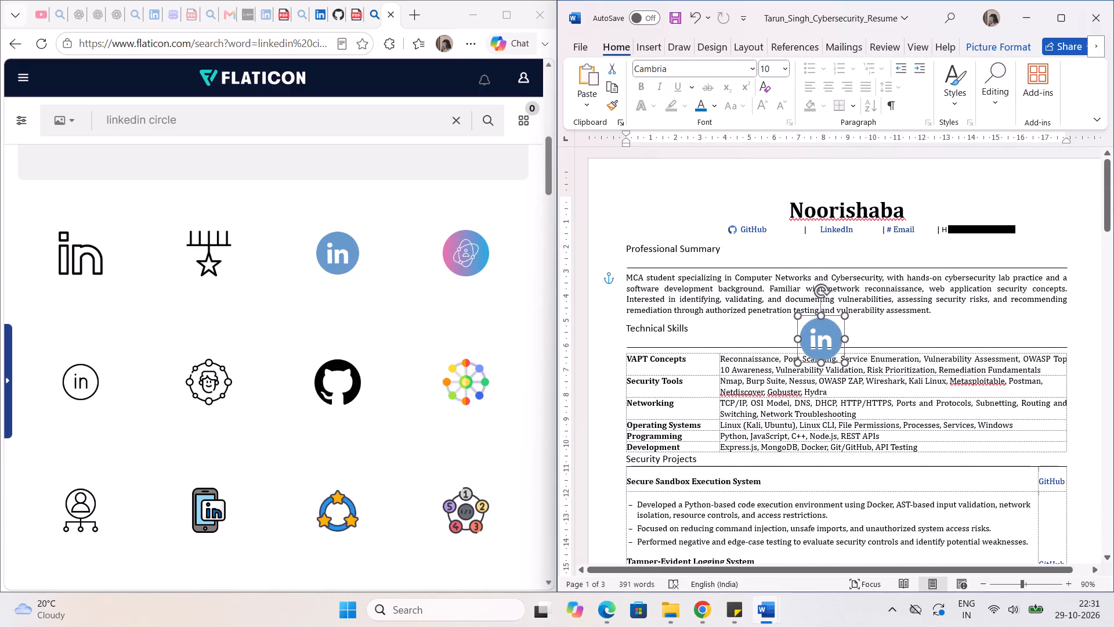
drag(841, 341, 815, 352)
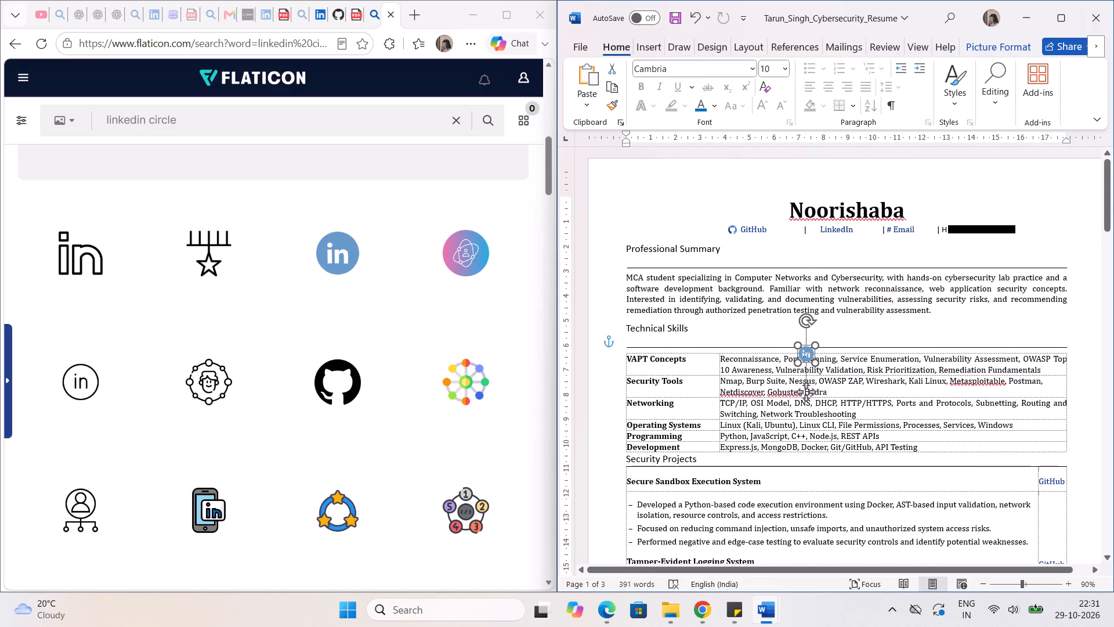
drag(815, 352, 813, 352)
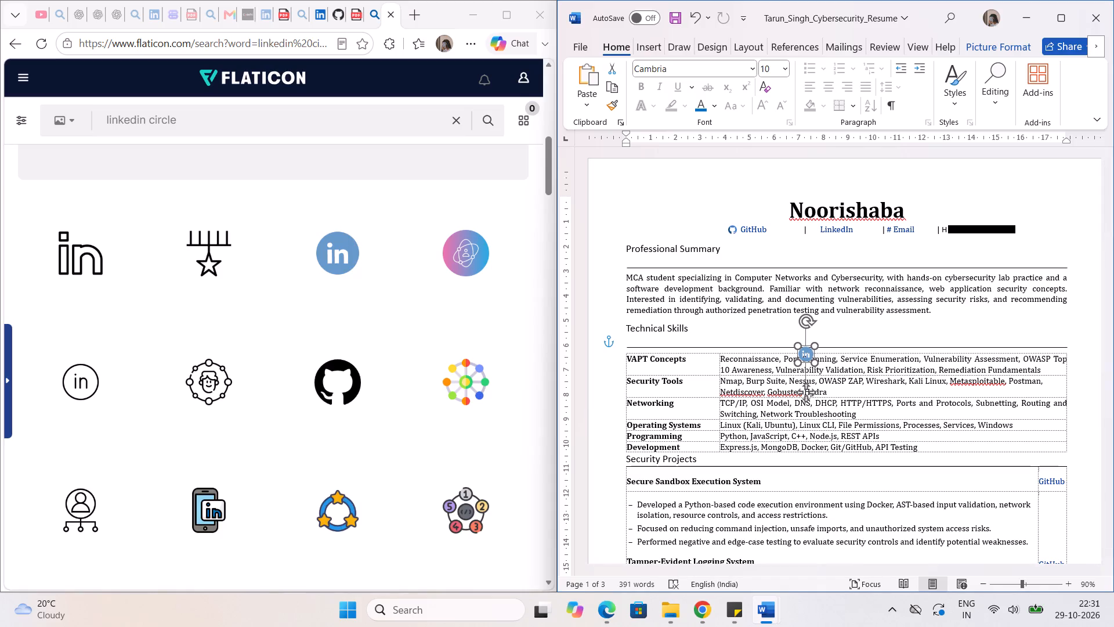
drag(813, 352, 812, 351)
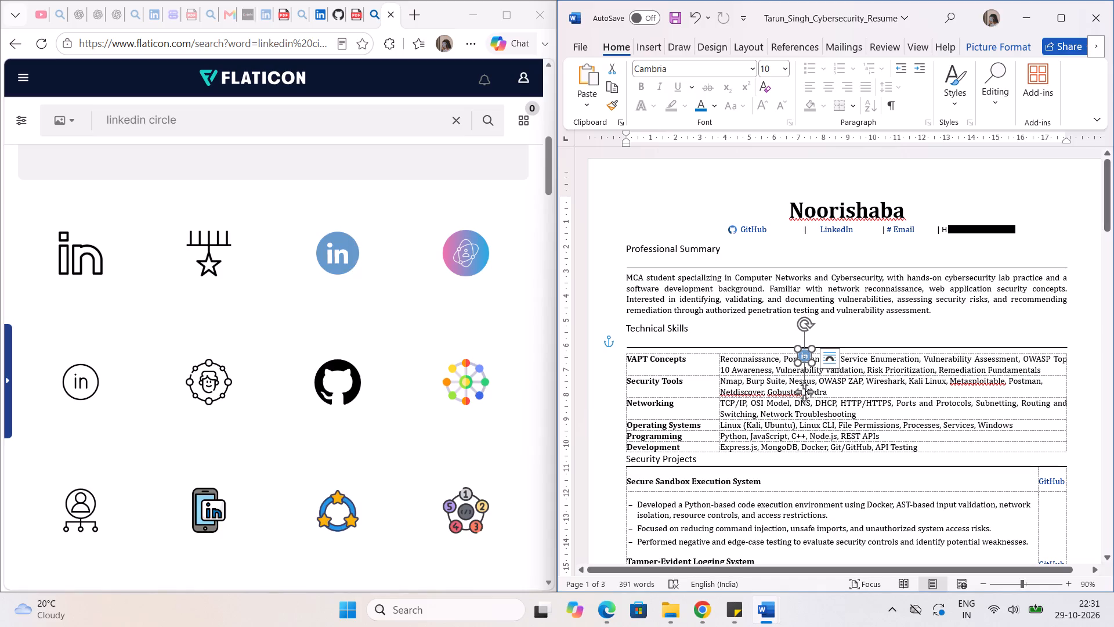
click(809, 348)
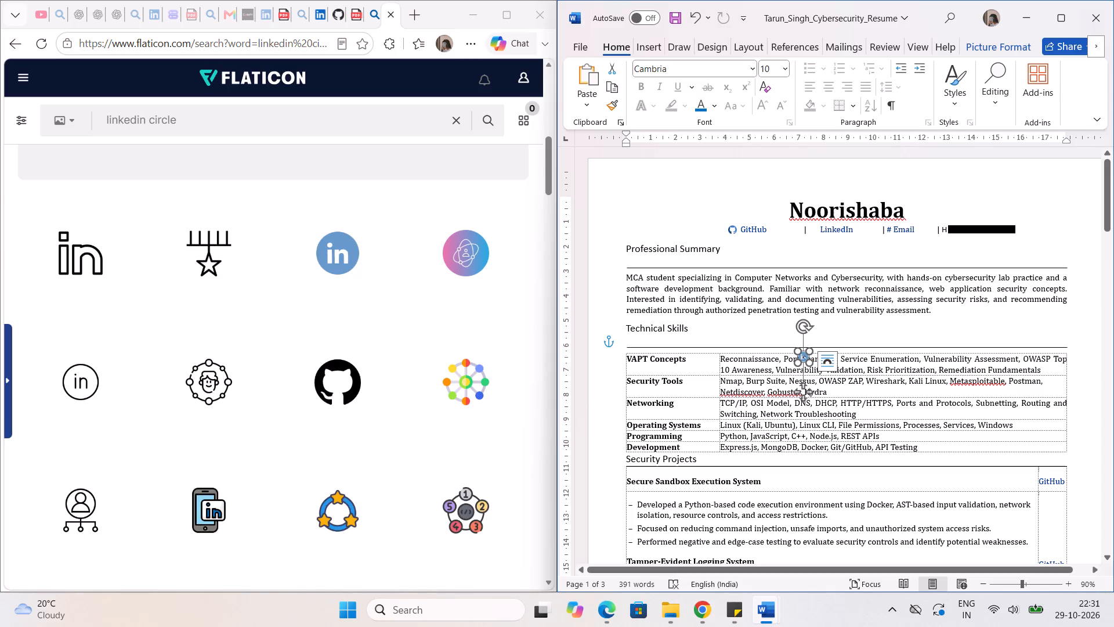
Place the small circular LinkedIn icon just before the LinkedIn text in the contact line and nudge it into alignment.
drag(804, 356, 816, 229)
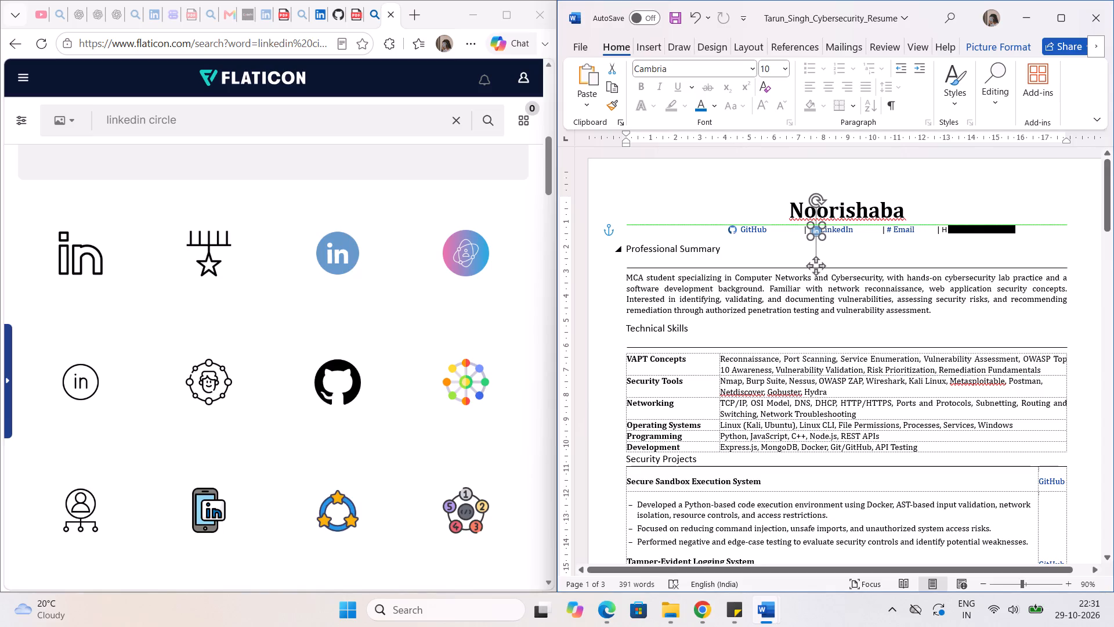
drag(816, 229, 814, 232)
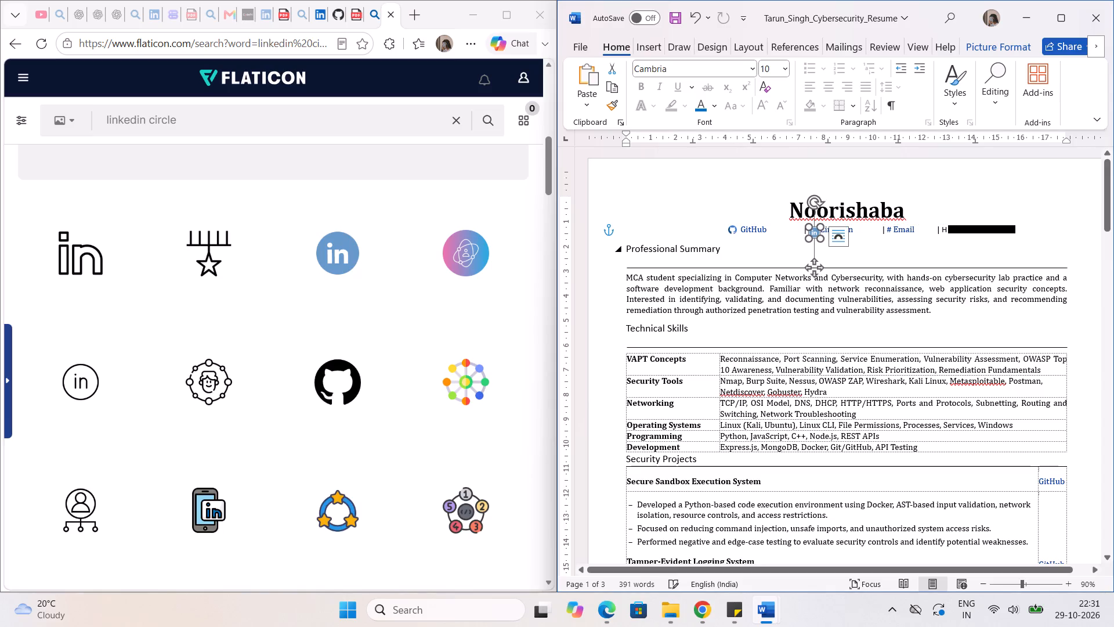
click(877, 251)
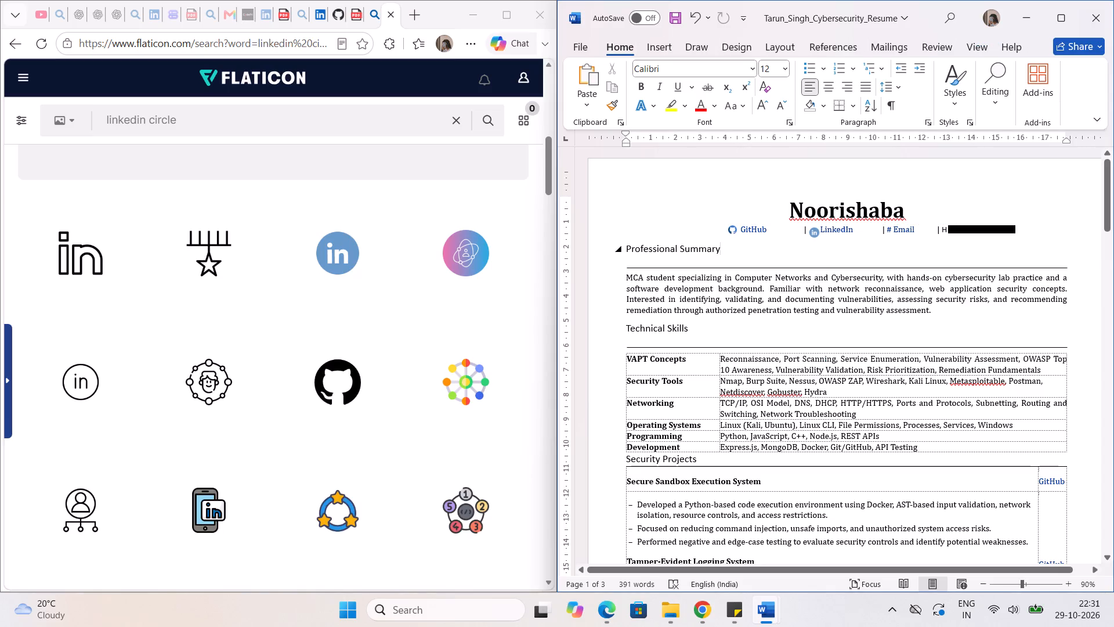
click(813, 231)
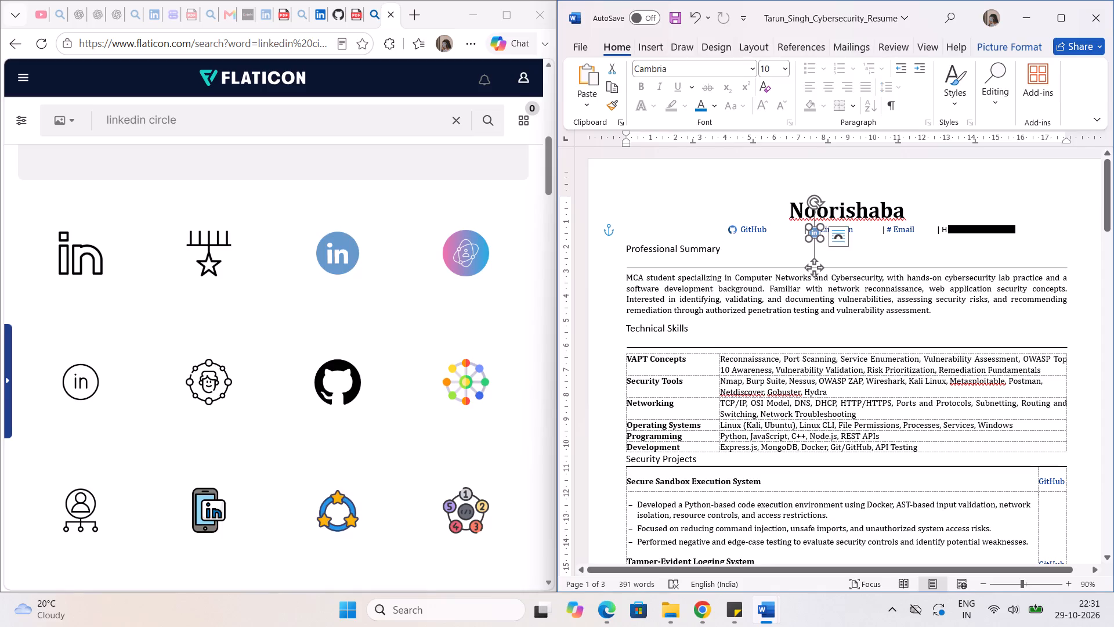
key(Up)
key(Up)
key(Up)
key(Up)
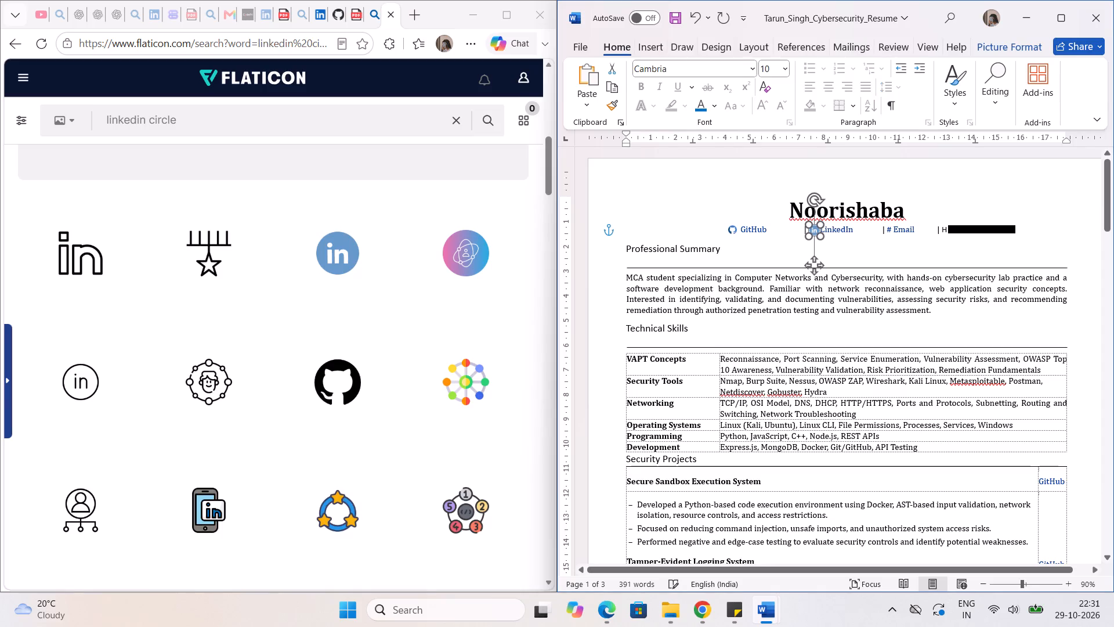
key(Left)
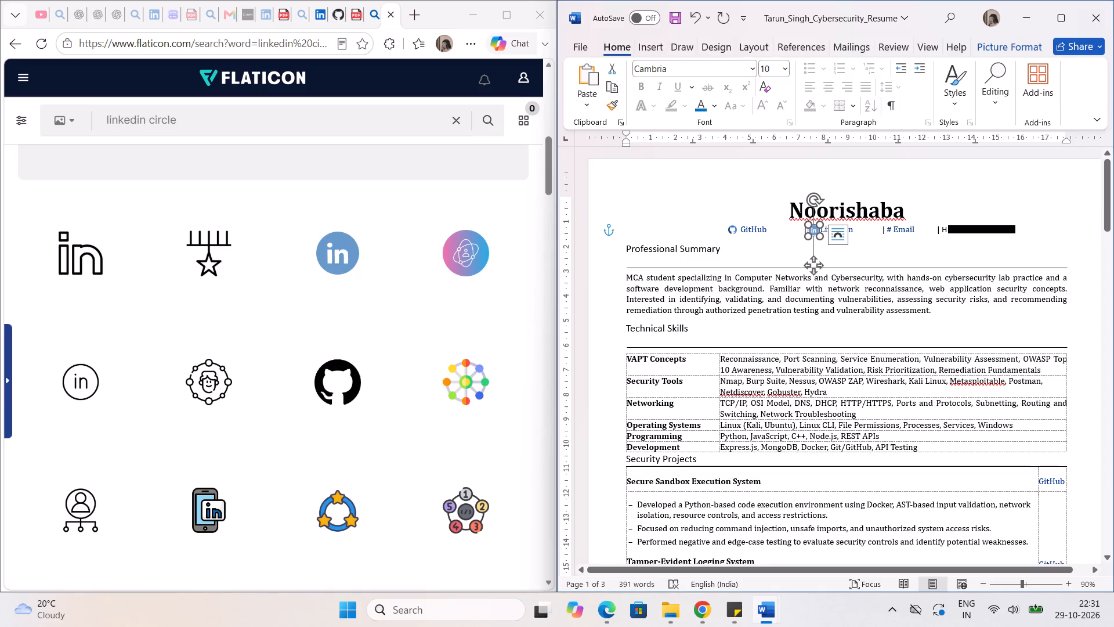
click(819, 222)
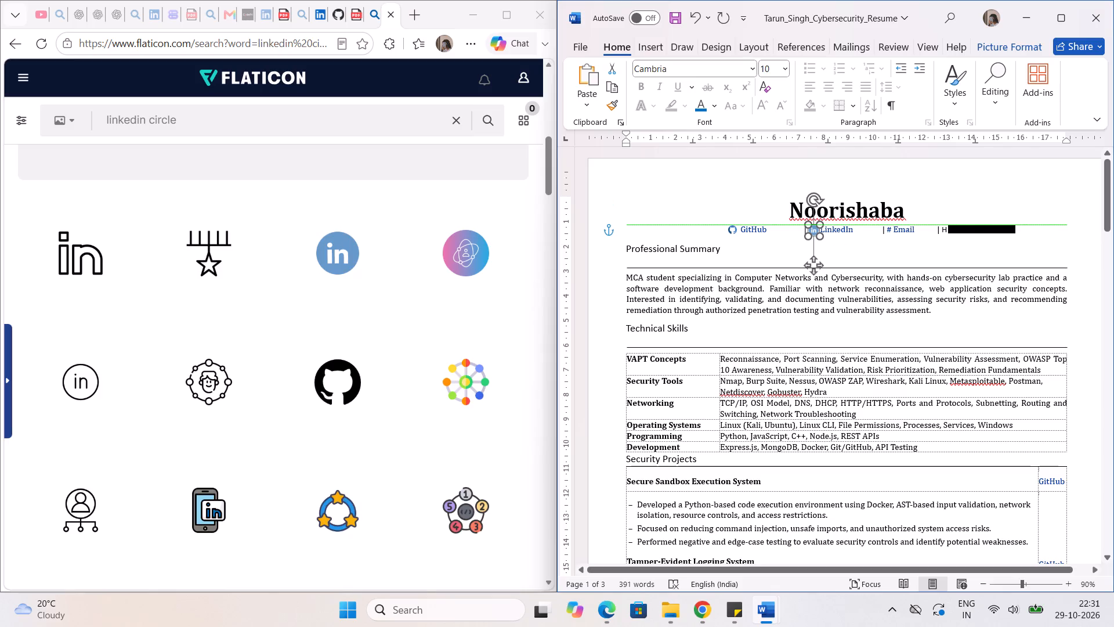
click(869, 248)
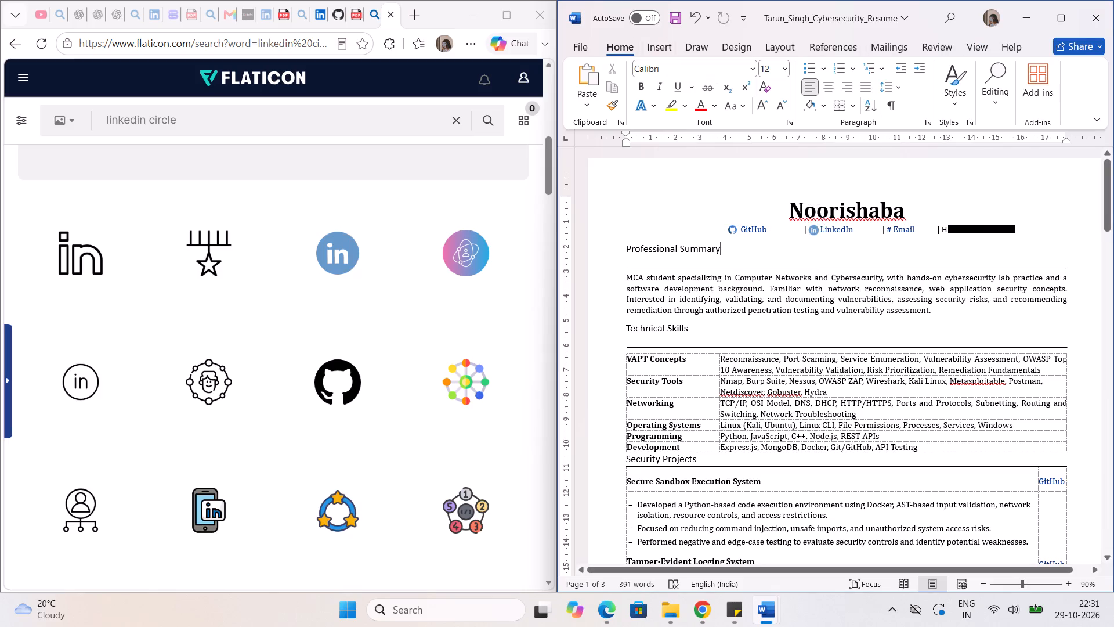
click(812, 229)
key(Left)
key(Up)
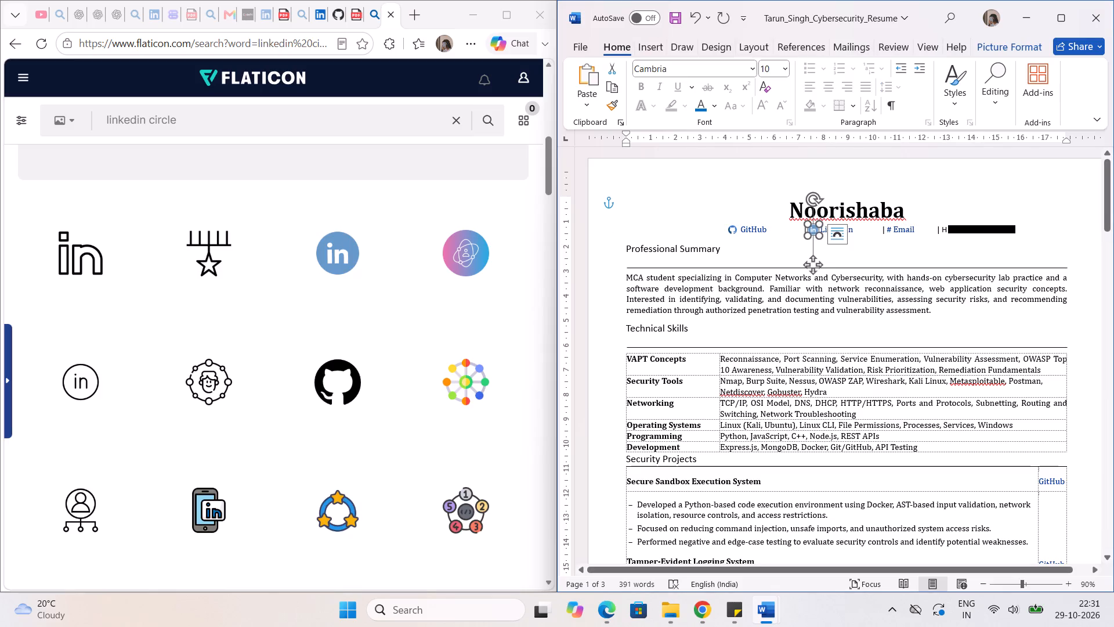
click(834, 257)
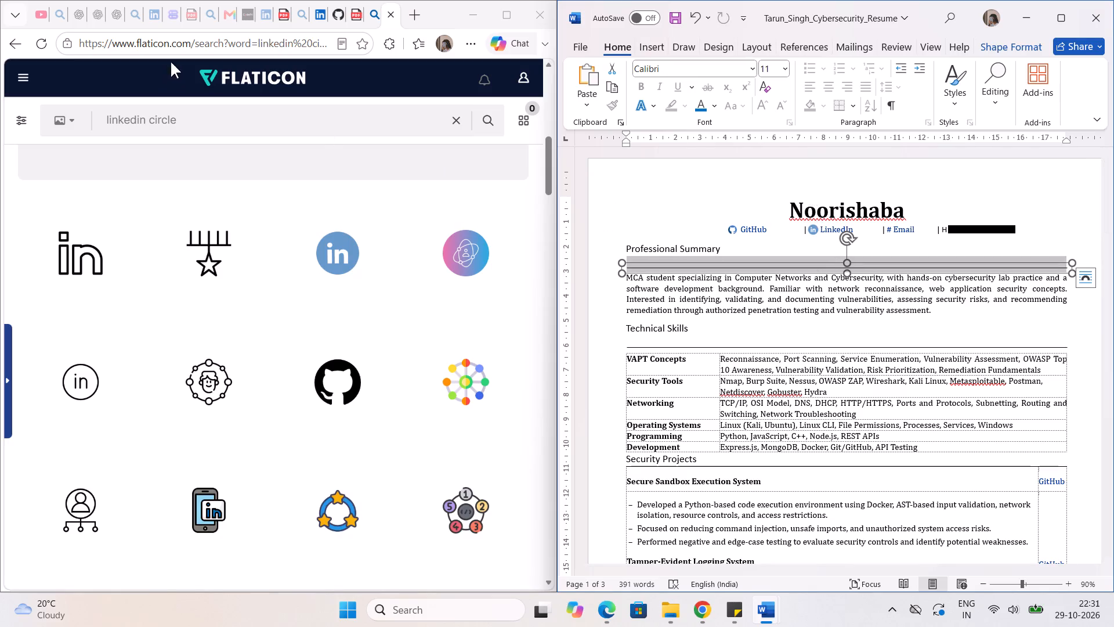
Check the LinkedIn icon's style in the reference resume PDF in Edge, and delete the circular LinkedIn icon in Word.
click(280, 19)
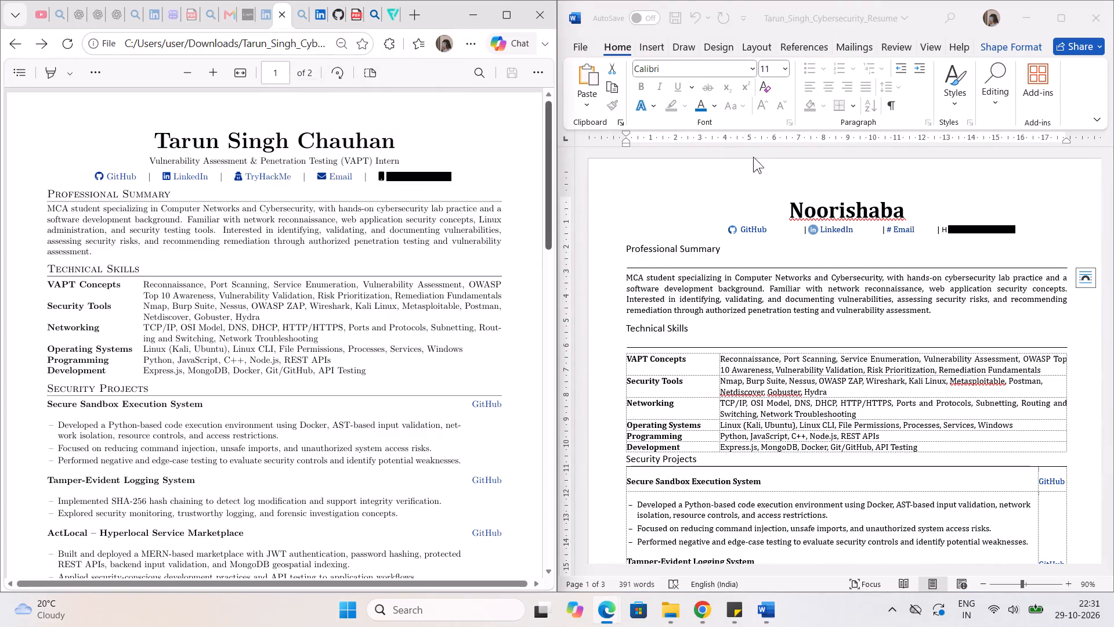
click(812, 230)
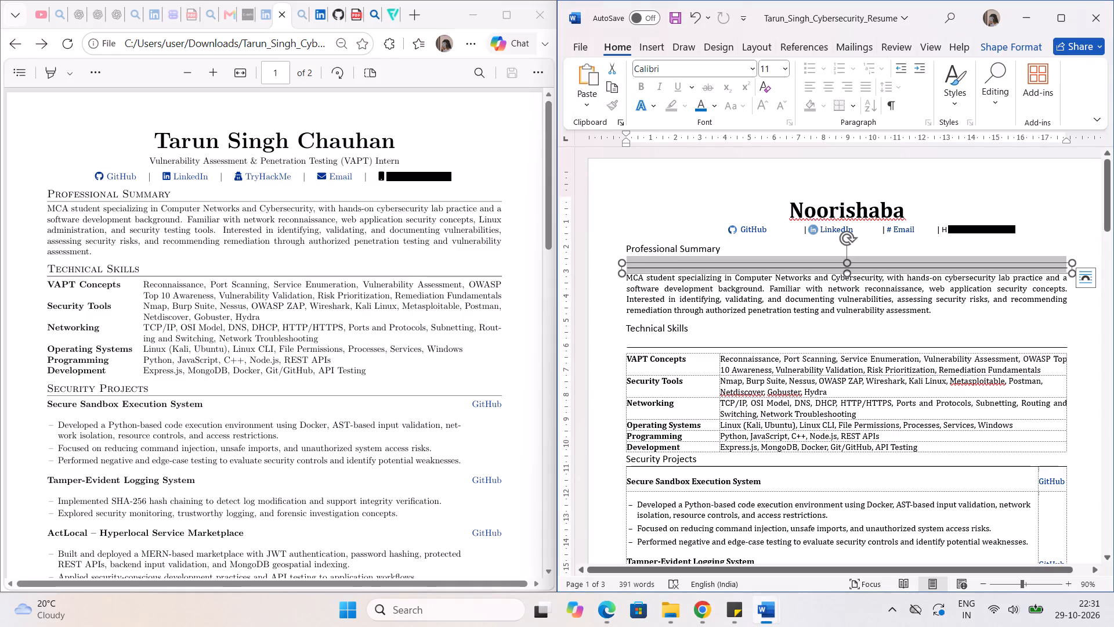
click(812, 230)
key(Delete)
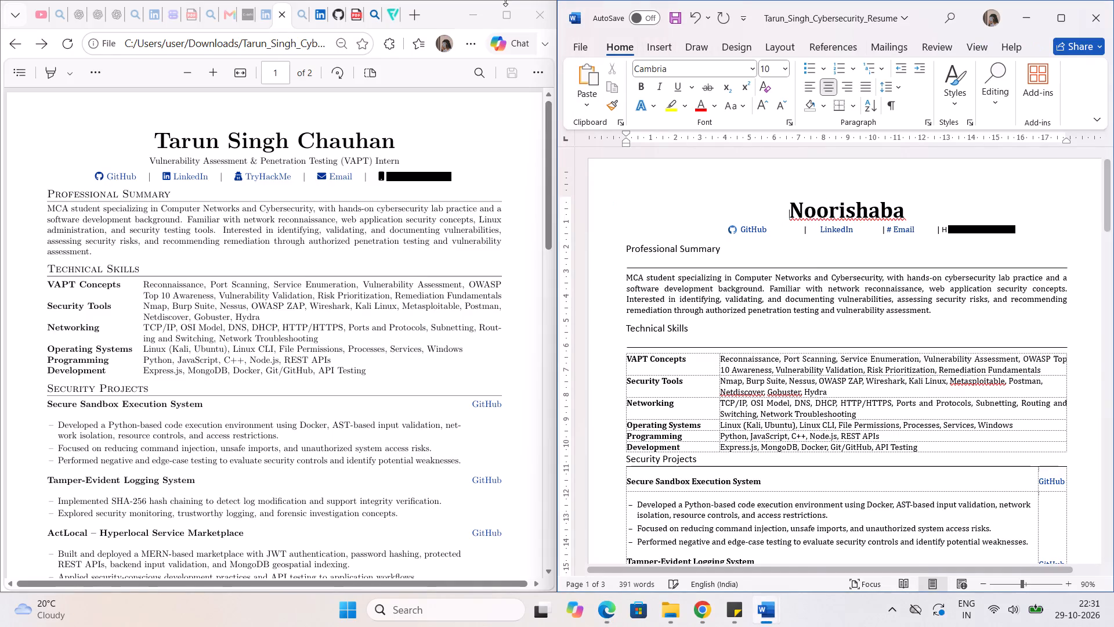
Return to Flaticon in Edge and search for "linkedin squre" icons.
click(392, 12)
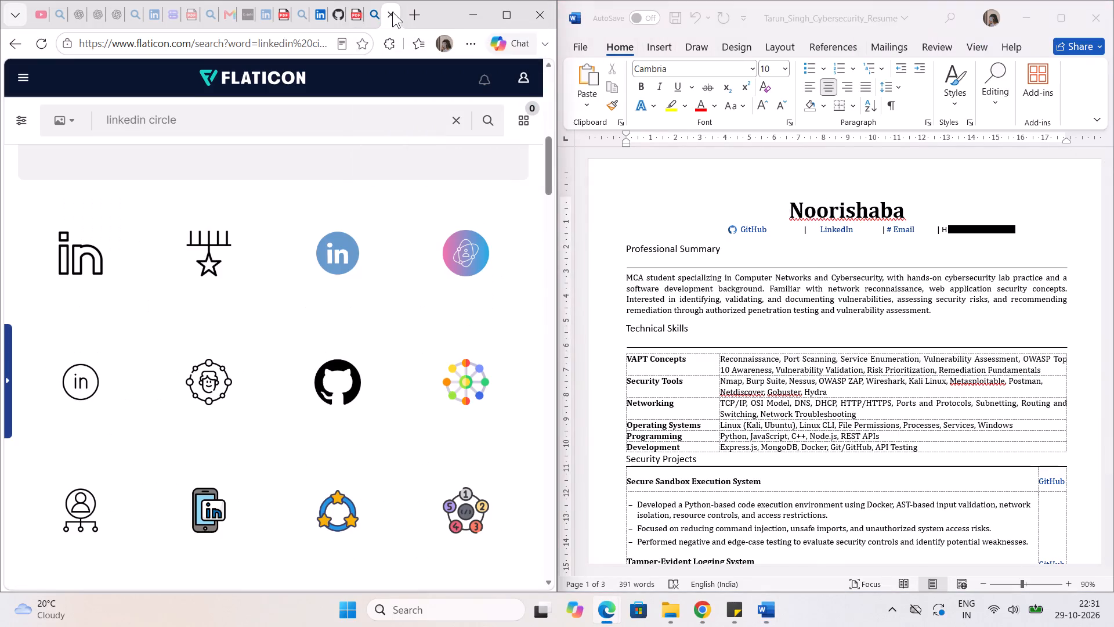
drag(192, 121, 168, 124)
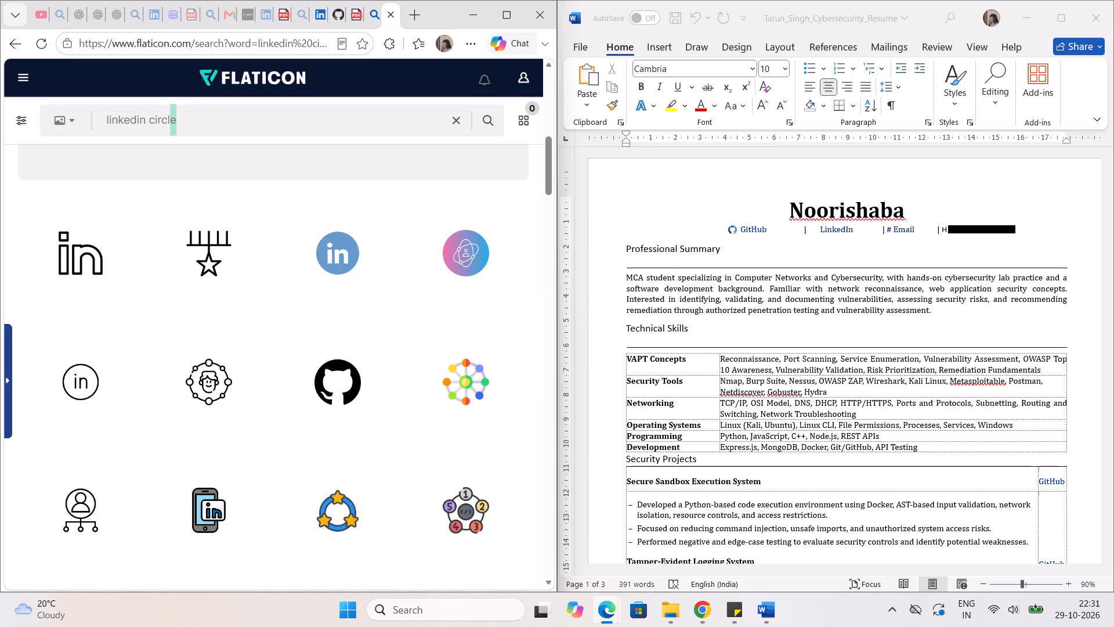
drag(168, 124, 149, 124)
key(BackSpace)
text(squre)
key(Return)
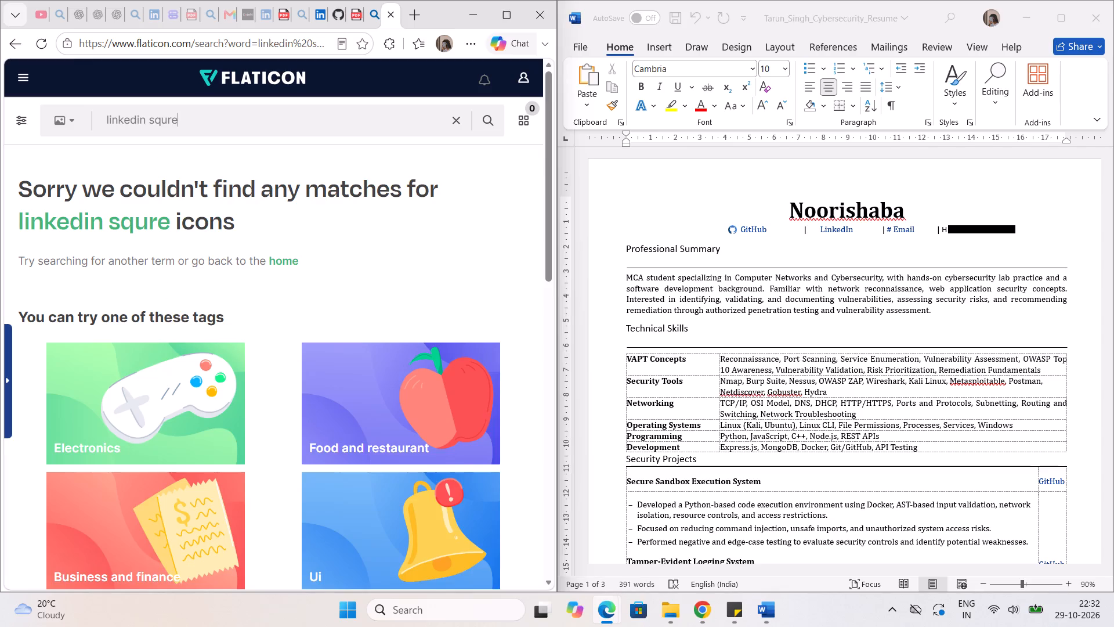
Search Flaticon for "linkedin marketing" and compare the results with the LinkedIn icon in the reference resume PDF.
drag(186, 117, 126, 122)
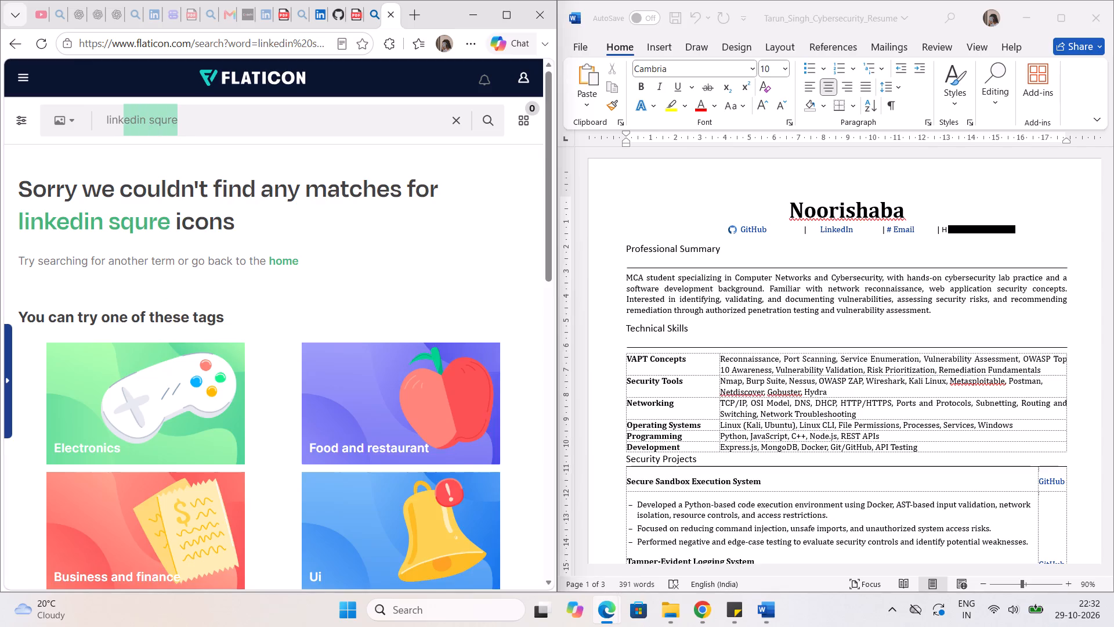
drag(126, 122, 106, 120)
key(BackSpace)
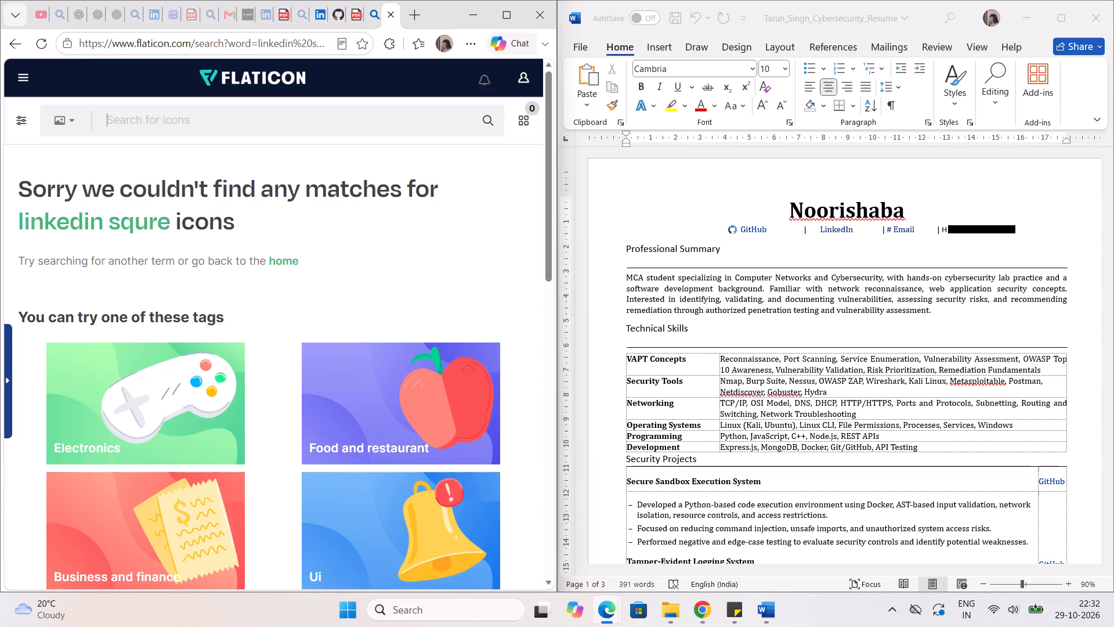
text(li)
text(nk)
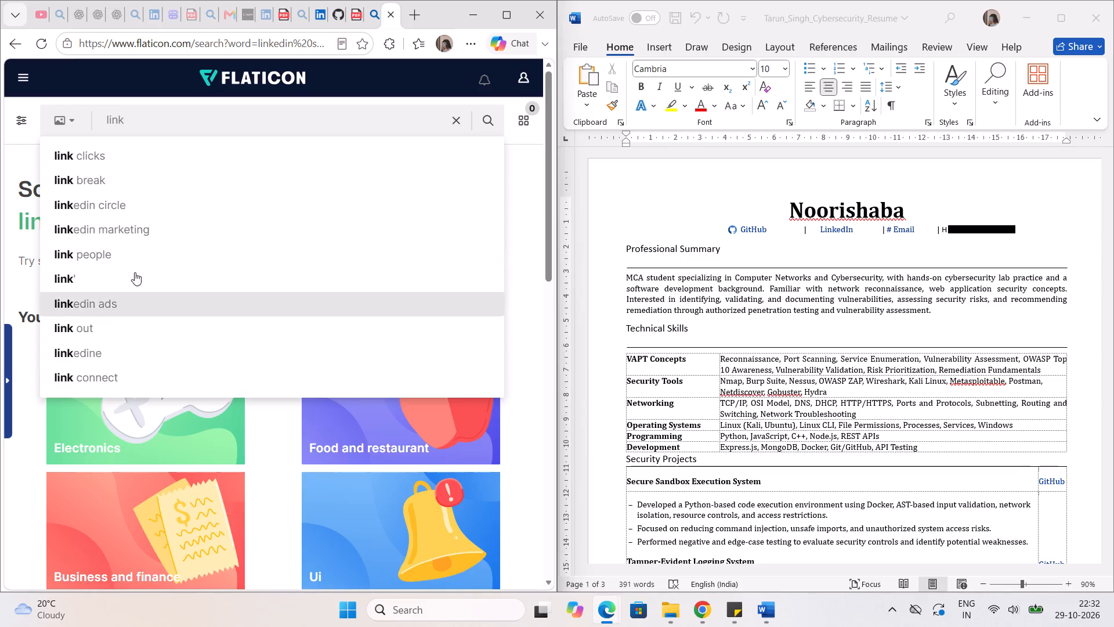
click(140, 237)
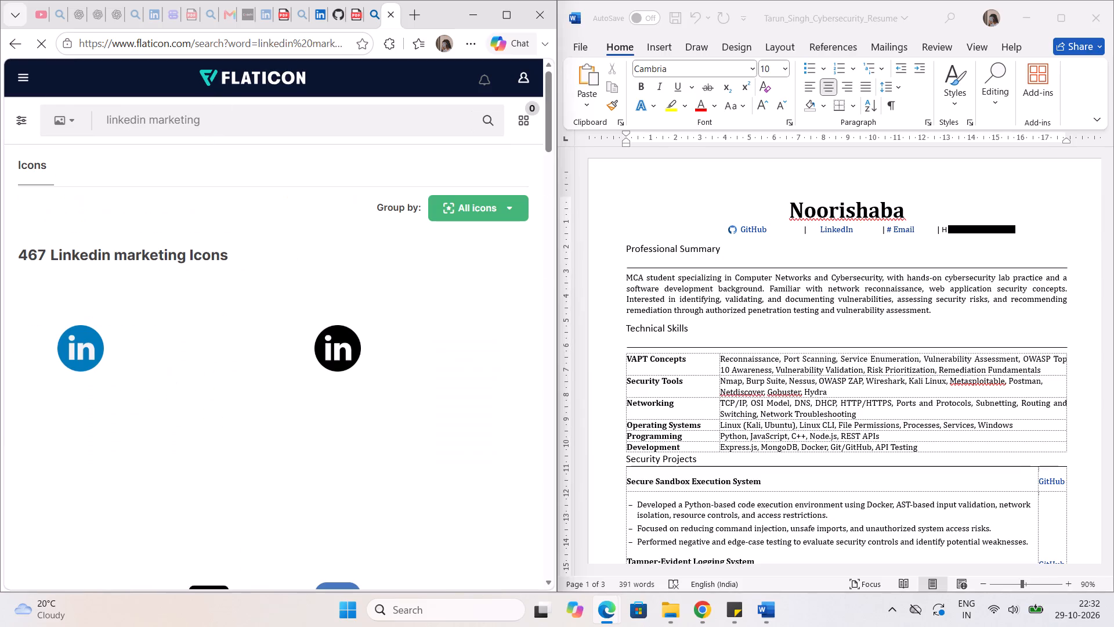
scroll(206, 369, down, 12)
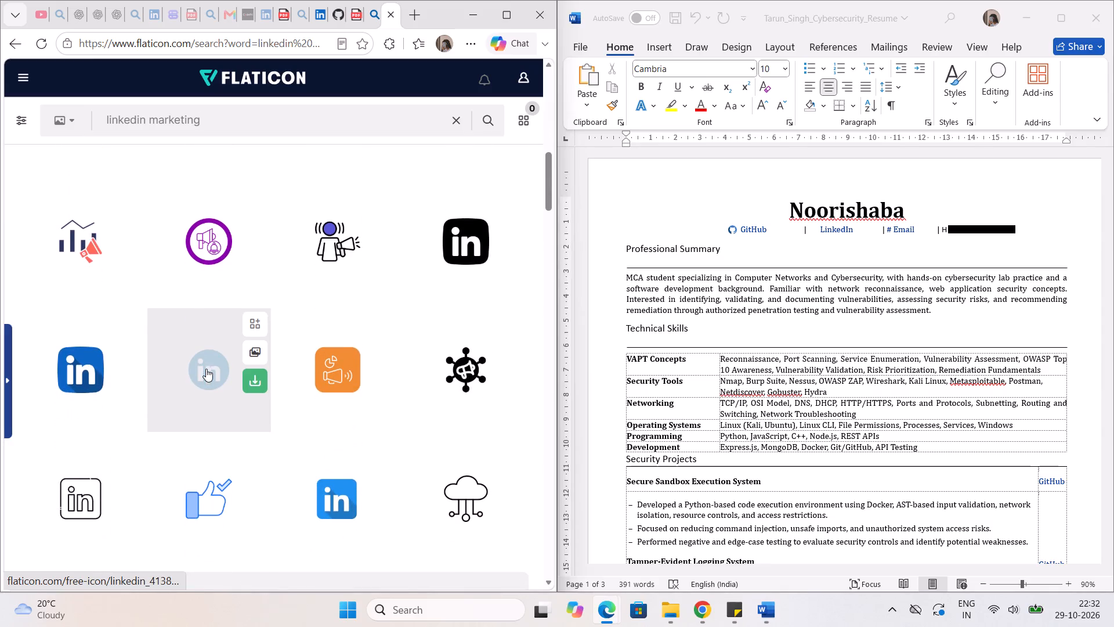
scroll(206, 369, down, 1)
click(284, 11)
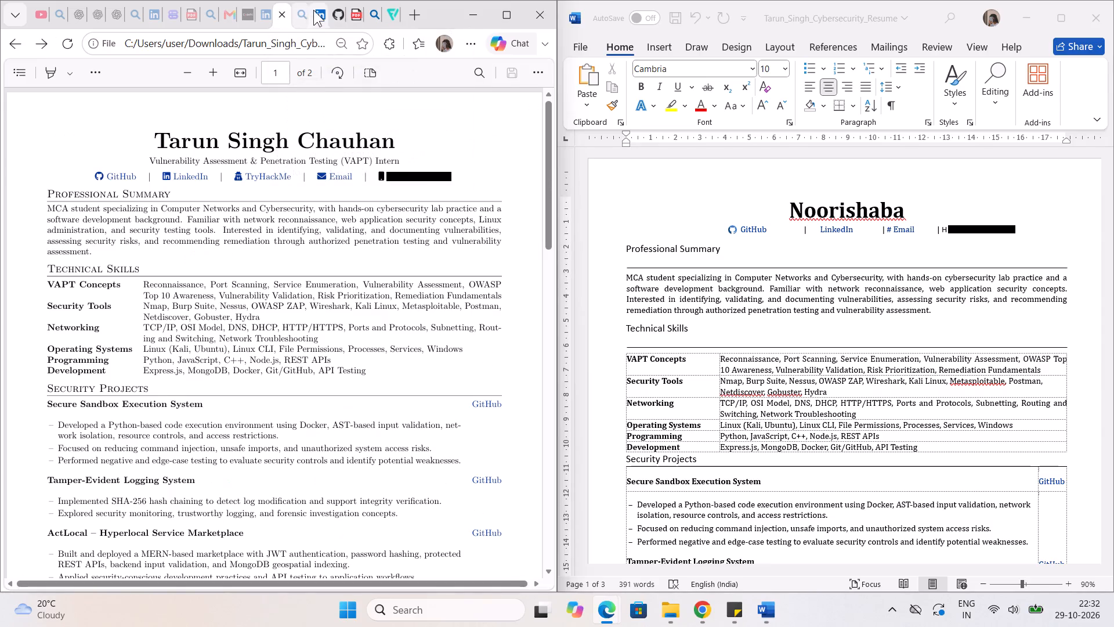
click(383, 11)
scroll(228, 227, up, 5)
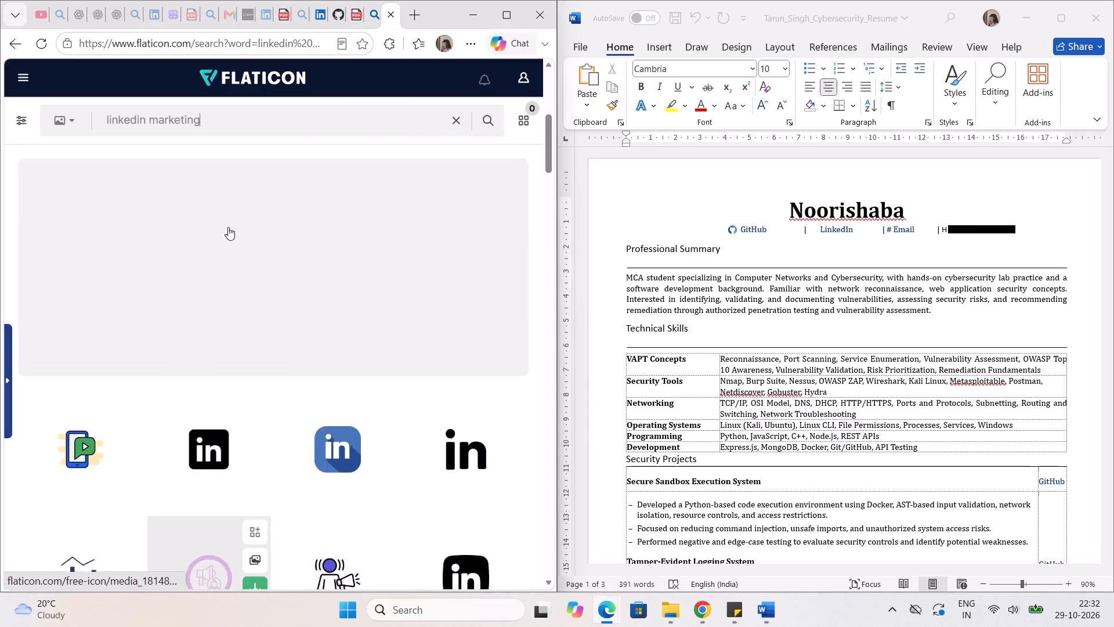
scroll(228, 227, up, 3)
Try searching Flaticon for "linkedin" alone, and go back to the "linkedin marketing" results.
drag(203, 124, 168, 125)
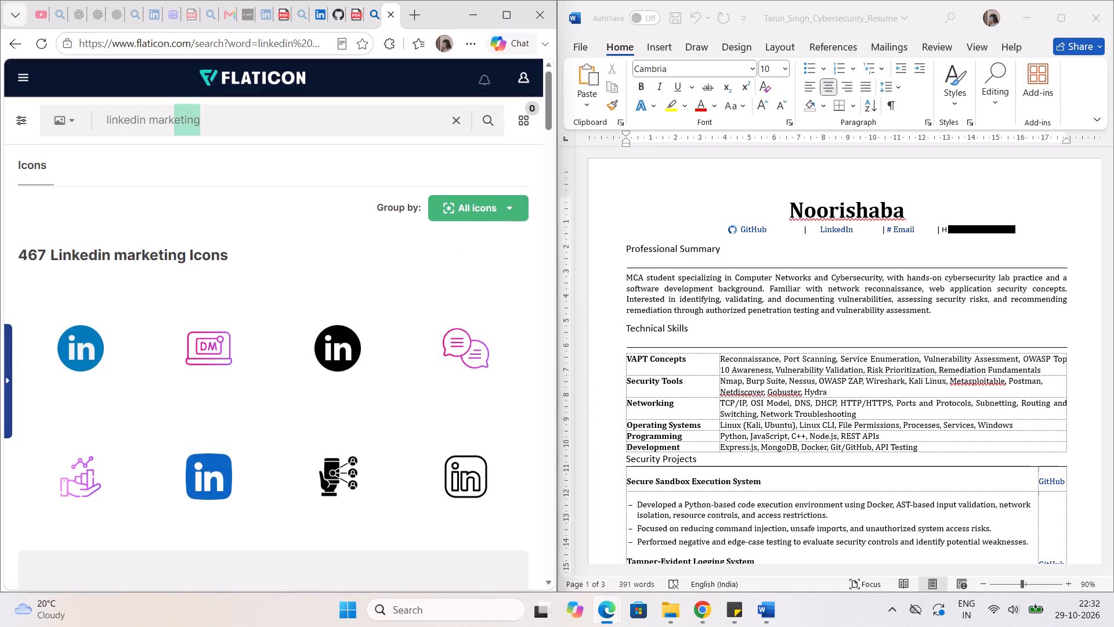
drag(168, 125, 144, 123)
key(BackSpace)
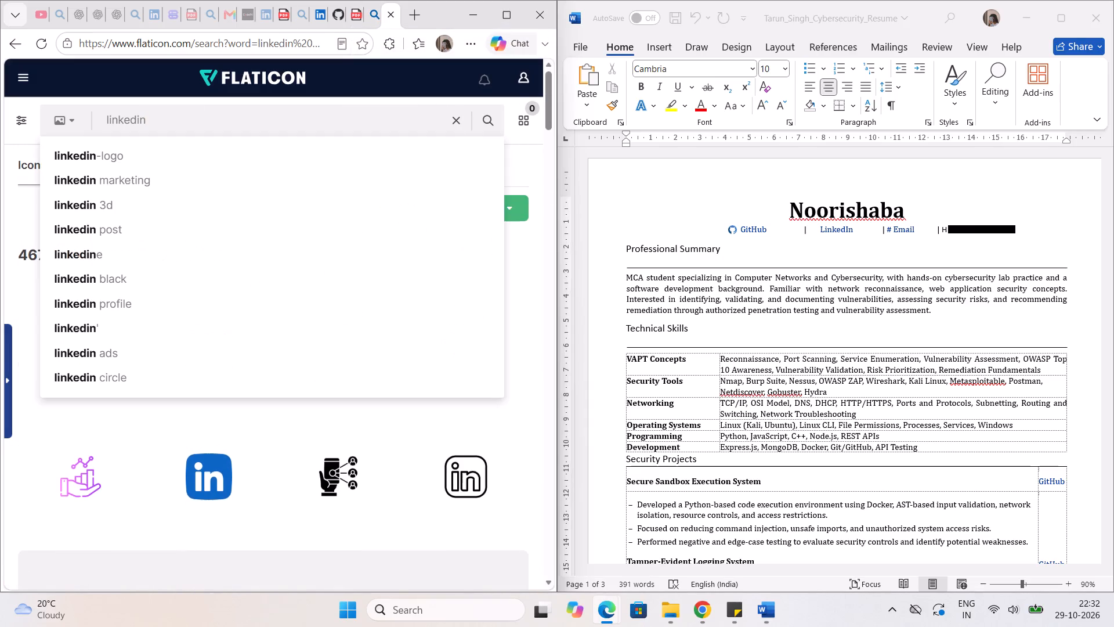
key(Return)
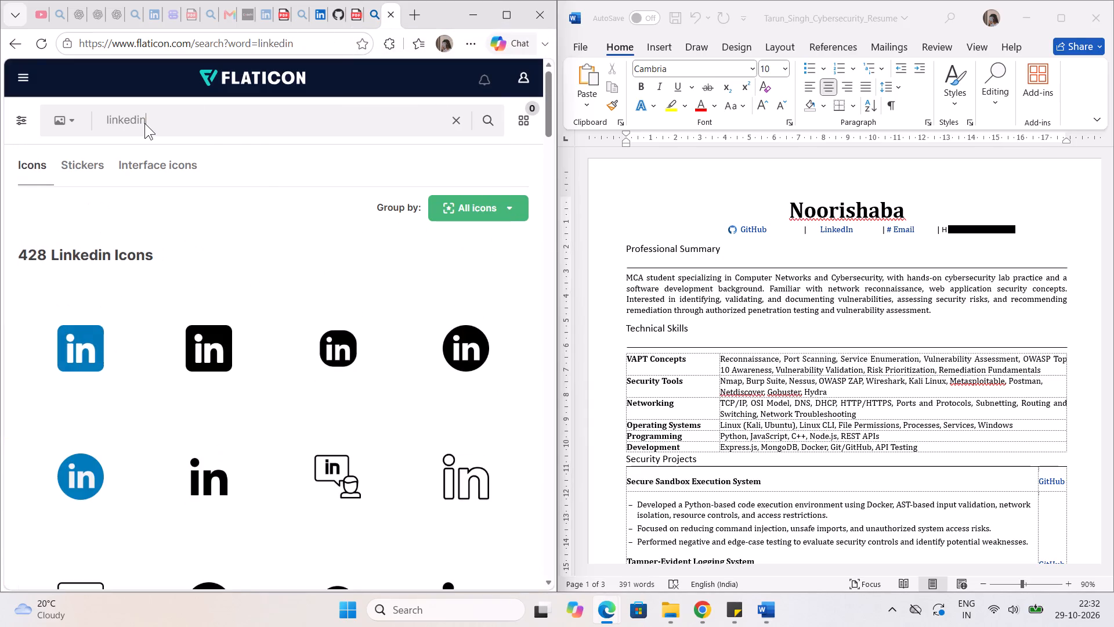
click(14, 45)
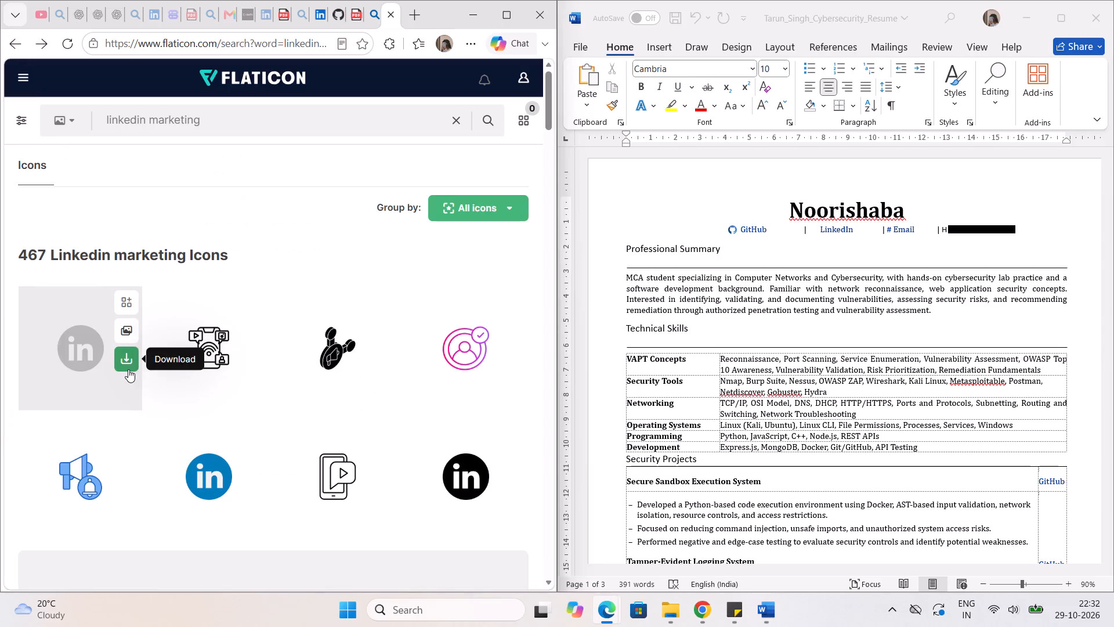
Search Flaticon for "linkedin symbol" and look through the results for a square blue LinkedIn icon.
drag(210, 117, 150, 125)
key(BackSpace)
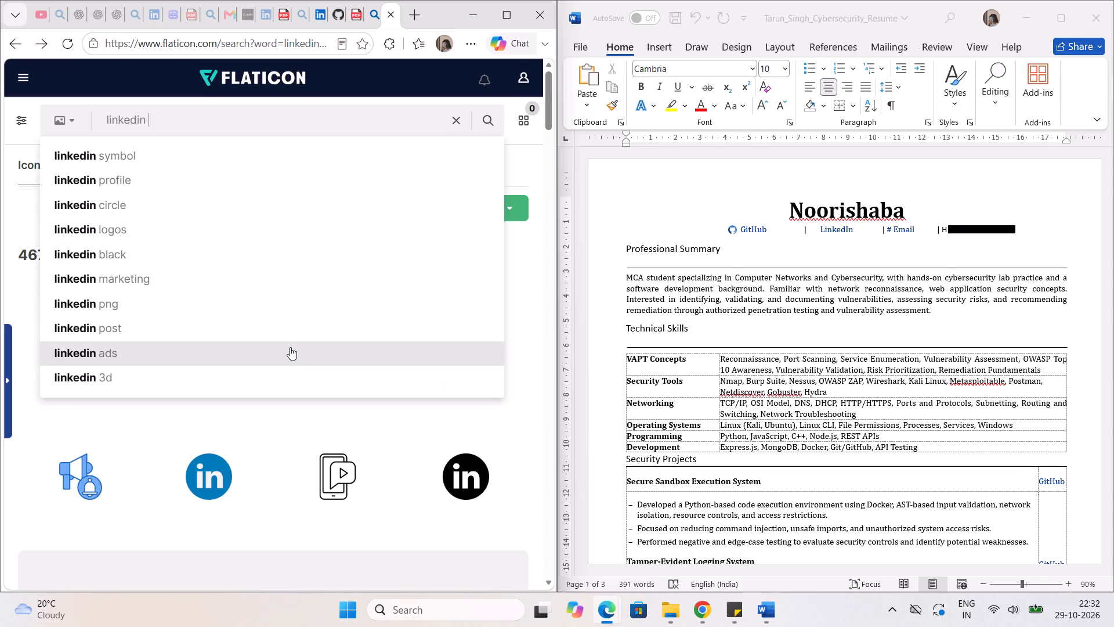
click(265, 155)
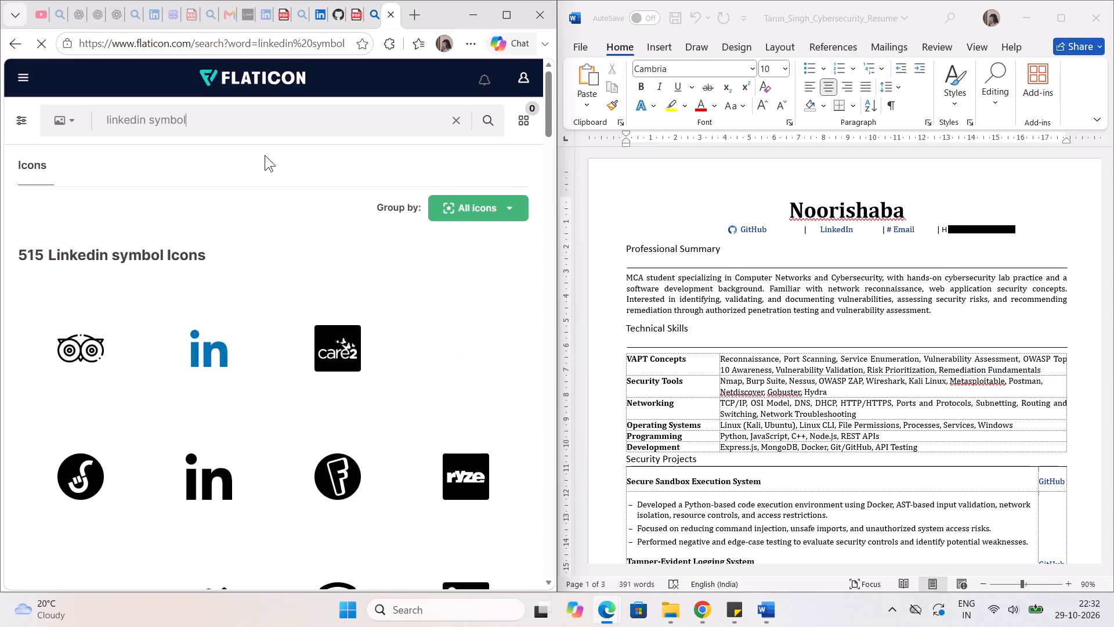
scroll(240, 357, down, 6)
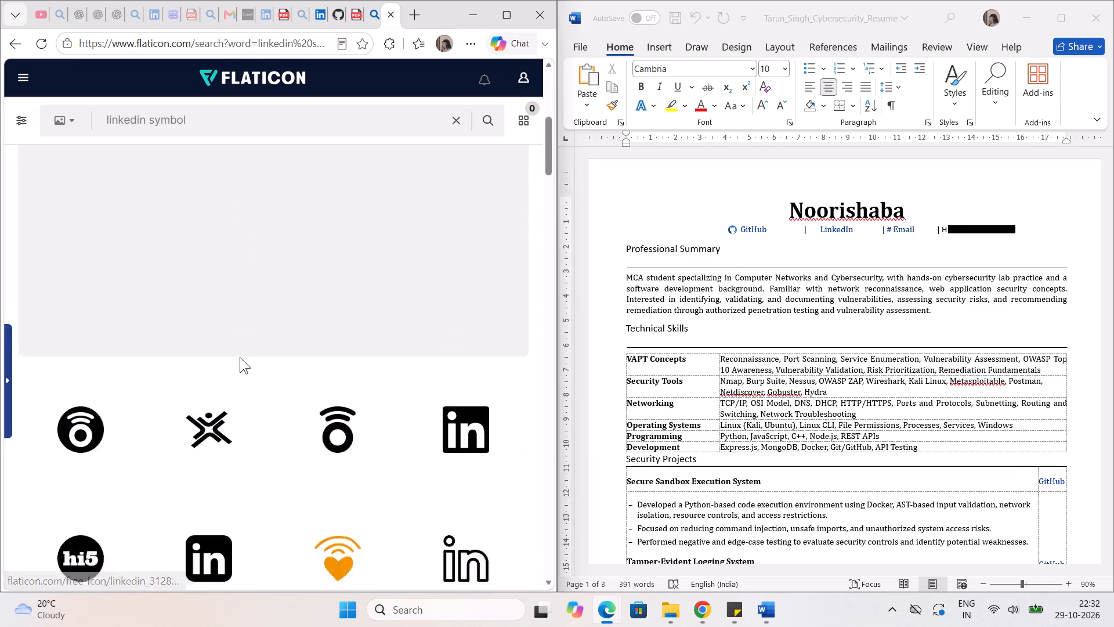
scroll(240, 357, down, 8)
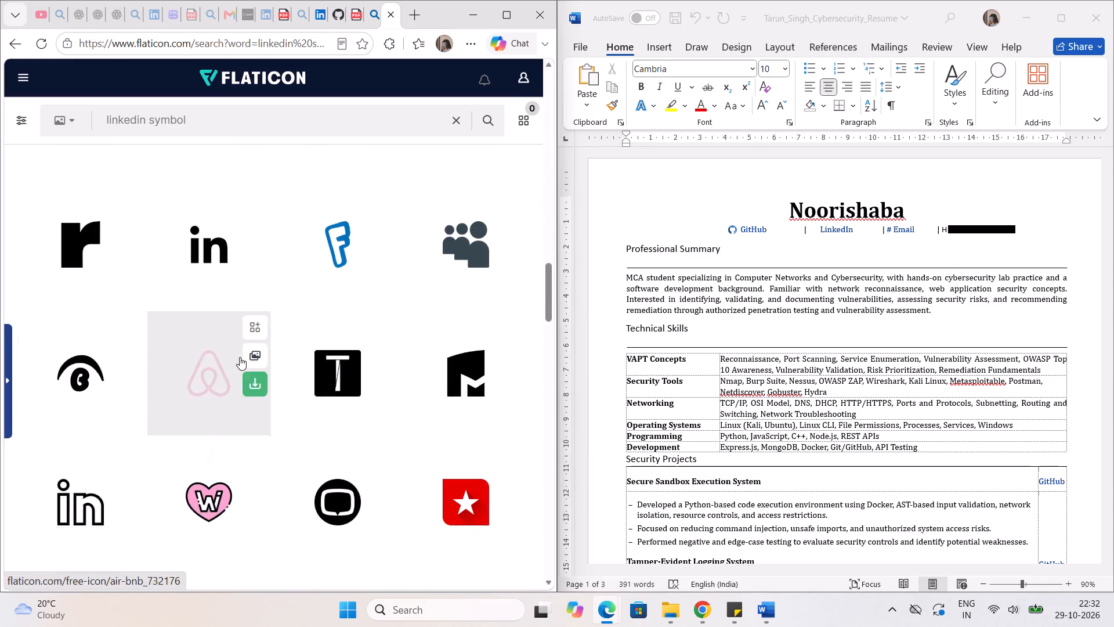
scroll(240, 357, down, 6)
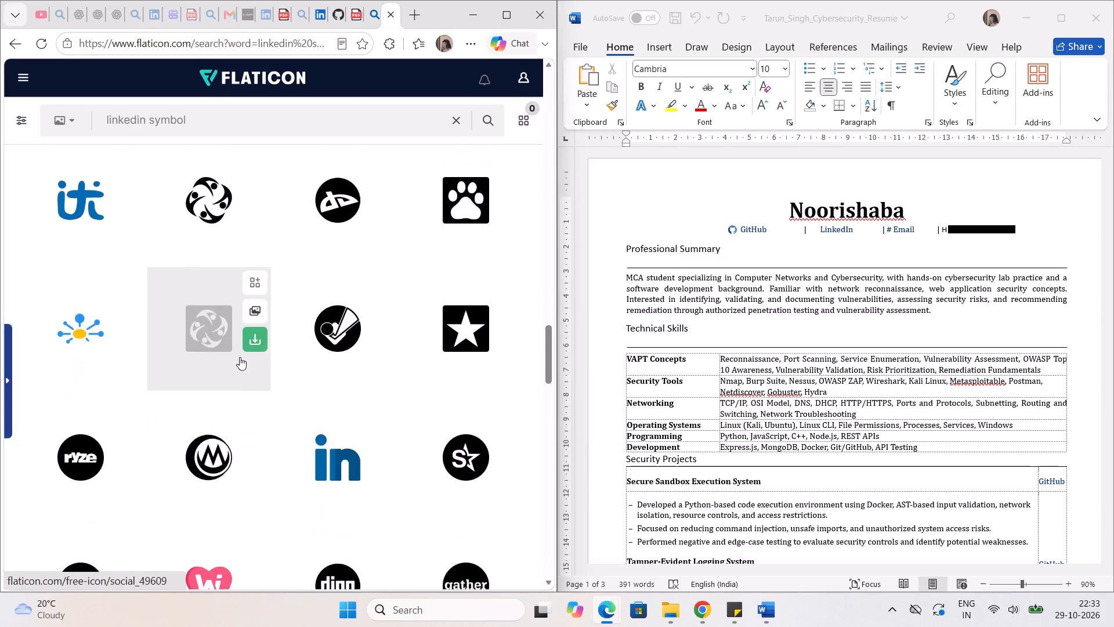
scroll(240, 357, down, 9)
scroll(240, 357, up, 6)
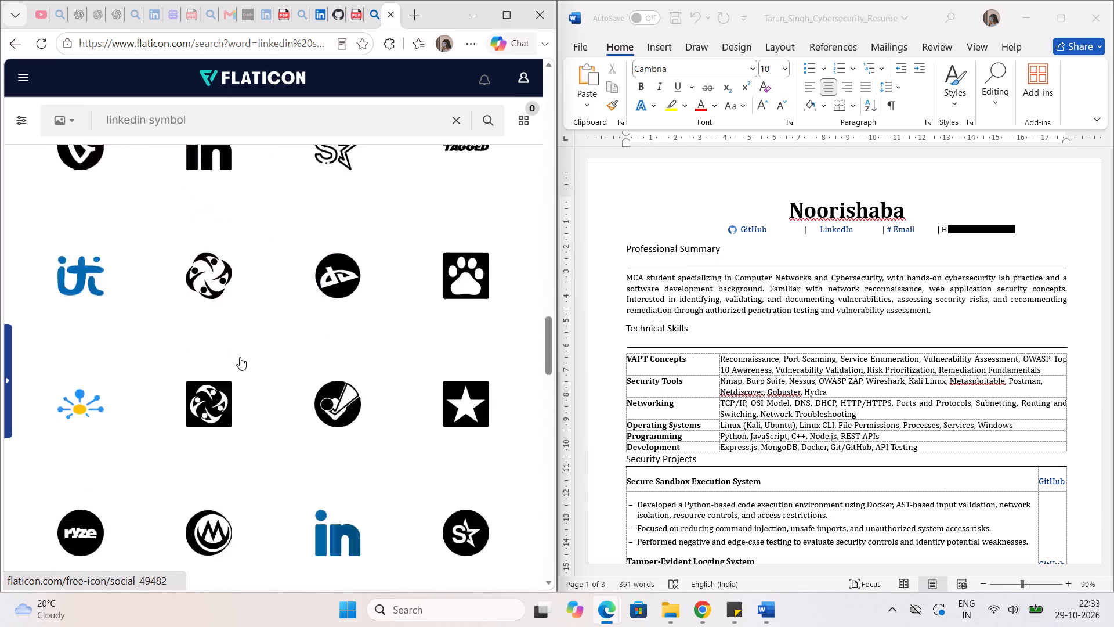
scroll(240, 357, up, 16)
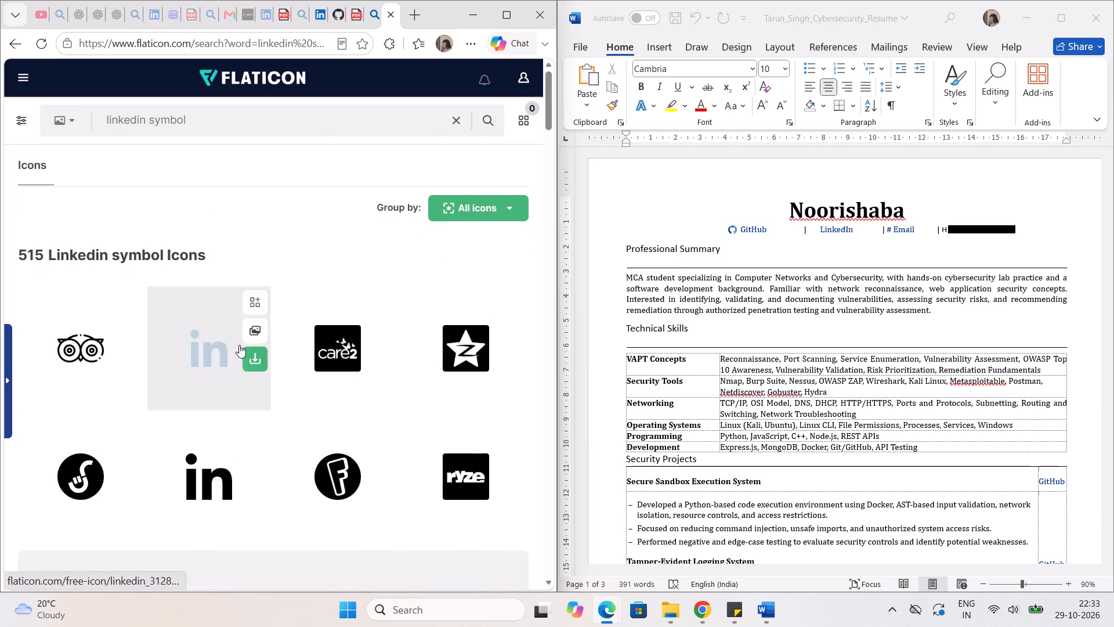
Search Flaticon for "linkedin" and look through the results for a square blue LinkedIn icon.
drag(216, 117, 153, 122)
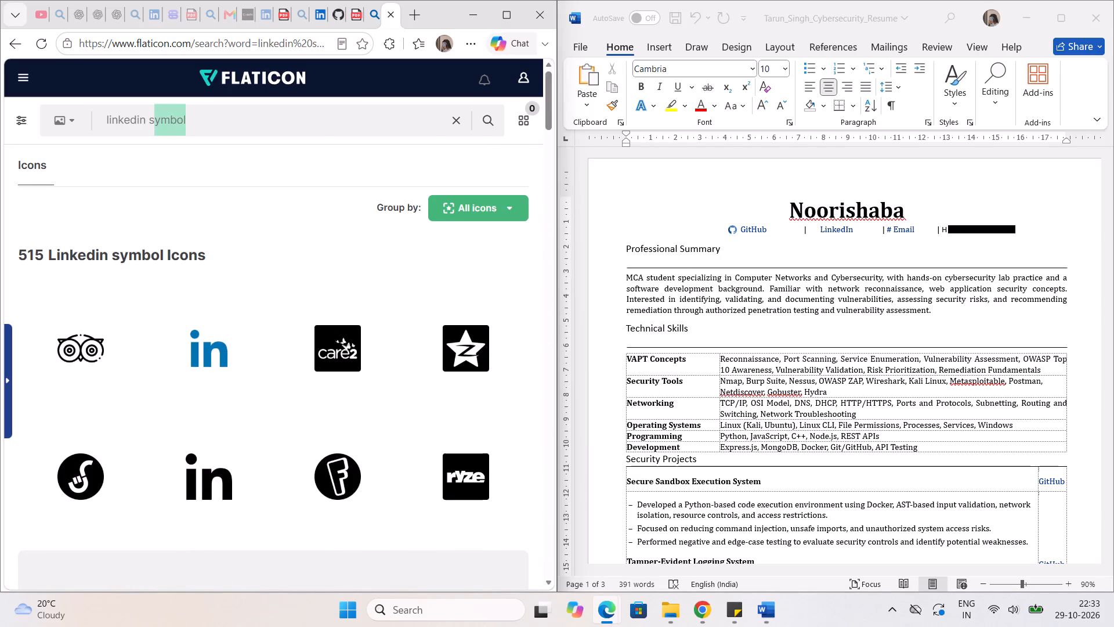
drag(153, 122, 147, 118)
key(BackSpace)
key(Return)
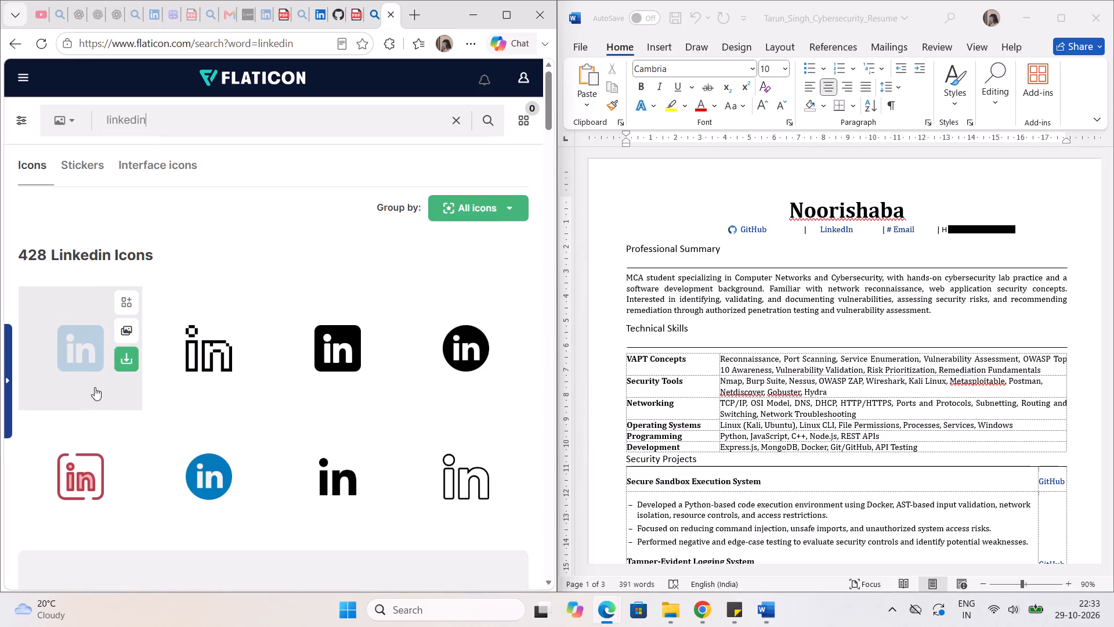
scroll(93, 379, down, 7)
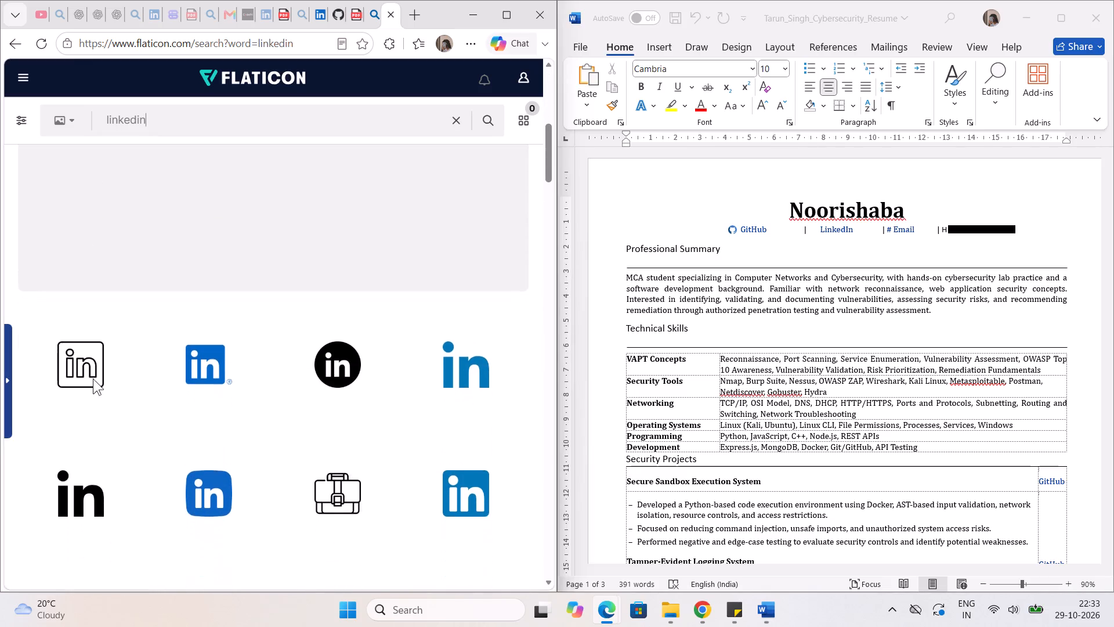
scroll(93, 379, down, 3)
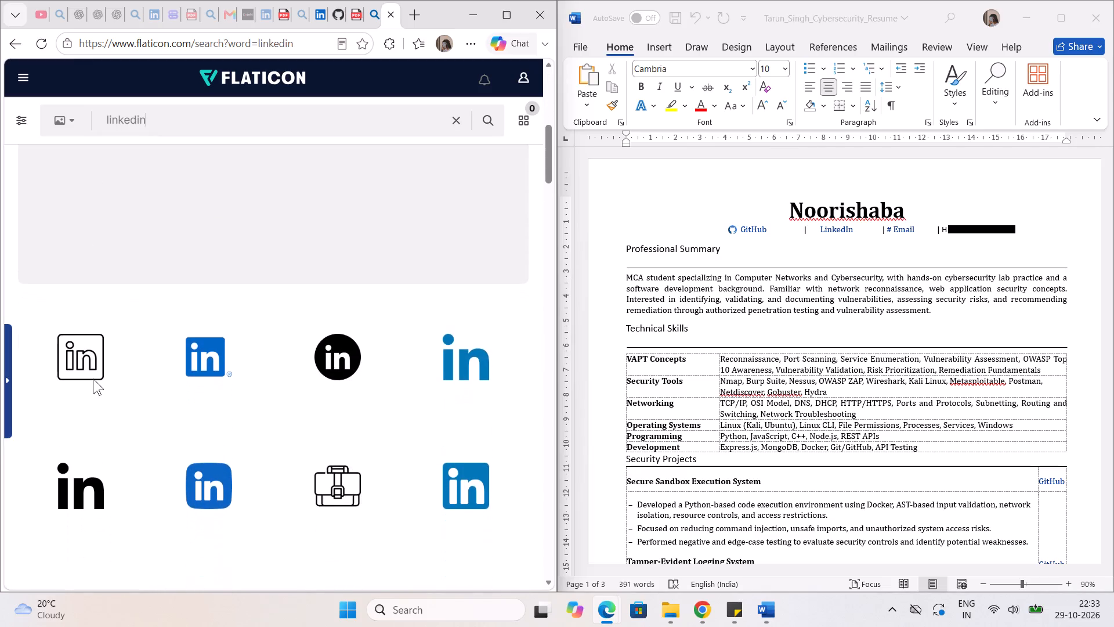
scroll(93, 379, down, 1)
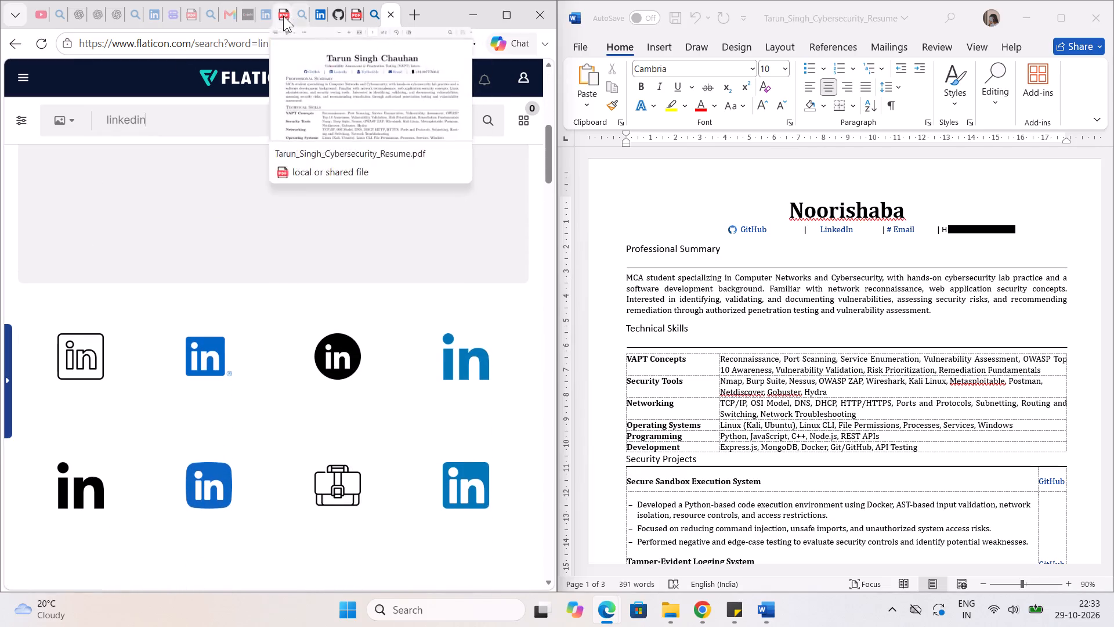
Compare the results with the LinkedIn icon in the reference resume PDF, and copy a matching blue square LinkedIn icon as PNG.
click(283, 16)
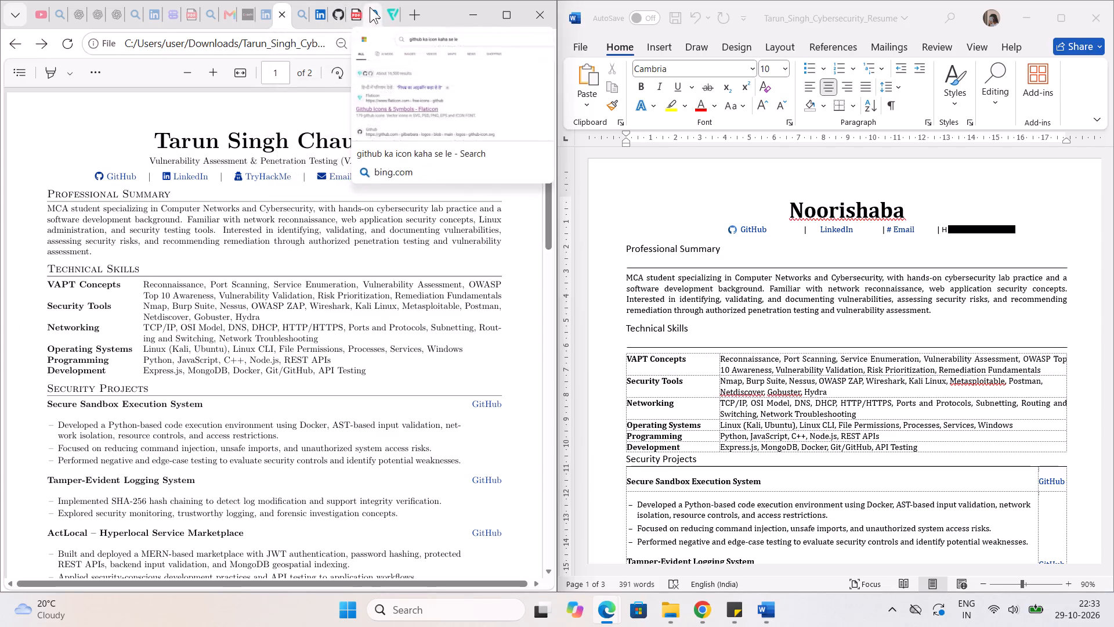
click(390, 13)
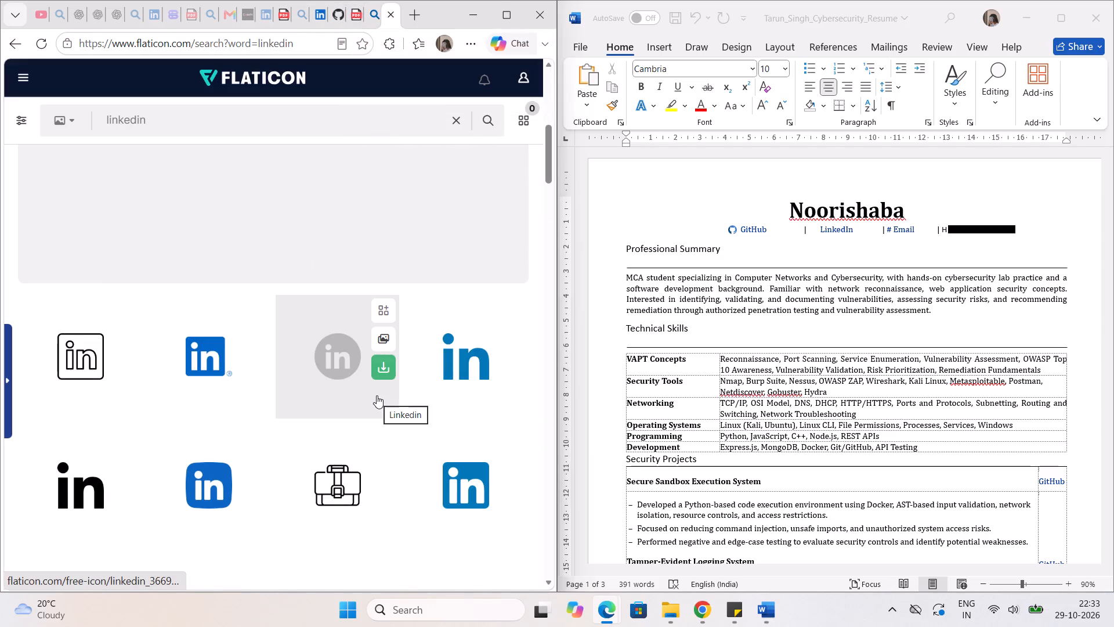
scroll(377, 395, down, 3)
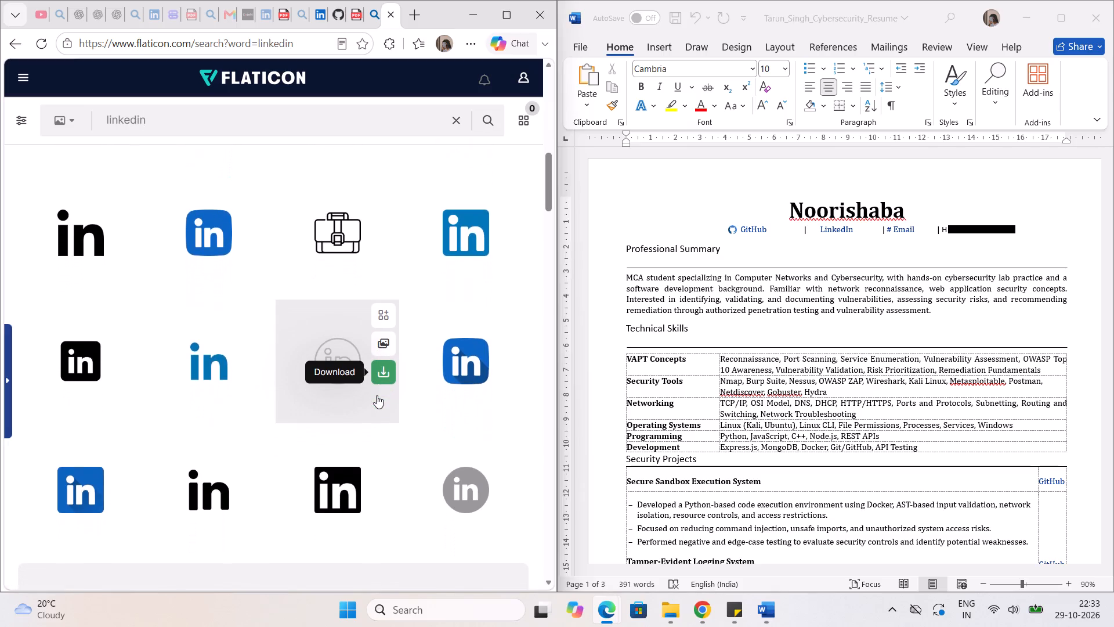
scroll(377, 395, down, 1)
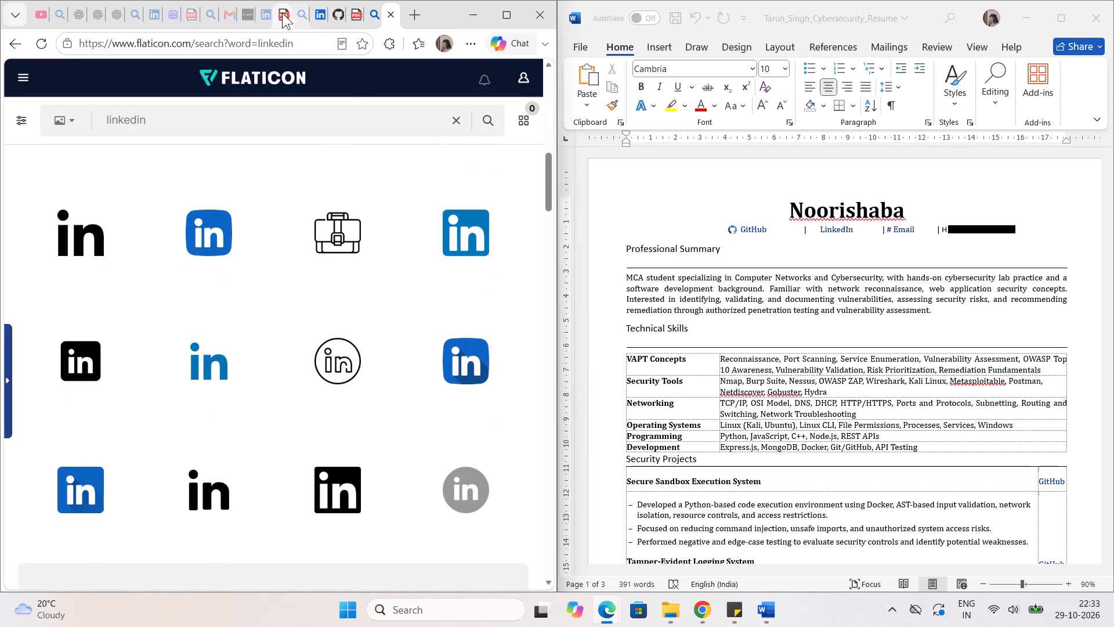
click(281, 13)
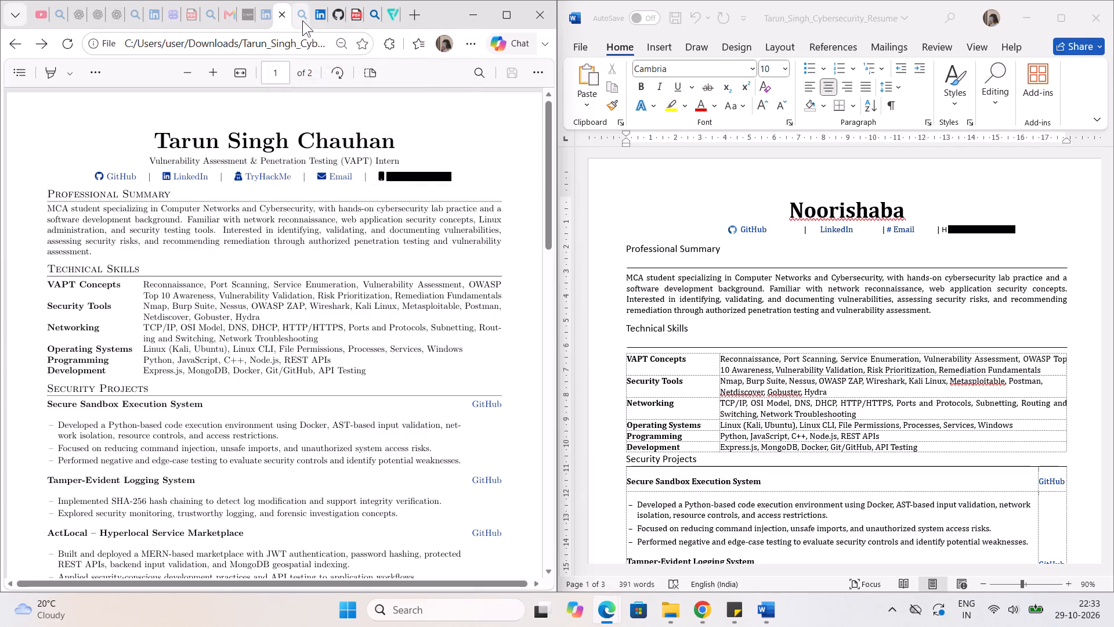
click(394, 14)
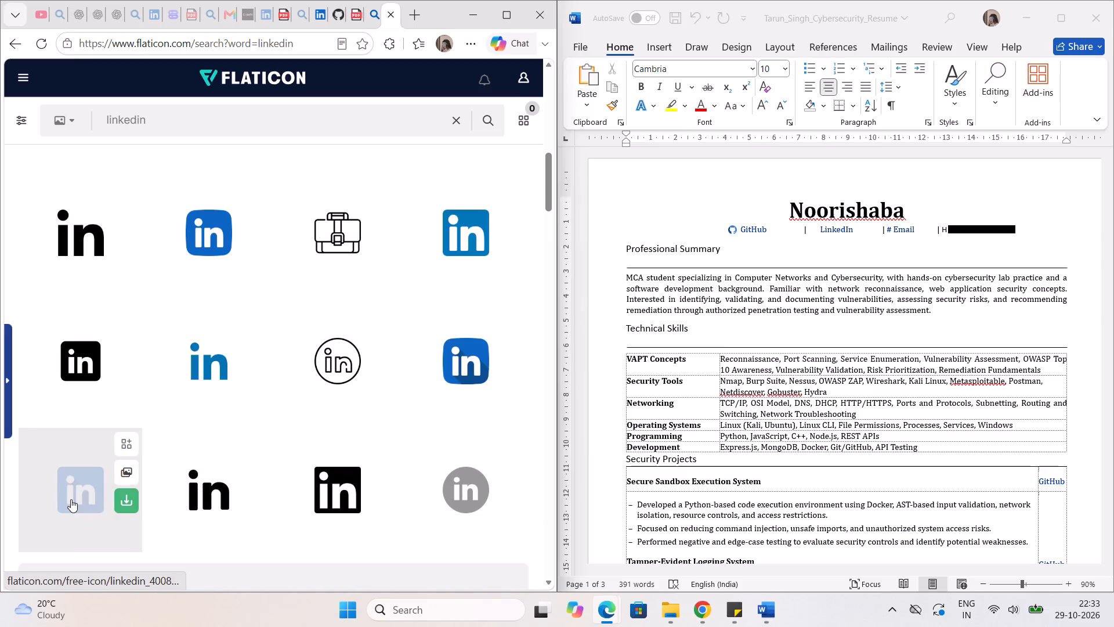
click(124, 474)
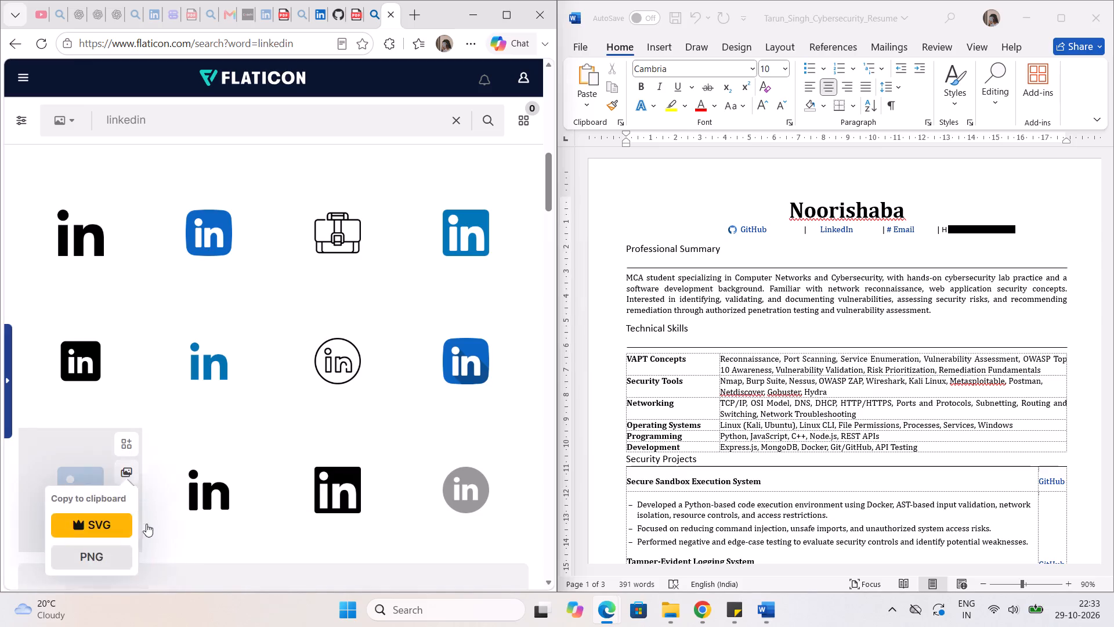
click(121, 470)
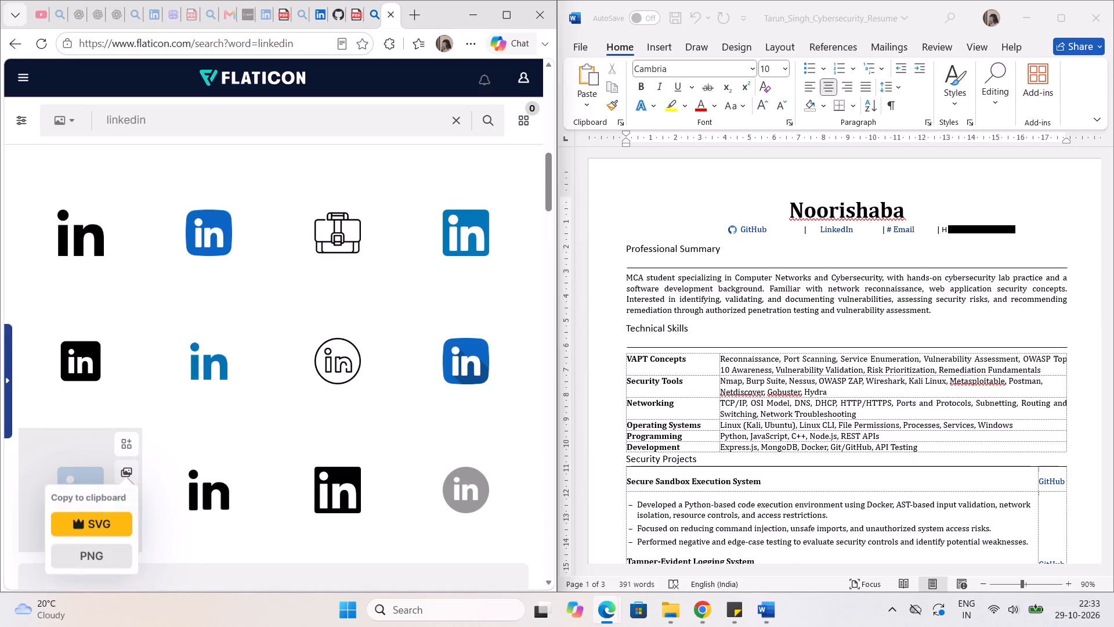
click(104, 565)
Look through the remaining "linkedin" icon results for other square LinkedIn icons.
scroll(187, 526, down, 1)
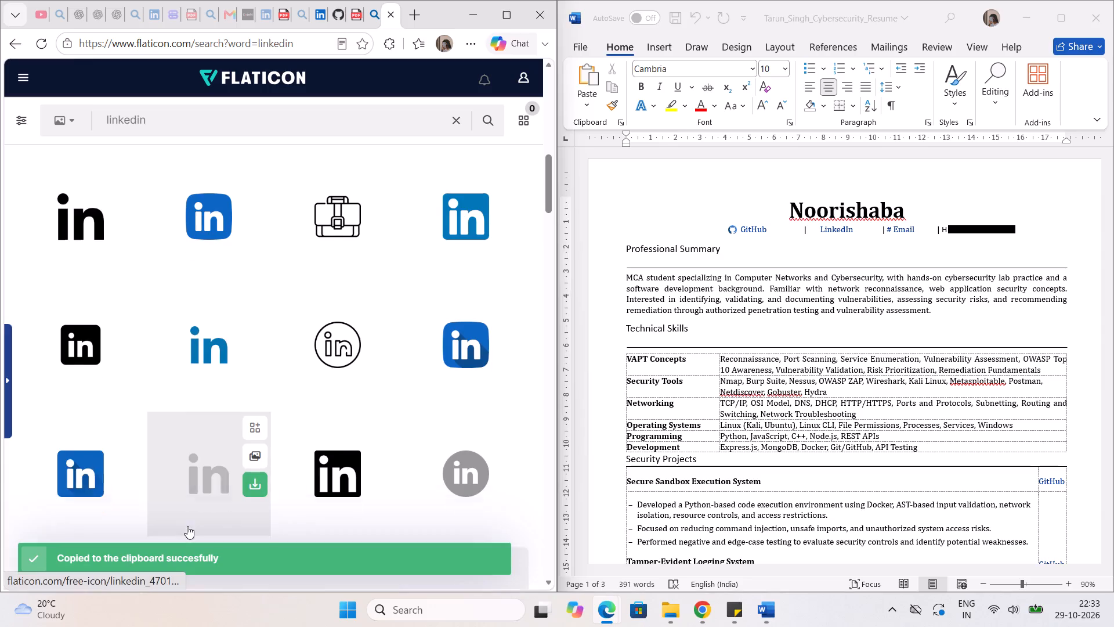
scroll(187, 526, down, 10)
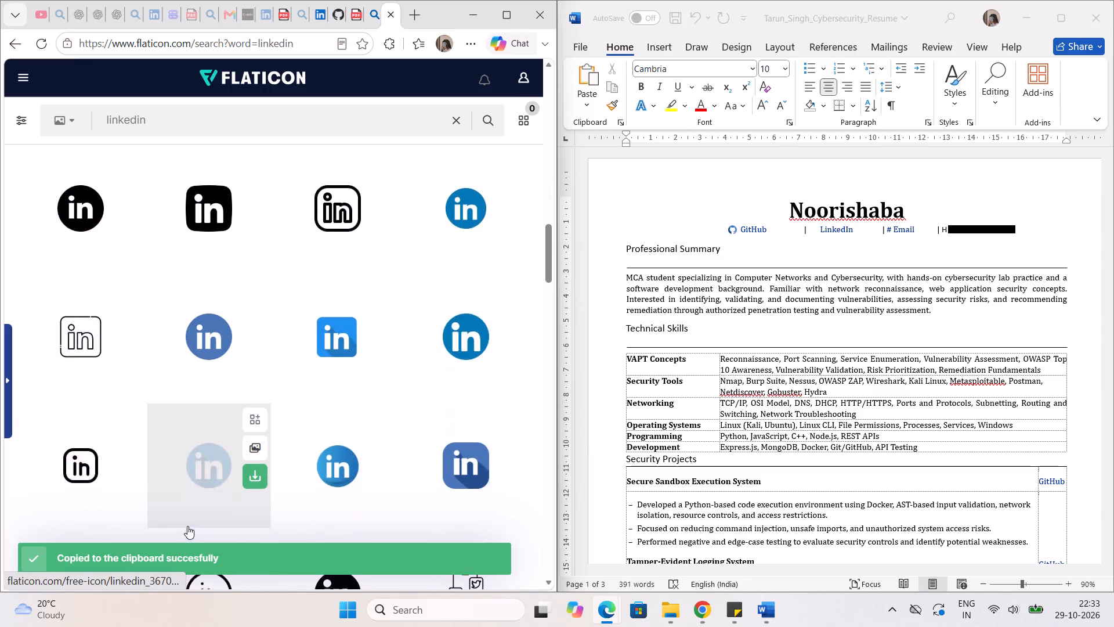
scroll(187, 526, down, 5)
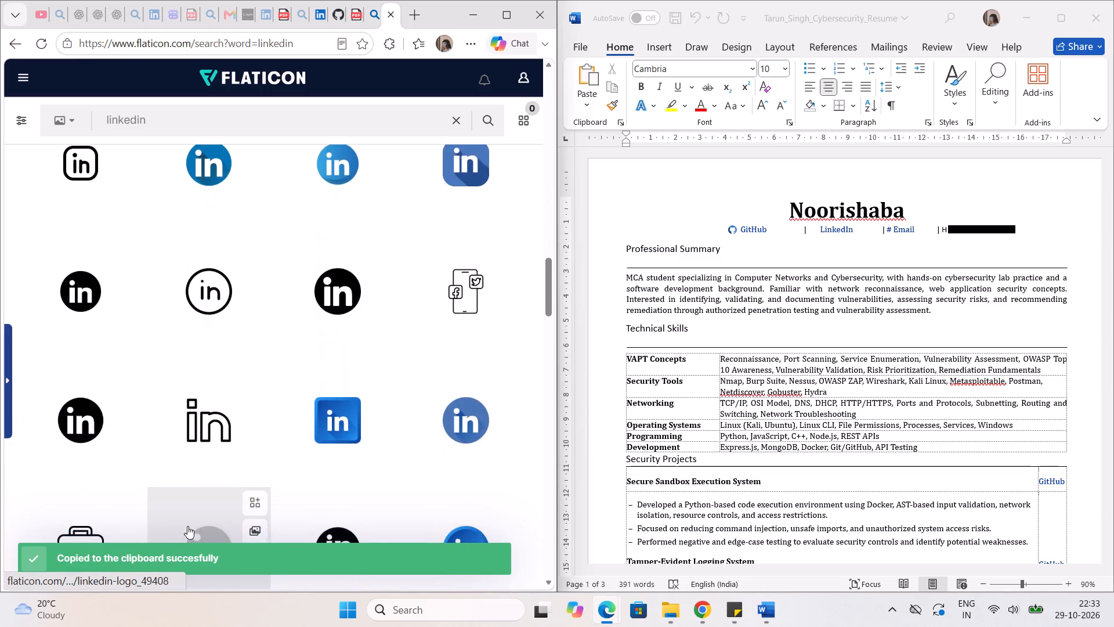
scroll(187, 526, down, 10)
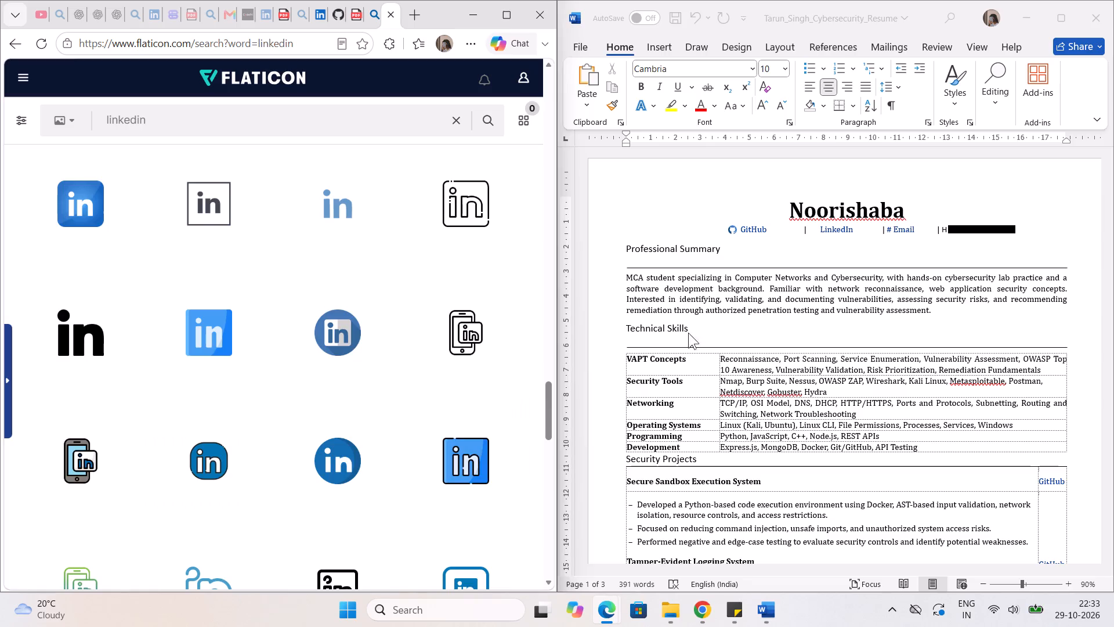
Paste the copied LinkedIn icon into the Word resume and set its text wrapping to In Front of Text.
click(732, 260)
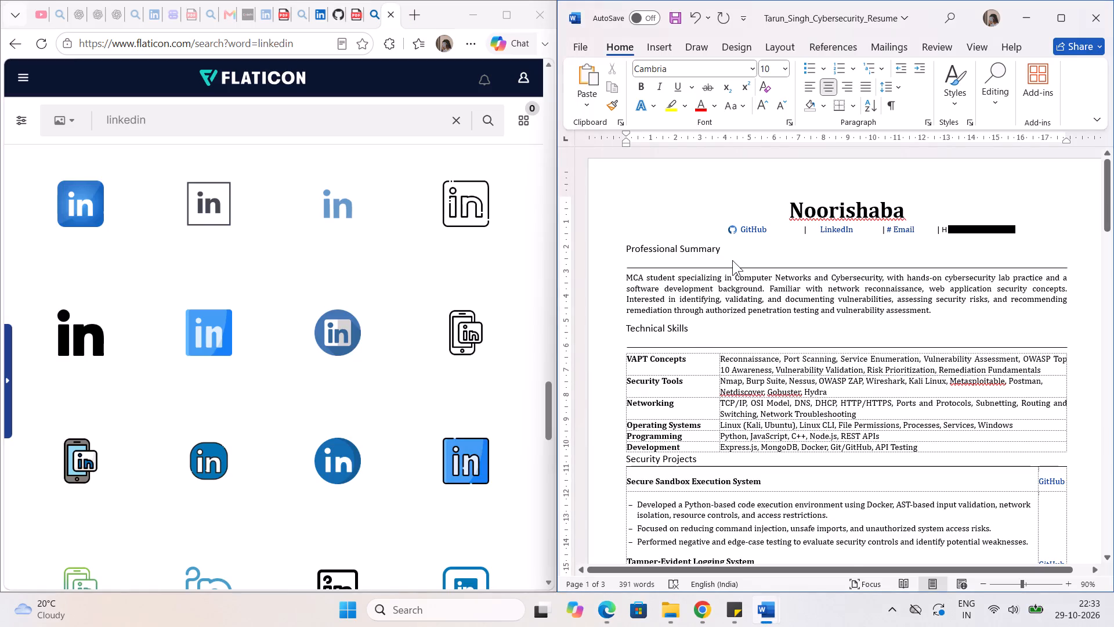
key(ctrl+v)
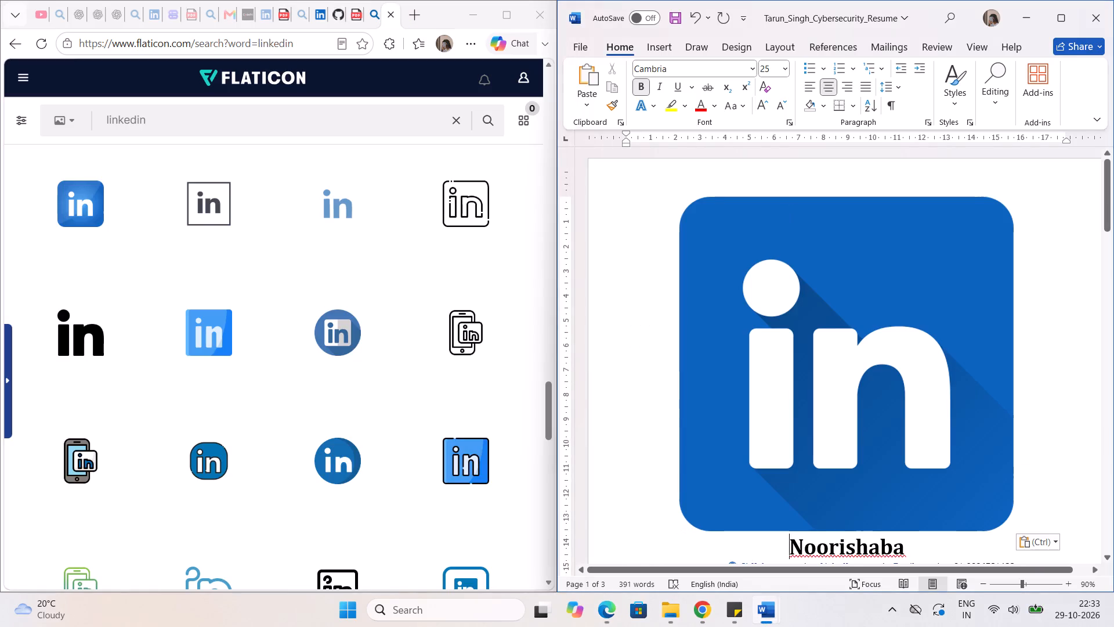
click(832, 394)
click(1032, 207)
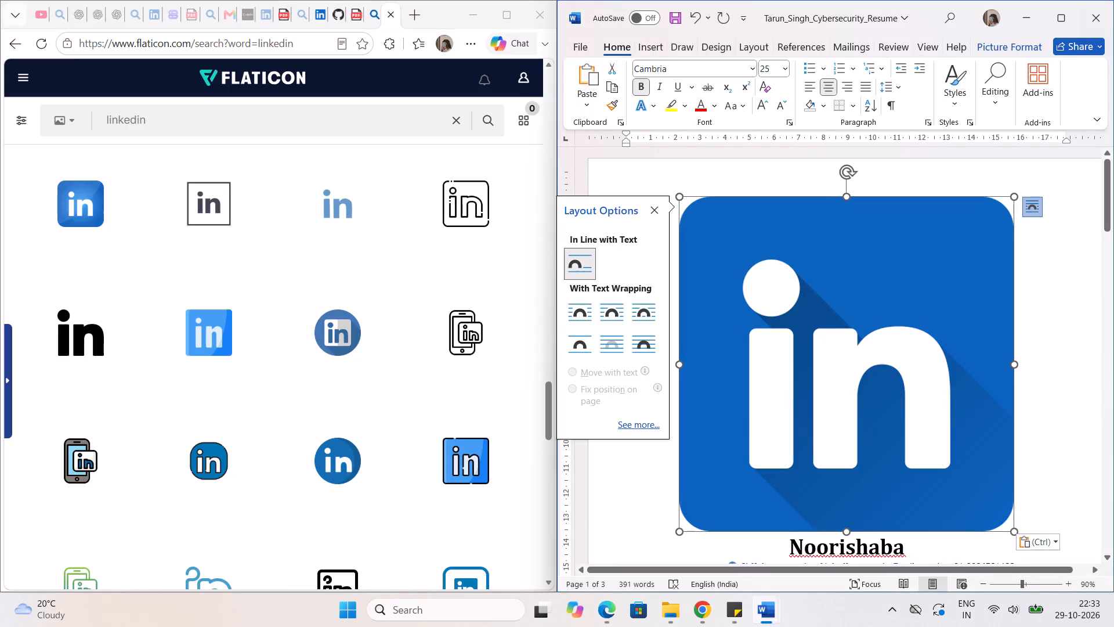
click(637, 342)
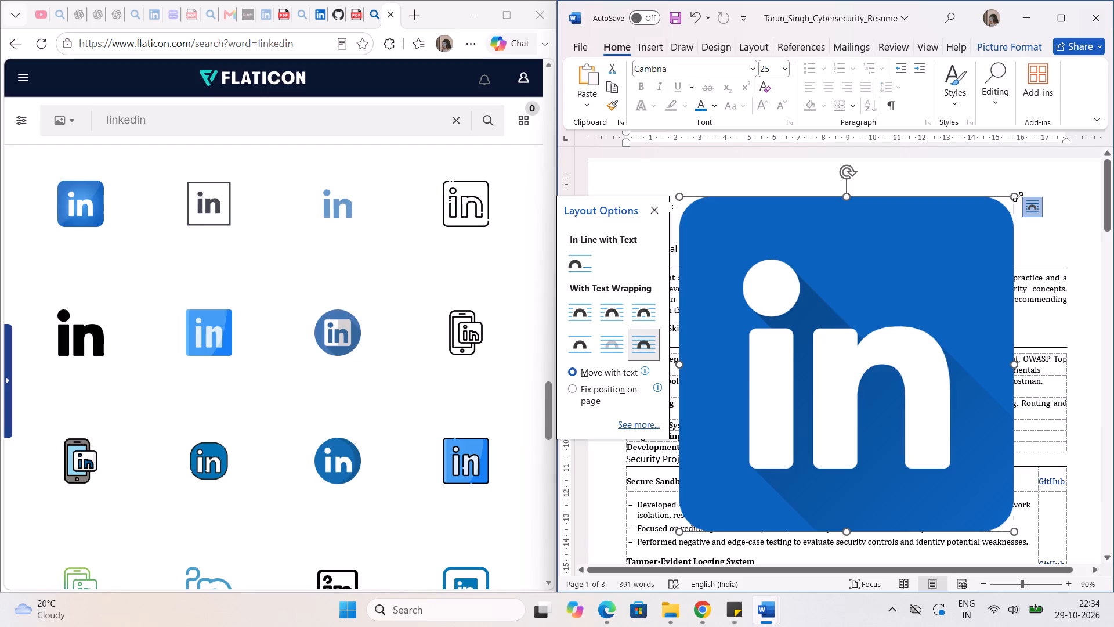
Shrink the LinkedIn icon to about text height and place it directly before the LinkedIn label in the contact line.
drag(1018, 197, 754, 475)
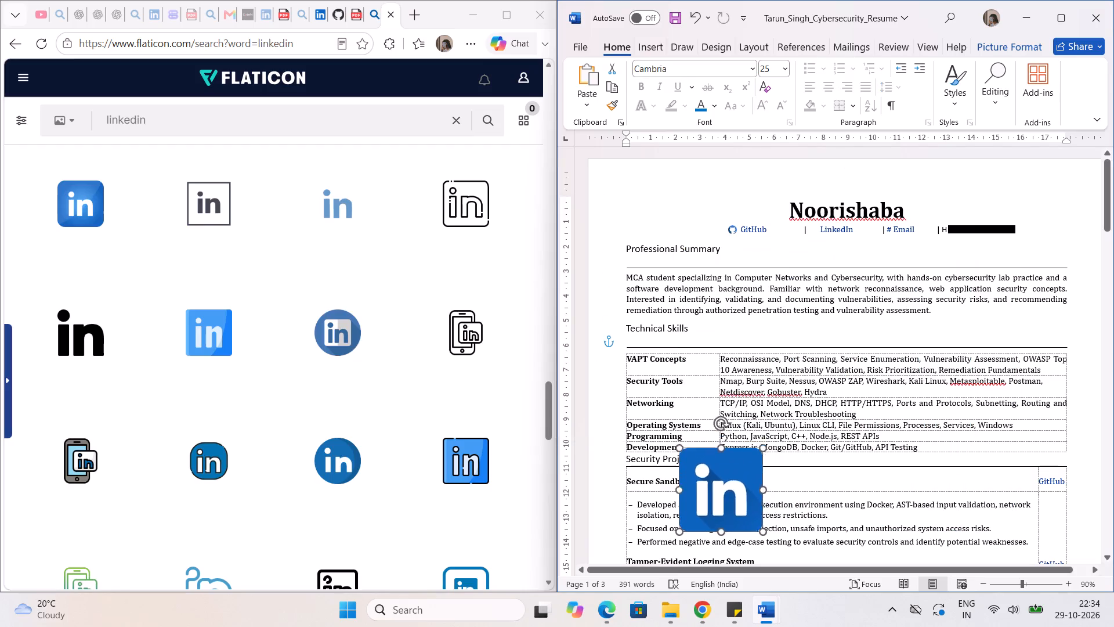
drag(754, 475, 713, 505)
drag(690, 524, 810, 257)
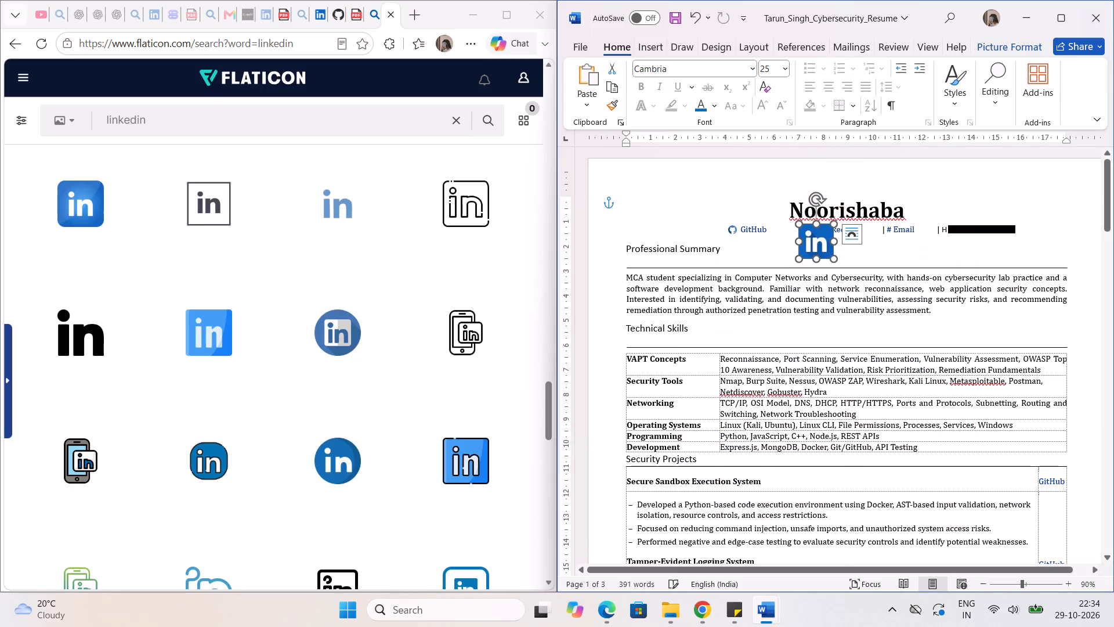
drag(835, 222, 811, 243)
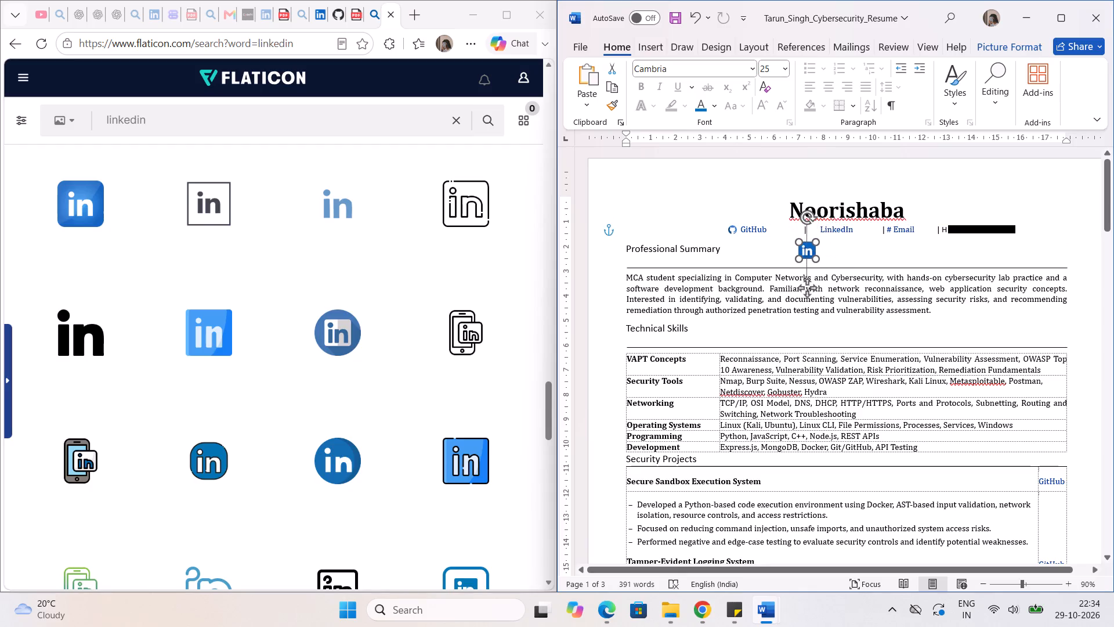
drag(811, 243, 801, 257)
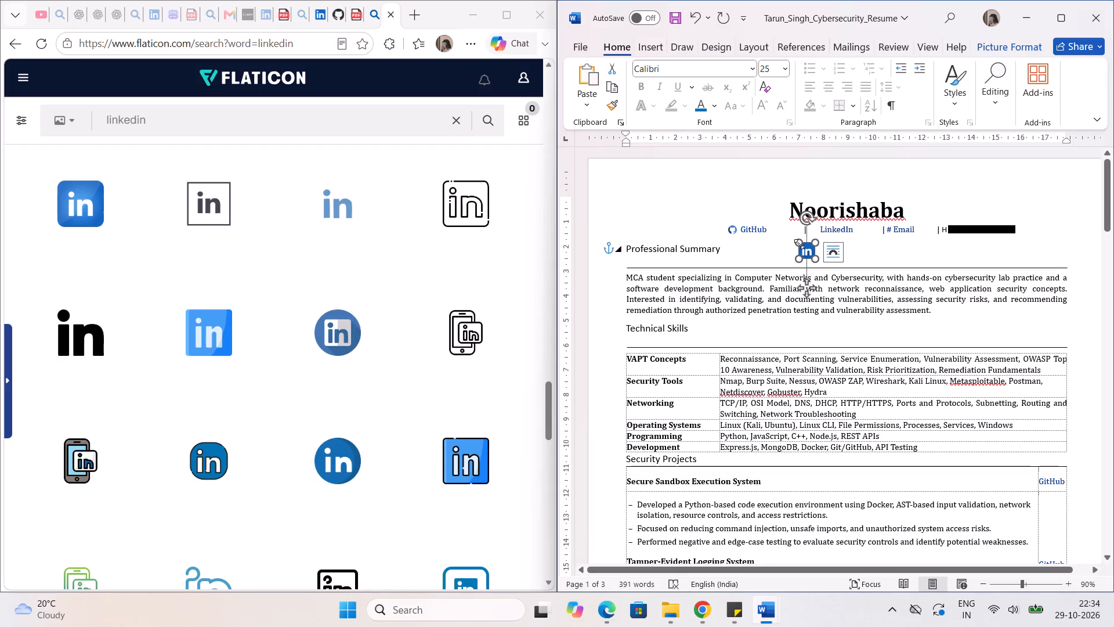
drag(799, 244, 804, 250)
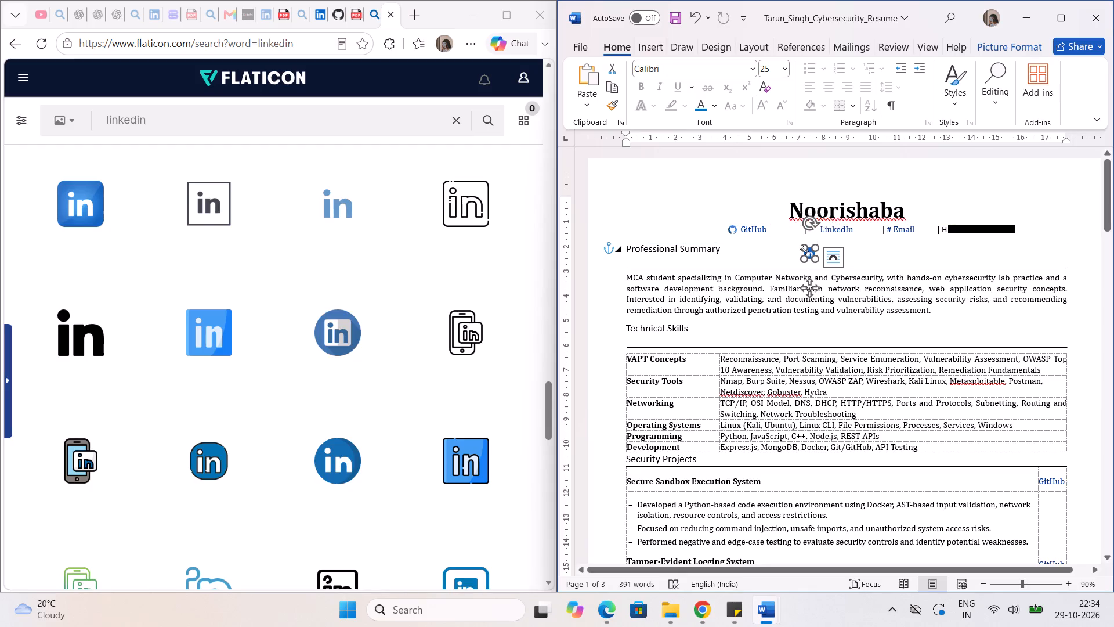
click(813, 246)
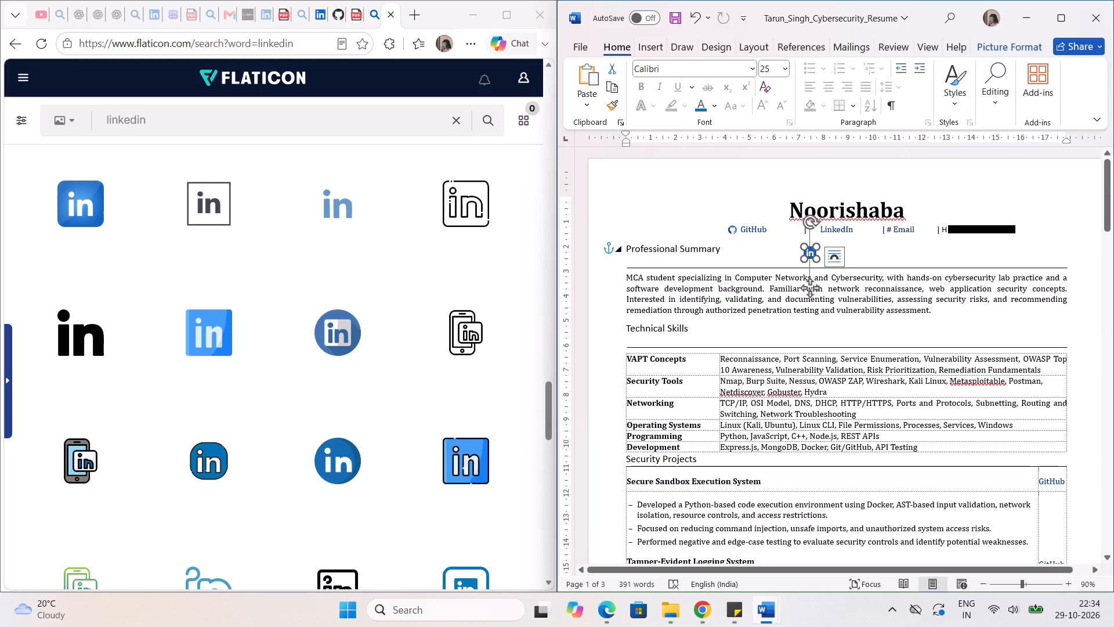
drag(811, 254, 812, 225)
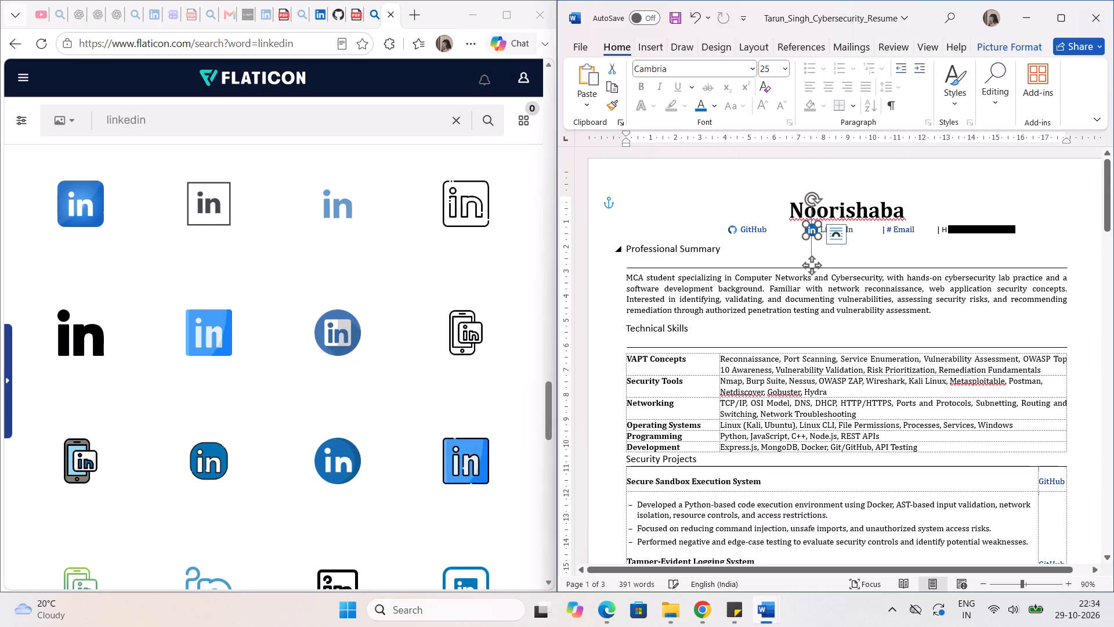
click(865, 240)
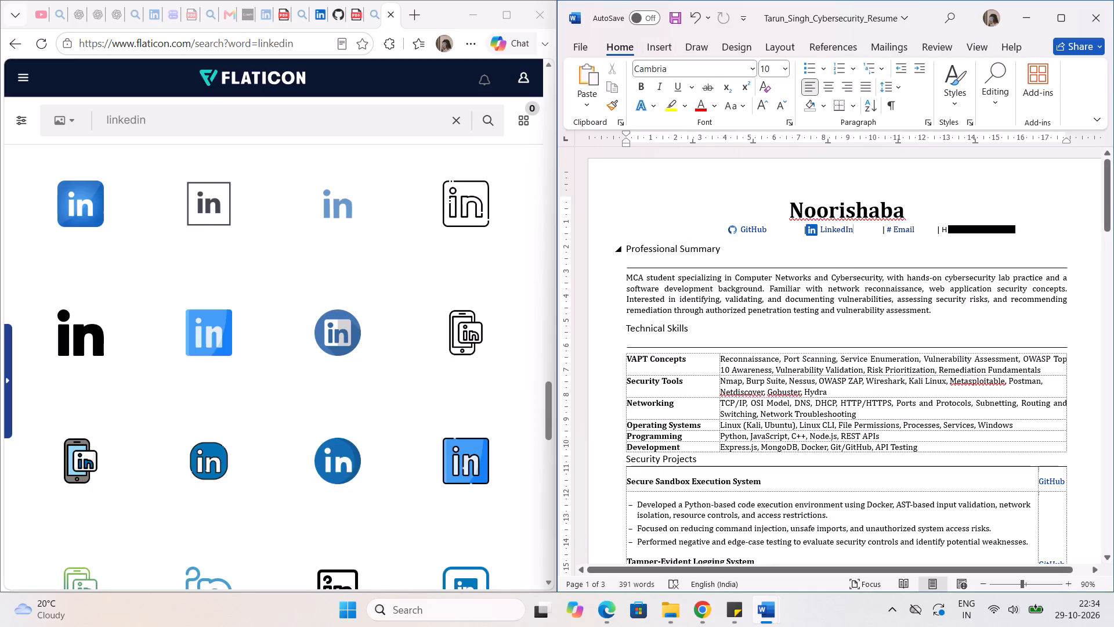
Reduce the LinkedIn icon slightly and nudge it right, clear of the separator bar before the LinkedIn label.
click(812, 228)
click(819, 223)
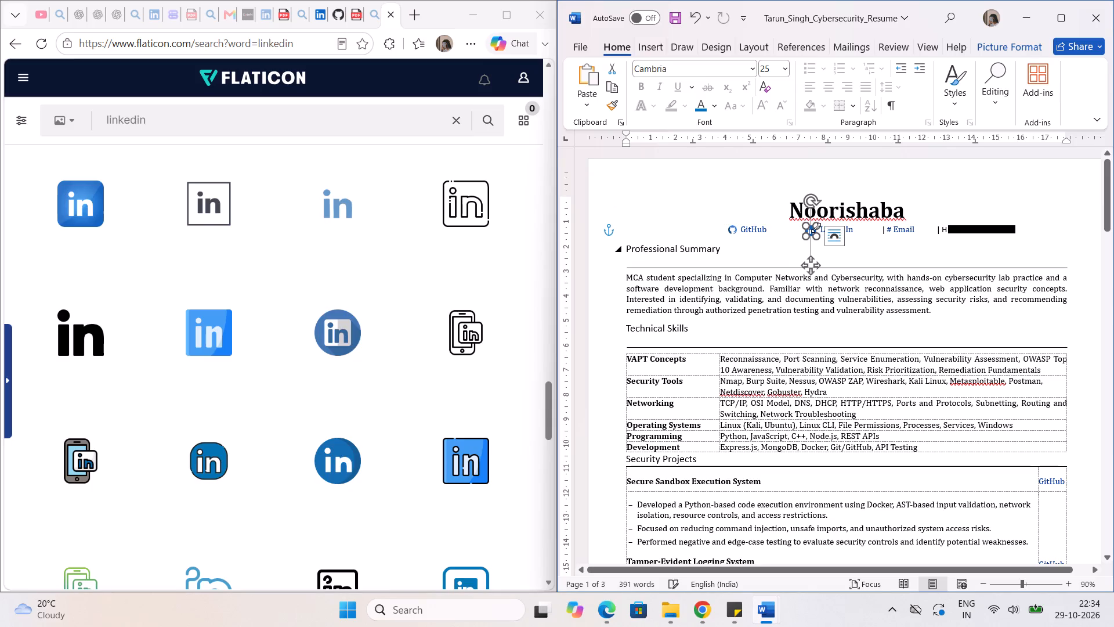
key(Right)
key(Right)
key(Right)
key(Right)
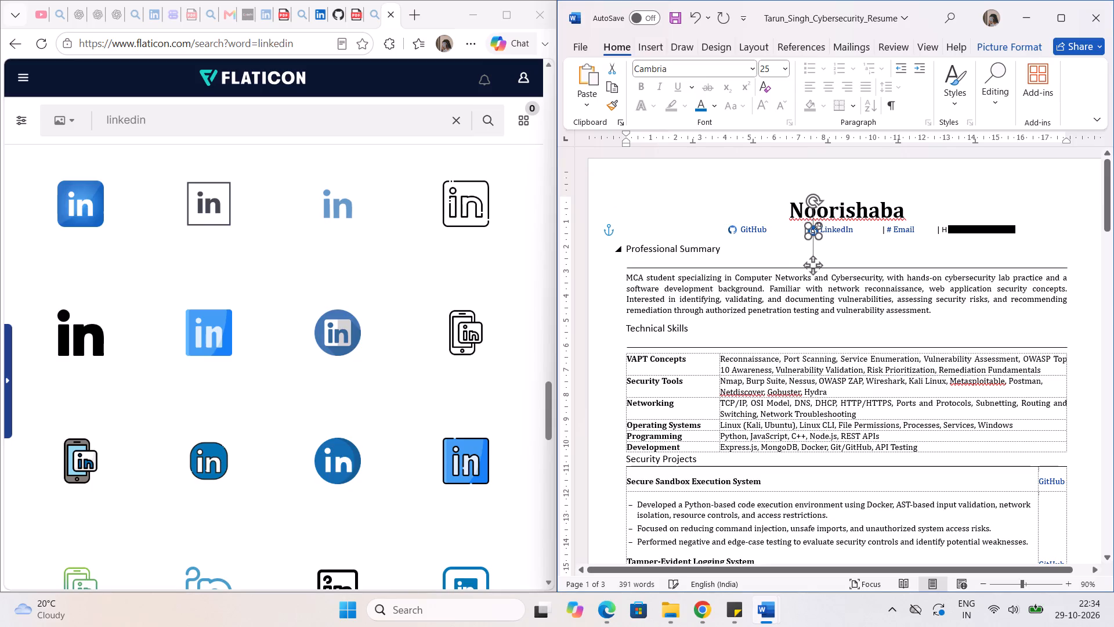
key(Right)
click(871, 257)
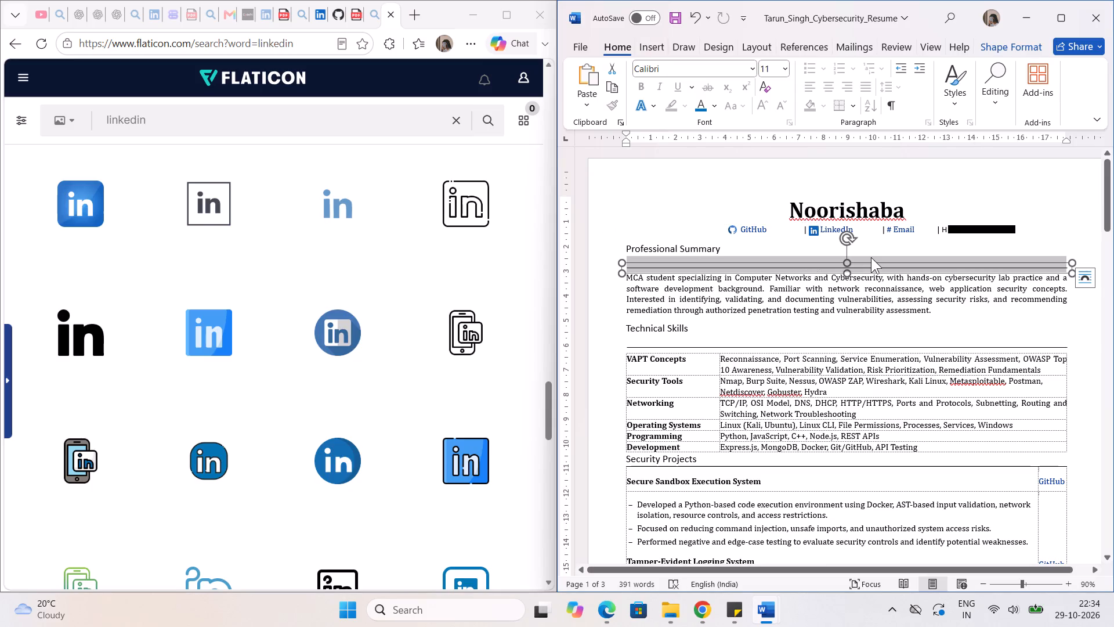
Make the LinkedIn icon slightly smaller and nudge it up to line up with the contact-line text.
click(810, 229)
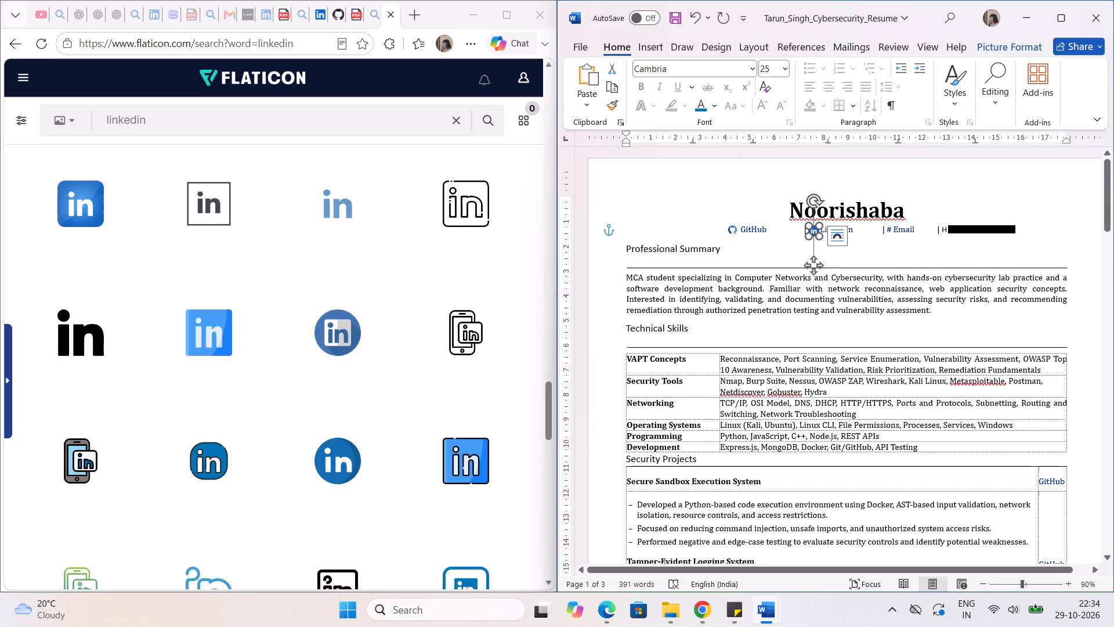
click(822, 225)
click(877, 233)
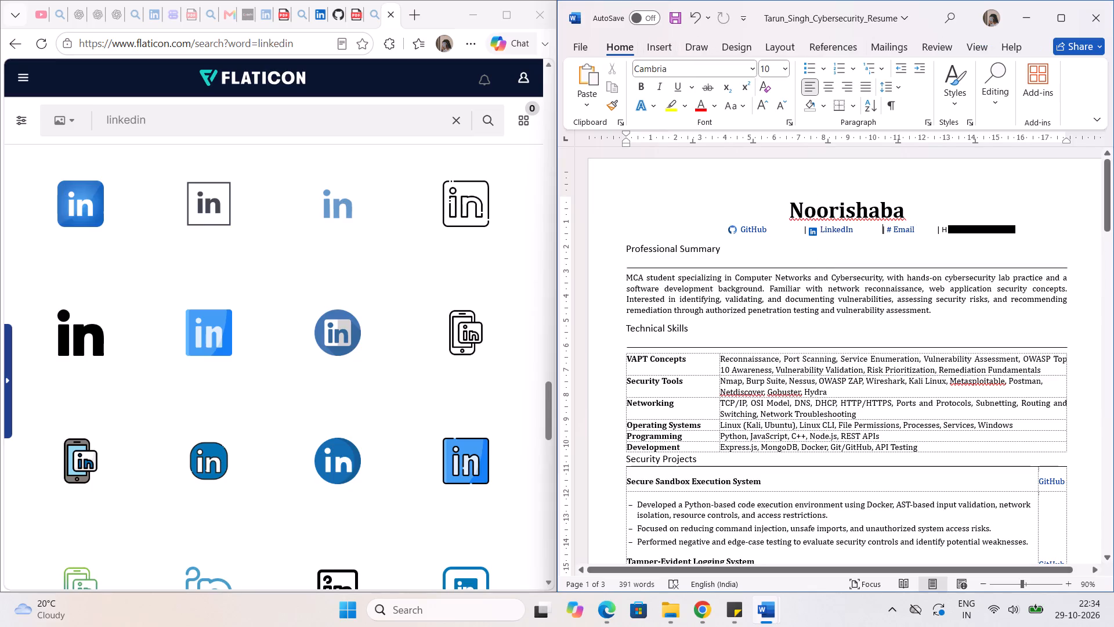
click(811, 233)
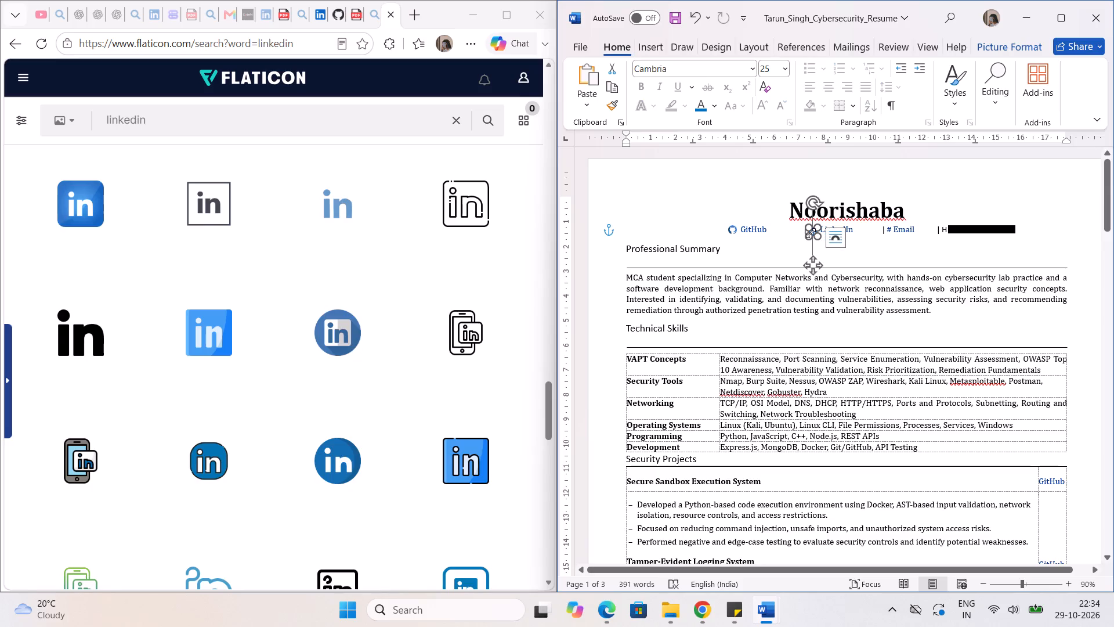
key(Up)
key(Up)
key(Up)
key(Up)
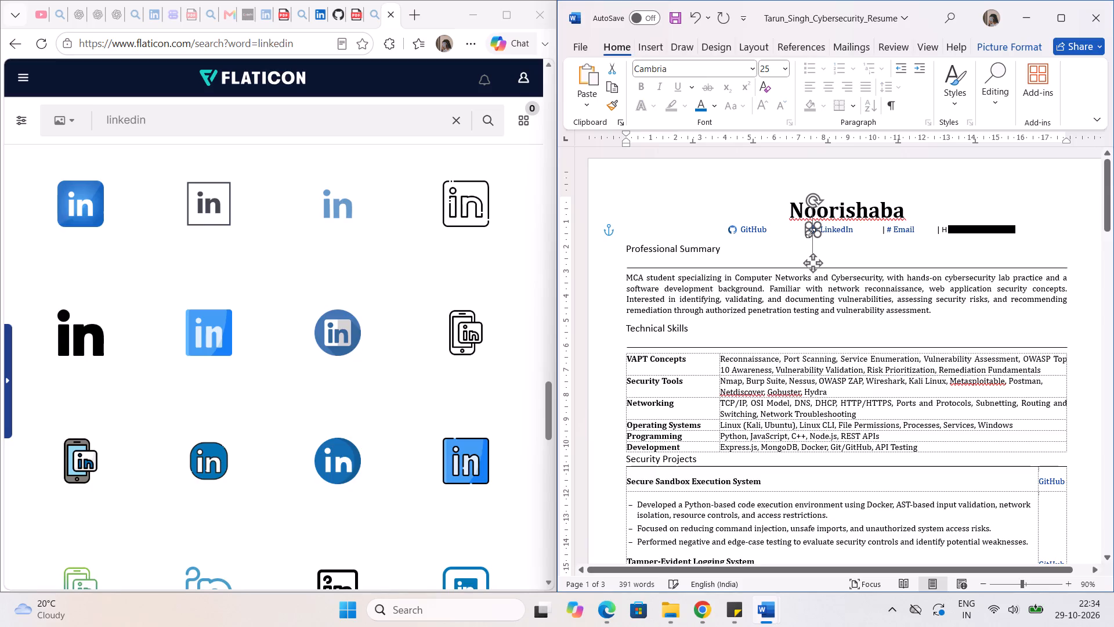
click(870, 242)
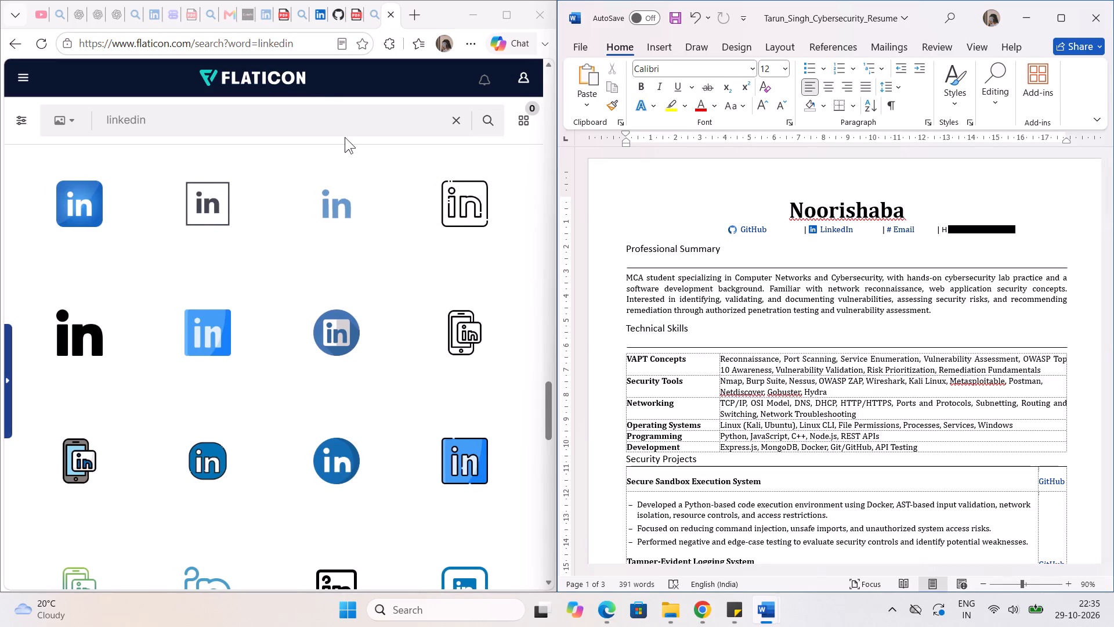
Check the Email icon in the reference resume PDF, and search Flaticon for "mail" to look for a similar envelope icon.
click(280, 21)
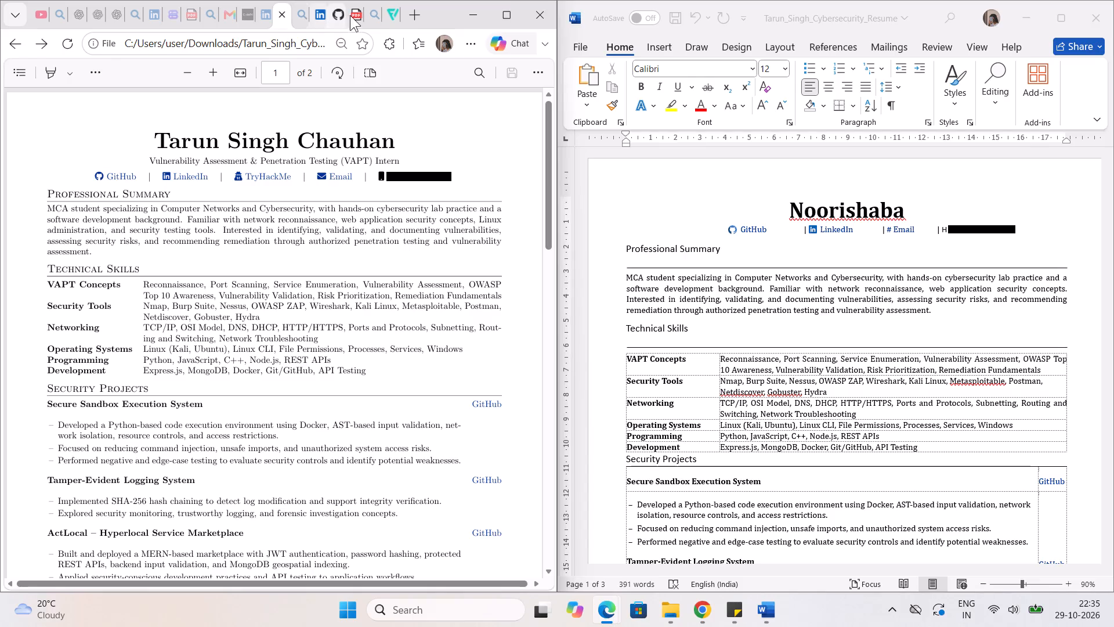
click(385, 16)
drag(255, 129, 104, 128)
text(mail)
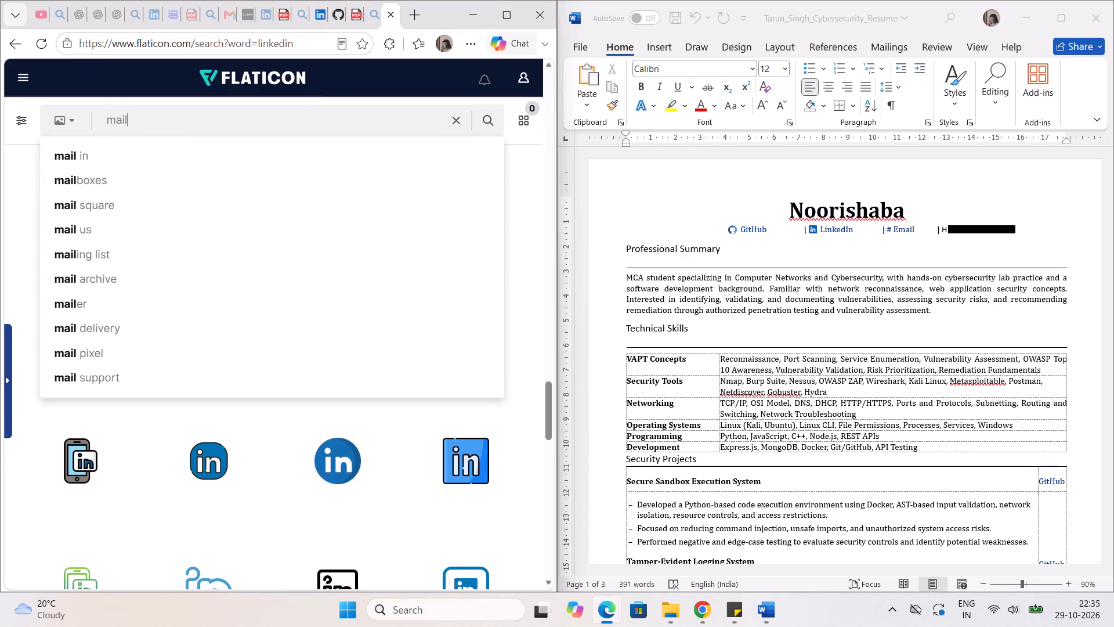
key(Return)
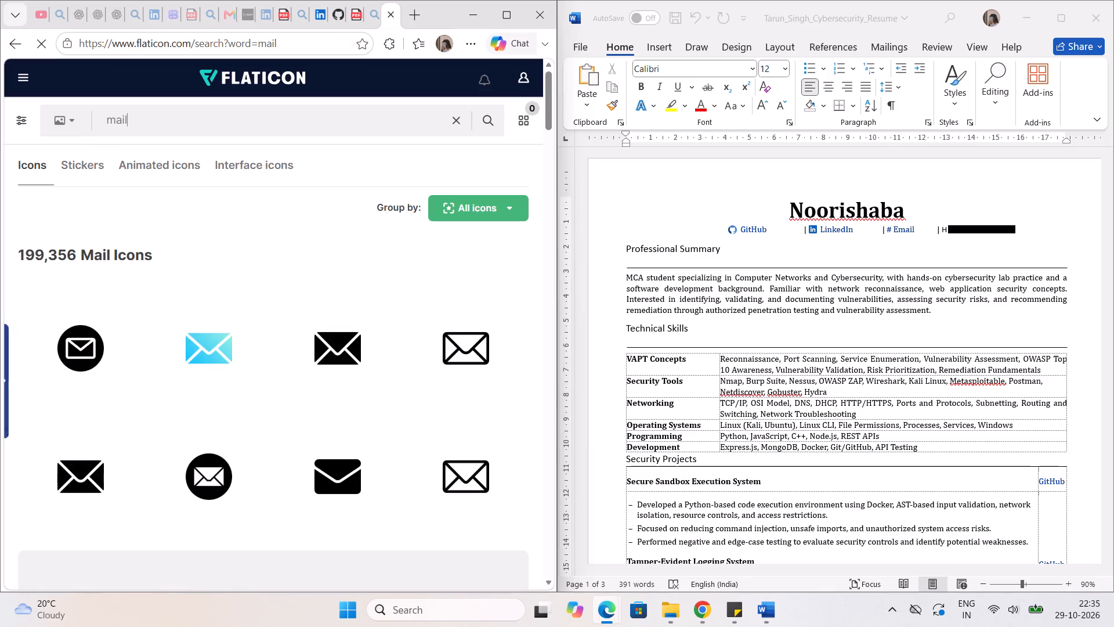
scroll(281, 390, down, 2)
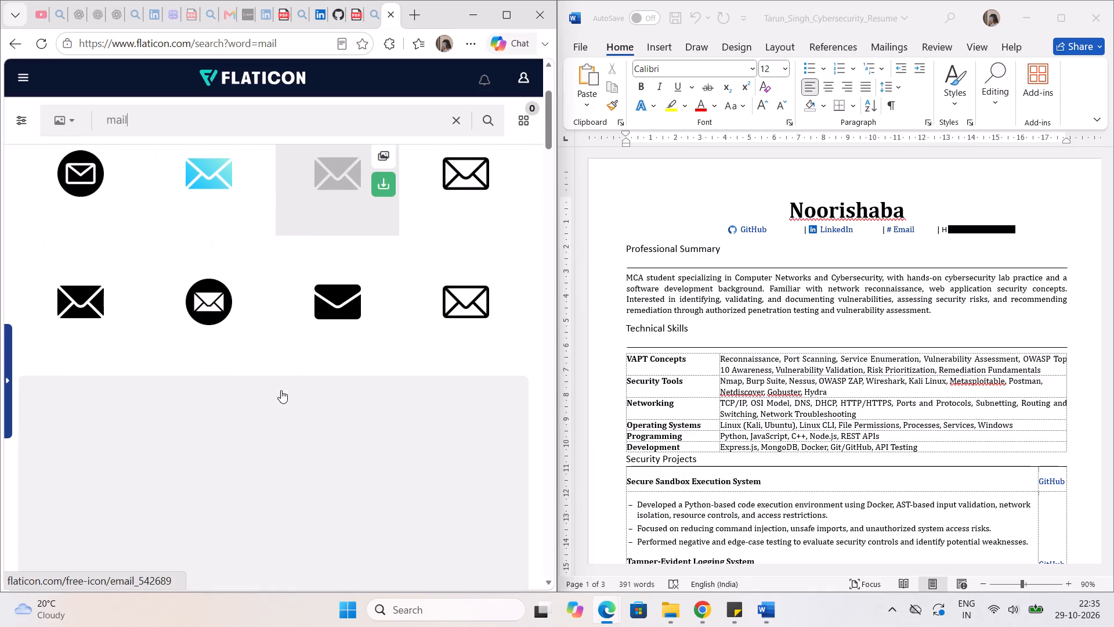
scroll(281, 390, down, 10)
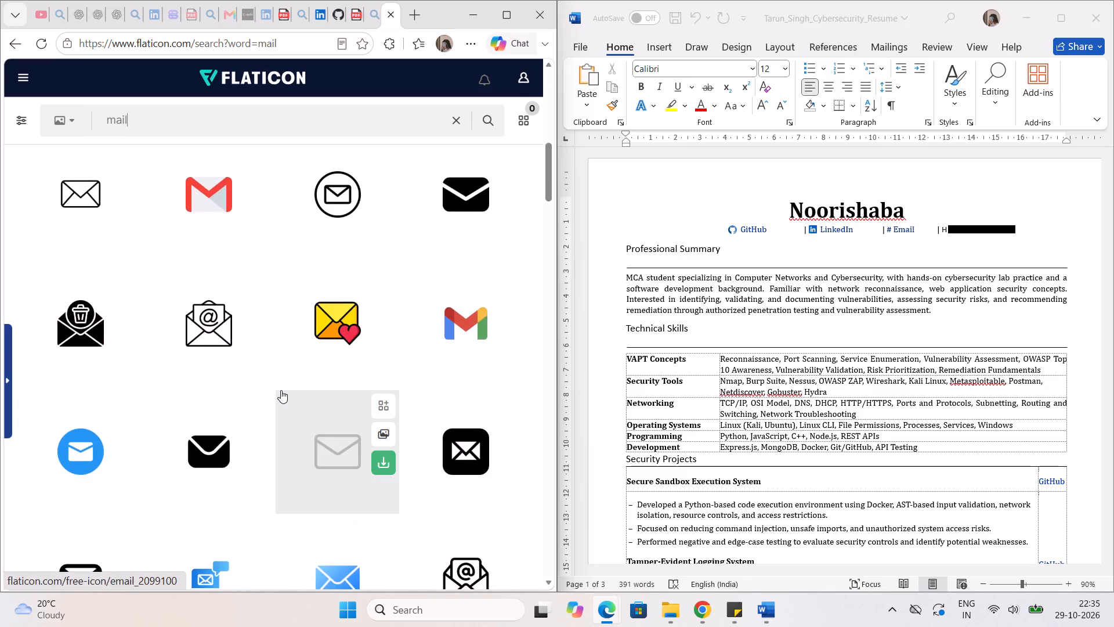
scroll(281, 390, down, 3)
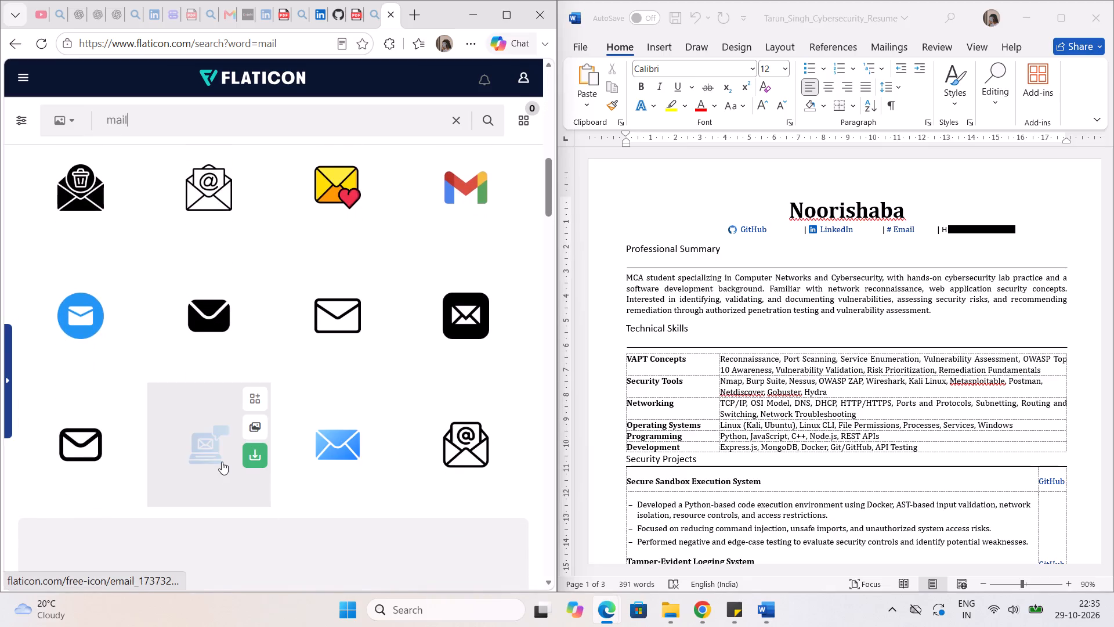
scroll(222, 461, down, 8)
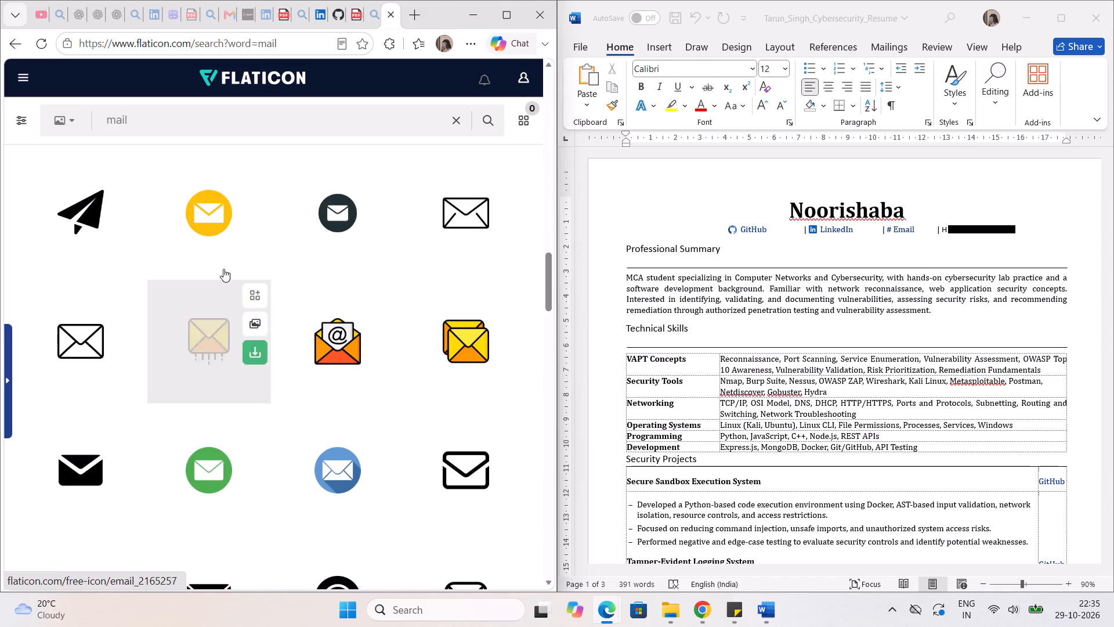
Compare the envelope icons in the Flaticon "mail" results with the Email icon in the reference resume PDF.
click(278, 21)
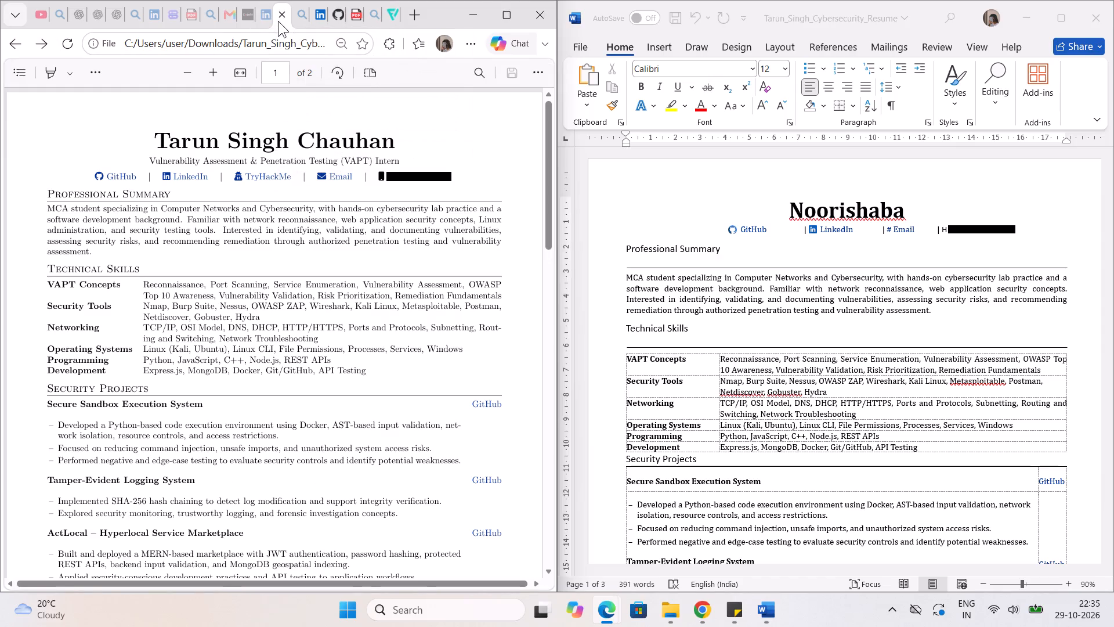
click(390, 22)
scroll(352, 305, up, 3)
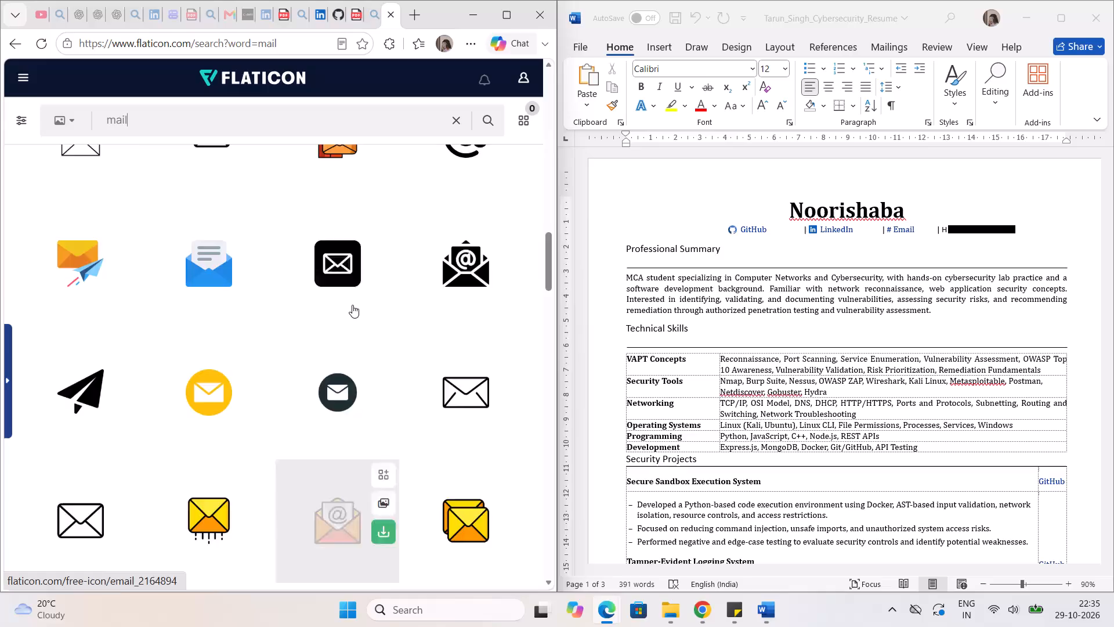
scroll(352, 305, up, 6)
scroll(352, 305, down, 2)
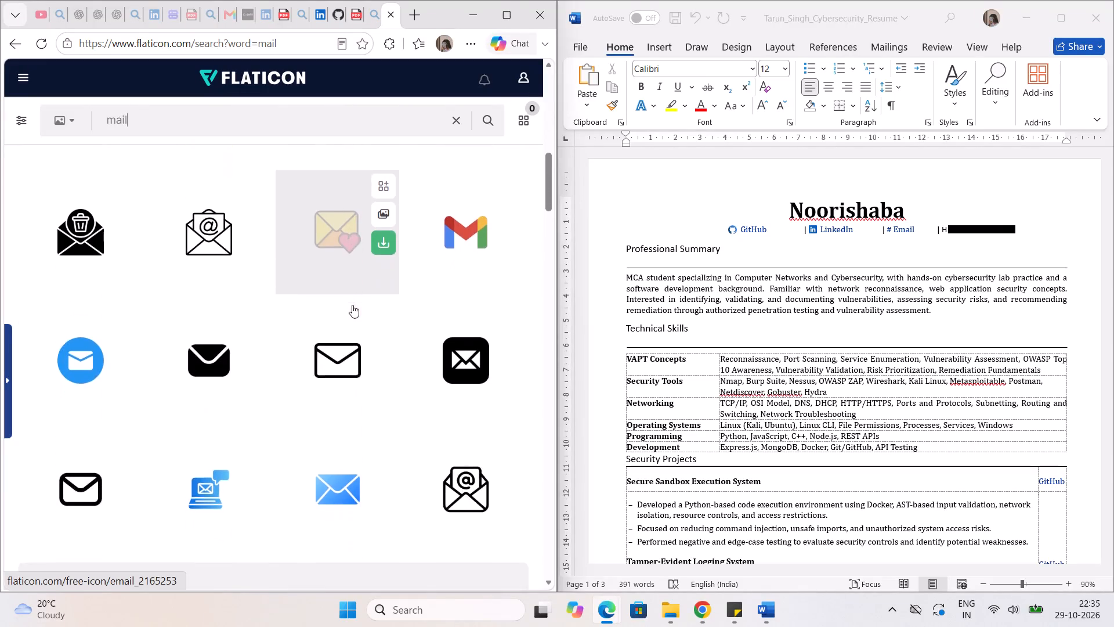
scroll(352, 305, down, 2)
scroll(337, 445, down, 3)
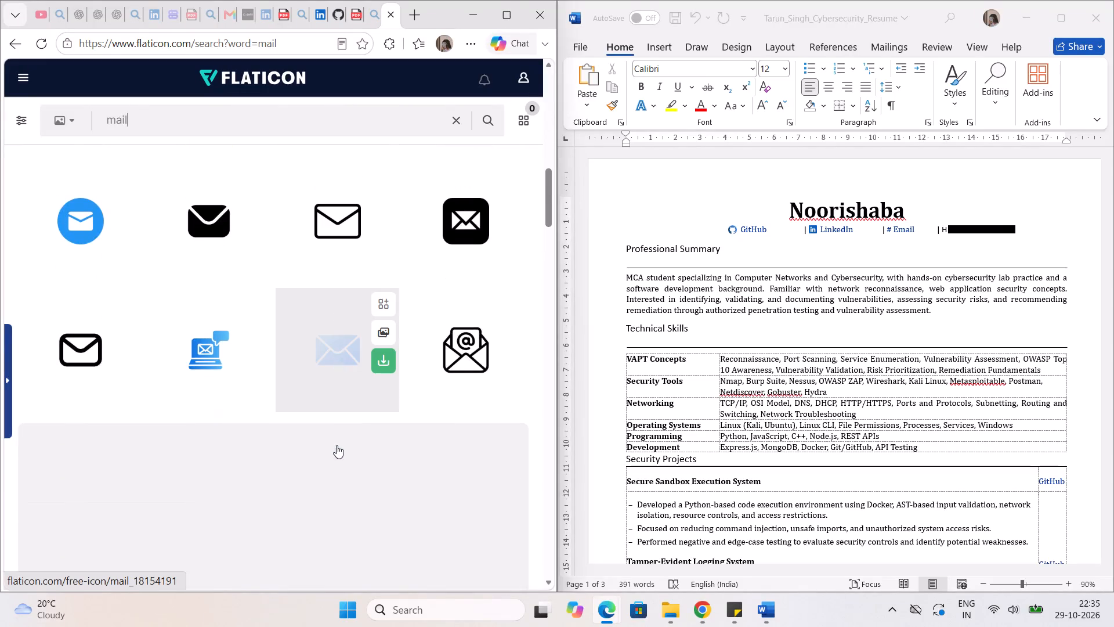
scroll(337, 445, down, 11)
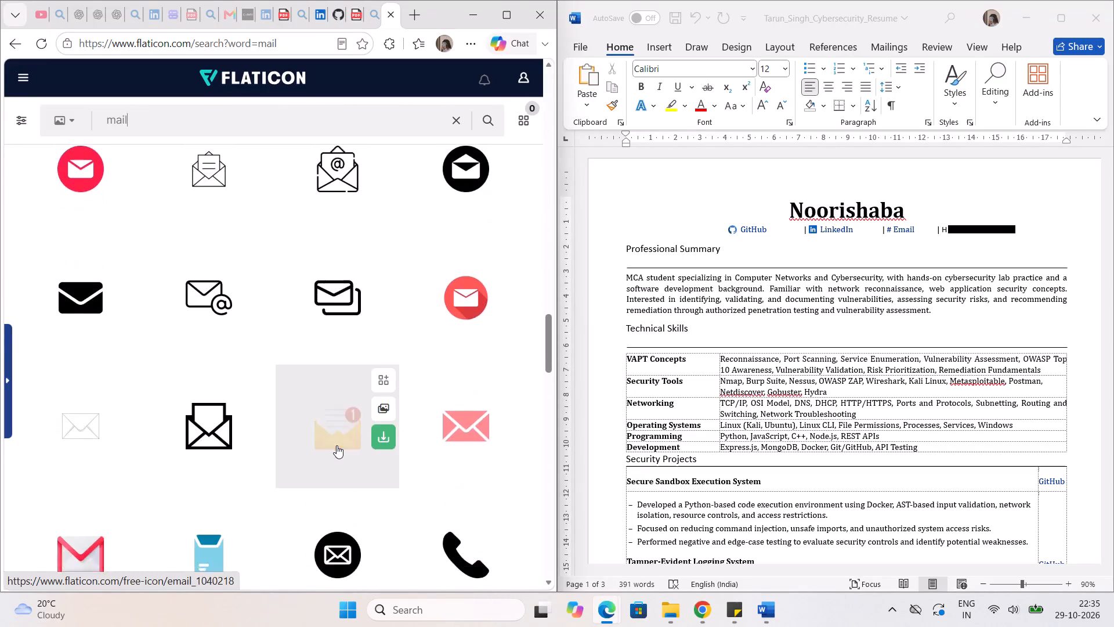
scroll(337, 445, down, 4)
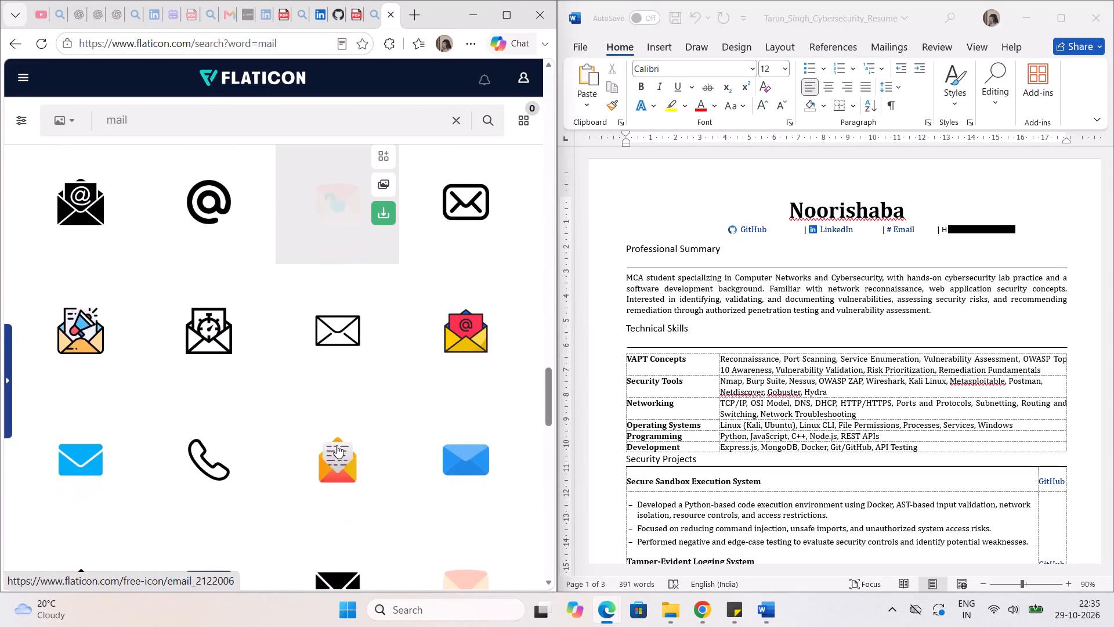
scroll(337, 445, down, 1)
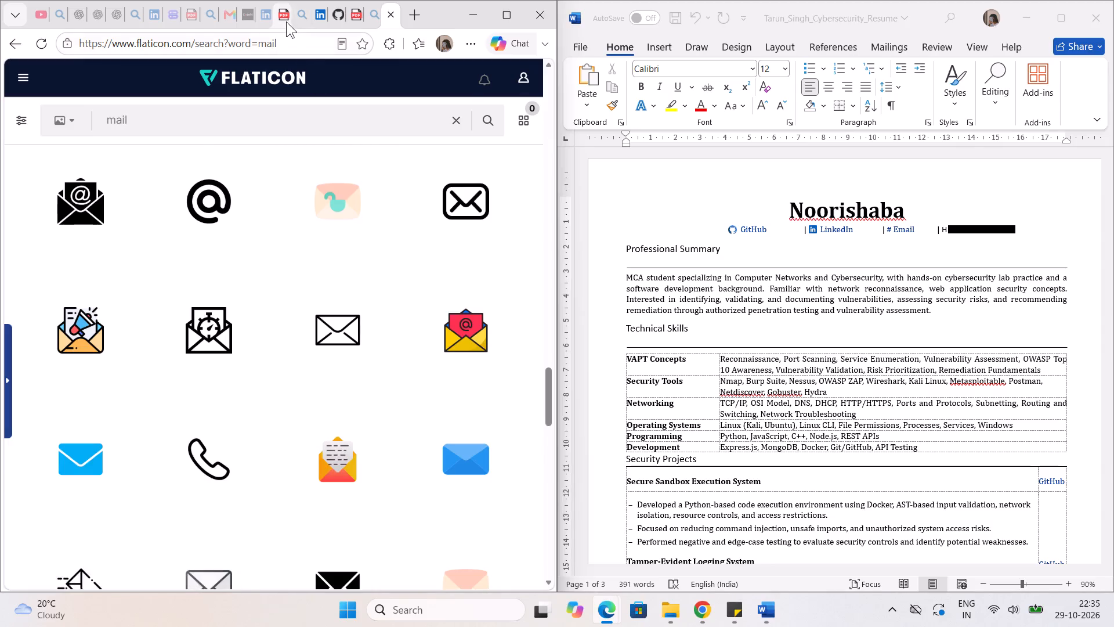
click(286, 20)
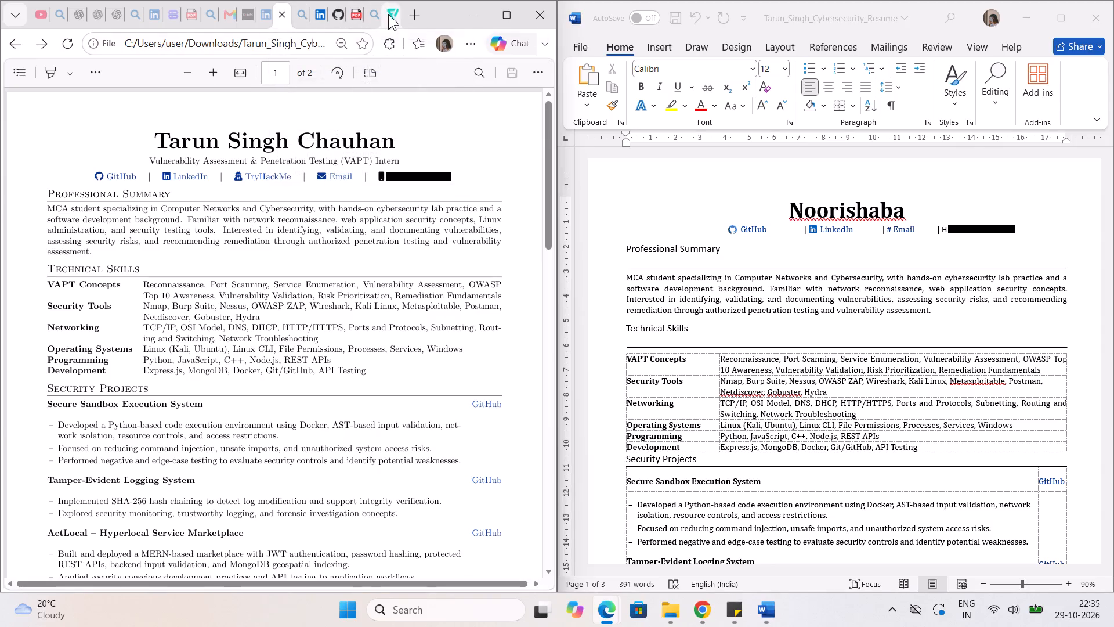
click(388, 14)
scroll(198, 347, down, 5)
scroll(198, 347, right, 1)
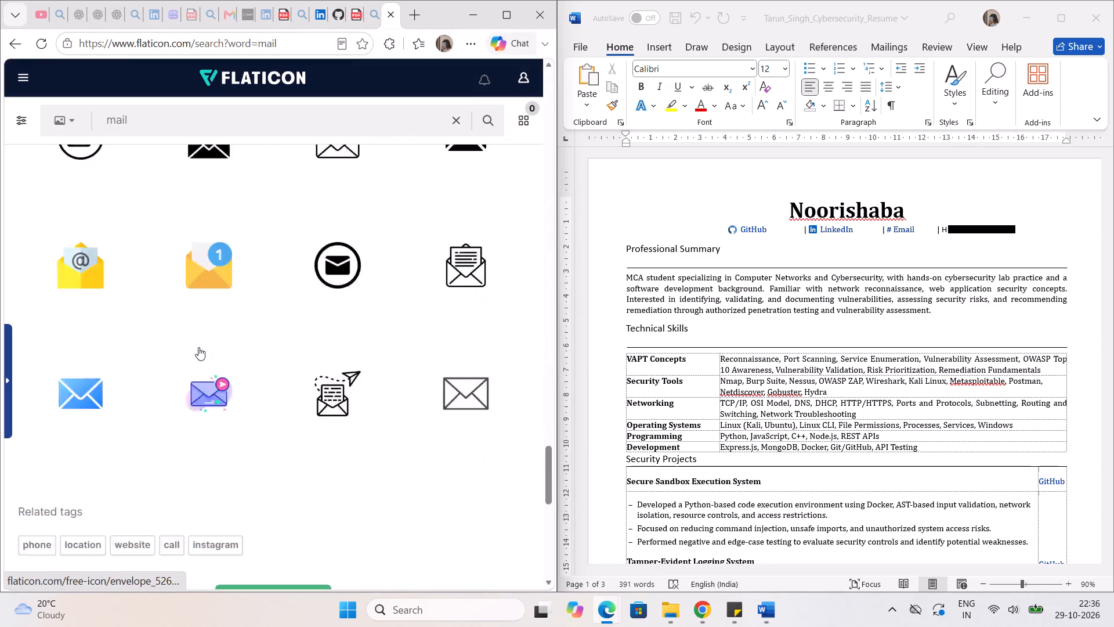
scroll(198, 347, right, 2)
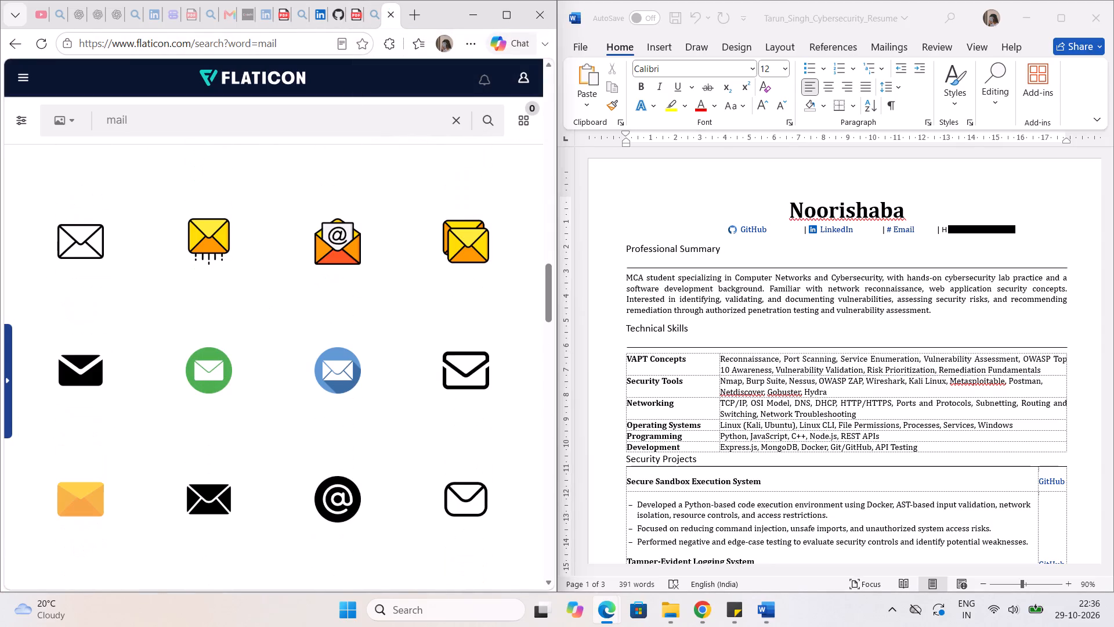
Search Flaticon for "mail blue" and look through the results for an envelope icon matching the reference.
click(230, 119)
key(space)
text(bli)
key(BackSpace)
text(uue)
key(Return)
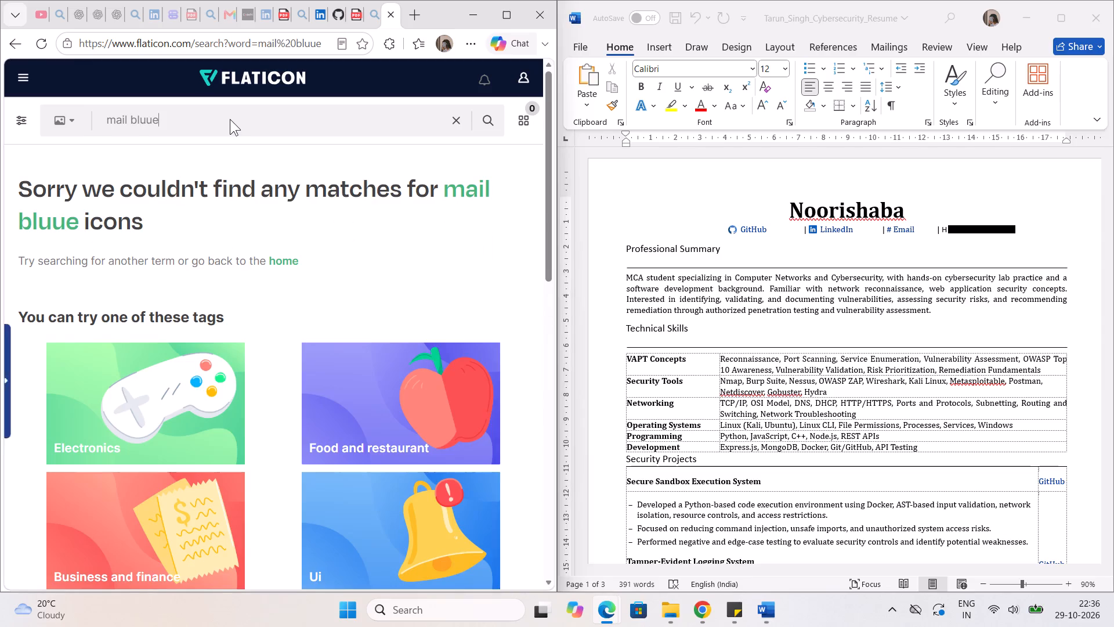
click(142, 120)
key(Right)
key(BackSpace)
key(Return)
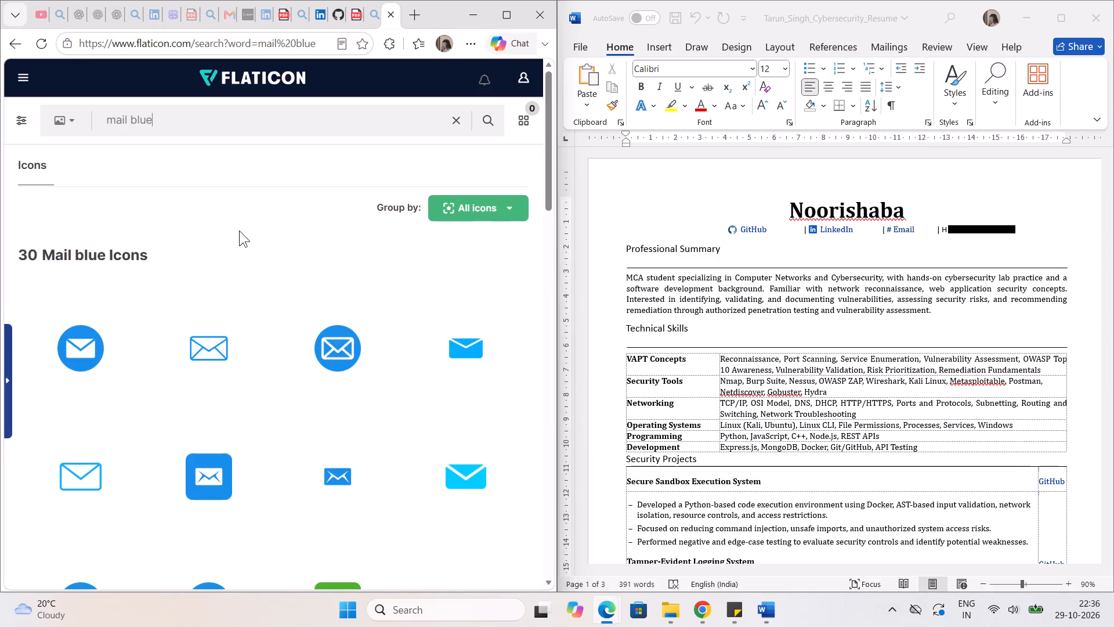
scroll(223, 372, down, 2)
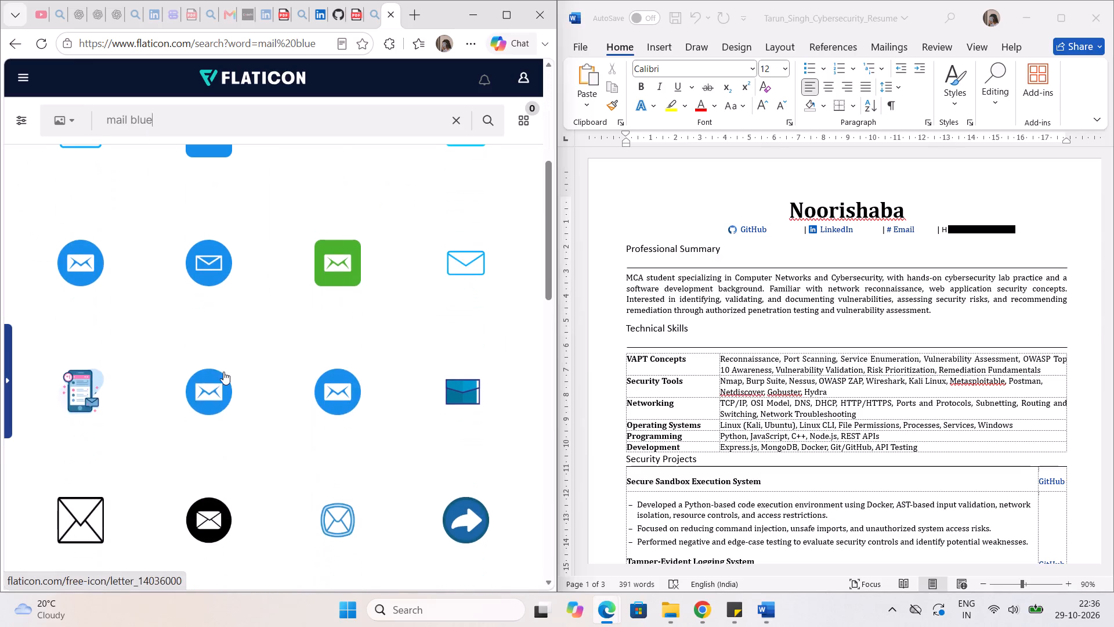
scroll(223, 372, down, 1)
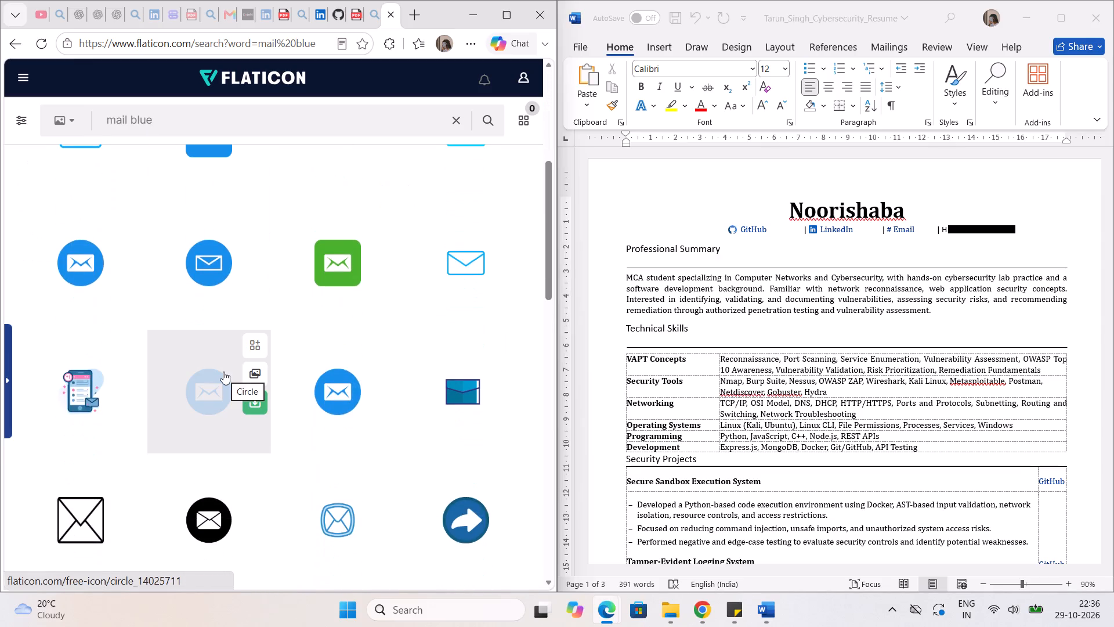
scroll(296, 466, down, 10)
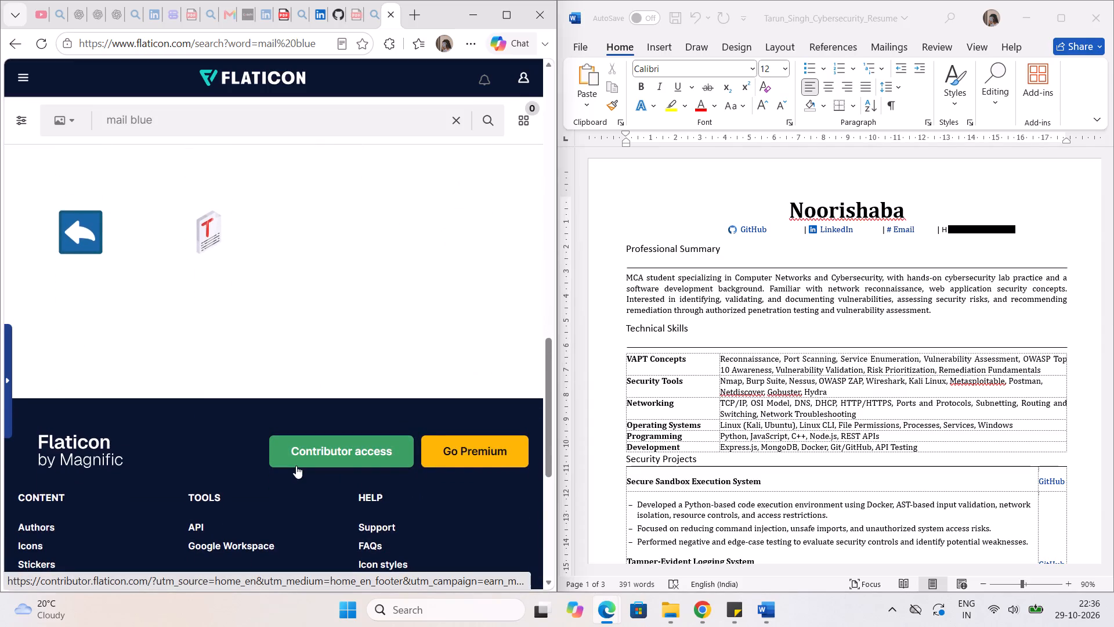
scroll(296, 466, up, 11)
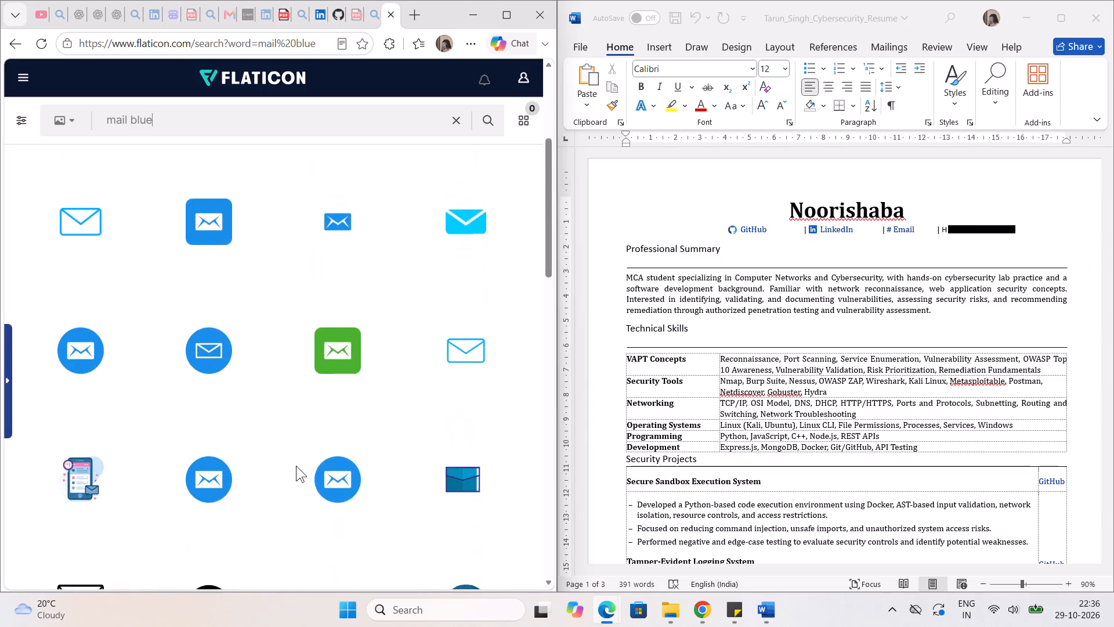
scroll(296, 466, up, 5)
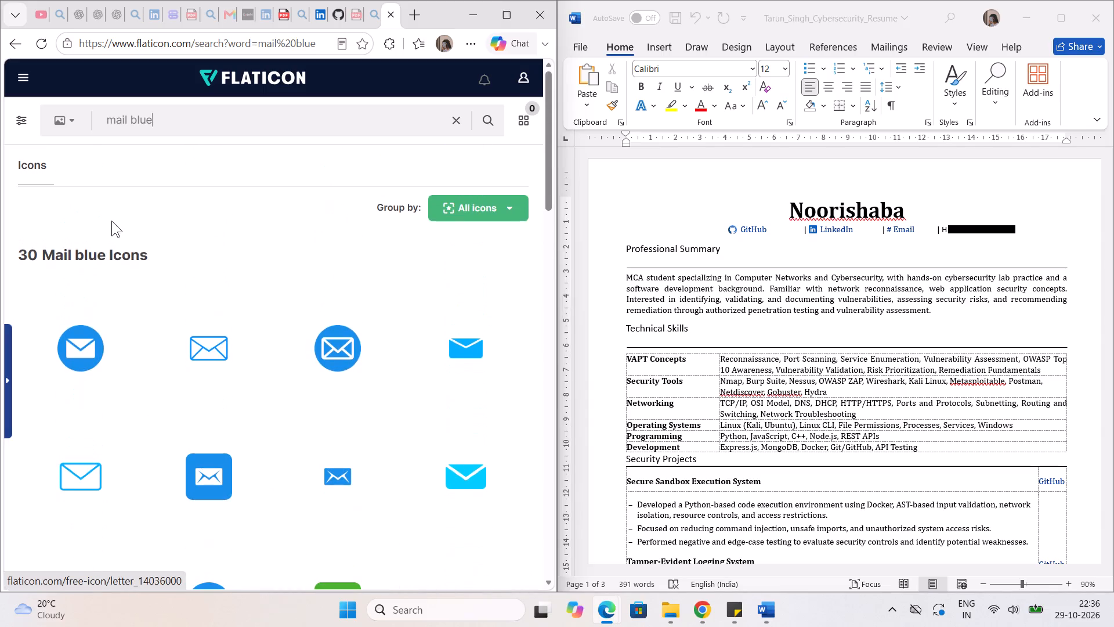
Search Flaticon for the suggested term "mail in" and look over the icons.
click(16, 41)
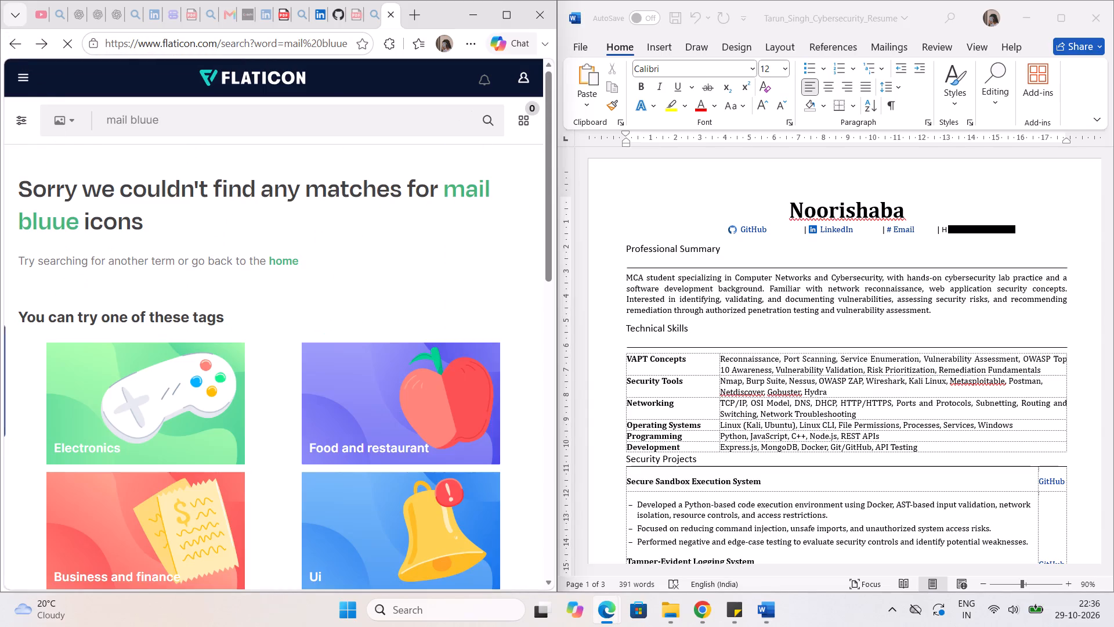
drag(174, 120, 131, 120)
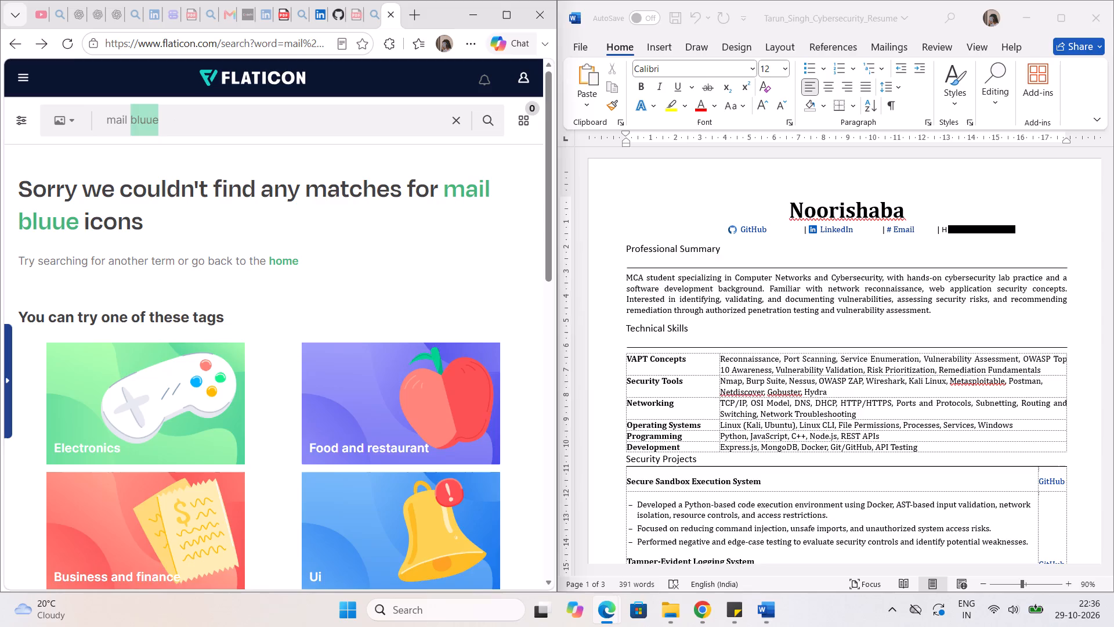
key(BackSpace)
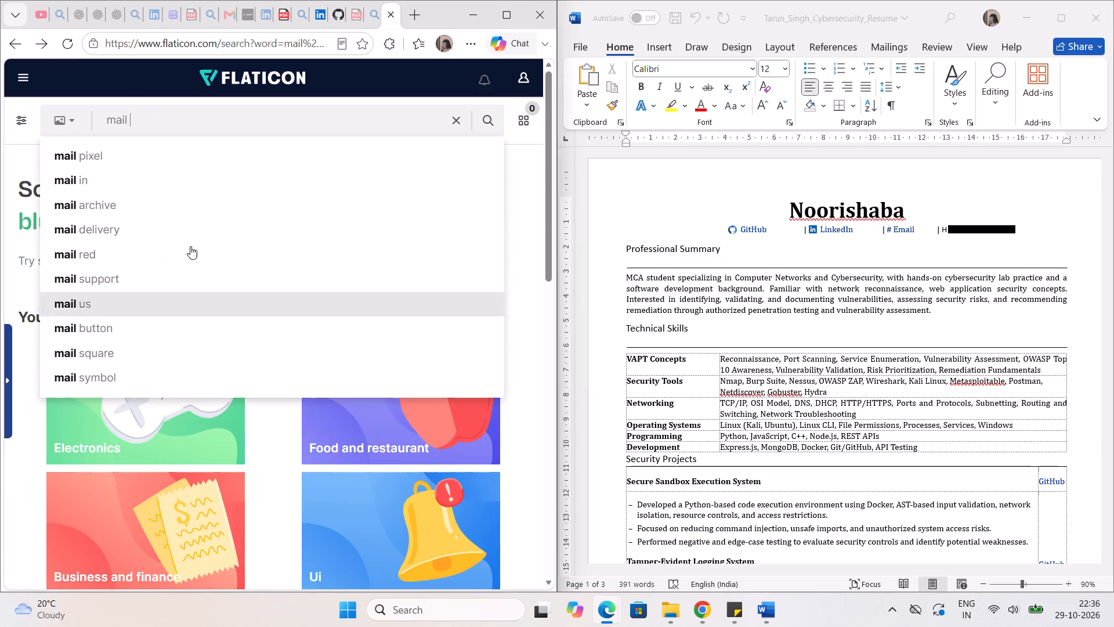
click(149, 183)
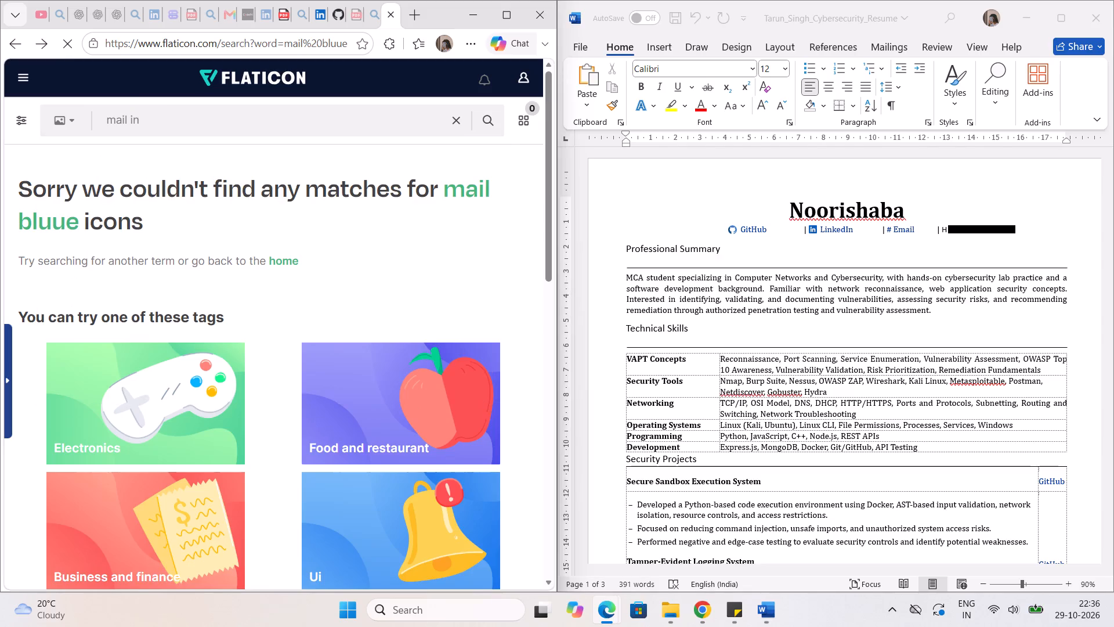
scroll(247, 359, down, 1)
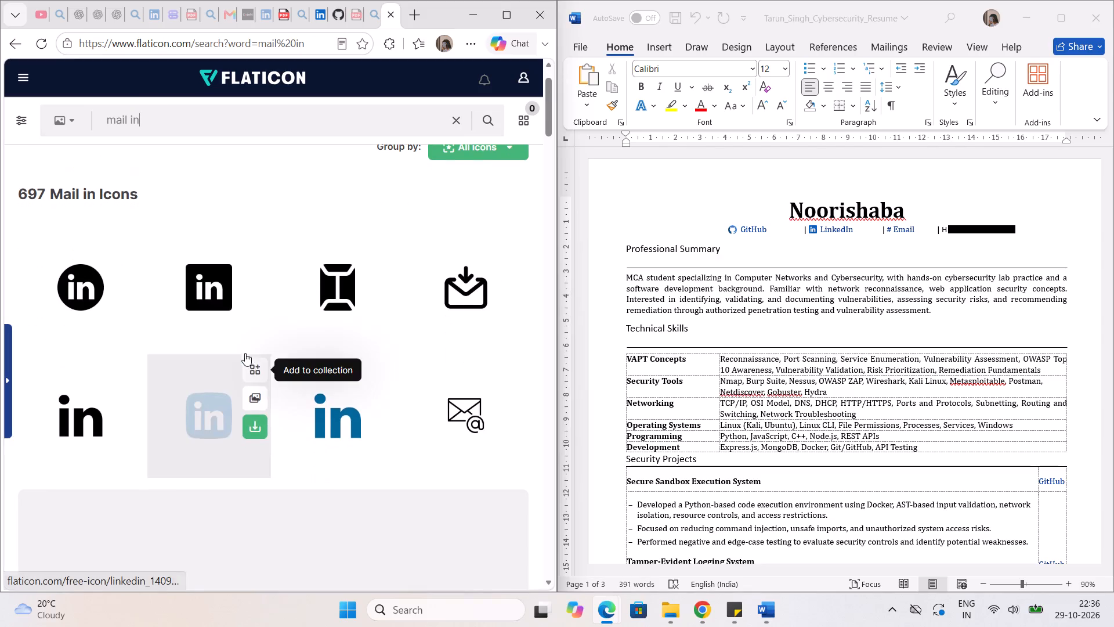
Search Flaticon for "mail" again and copy the solid blue envelope icon to the clipboard as PNG.
drag(150, 114, 145, 114)
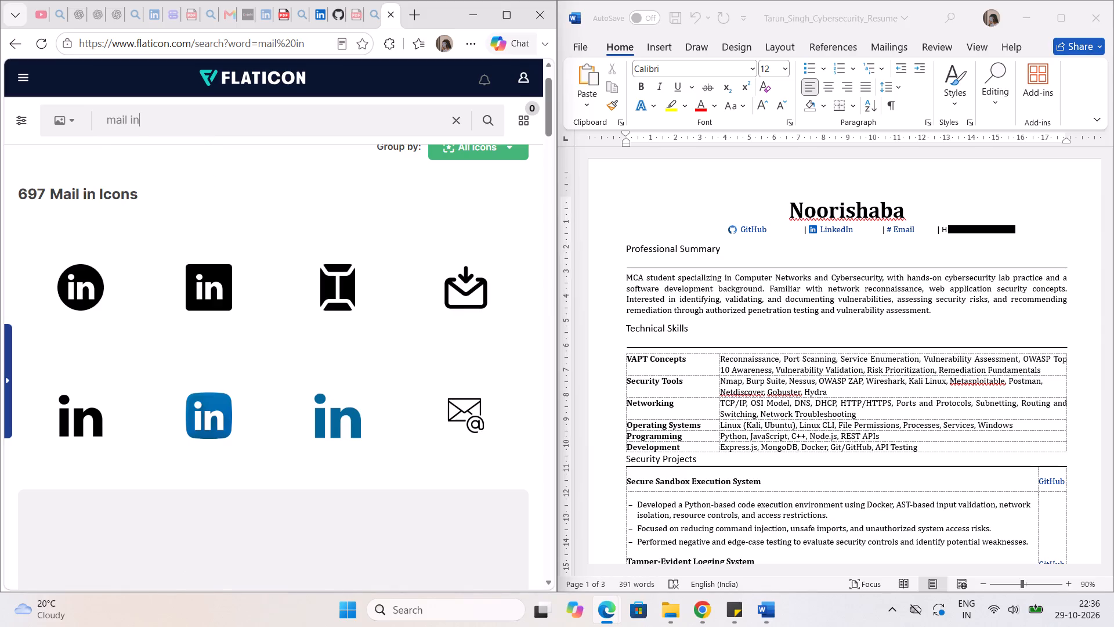
drag(145, 114, 131, 117)
key(BackSpace)
key(Return)
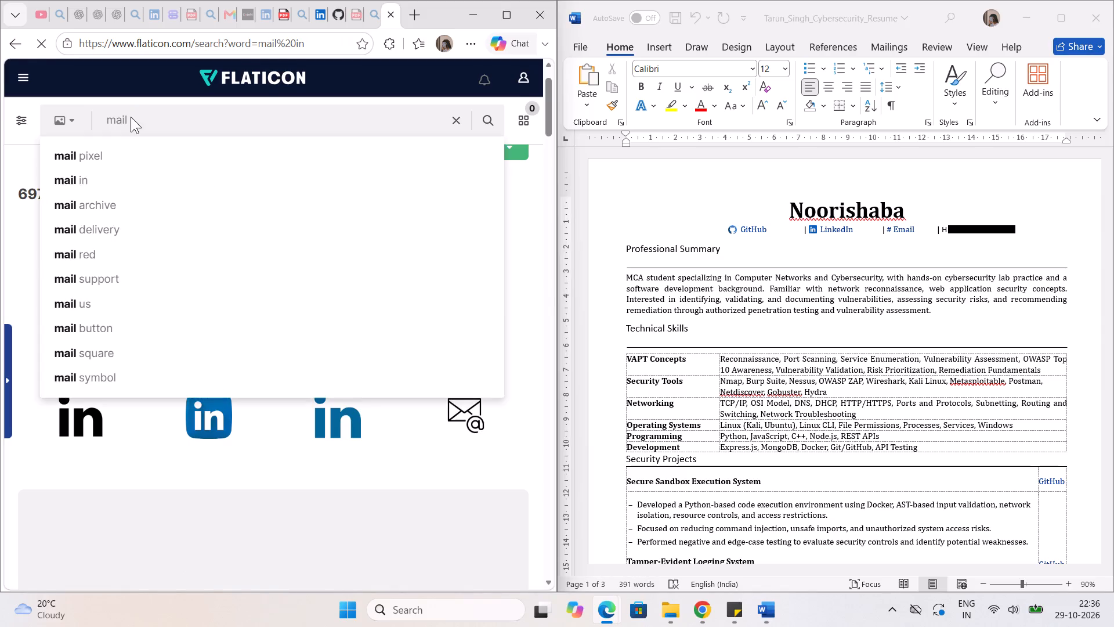
scroll(194, 380, down, 7)
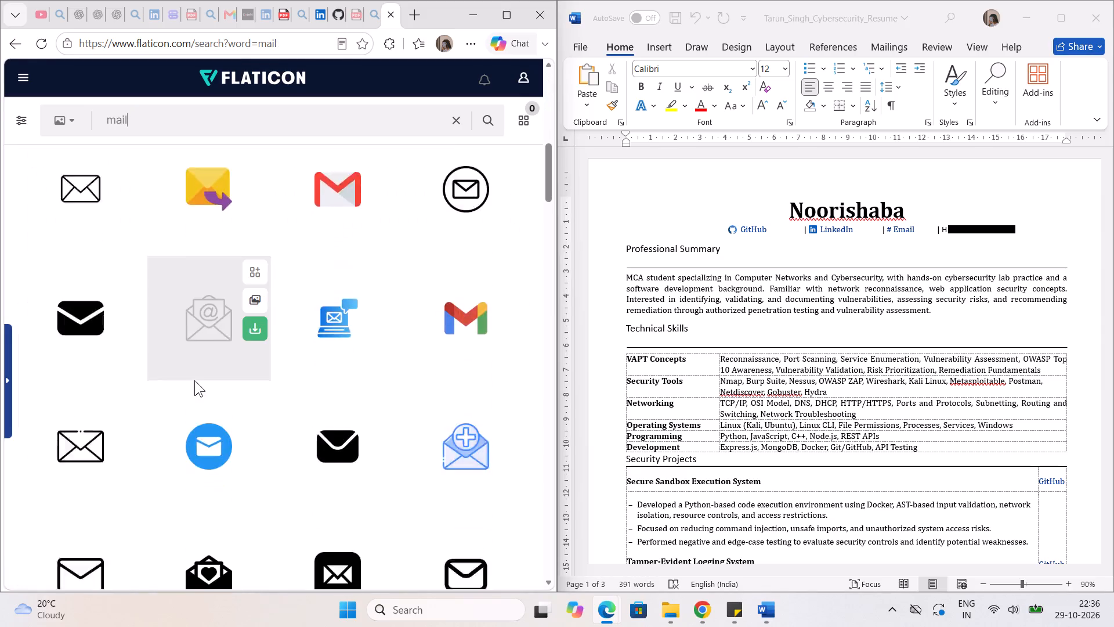
scroll(194, 380, down, 9)
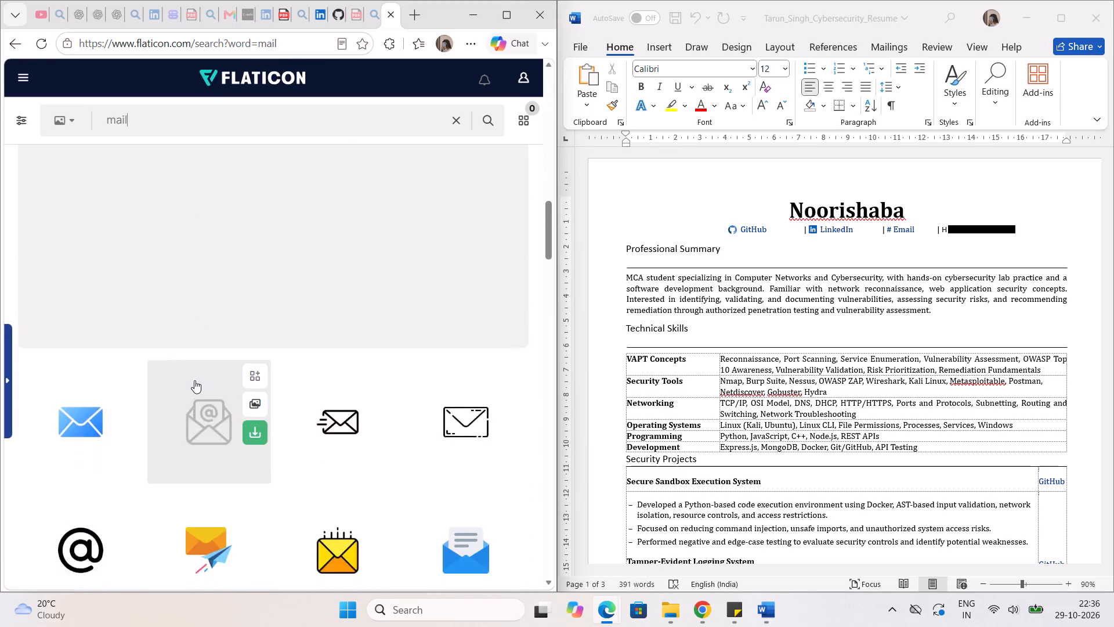
scroll(194, 380, down, 4)
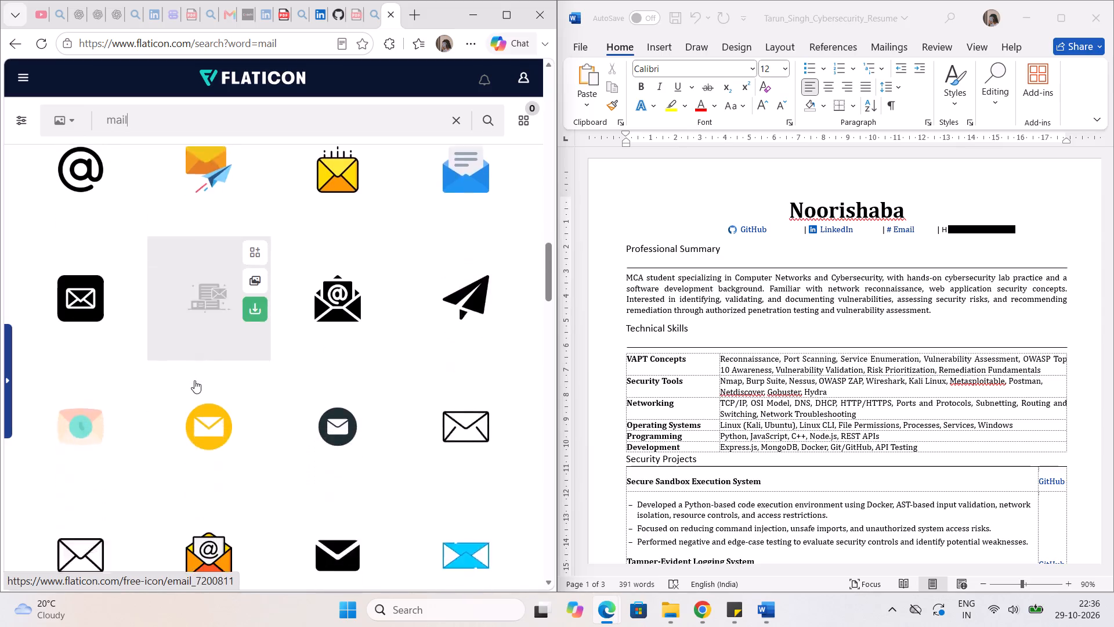
scroll(194, 380, down, 1)
scroll(194, 380, right, 1)
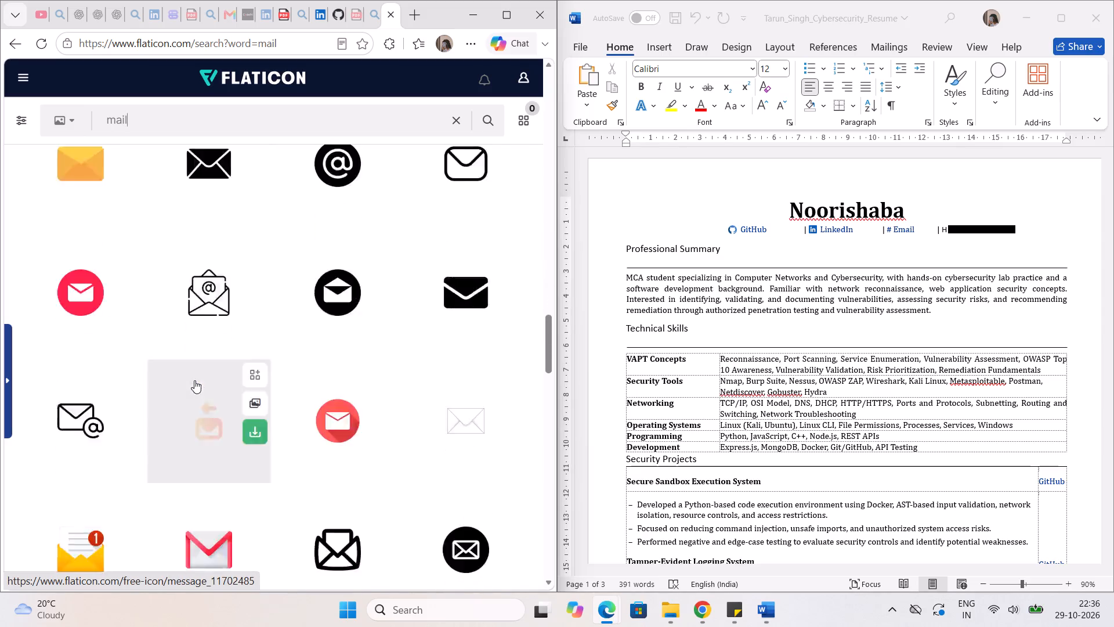
scroll(194, 380, right, 1)
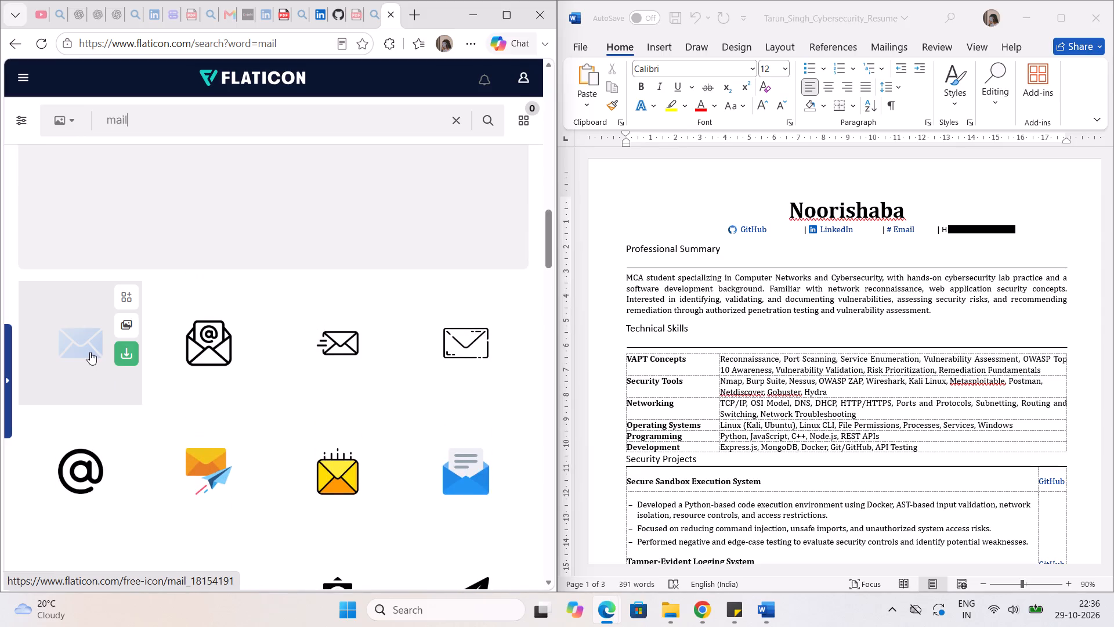
click(129, 322)
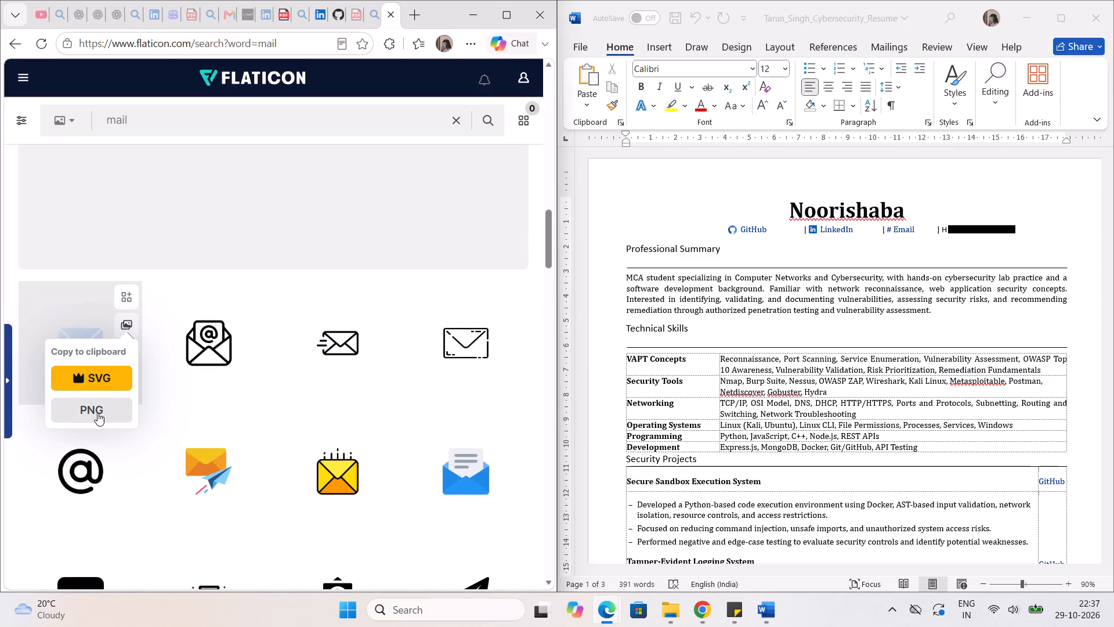
click(97, 413)
In the Word resume, delete the # placeholder before the Email label in the contact line.
click(741, 333)
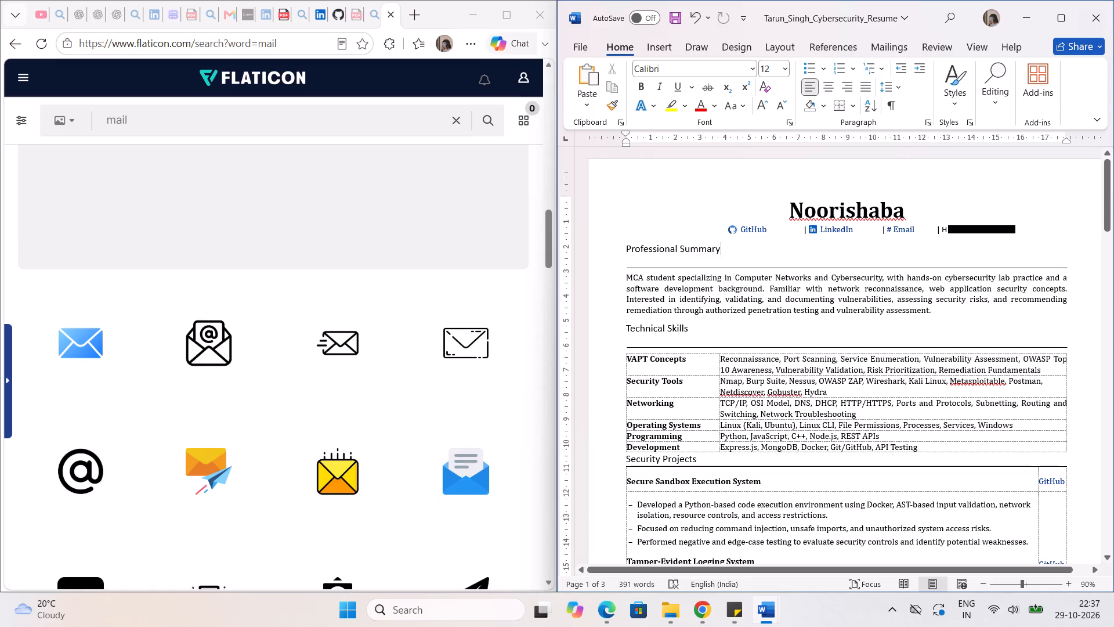
click(892, 230)
key(BackSpace)
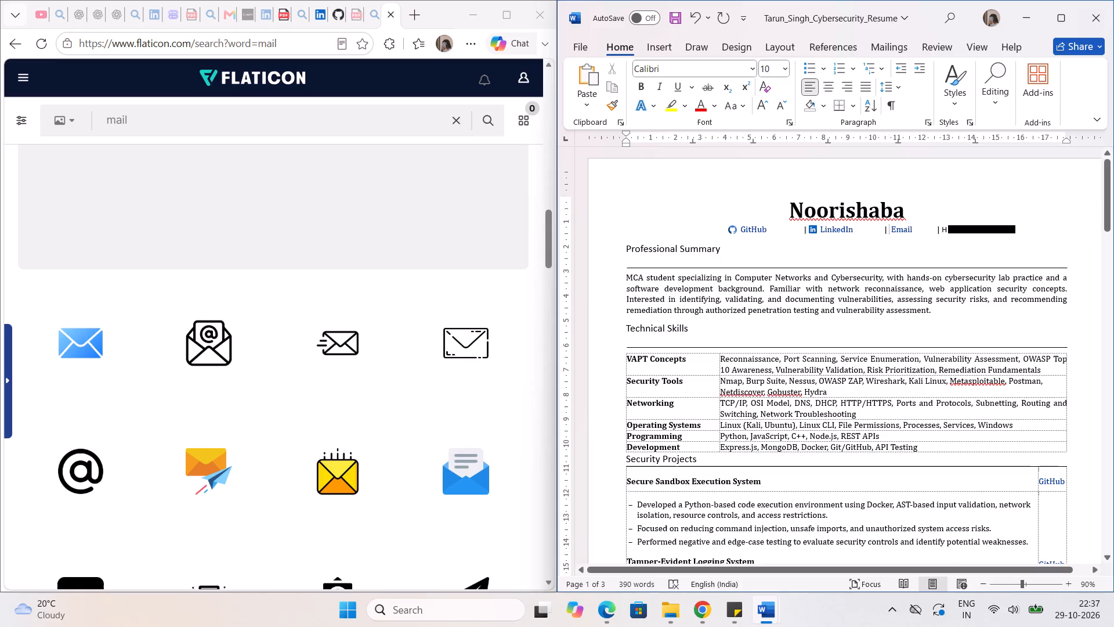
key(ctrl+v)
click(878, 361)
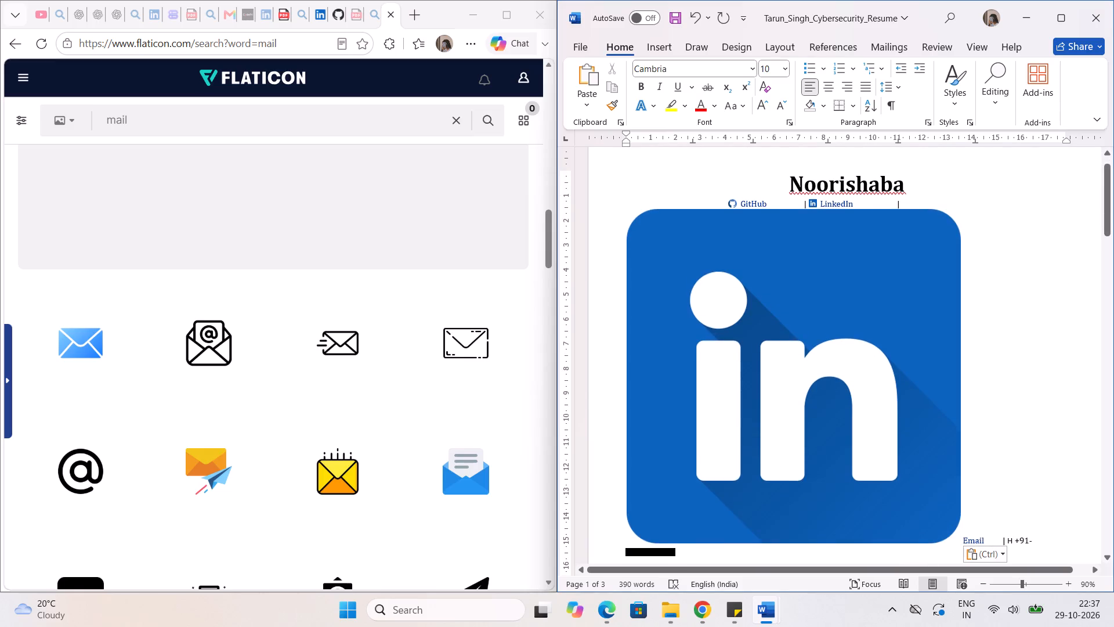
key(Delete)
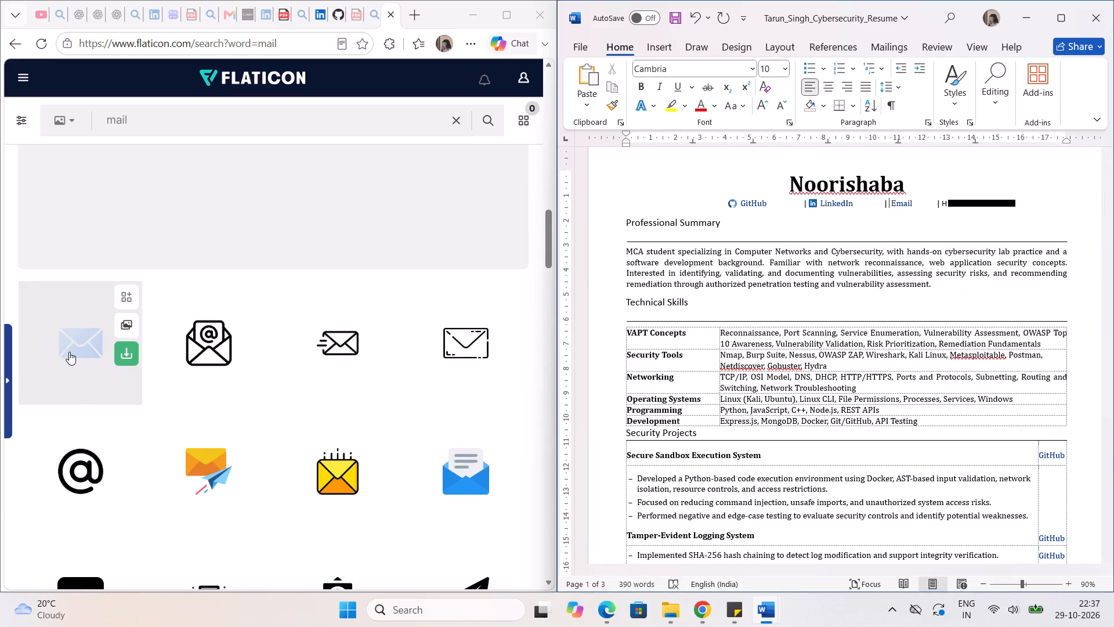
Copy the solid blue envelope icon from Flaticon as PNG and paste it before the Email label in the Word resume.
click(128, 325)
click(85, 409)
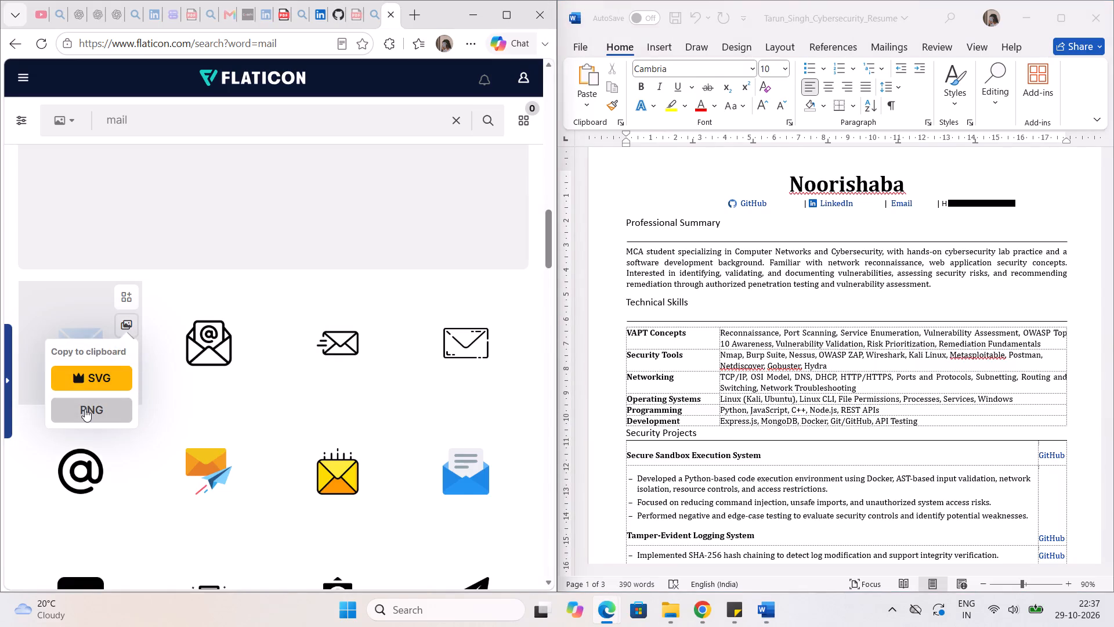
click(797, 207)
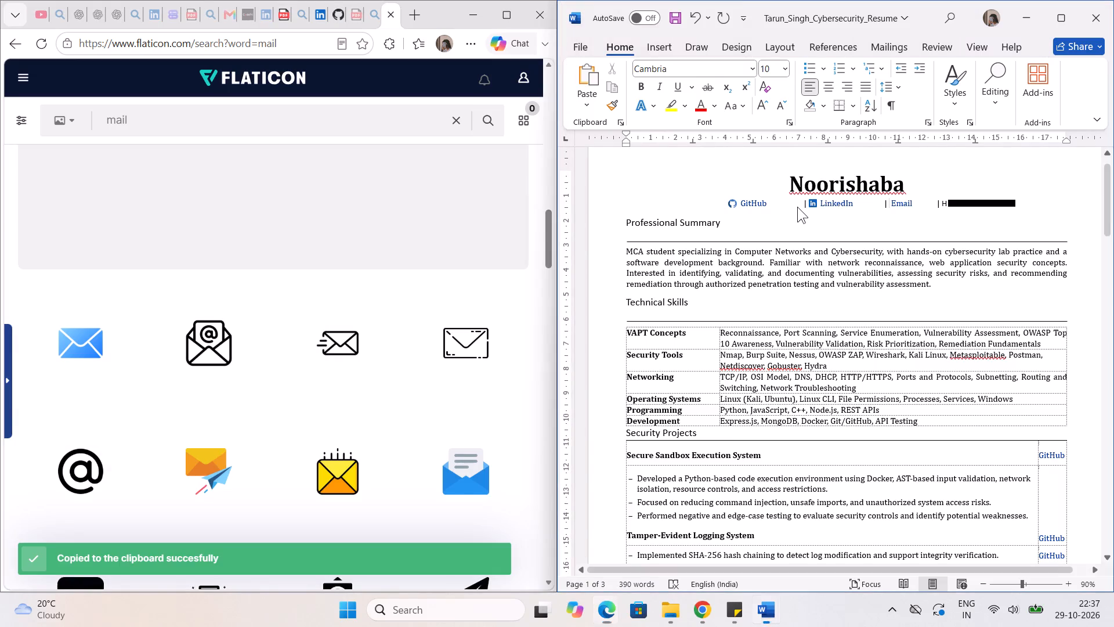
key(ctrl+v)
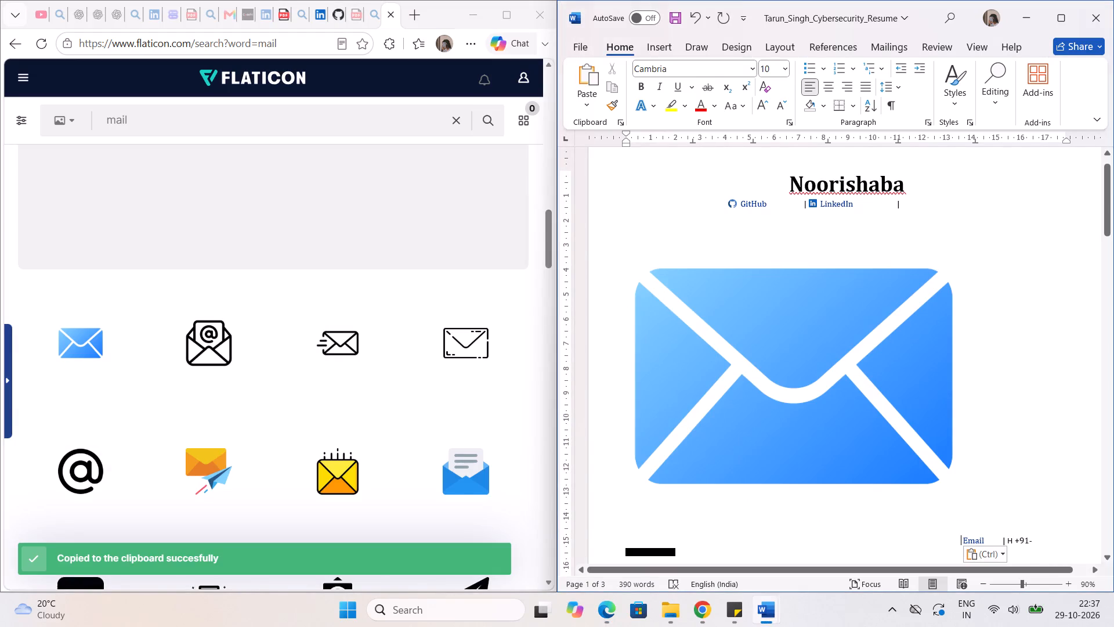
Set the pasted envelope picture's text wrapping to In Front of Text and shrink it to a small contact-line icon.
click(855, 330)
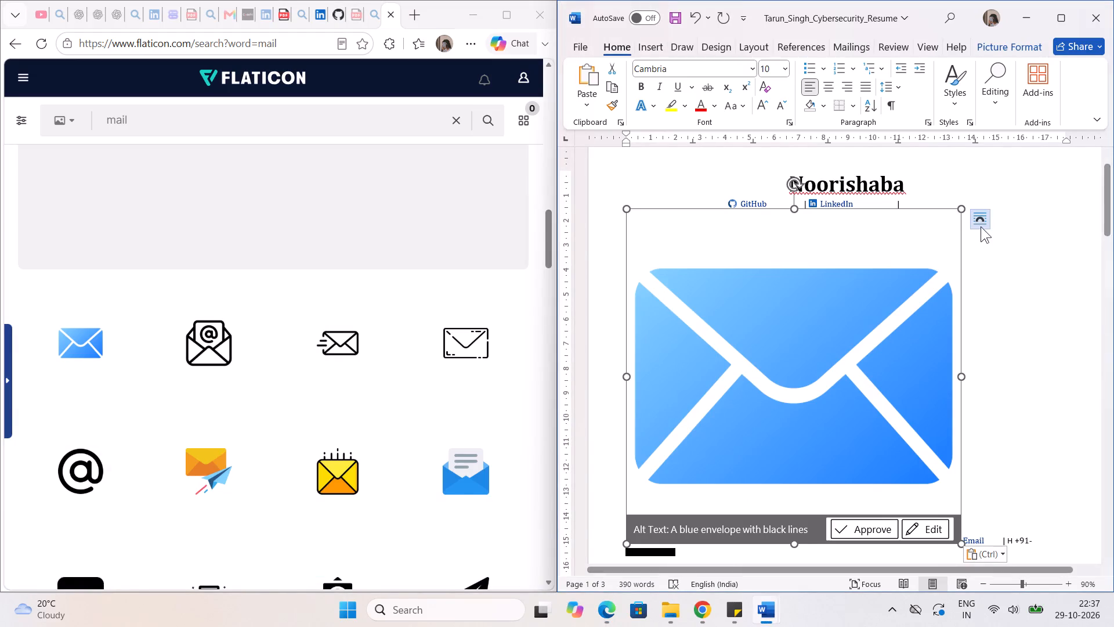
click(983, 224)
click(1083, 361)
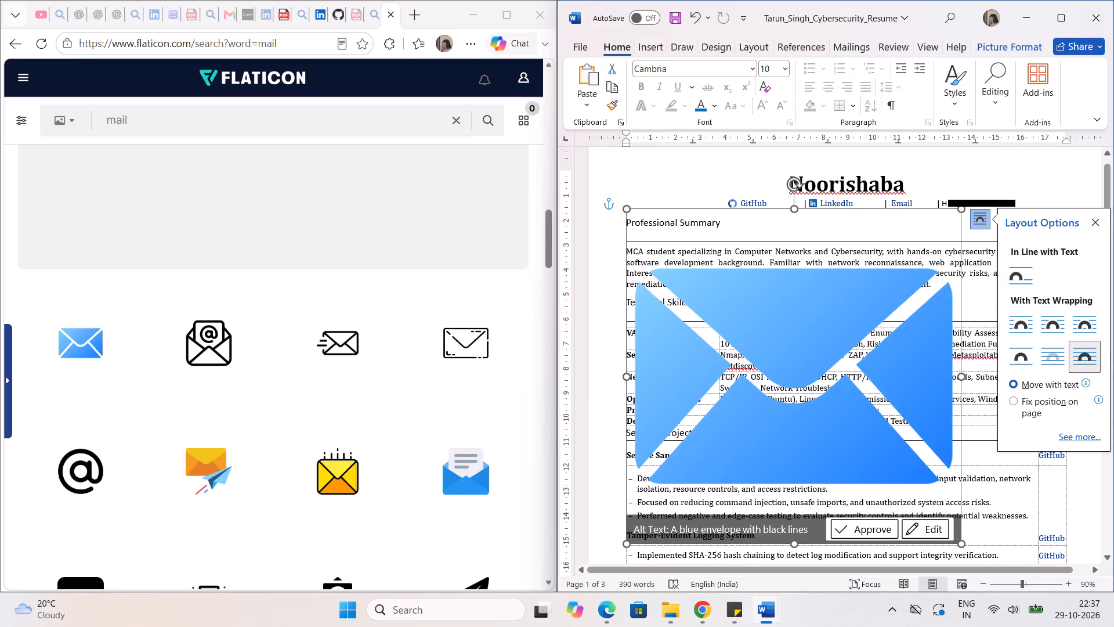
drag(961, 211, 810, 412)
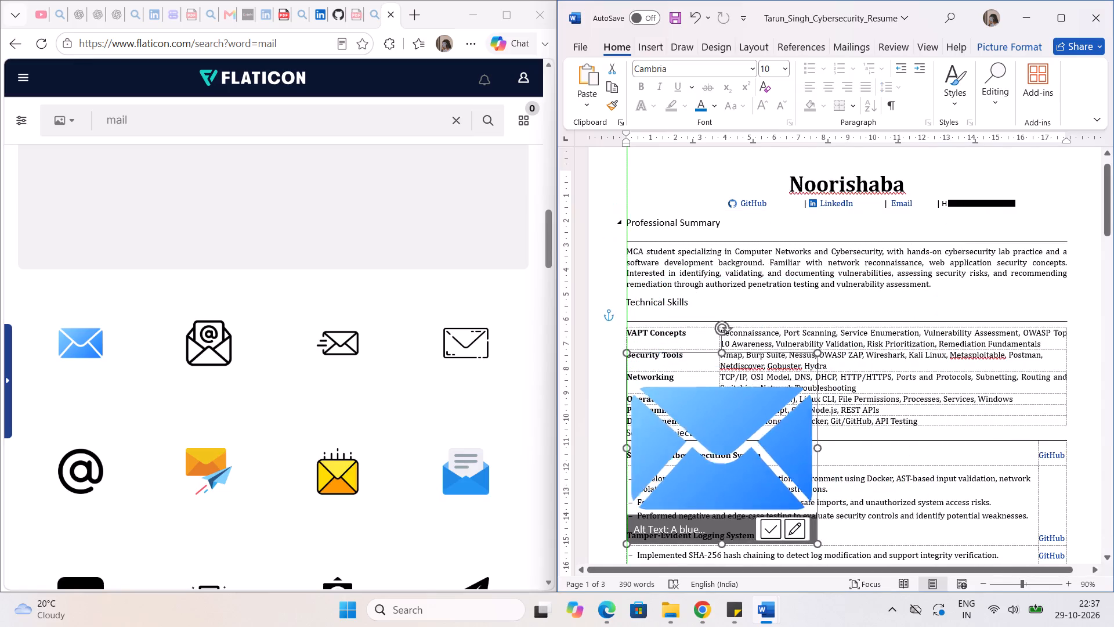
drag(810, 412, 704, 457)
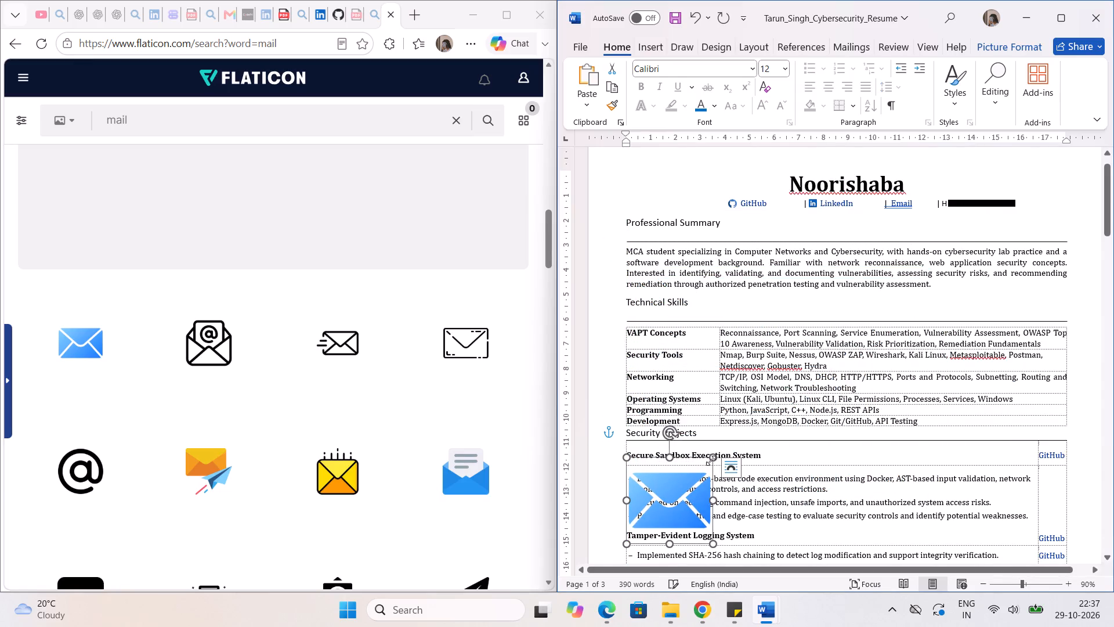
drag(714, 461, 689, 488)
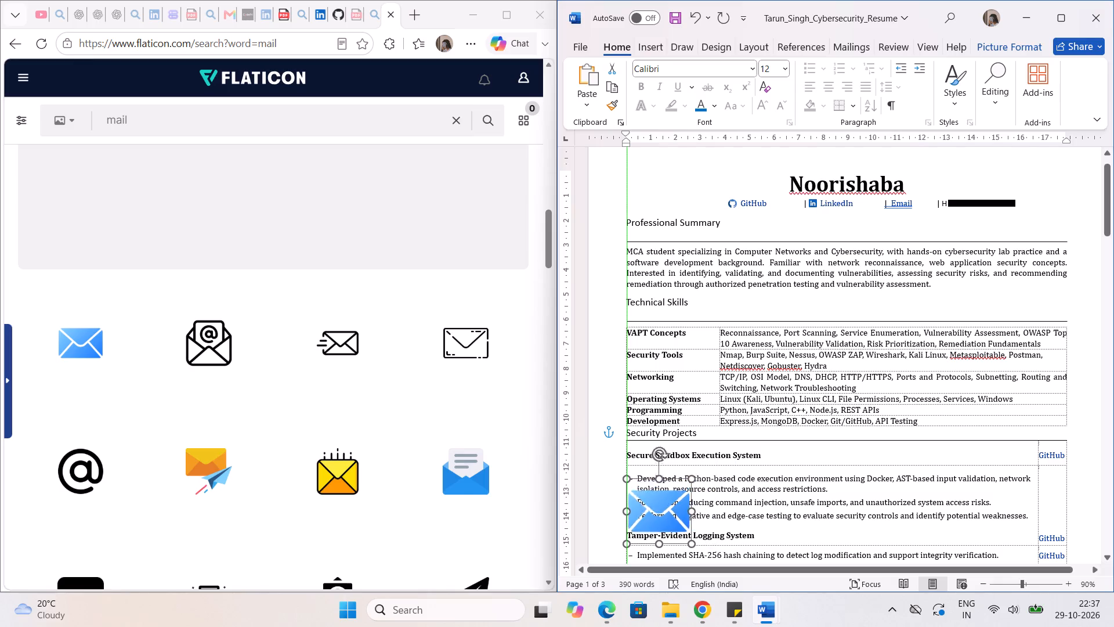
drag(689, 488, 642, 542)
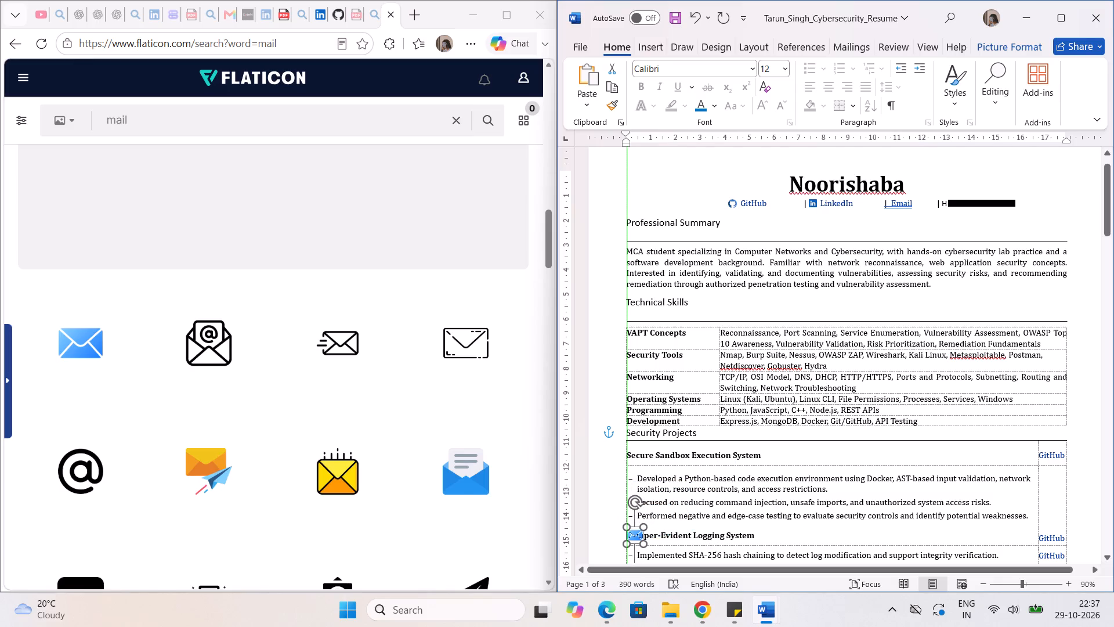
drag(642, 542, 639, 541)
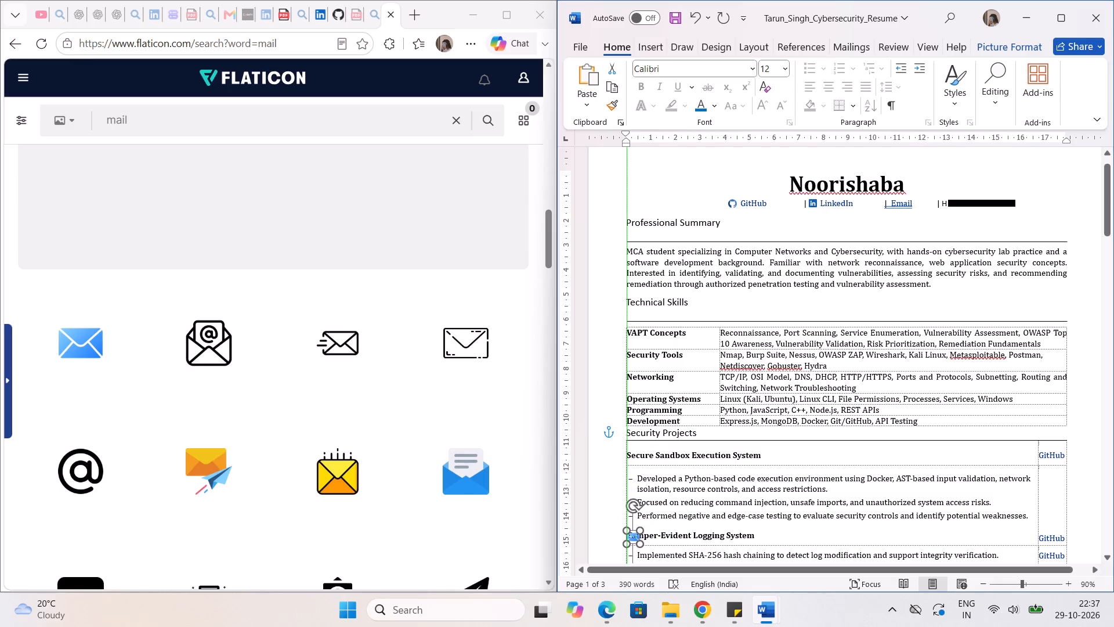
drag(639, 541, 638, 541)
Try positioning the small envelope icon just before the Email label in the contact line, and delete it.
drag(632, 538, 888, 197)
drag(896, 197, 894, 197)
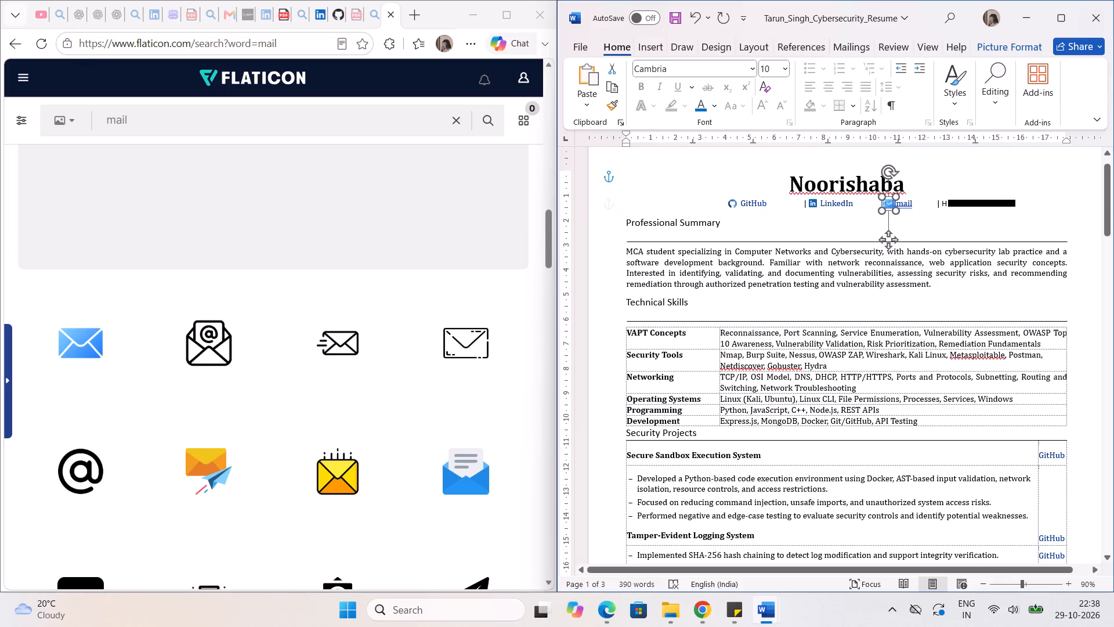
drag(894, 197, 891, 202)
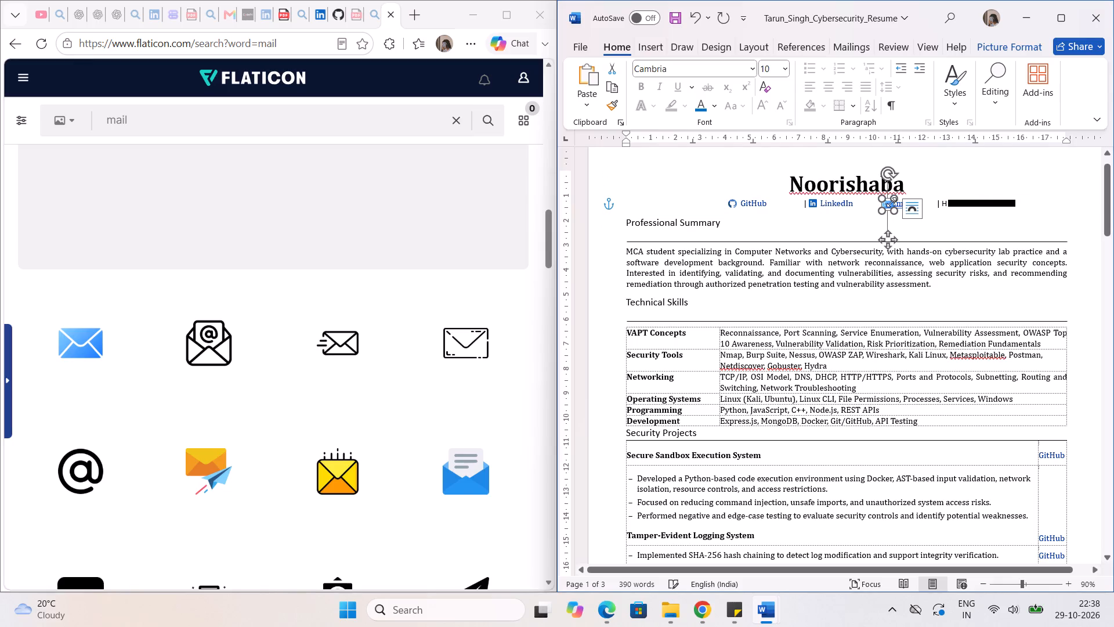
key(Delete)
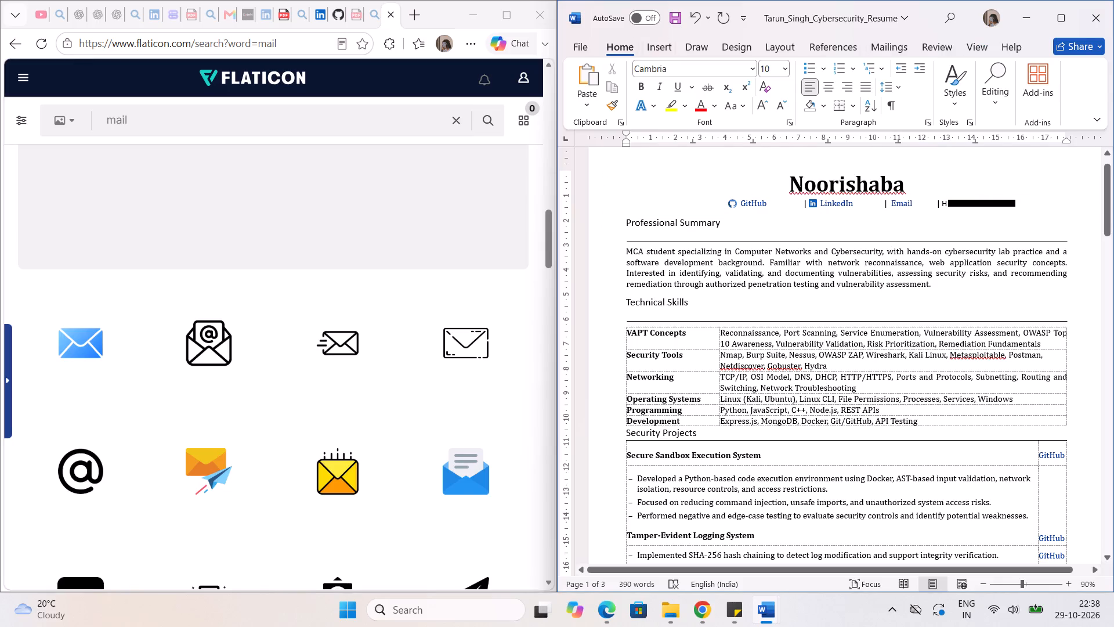
Start a hyperlink on the contact line's LinkedIn icon and enter the profile URL copied from the LinkedIn contact info as its address.
right_click(812, 204)
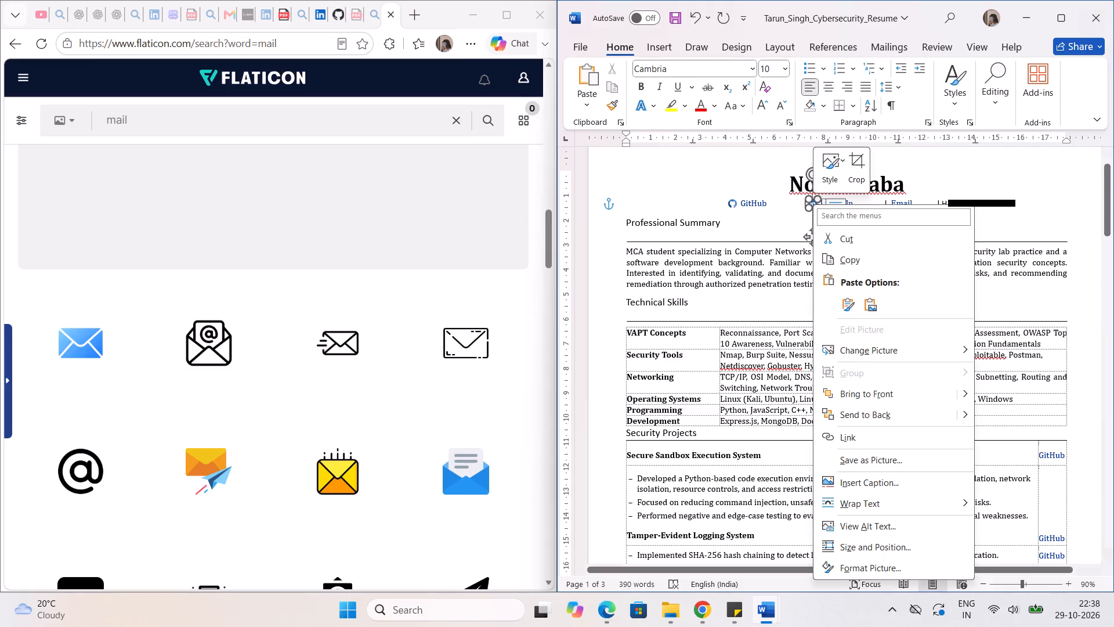
click(855, 430)
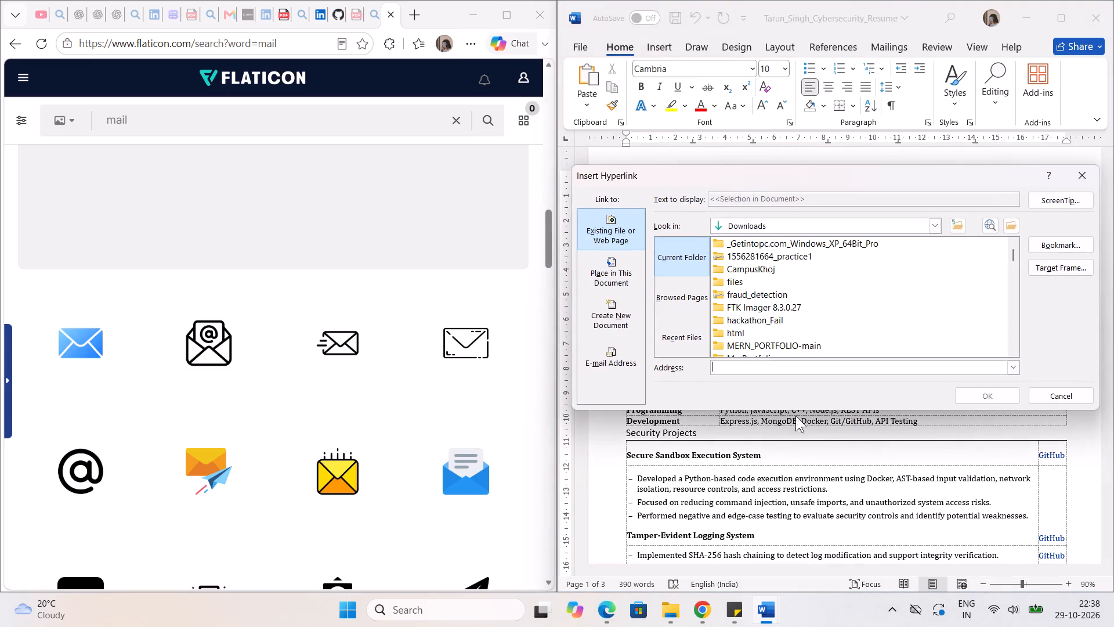
click(319, 12)
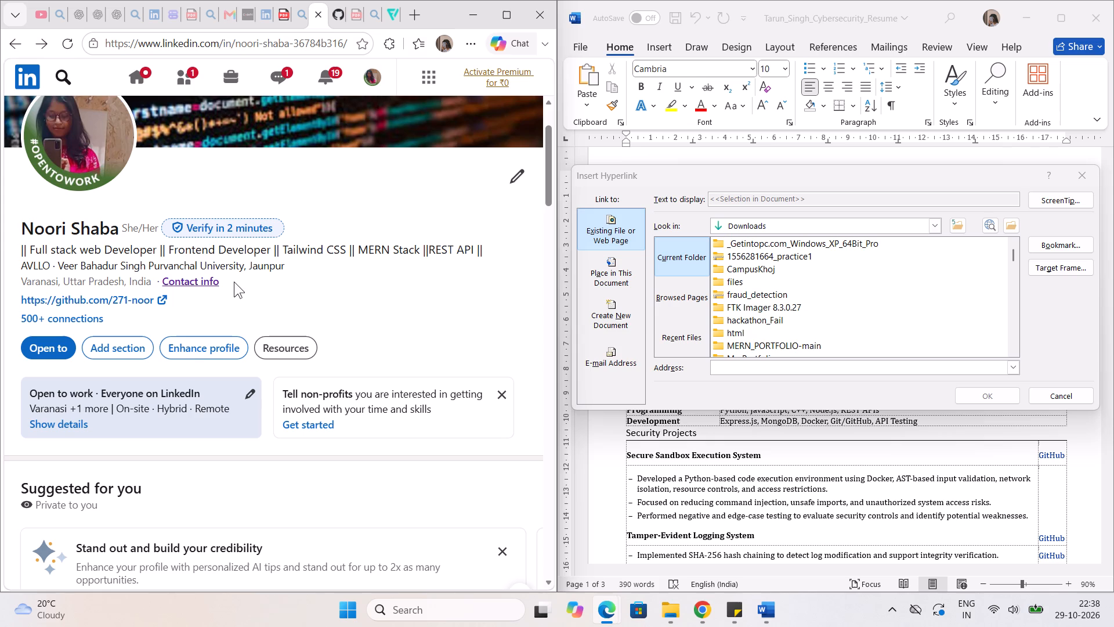
click(181, 282)
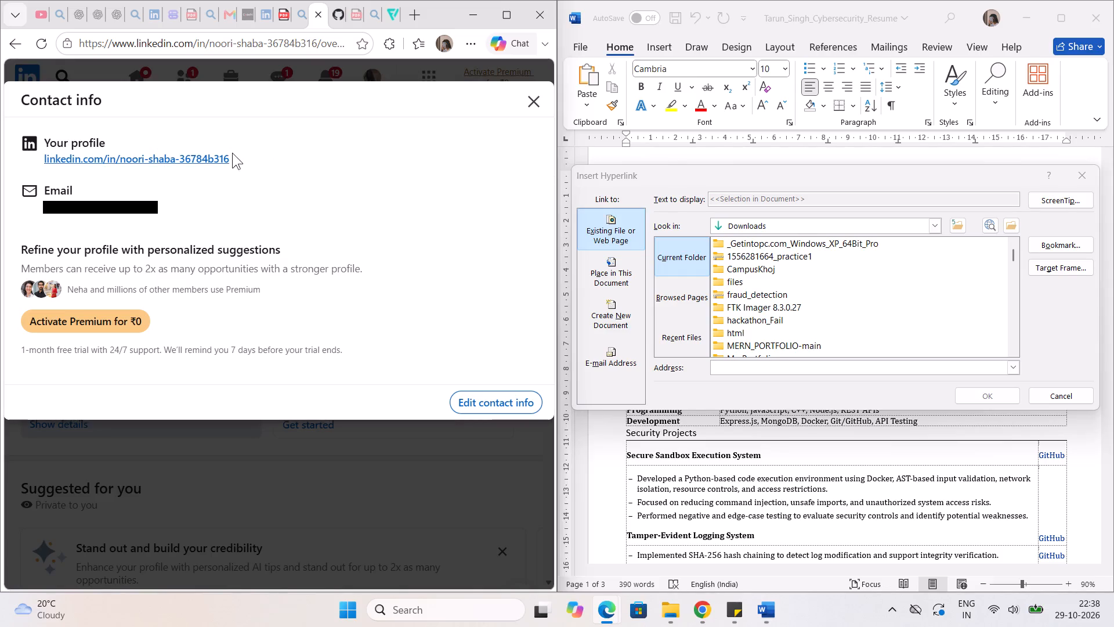
drag(237, 156, 38, 174)
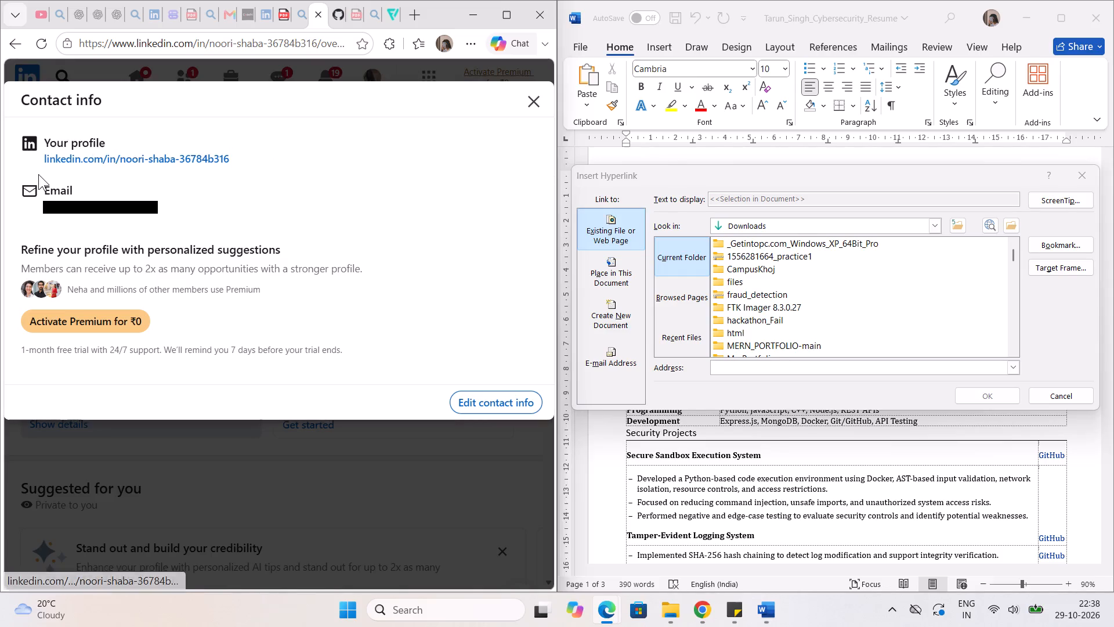
drag(38, 174, 38, 167)
key(ctrl+c)
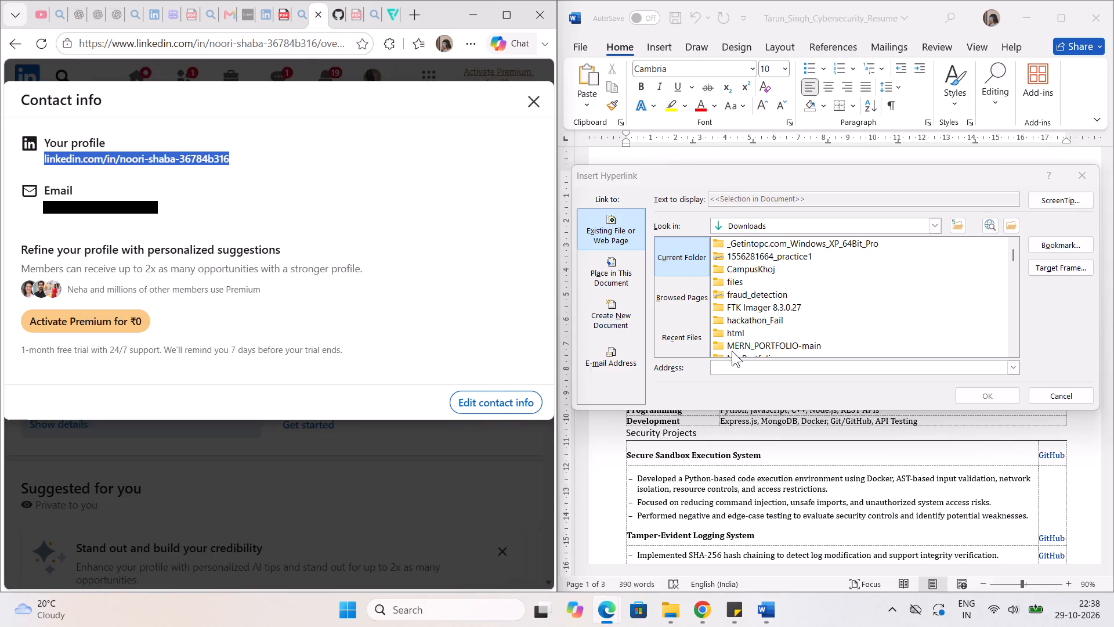
click(738, 365)
key(ctrl+v)
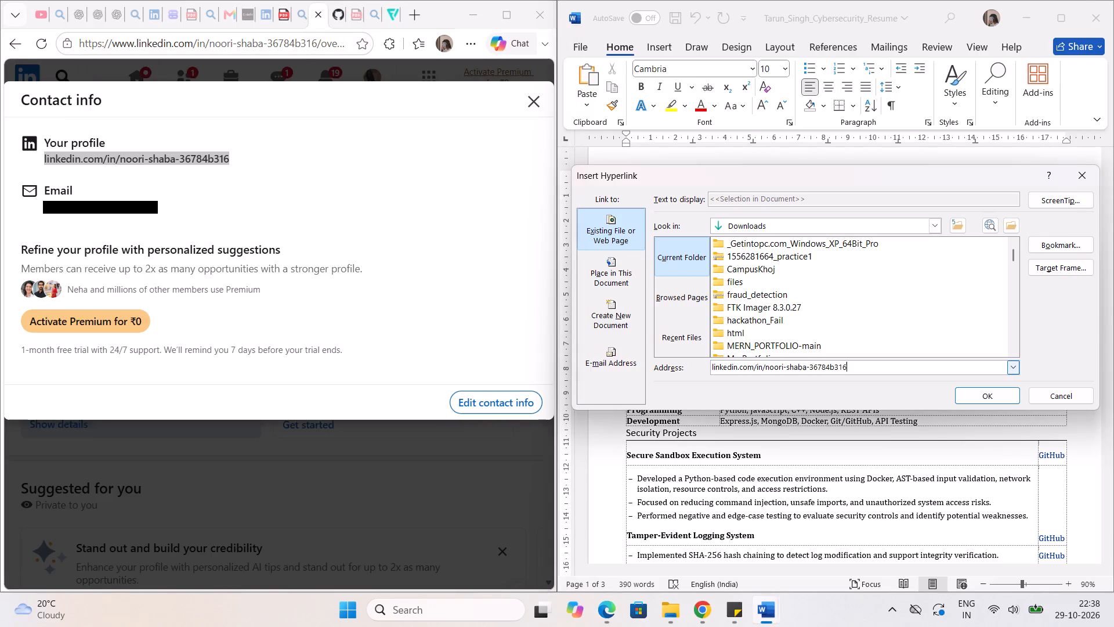
Remove the trailing hyphen and ID from the link address, copy the shortened address, and apply the hyperlink to the LinkedIn icon.
drag(856, 368, 813, 369)
drag(813, 369, 806, 369)
key(BackSpace)
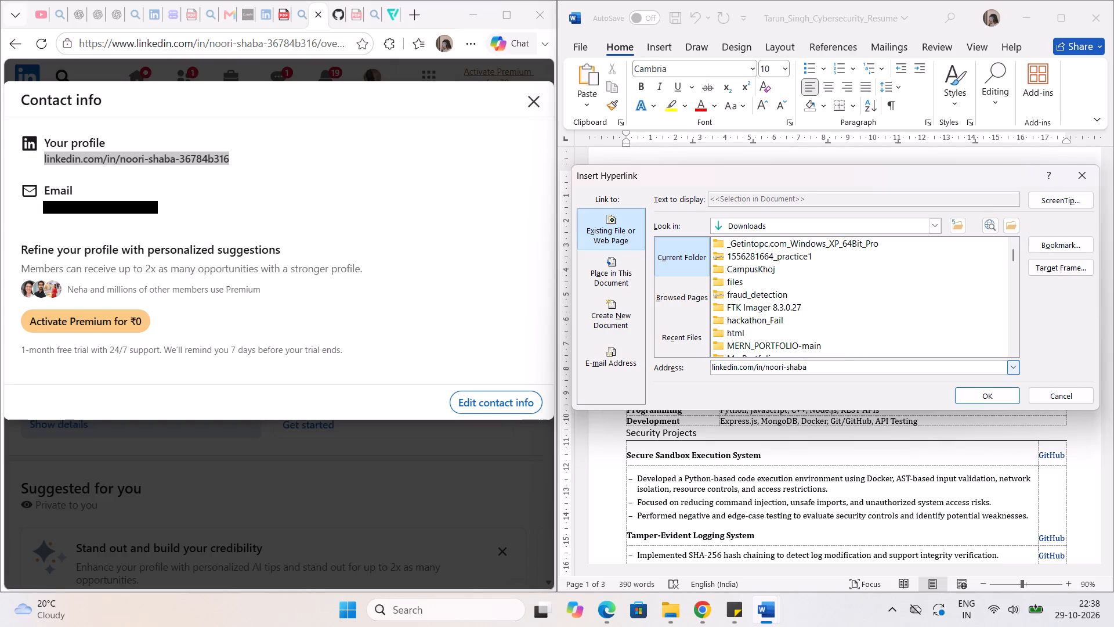
drag(812, 370, 710, 368)
key(ctrl+c)
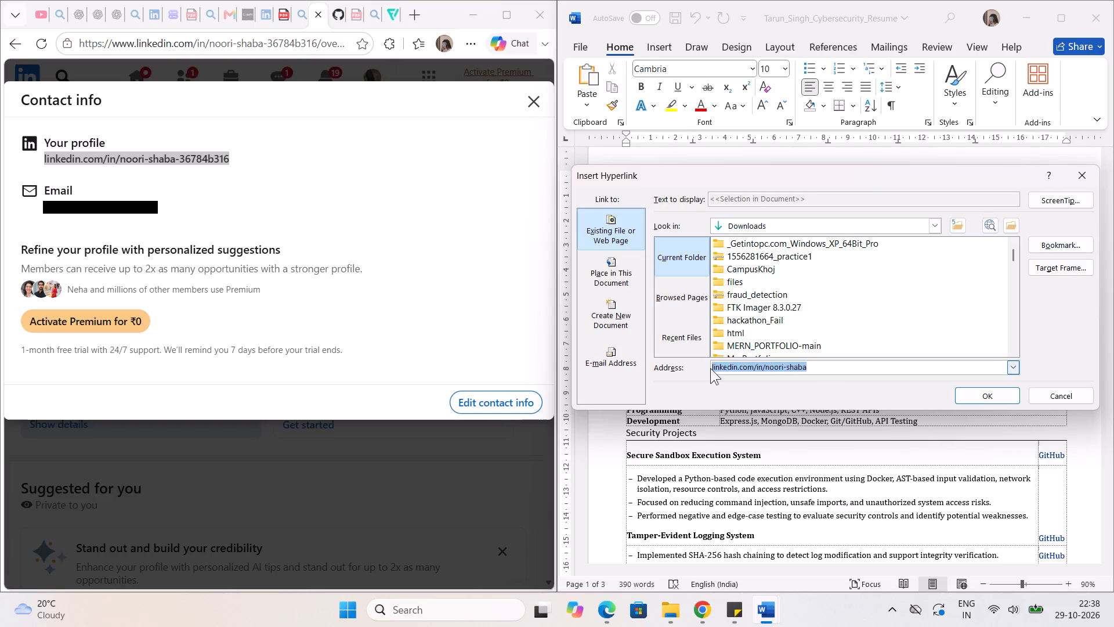
click(968, 399)
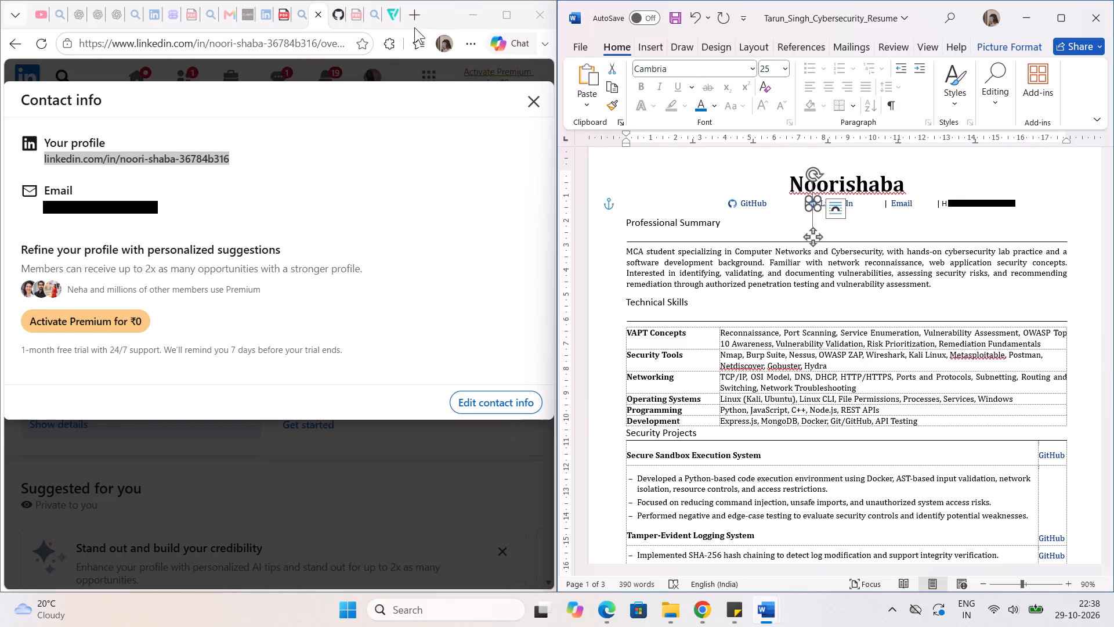
In the browser, test the shortened LinkedIn address in place of the Flaticon page, and close that page.
click(527, 96)
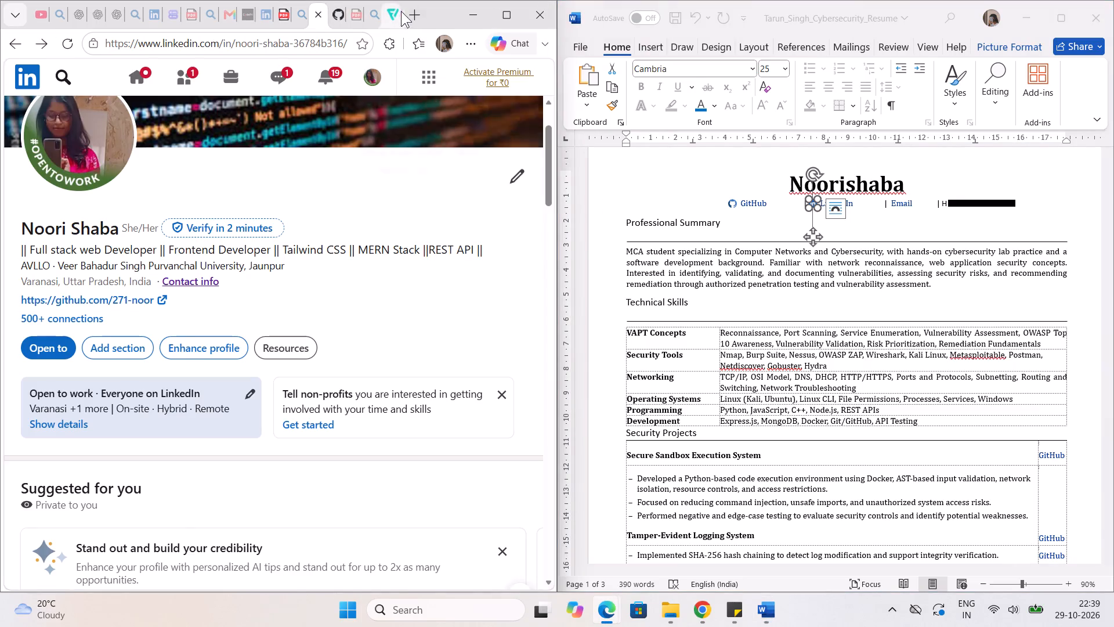
click(376, 9)
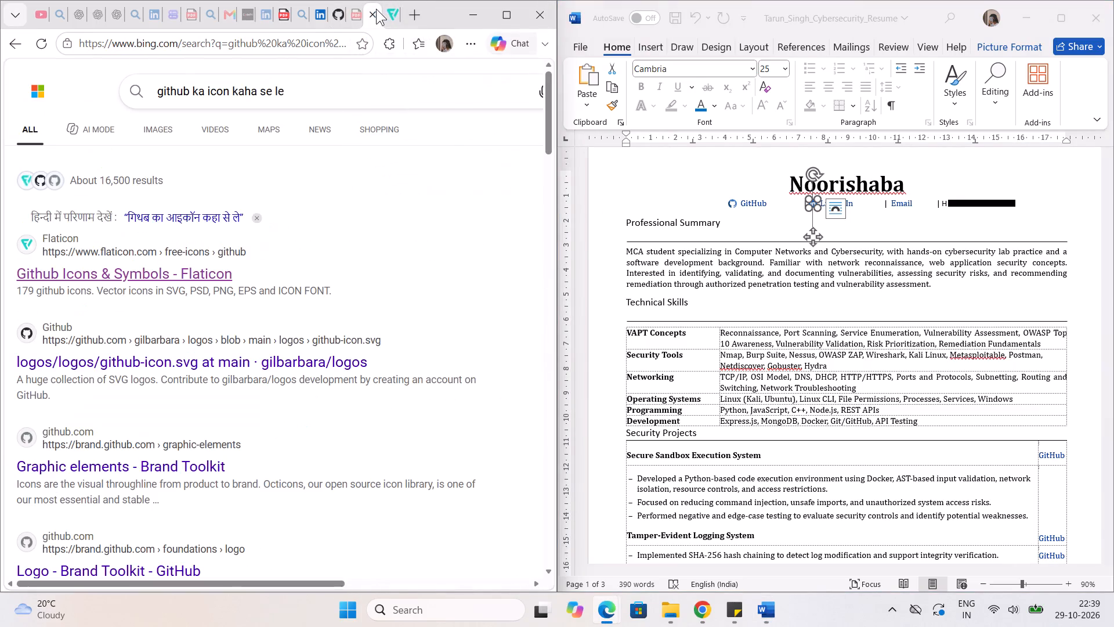
click(385, 13)
click(297, 40)
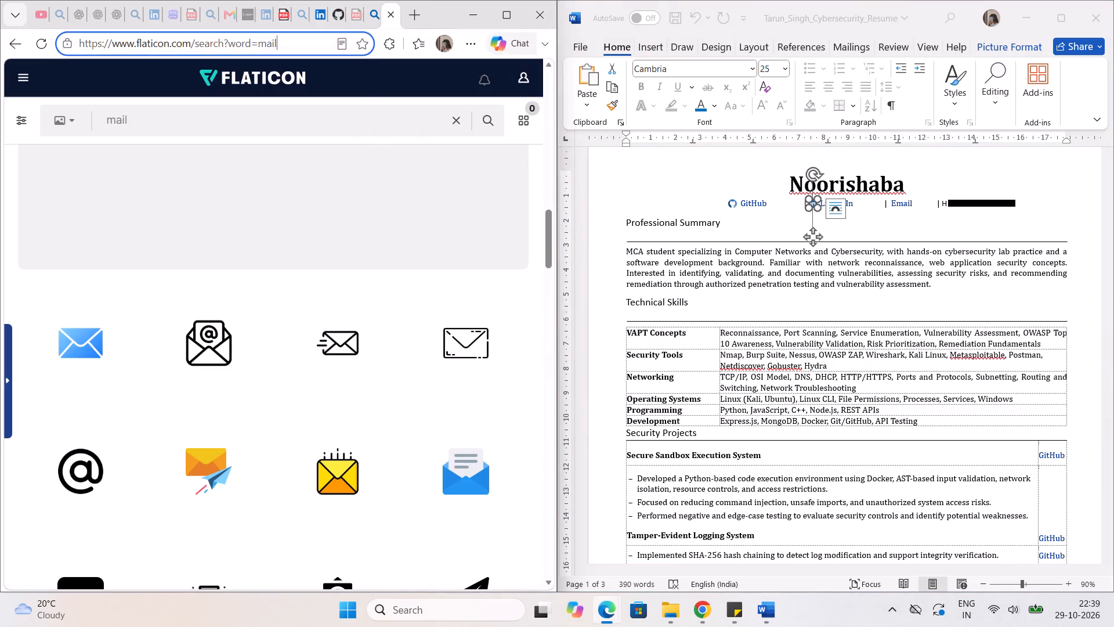
key(ctrl+v)
key(Return)
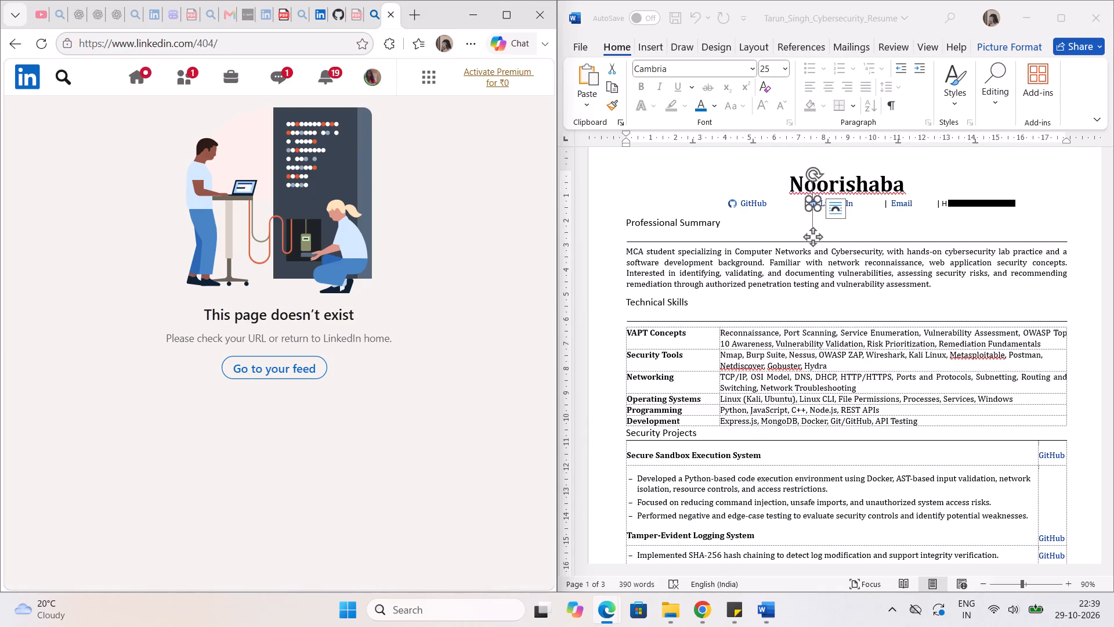
click(386, 19)
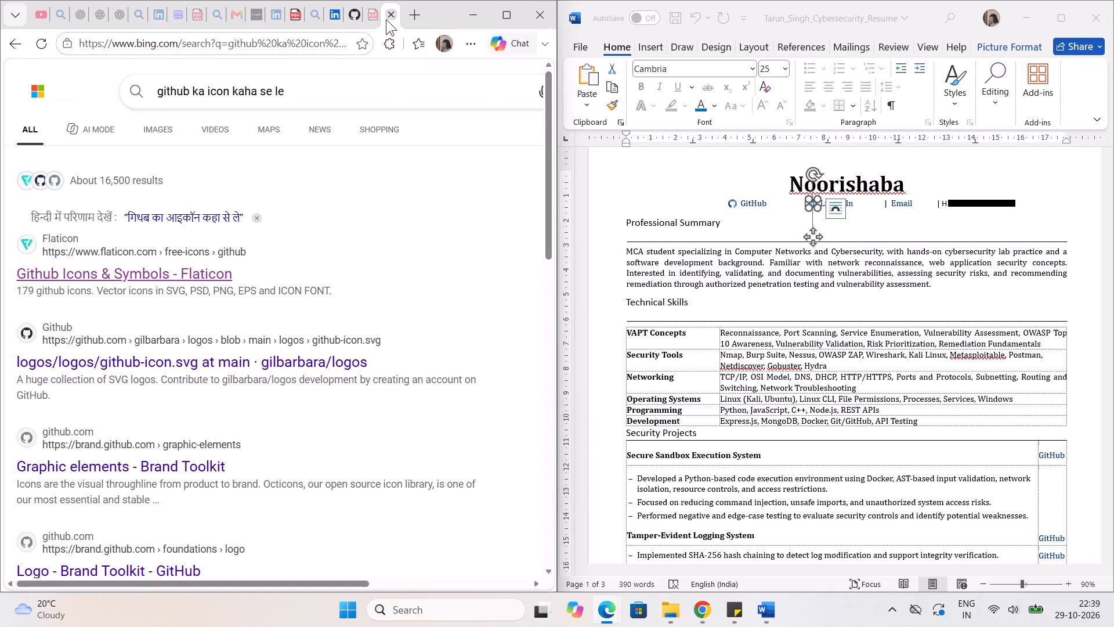
Copy the full profile URL from the contact info on the LinkedIn profile.
click(341, 16)
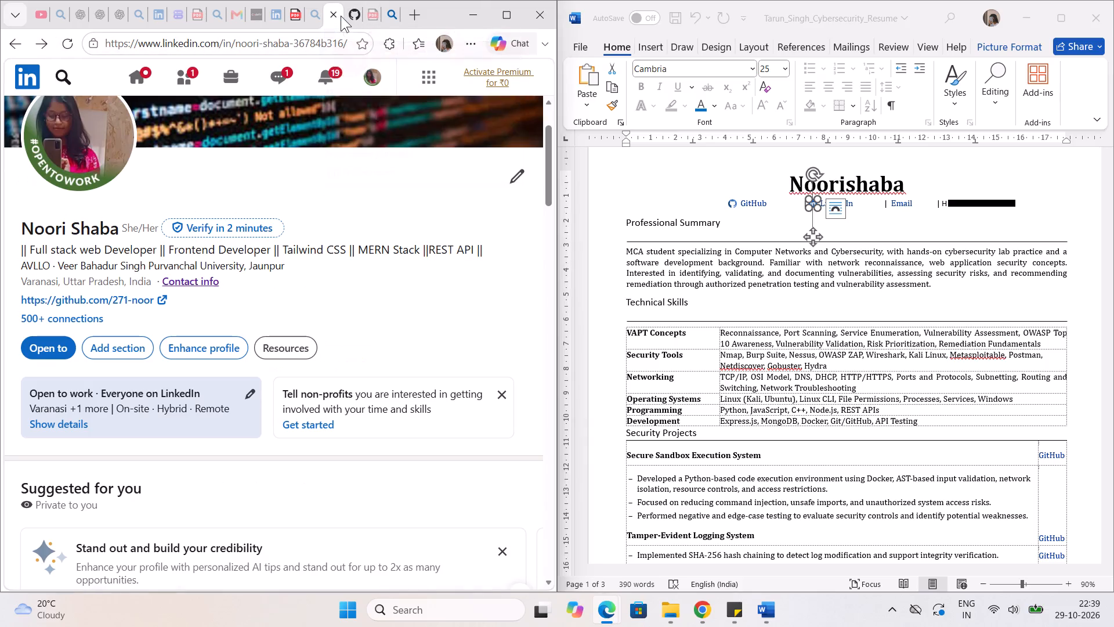
click(191, 286)
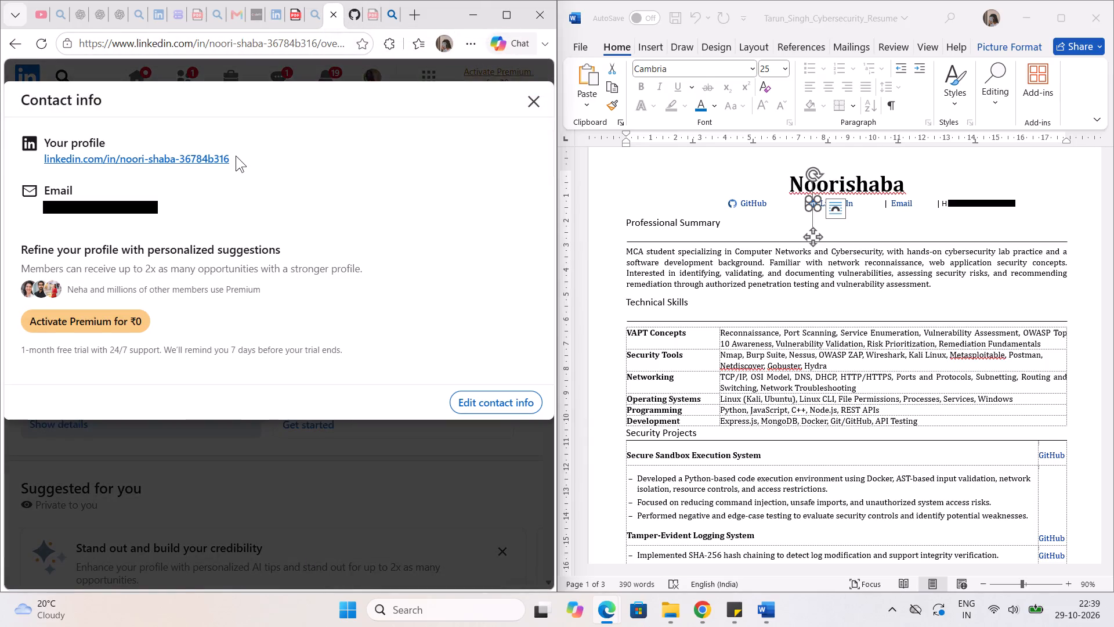
drag(236, 156, 42, 162)
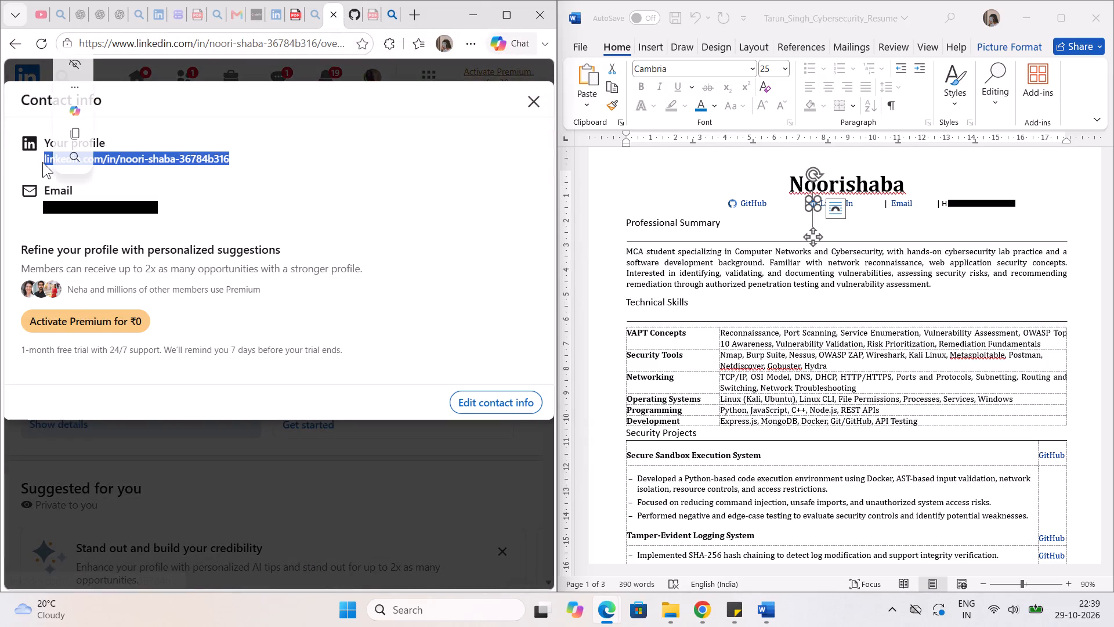
key(ctrl+c)
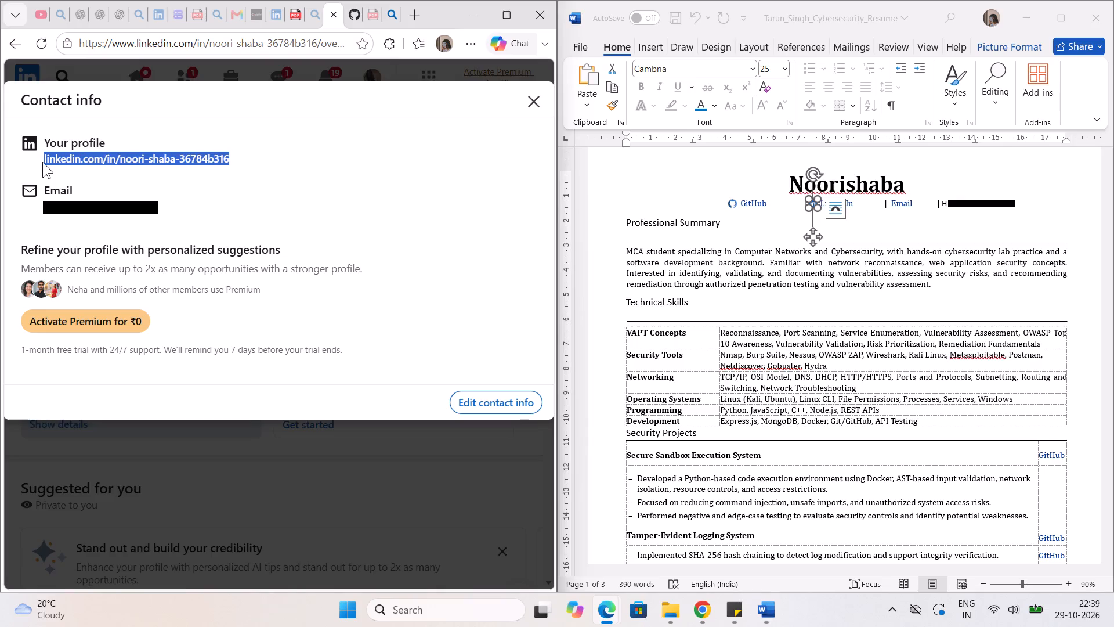
In the browser, test the full LinkedIn profile URL from the GitHub icon search page, as a search and as a direct address.
click(392, 15)
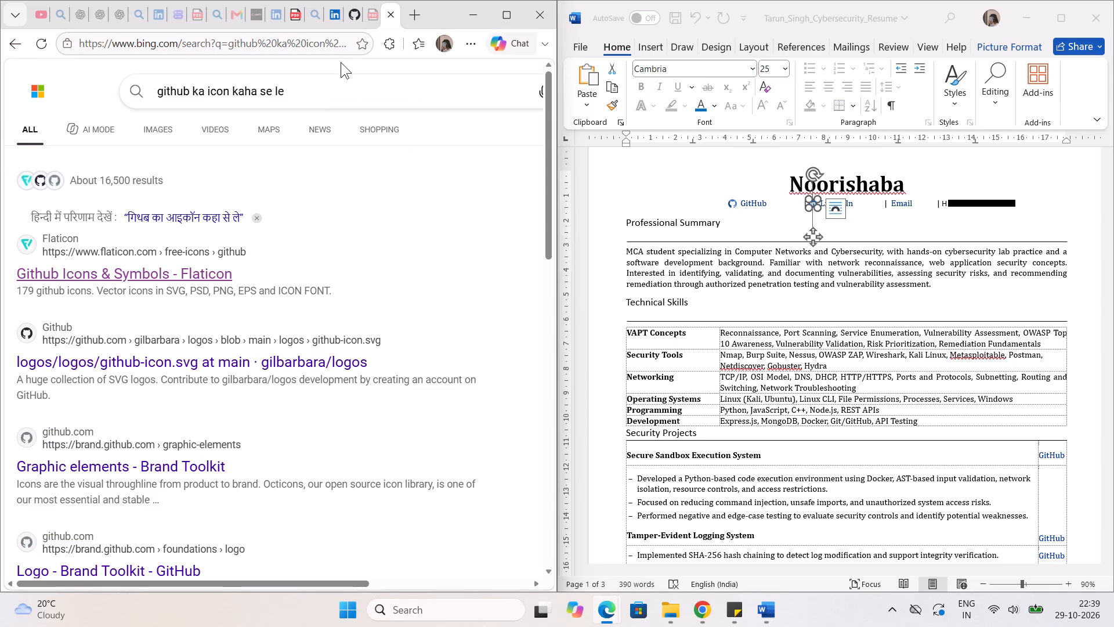
click(338, 89)
drag(338, 89, 136, 98)
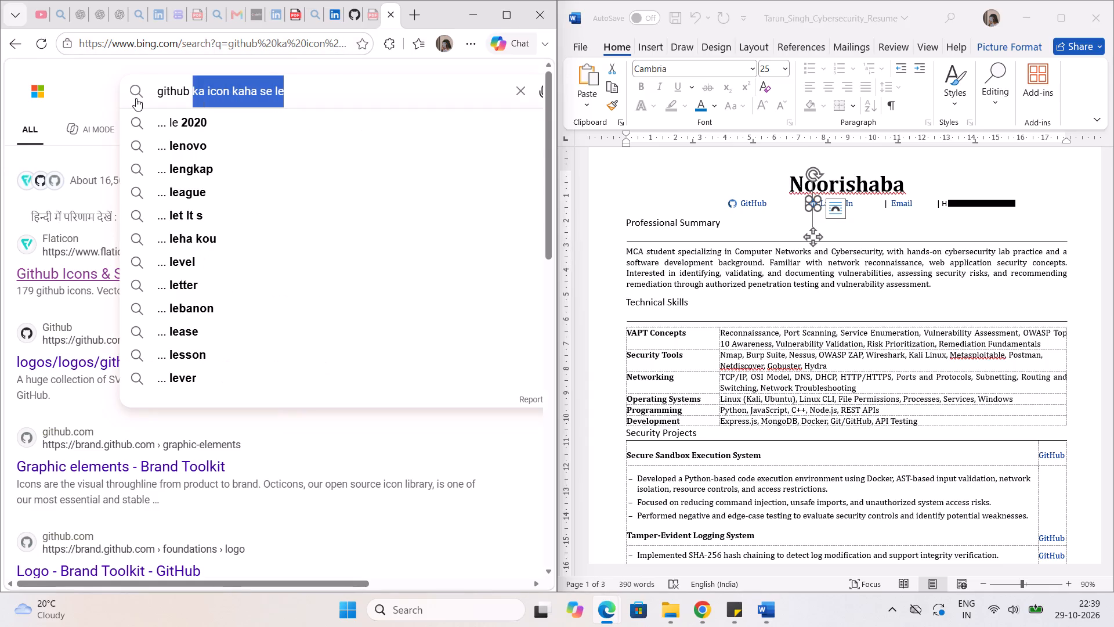
drag(136, 98, 127, 98)
key(ctrl+v)
key(Return)
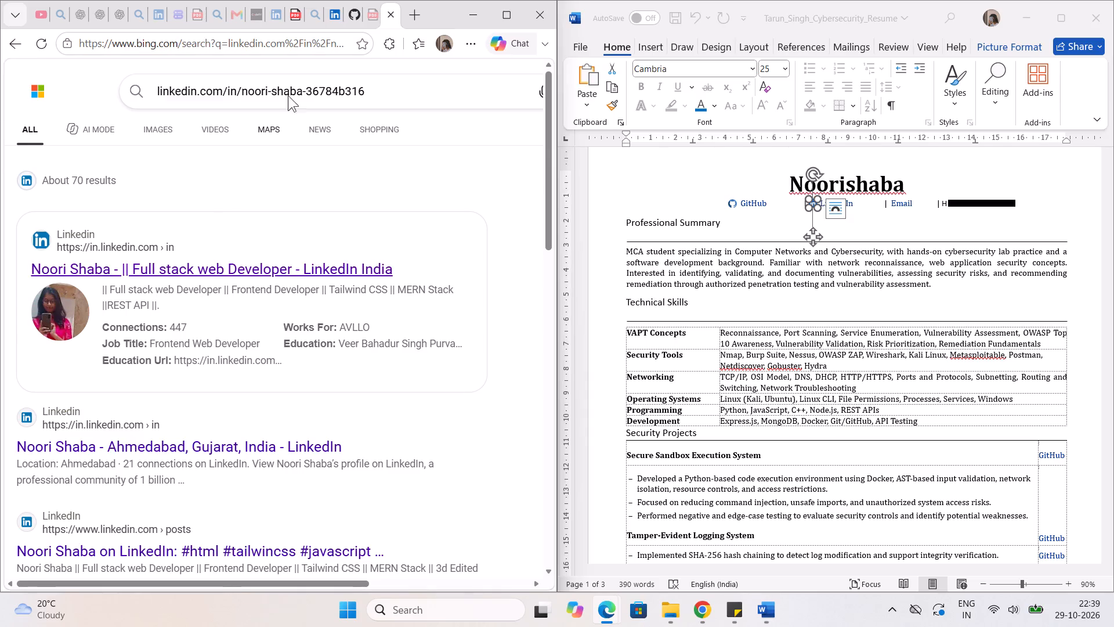
click(342, 45)
key(ctrl+v)
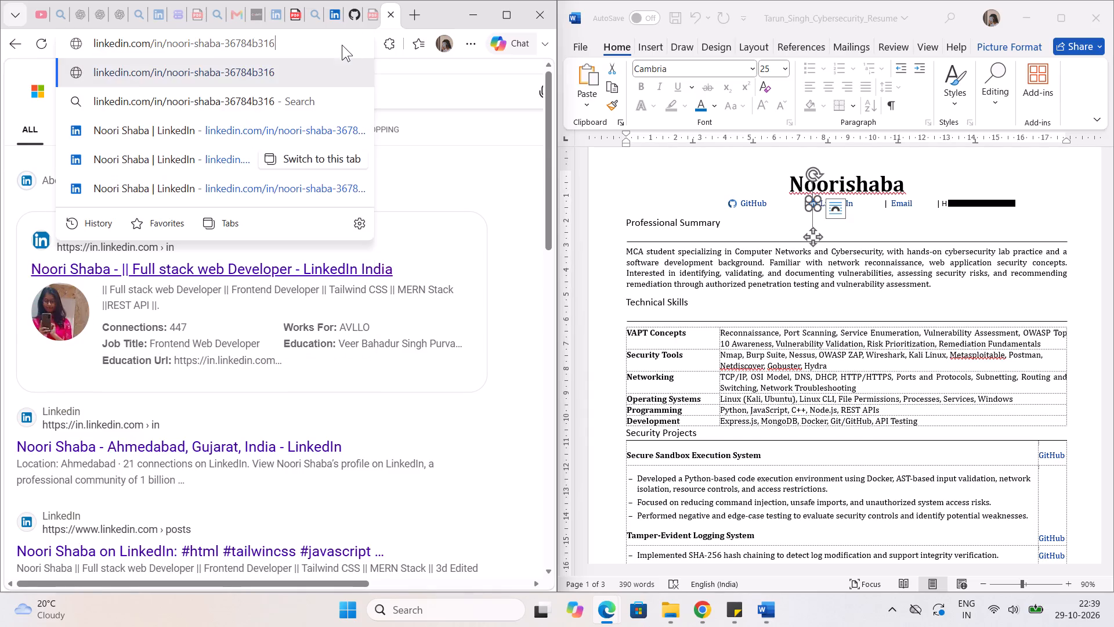
key(Return)
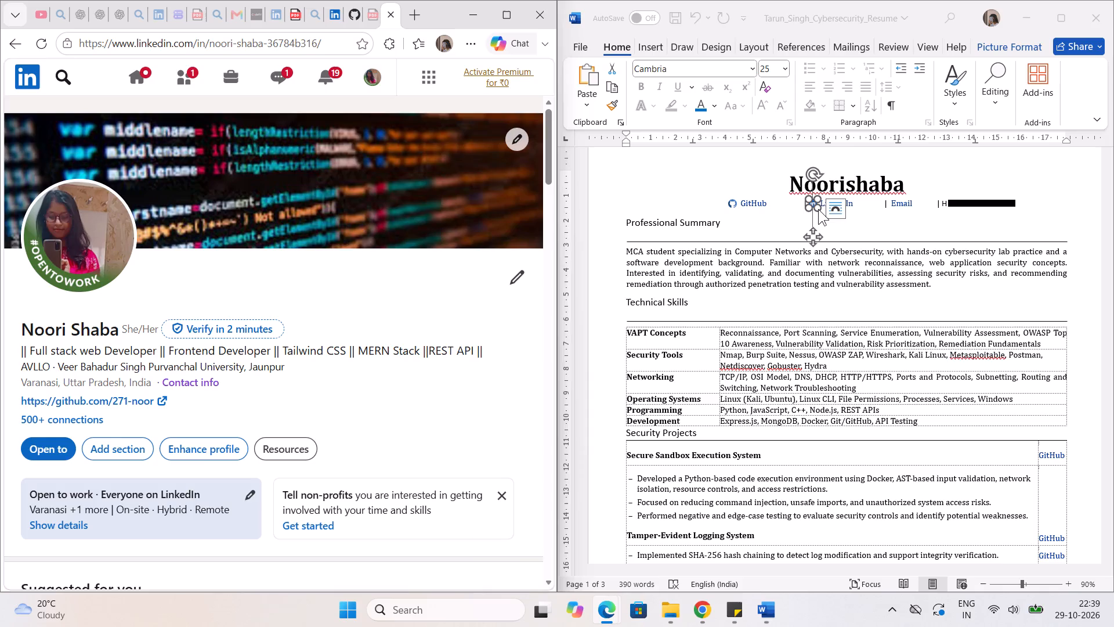
In Word, replace the LinkedIn icon's hyperlink address on the contact line with the copied full profile URL.
click(815, 214)
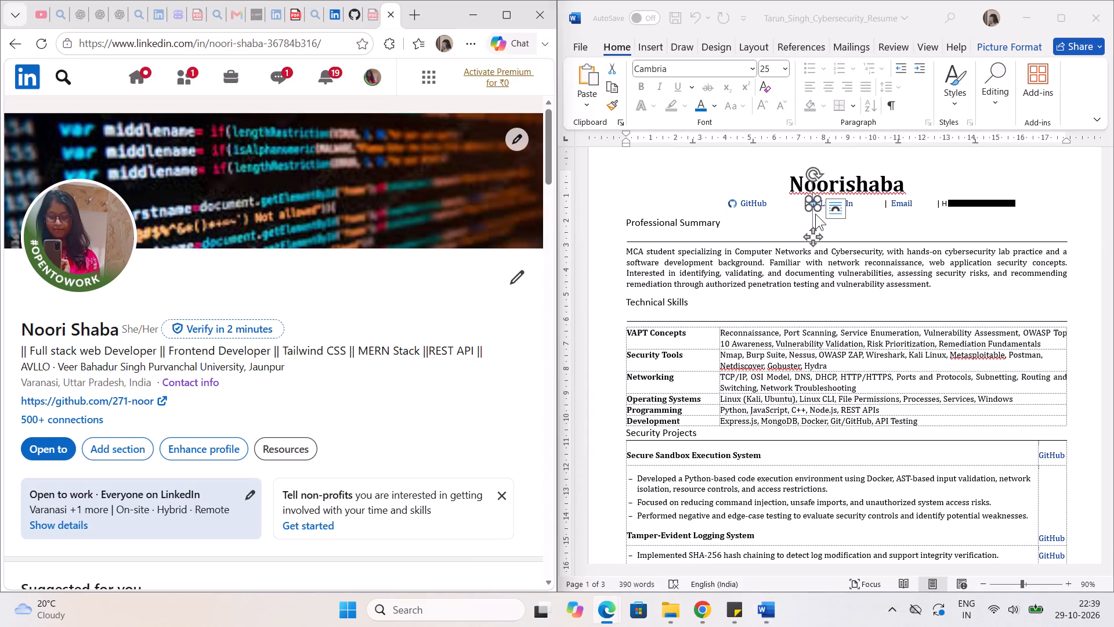
click(816, 206)
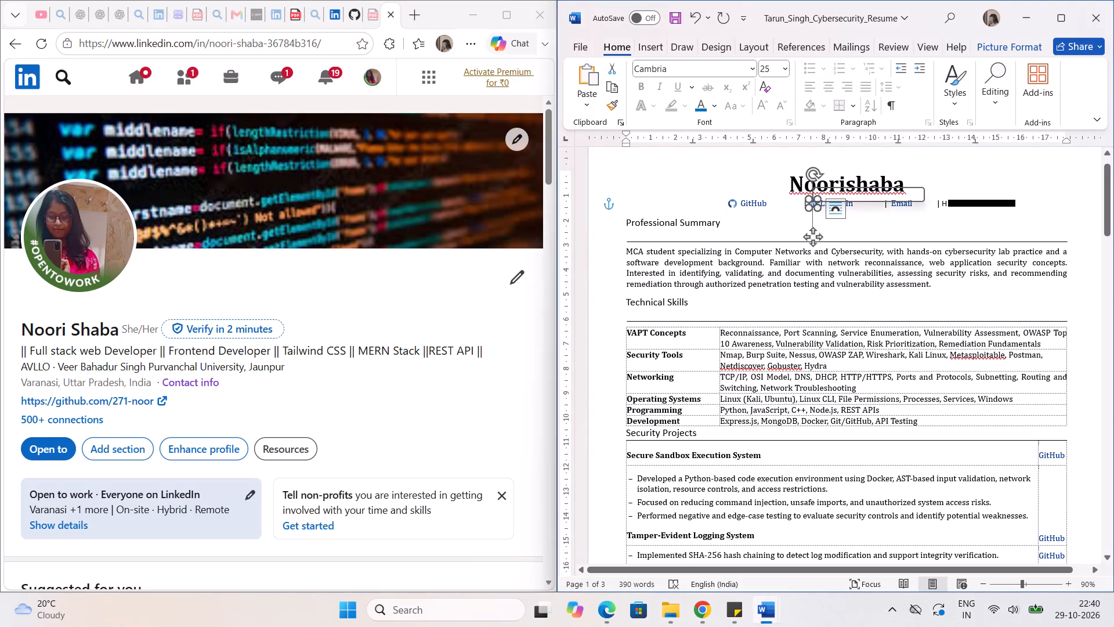
click(815, 205)
right_click(815, 205)
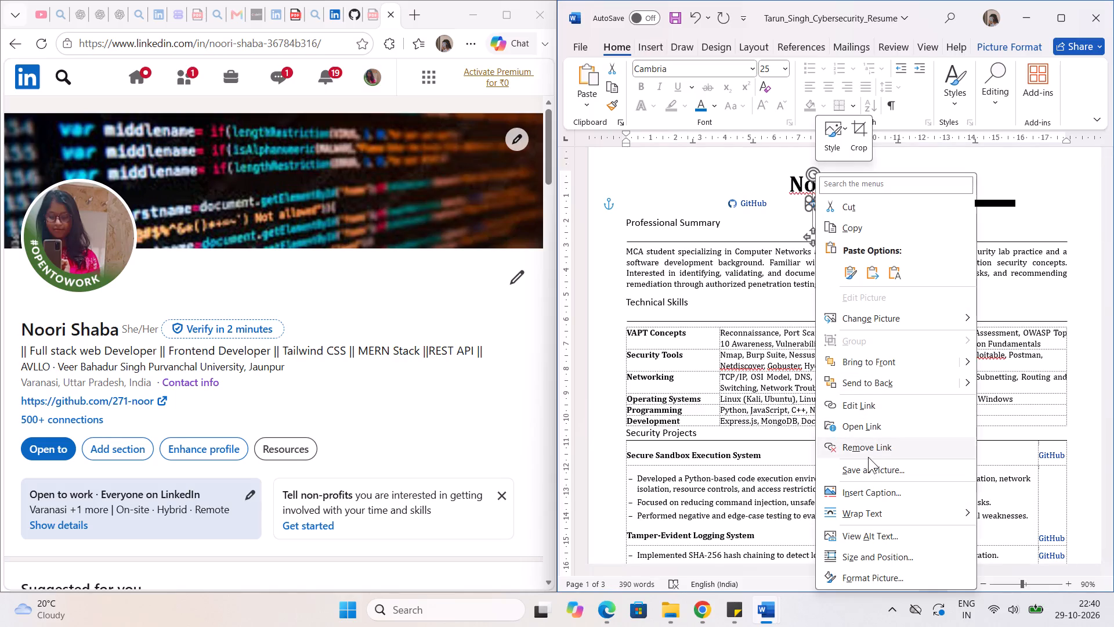
click(865, 410)
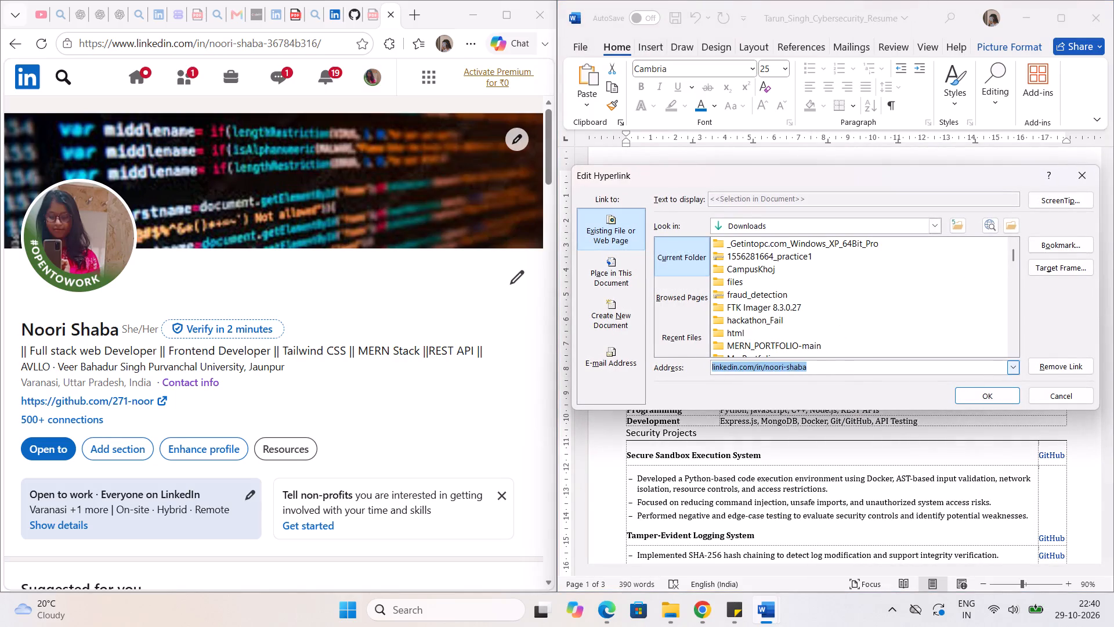
key(ctrl+v)
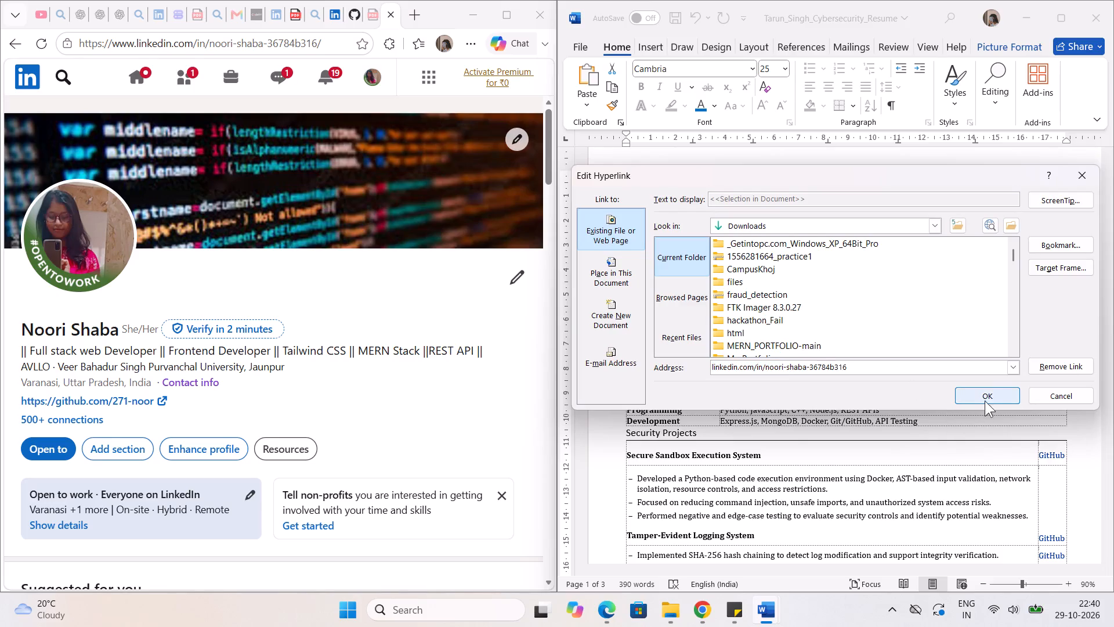
click(989, 395)
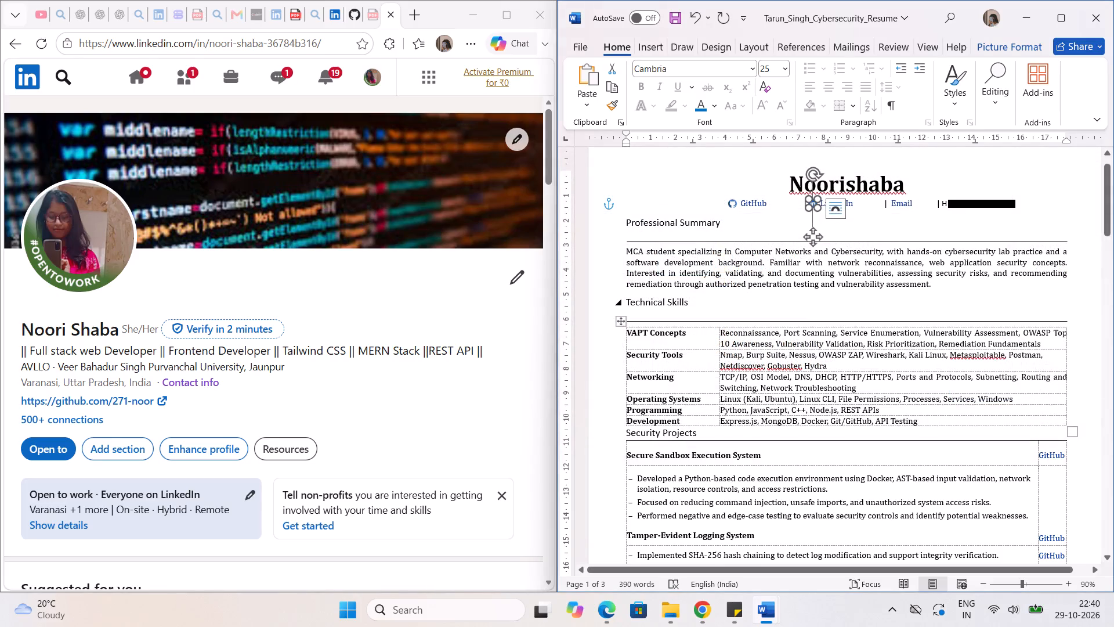
Deselect the LinkedIn icon, test its hyperlink from the contact line, and decline to continue to the location.
click(887, 231)
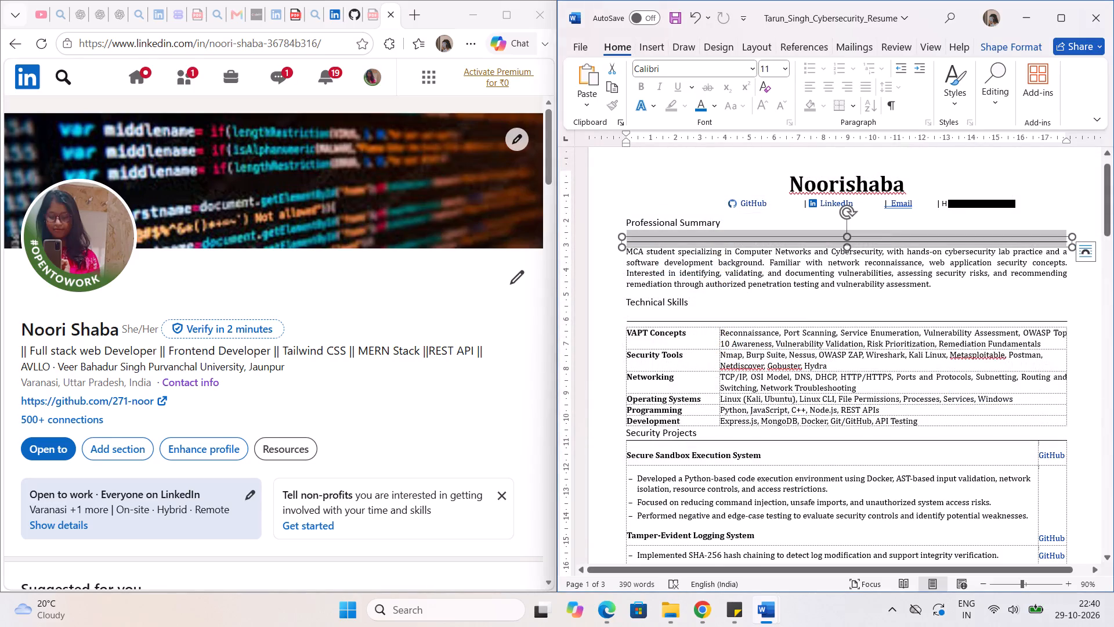
click(927, 212)
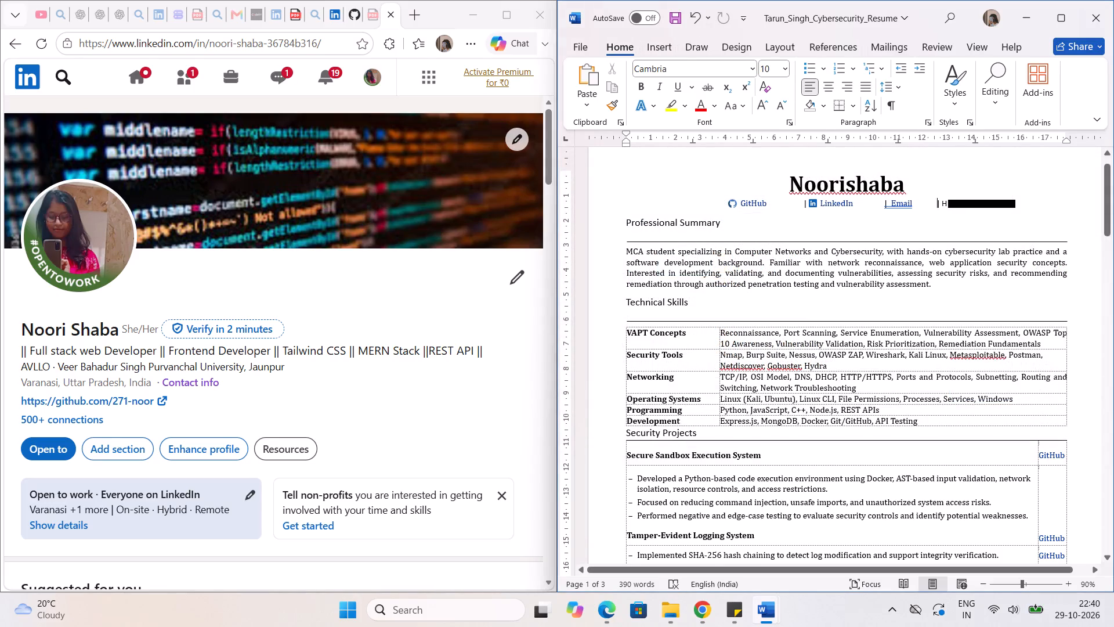
ctrl+click(812, 203)
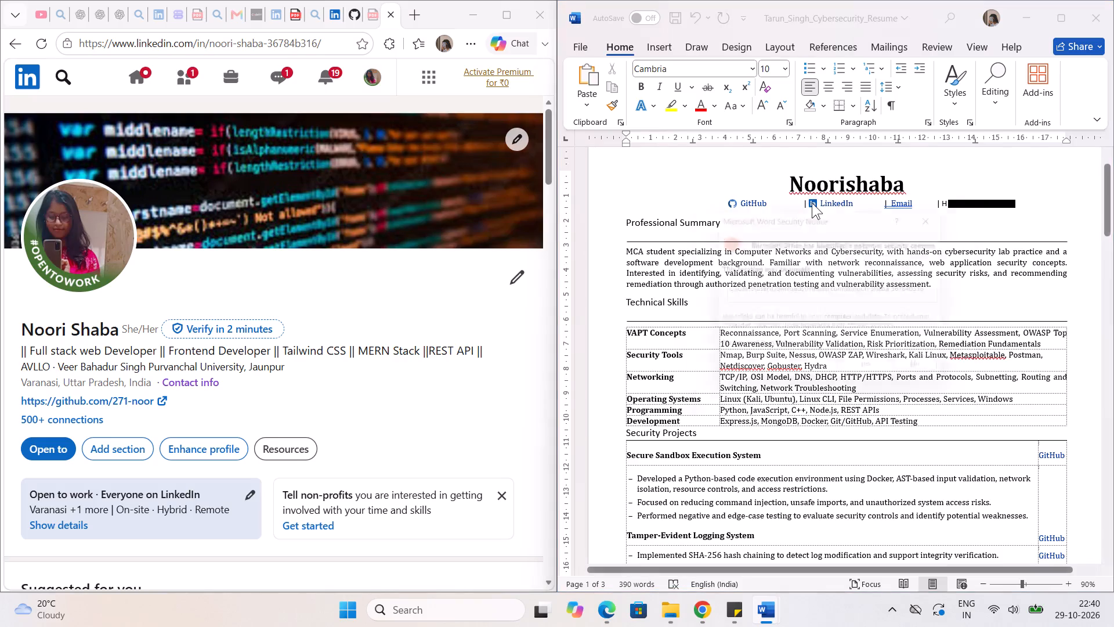
click(736, 183)
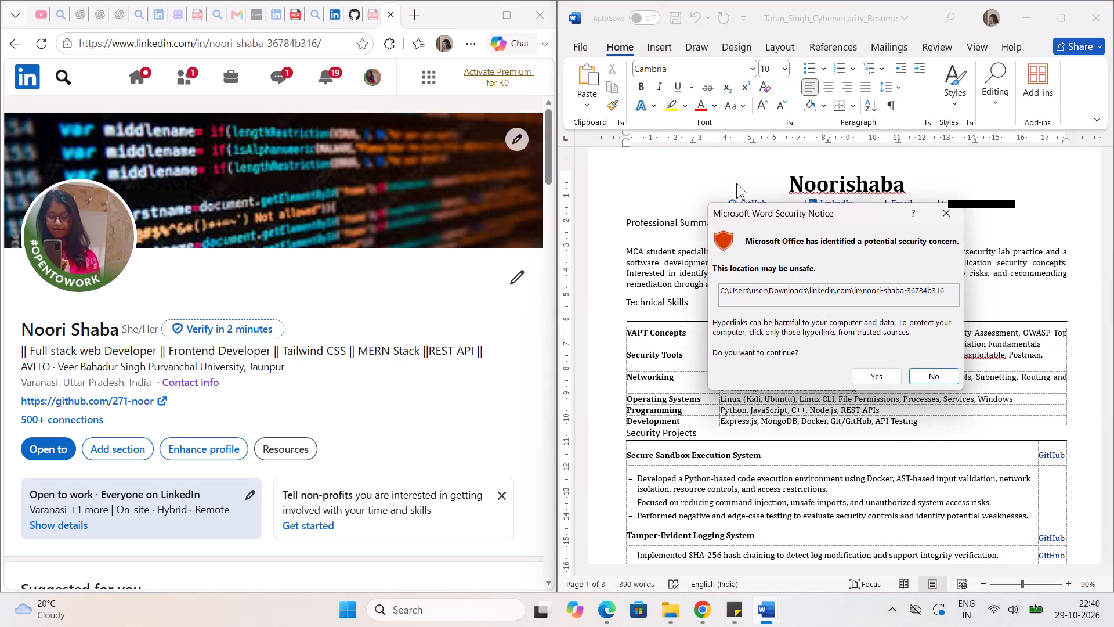
click(938, 376)
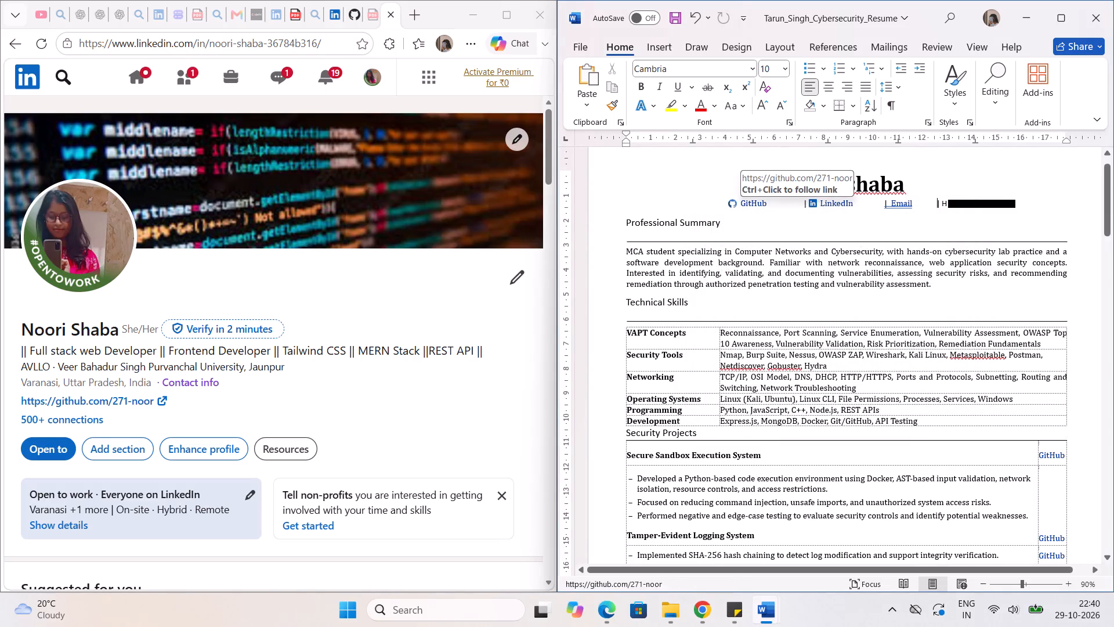
Test the contact line's GitHub hyperlink and close the profile page it opens in the browser.
ctrl+click(745, 205)
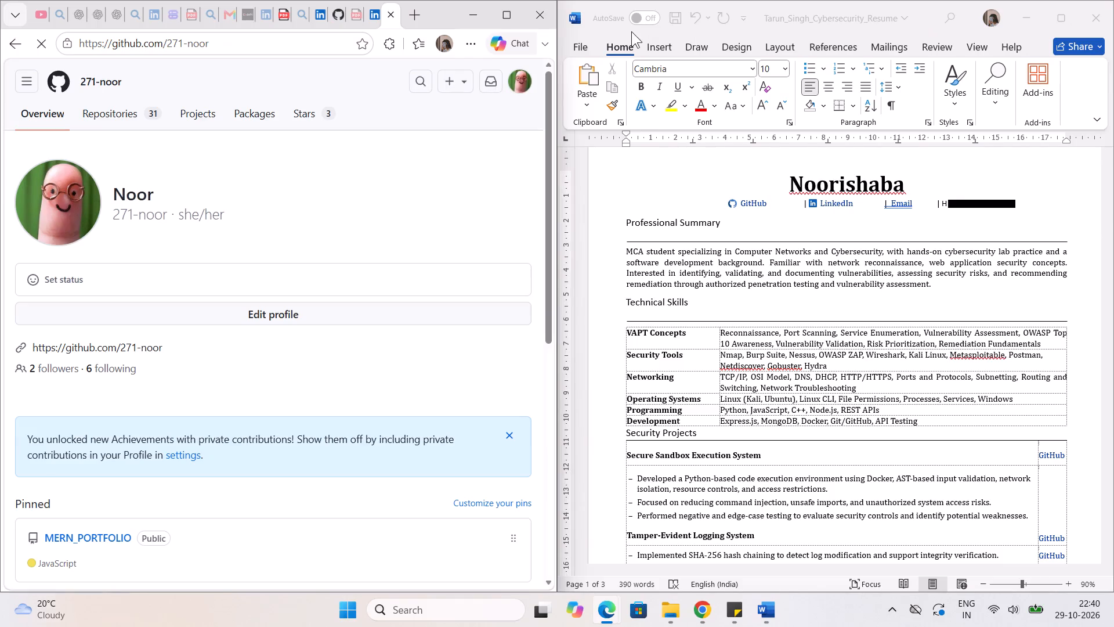
click(393, 9)
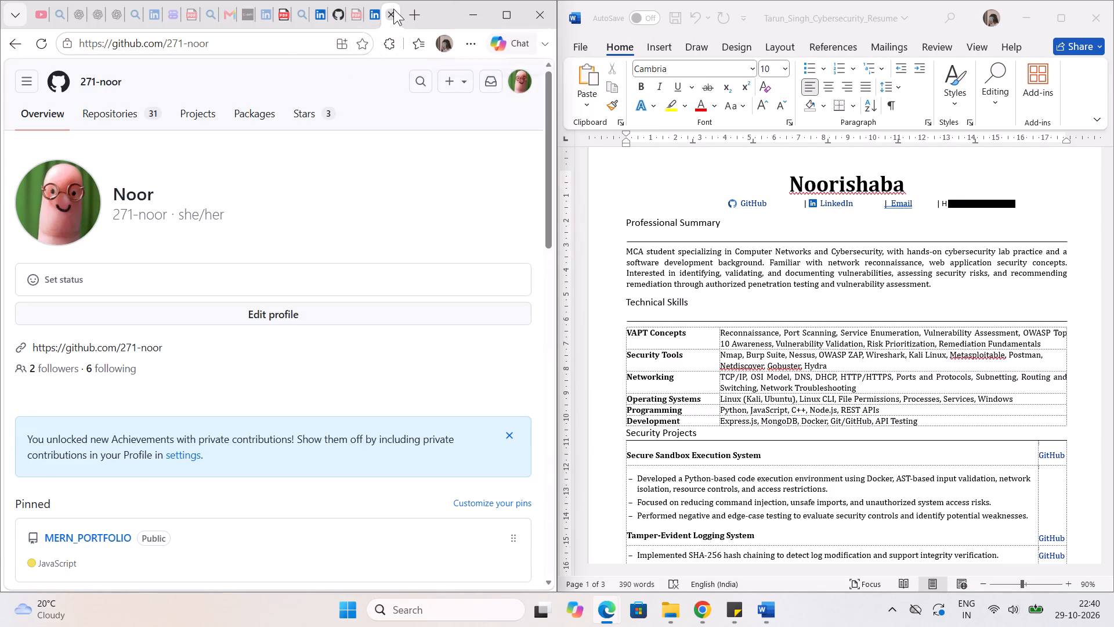
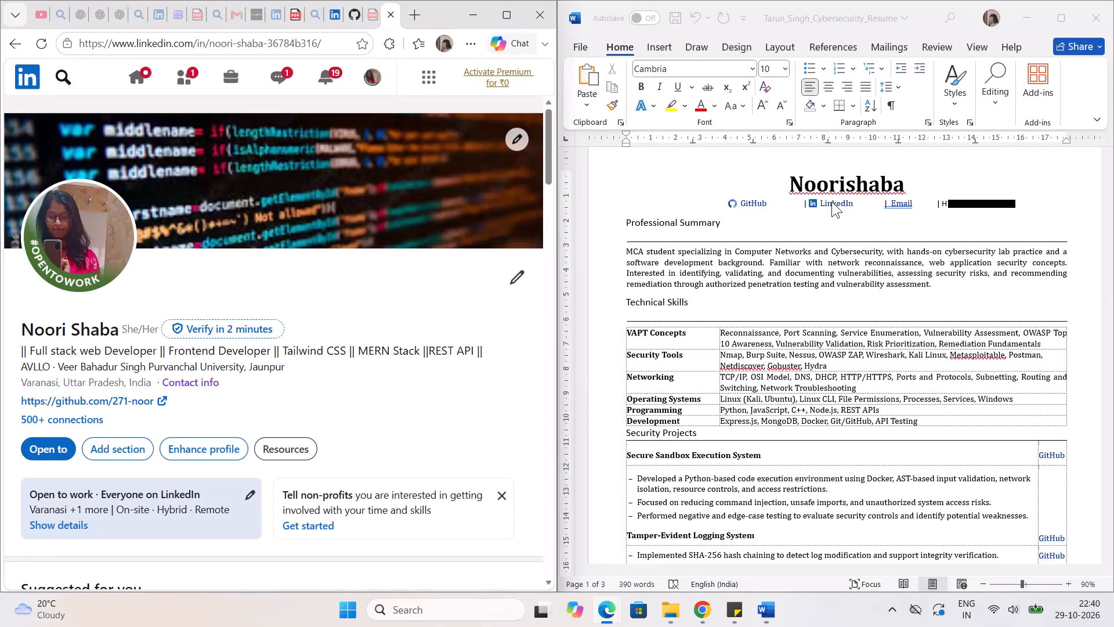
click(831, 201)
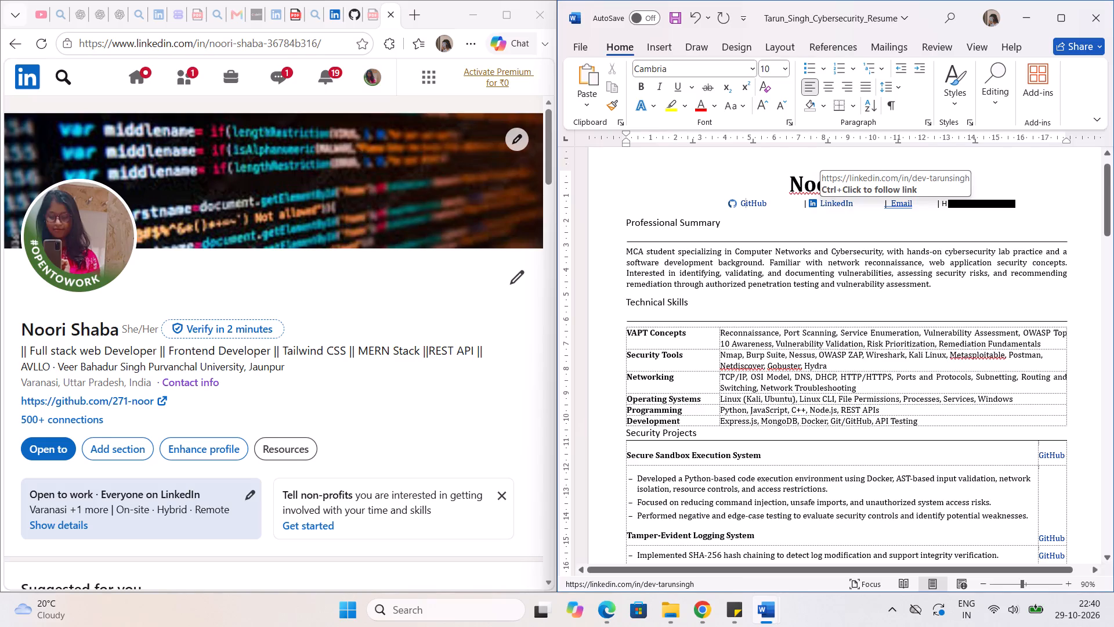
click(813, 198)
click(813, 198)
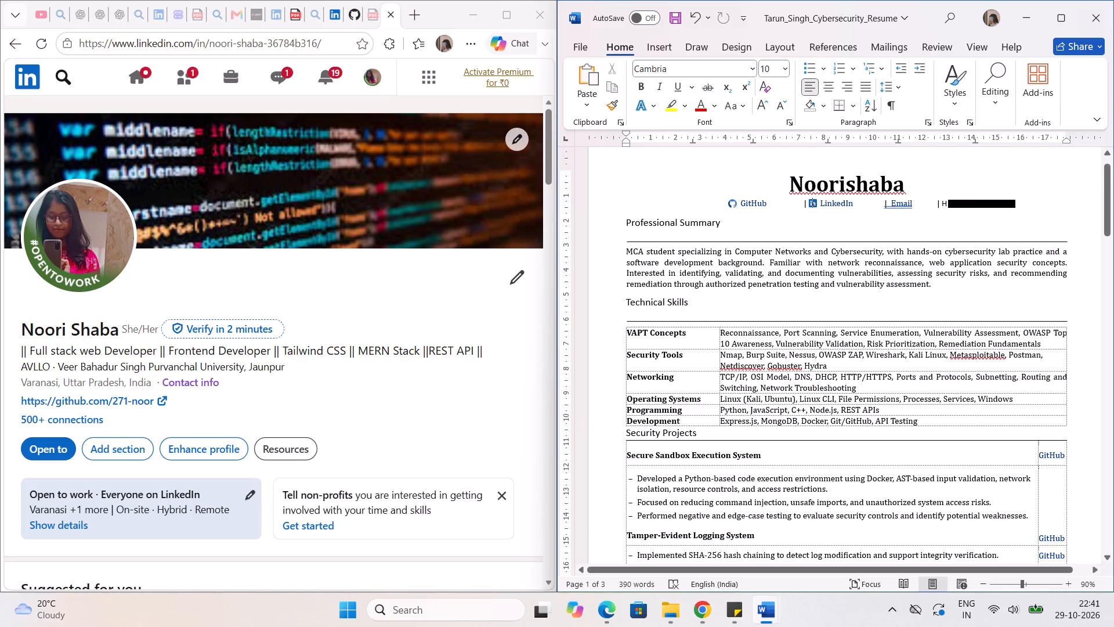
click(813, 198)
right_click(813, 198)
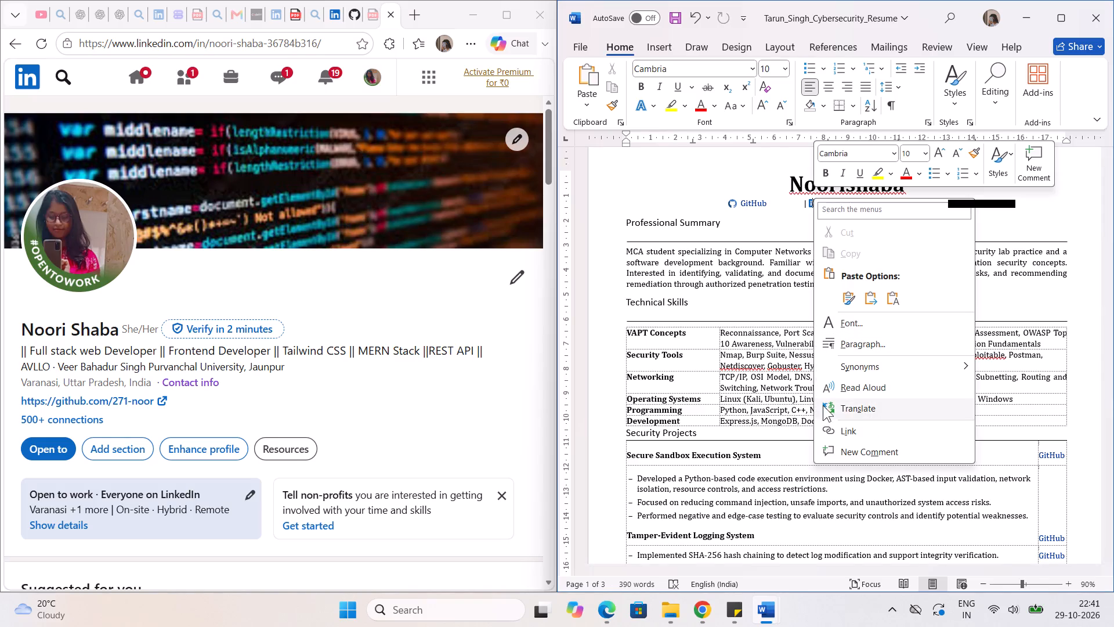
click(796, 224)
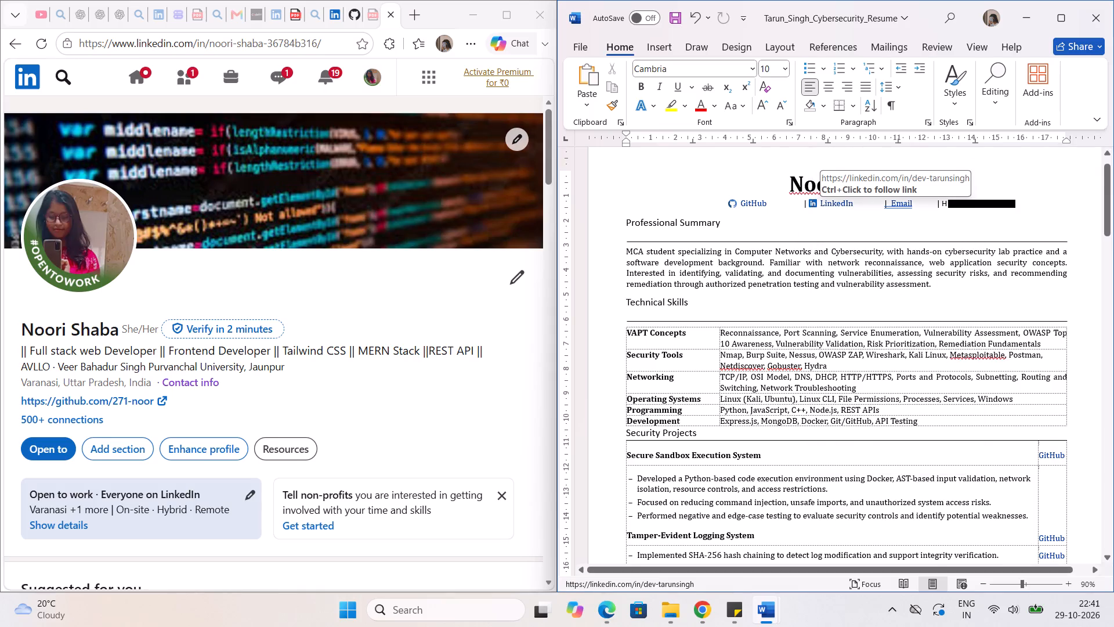
In Word, replace the hyperlink address of the contact line's LinkedIn text with the copied profile address.
click(832, 203)
right_click(835, 203)
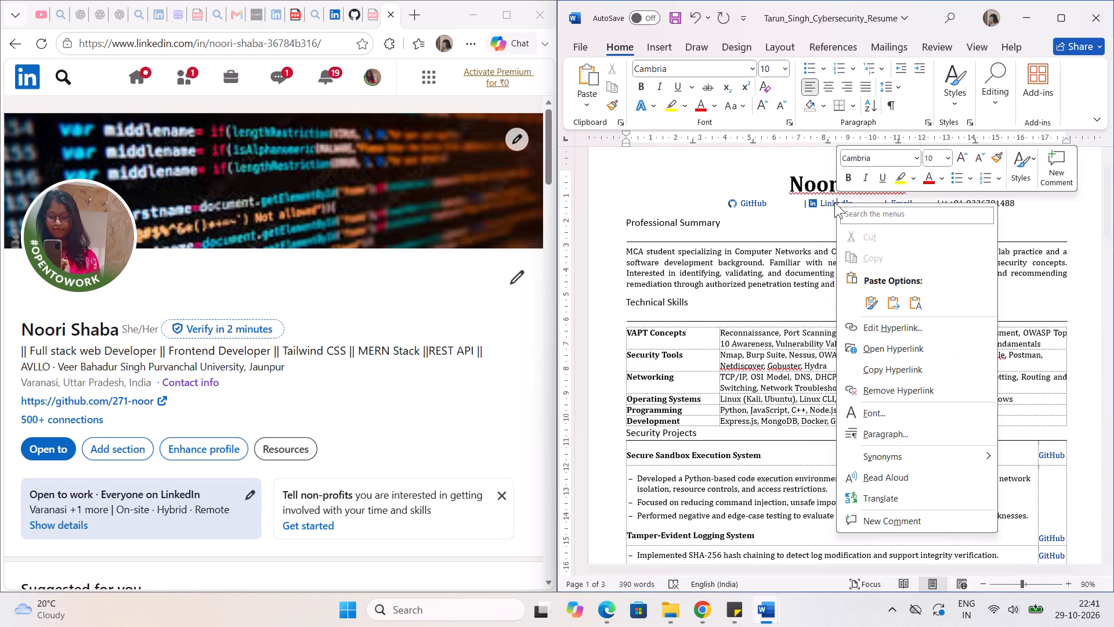
click(900, 324)
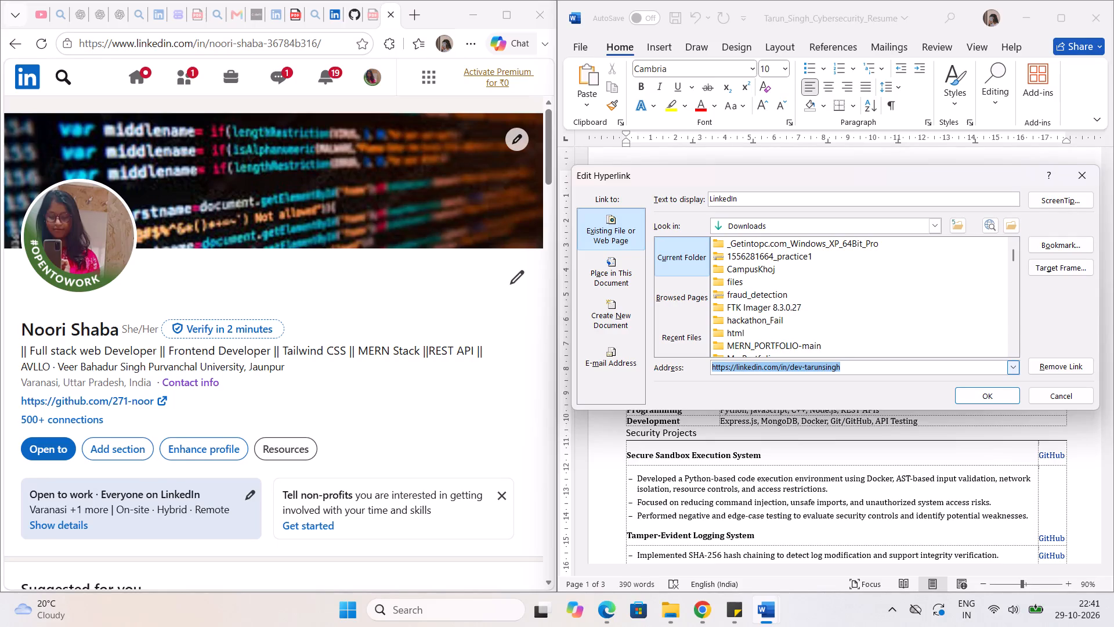
key(ctrl+v)
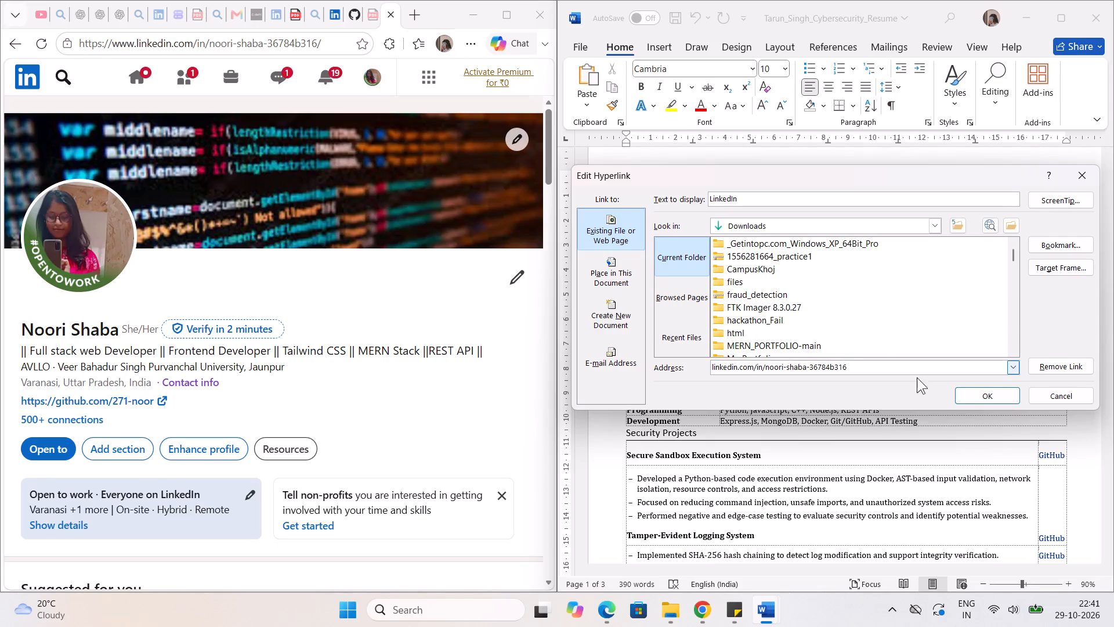
click(982, 393)
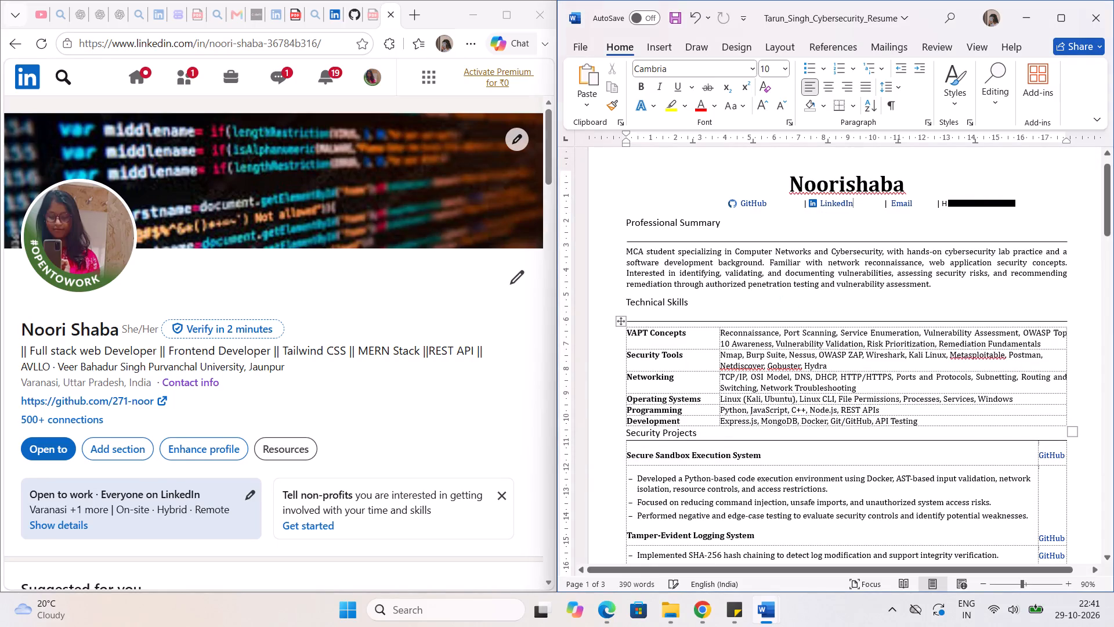
Test the LinkedIn text's hyperlink on the contact line and decline to continue to the location.
ctrl+click(829, 202)
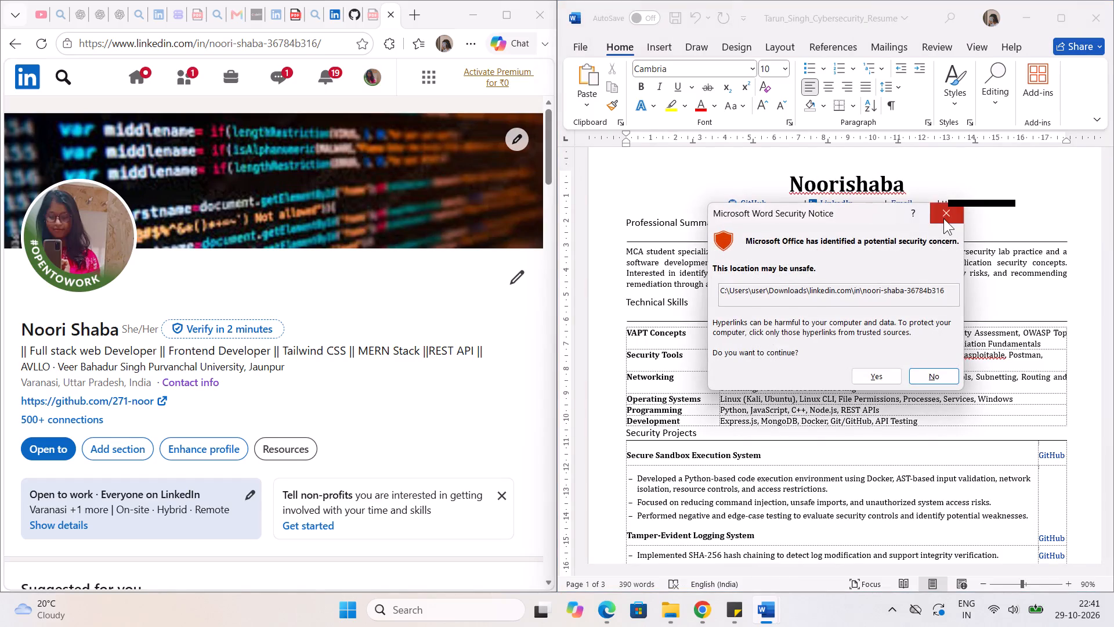
click(943, 218)
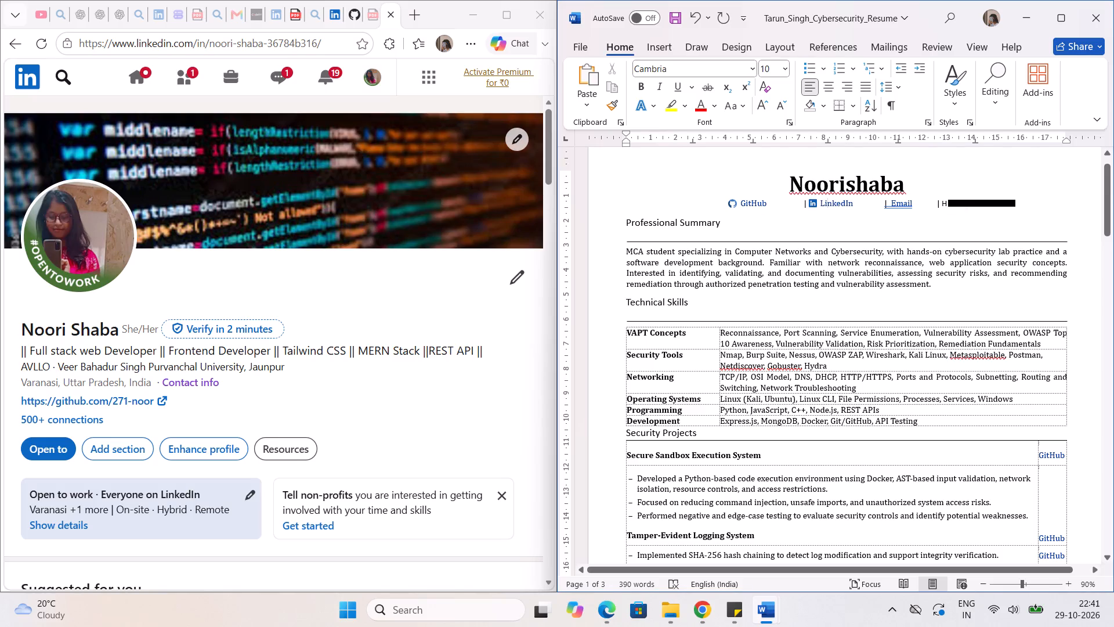
Shorten the LinkedIn icon's hyperlink address by removing the hyphen and trailing code after the profile name.
right_click(813, 204)
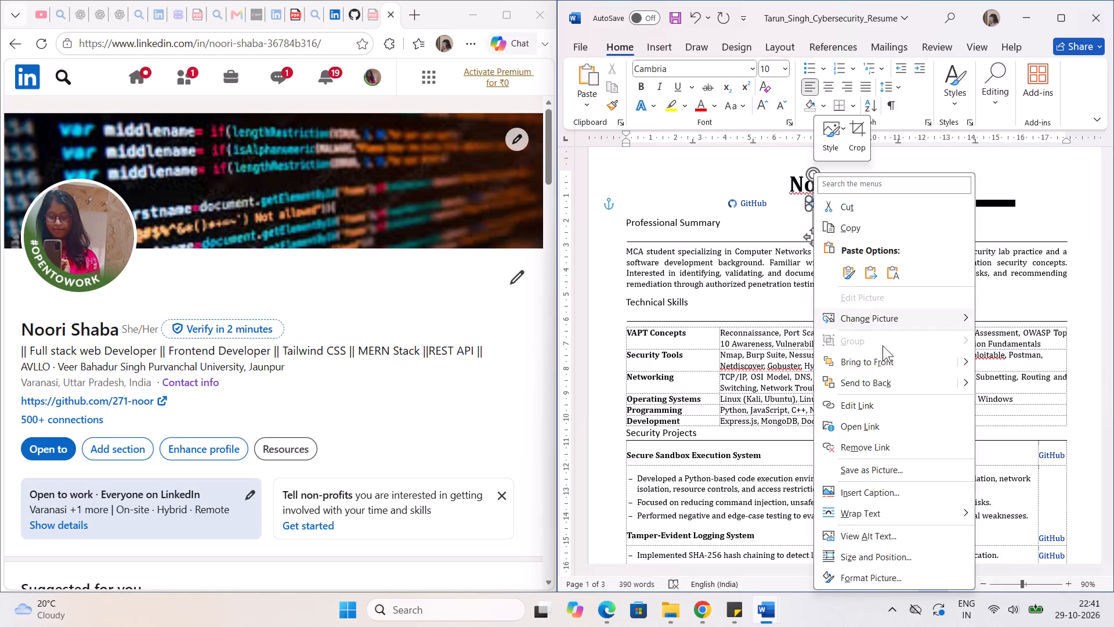
click(877, 406)
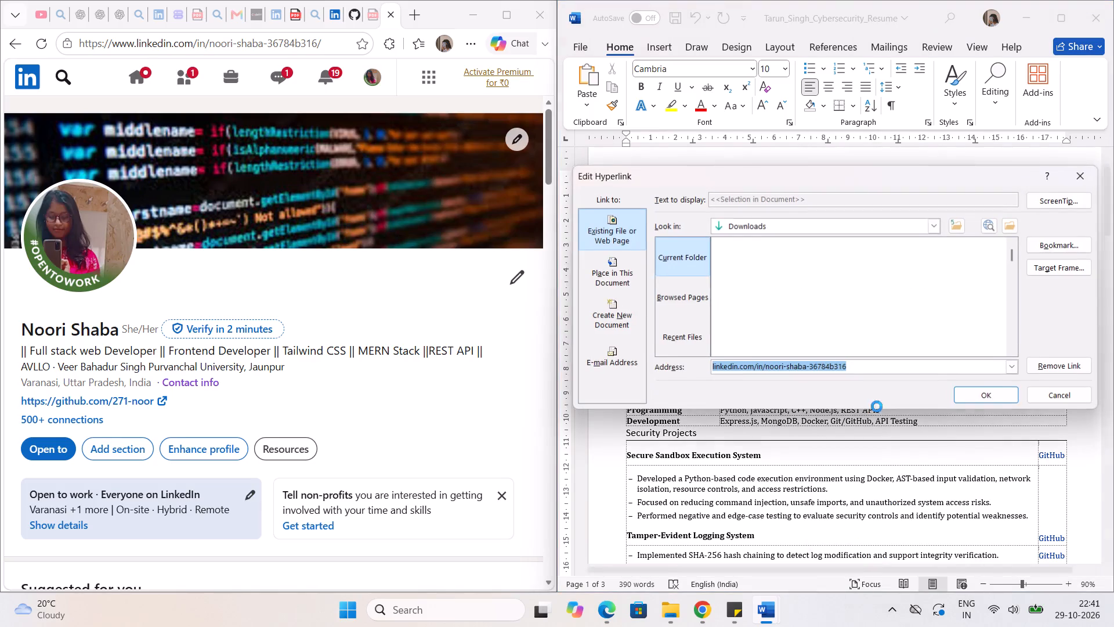
click(864, 367)
drag(864, 367, 824, 369)
key(BackSpace)
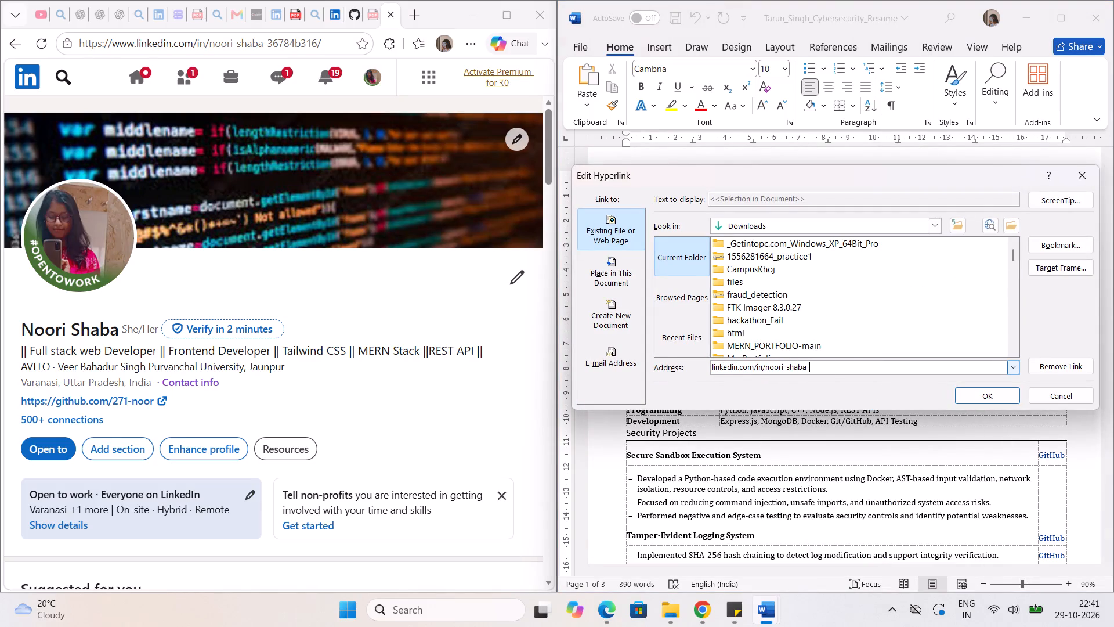
key(BackSpace)
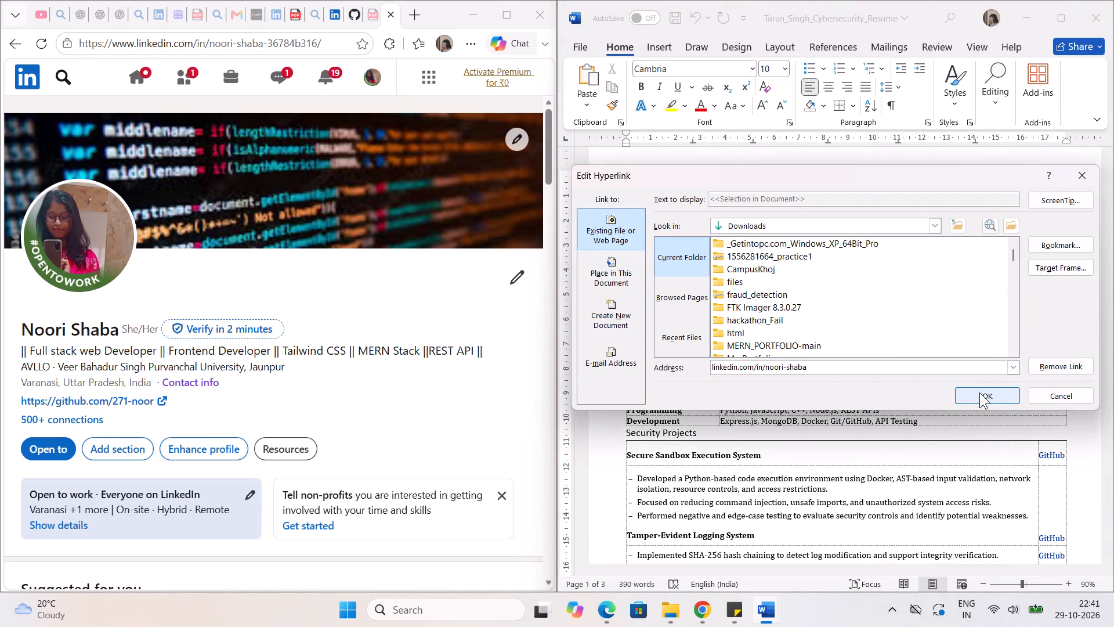
click(979, 392)
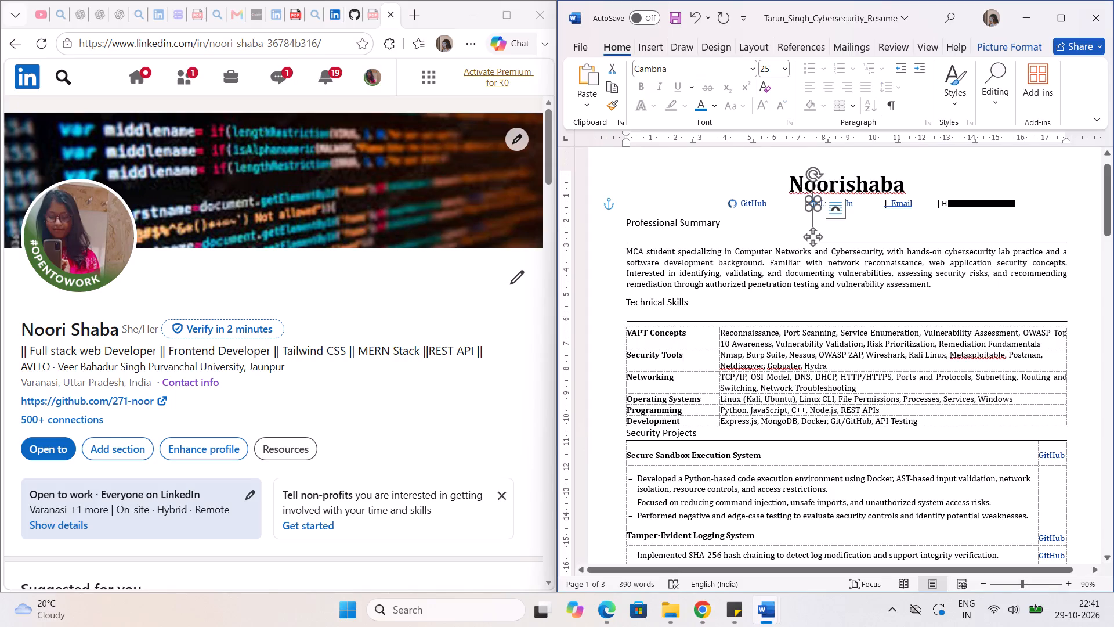
Remove the hyphen and trailing code from the hyperlink address of the contact line's LinkedIn text too.
click(849, 201)
right_click(849, 201)
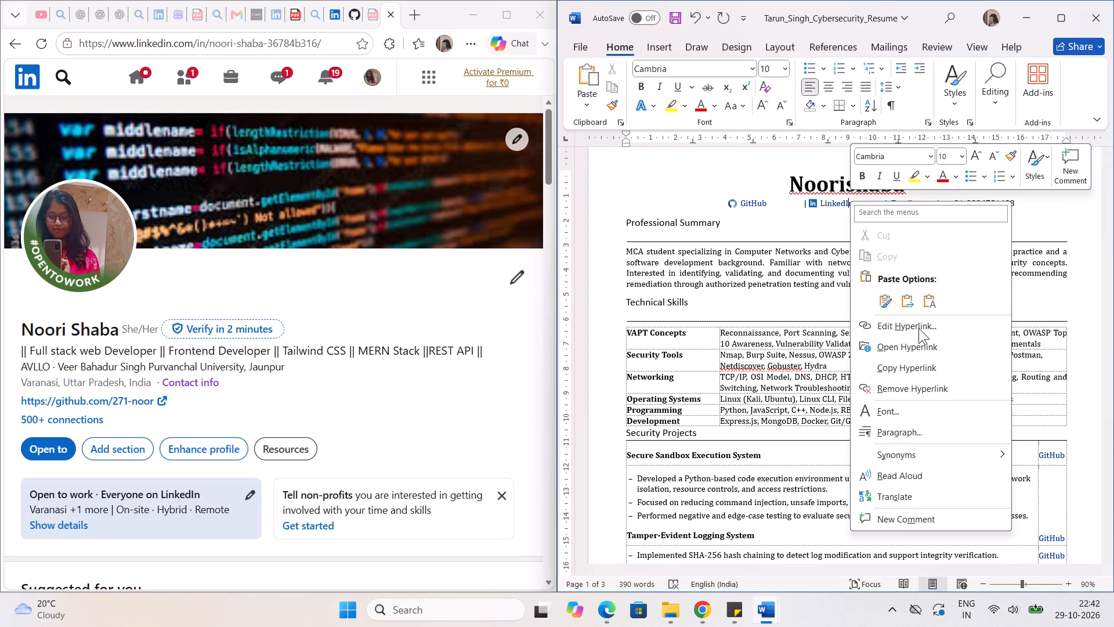
click(918, 328)
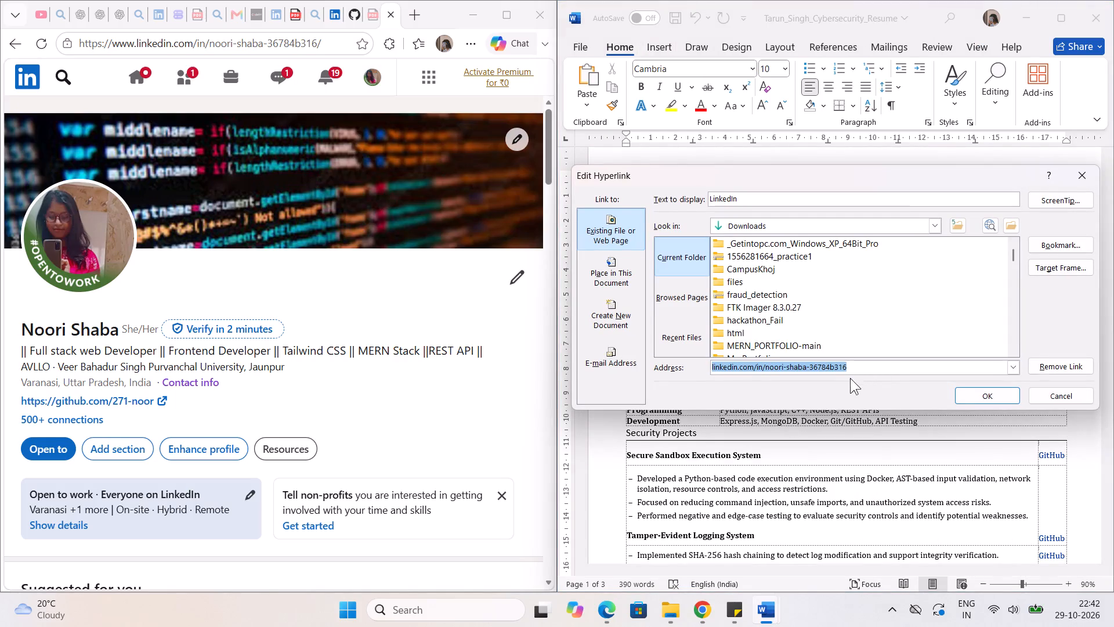
click(855, 365)
drag(855, 365, 808, 367)
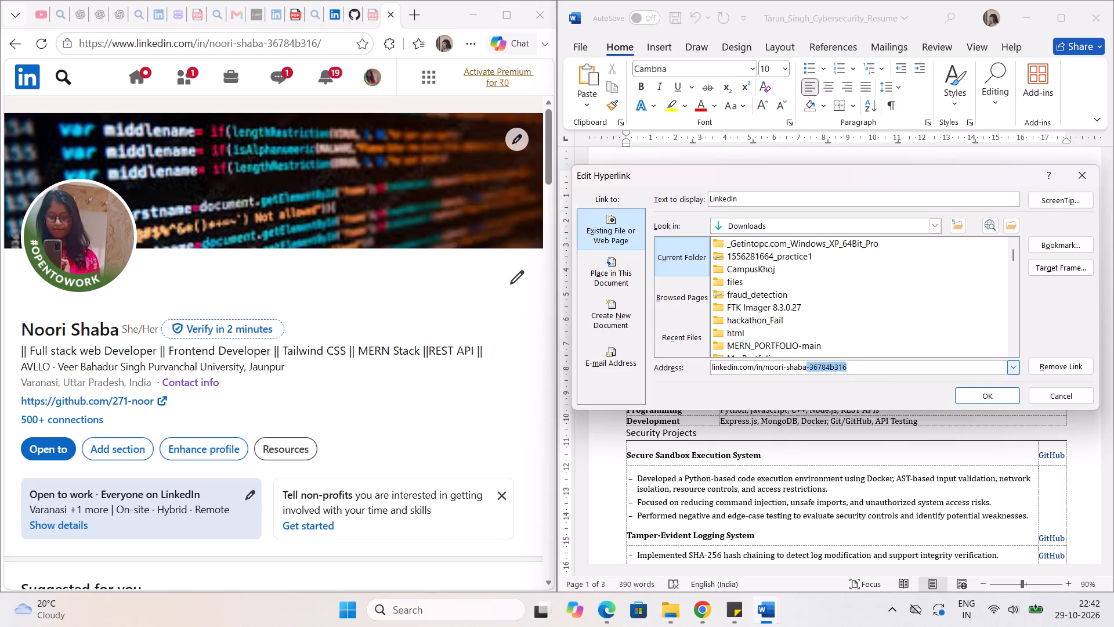
drag(808, 367, 809, 366)
key(BackSpace)
click(974, 394)
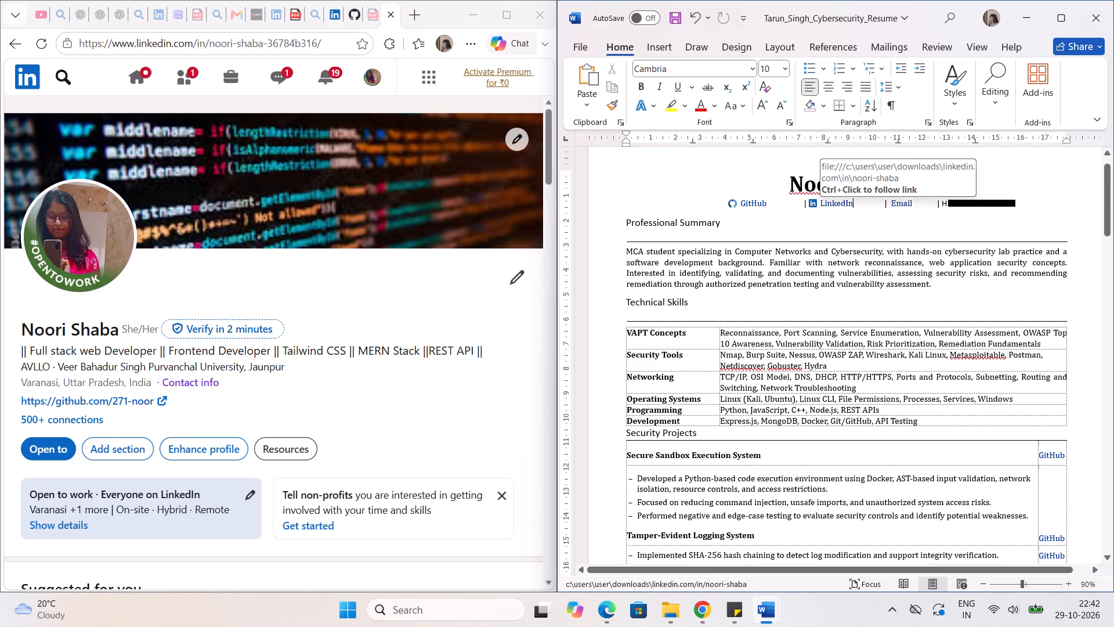
Test the LinkedIn text's shortened hyperlink from the contact line and decline to continue to the location.
ctrl+click(829, 204)
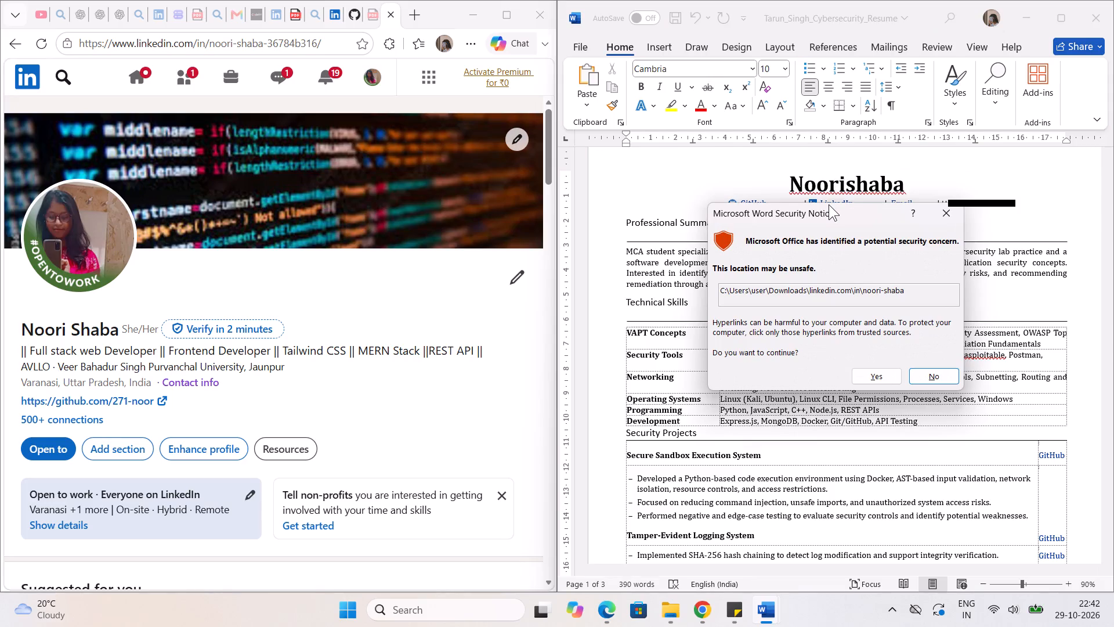
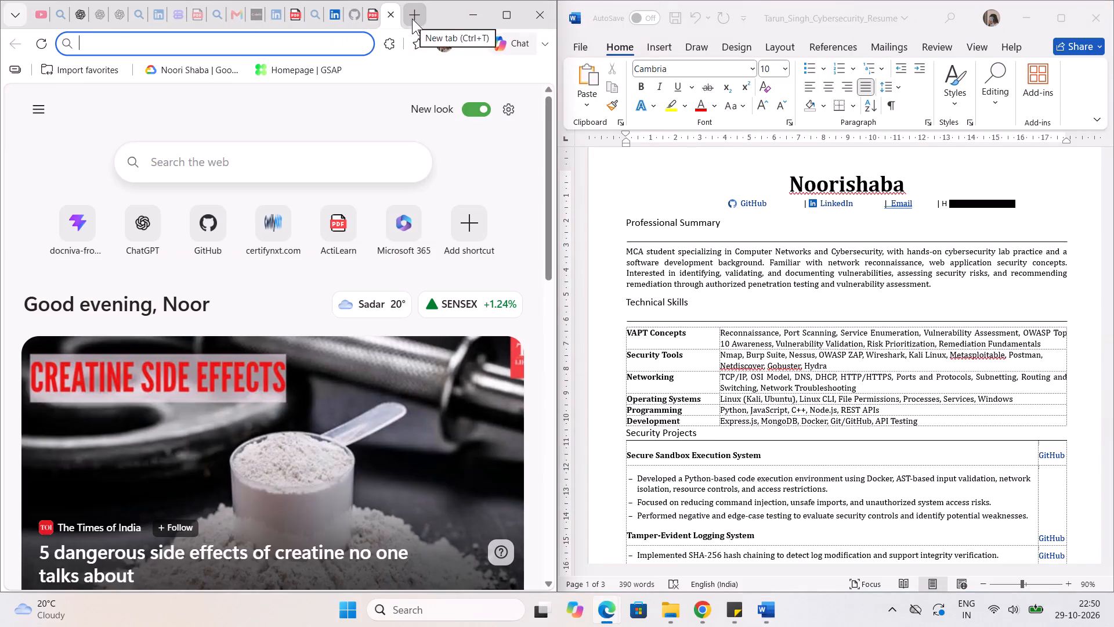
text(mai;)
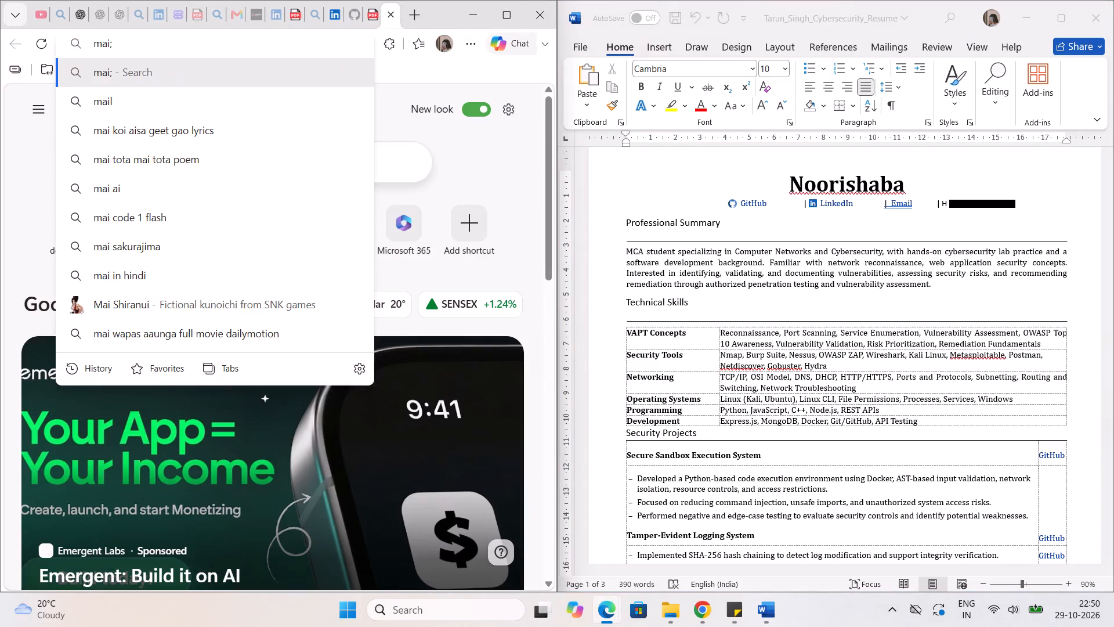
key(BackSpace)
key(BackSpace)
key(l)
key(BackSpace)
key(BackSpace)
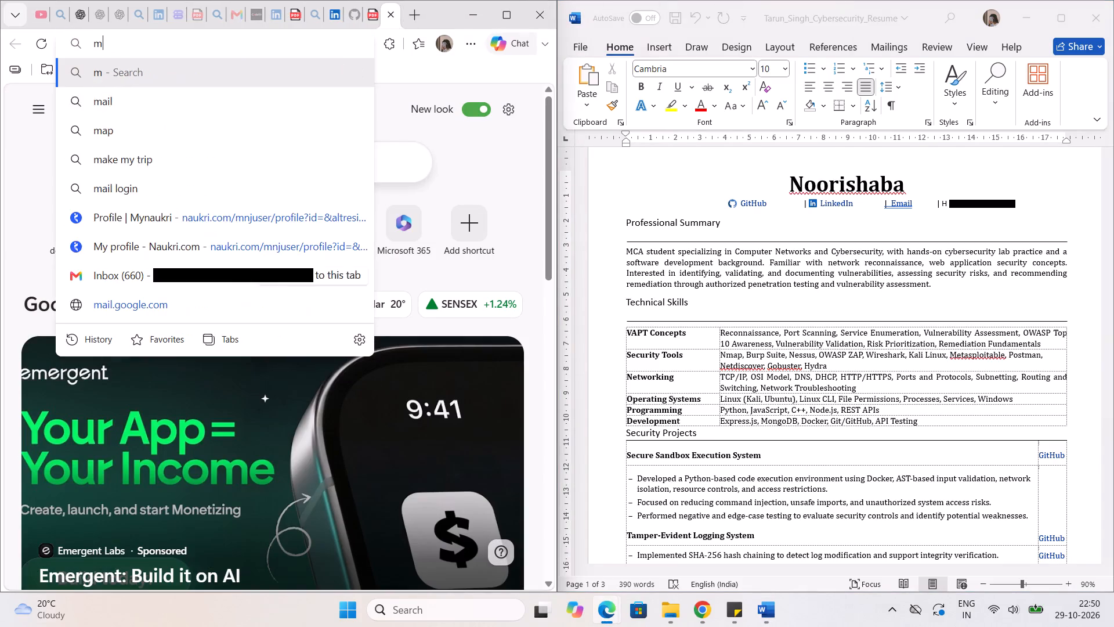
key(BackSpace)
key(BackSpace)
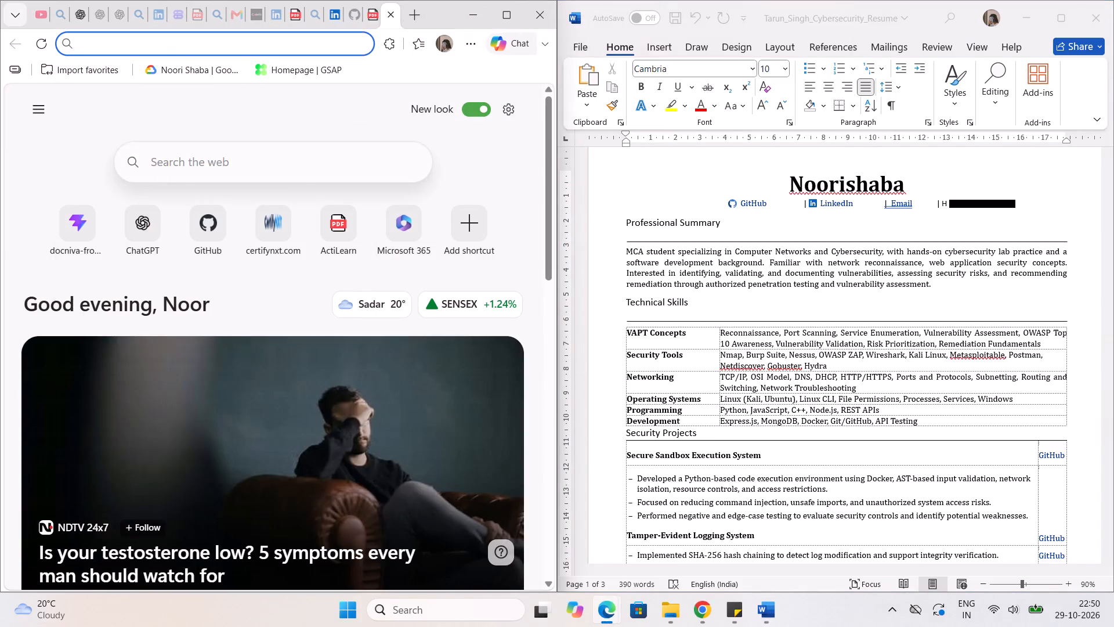
Search the web for "mail ka symbol blue color".
click(319, 163)
text(mail ka symbol blu)
text(e color e)
key(BackSpace)
key(BackSpace)
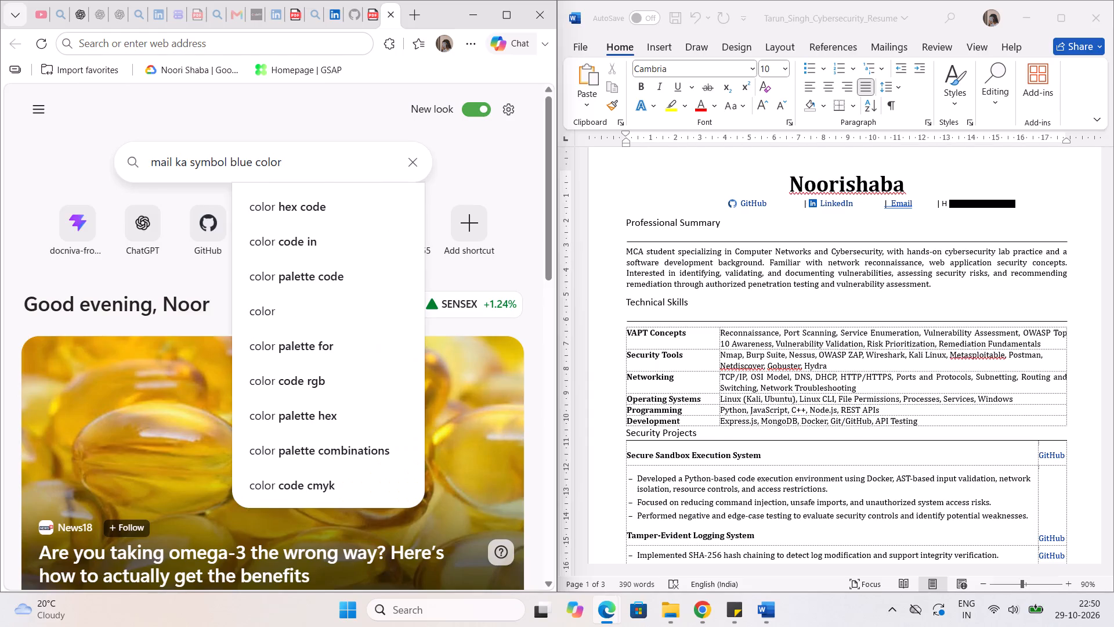
key(Return)
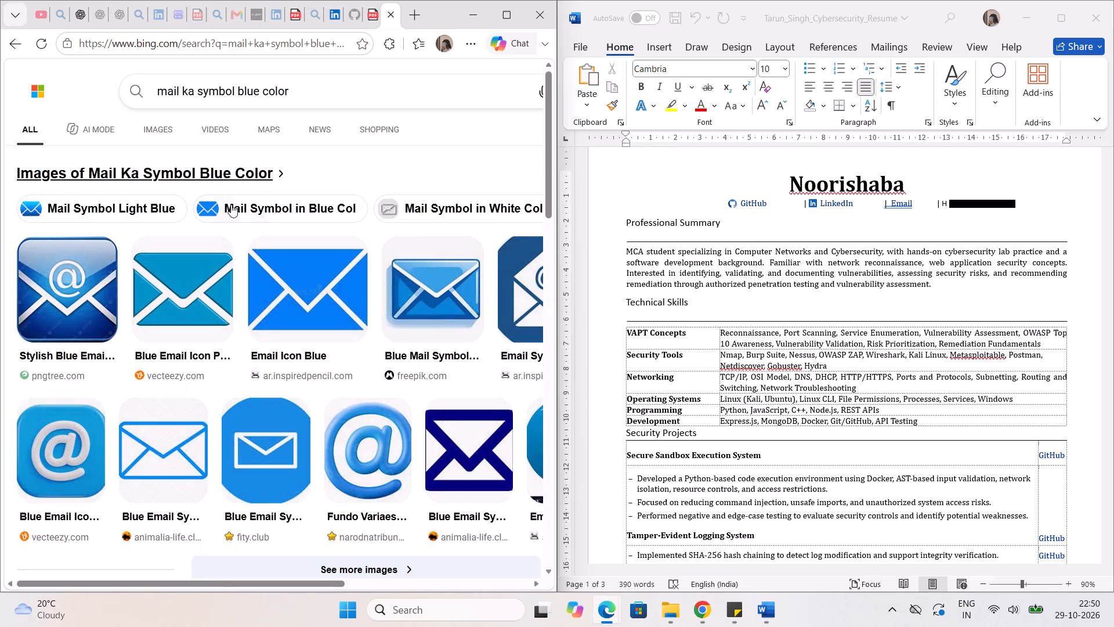
Look through the search results and open Flaticon's "Email blue Icons & Symbols" page.
scroll(204, 392, down, 1)
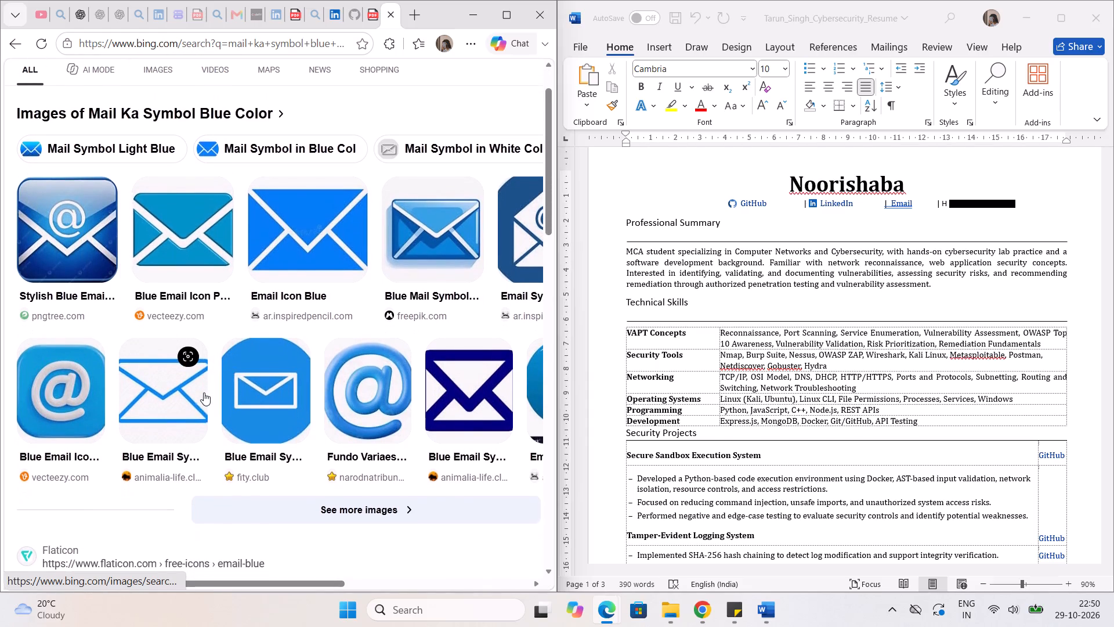
scroll(204, 392, down, 1)
scroll(353, 362, left, 4)
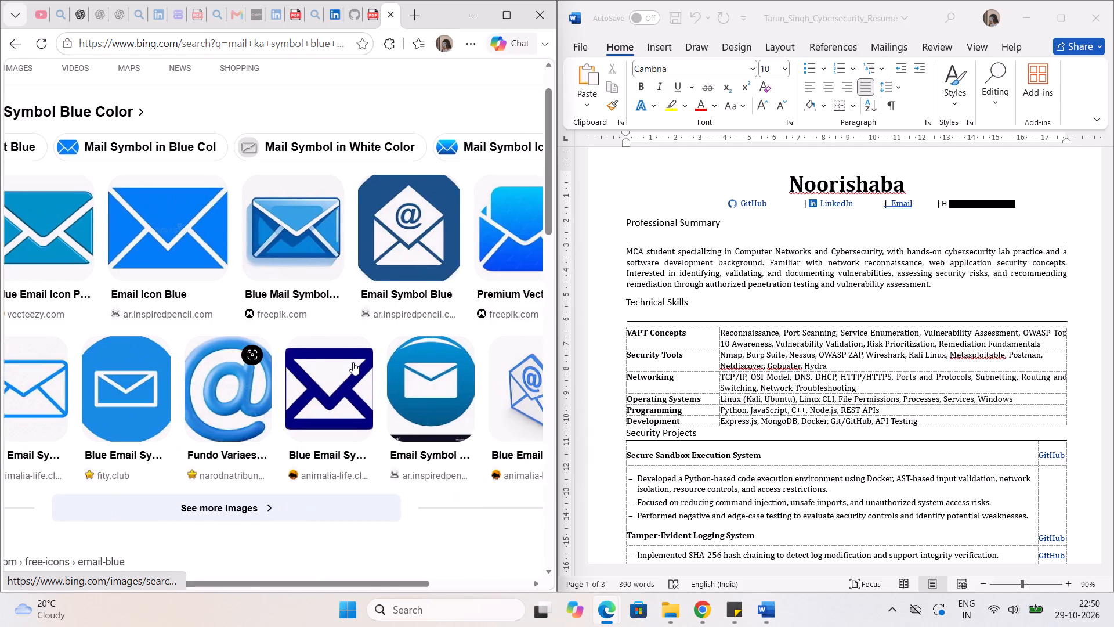
scroll(353, 362, left, 2)
scroll(353, 362, right, 5)
scroll(353, 362, down, 5)
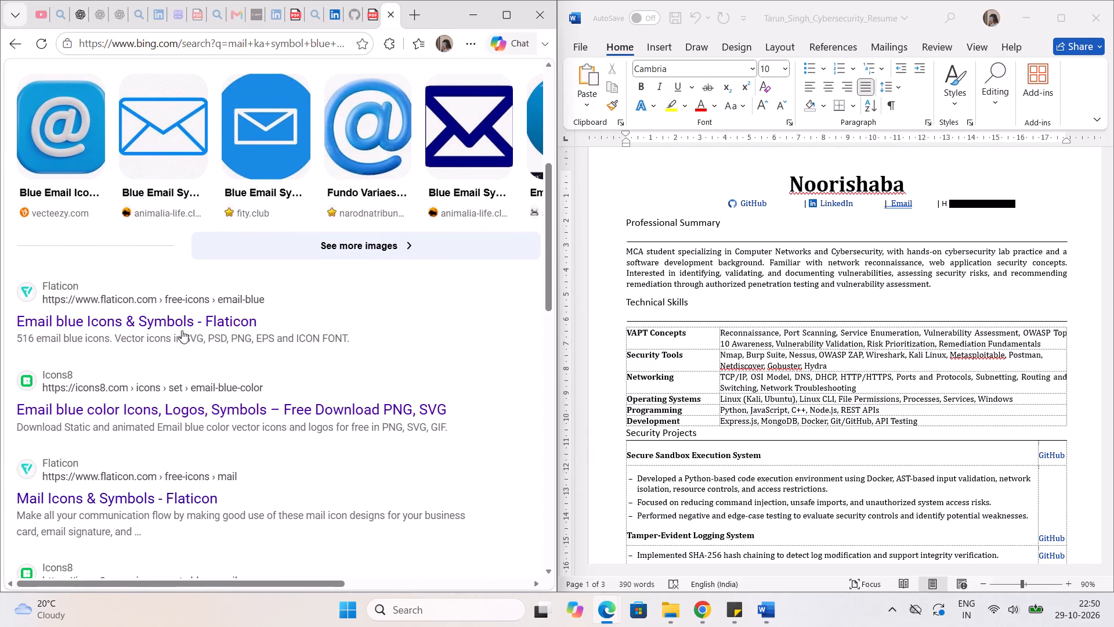
click(165, 329)
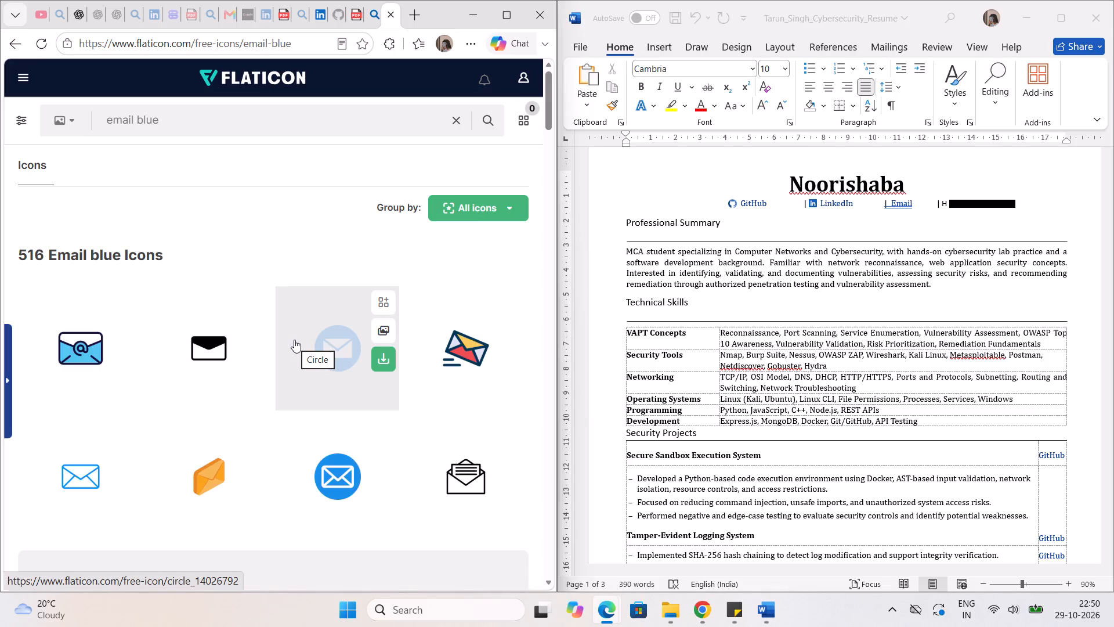
scroll(306, 465, down, 2)
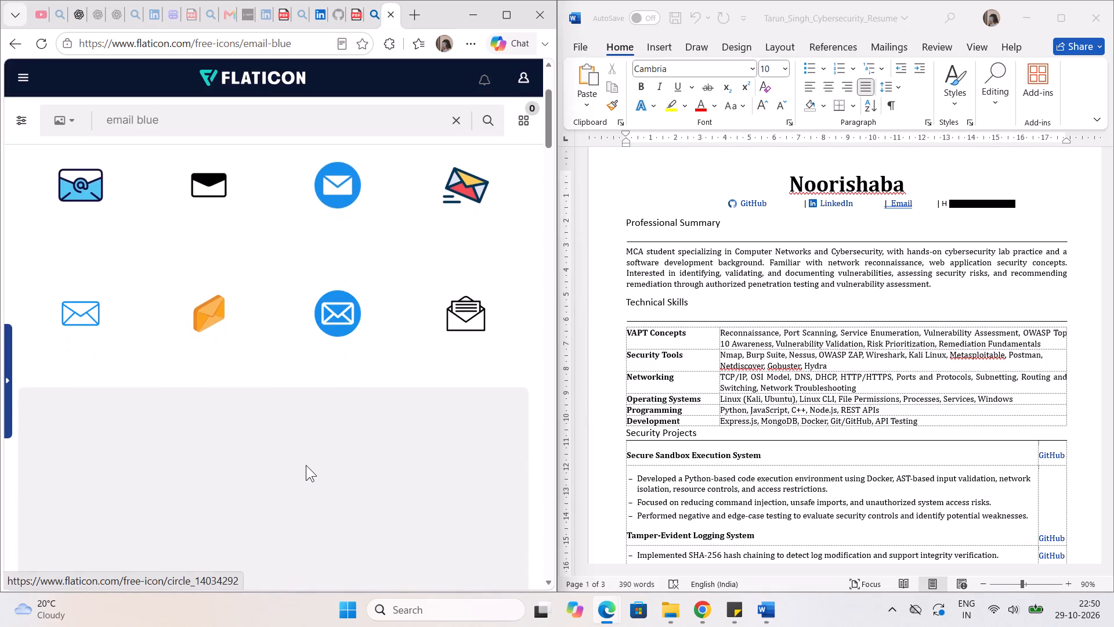
scroll(306, 465, down, 4)
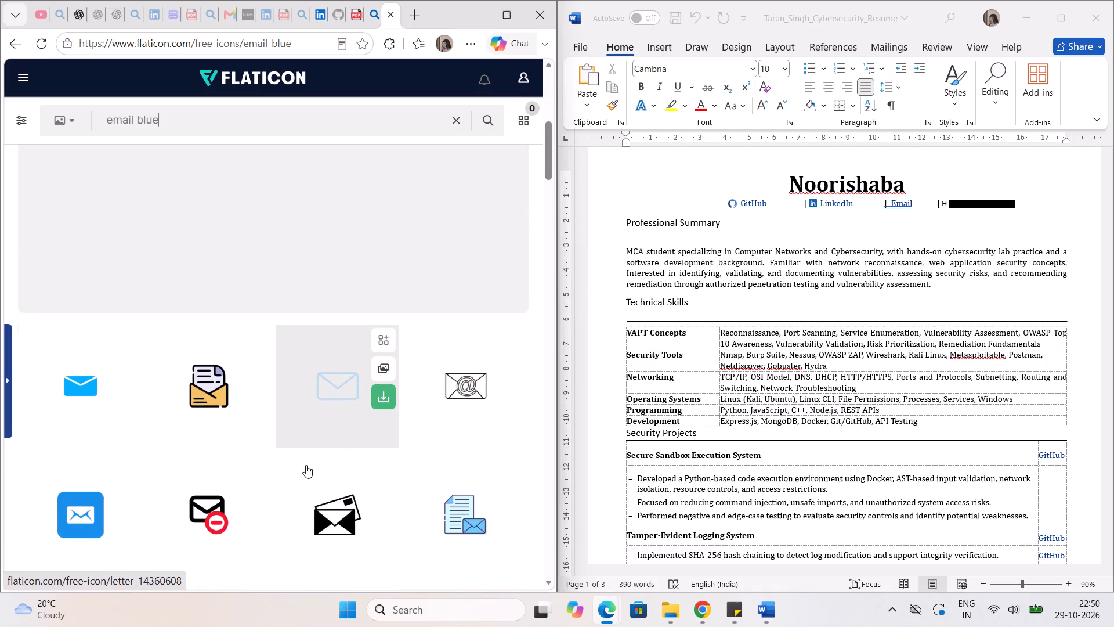
scroll(306, 465, down, 1)
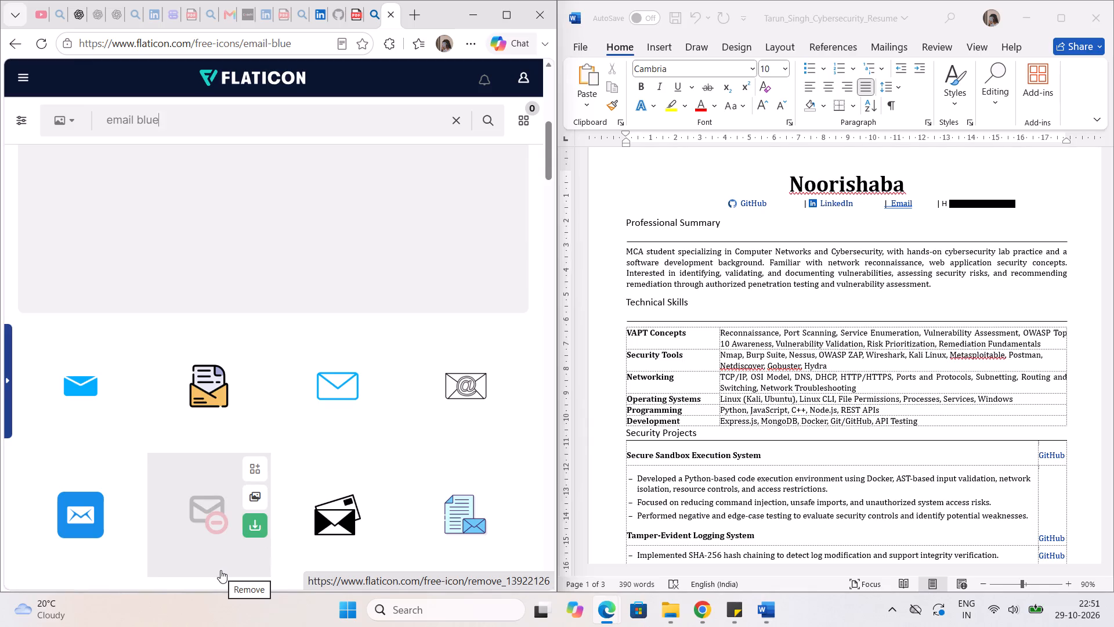
scroll(183, 481, down, 4)
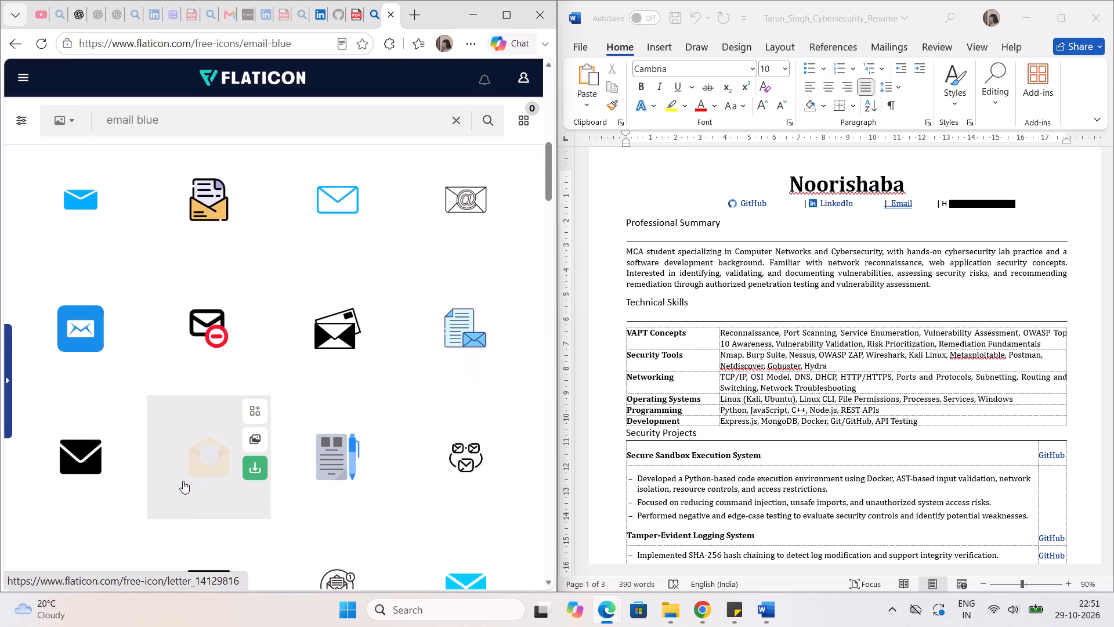
scroll(183, 481, down, 3)
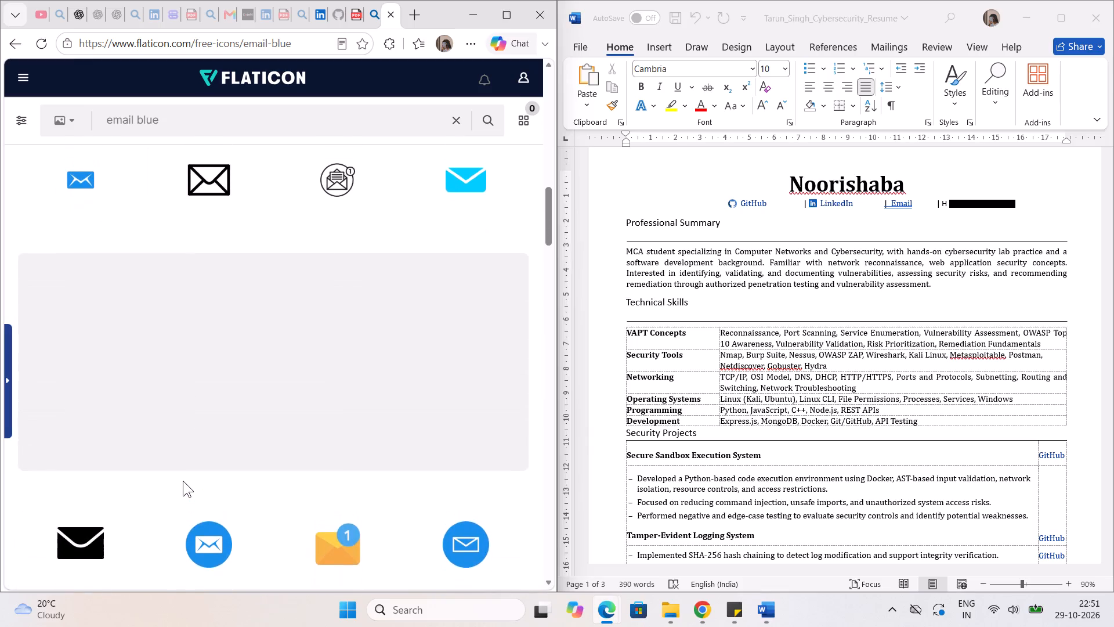
scroll(183, 481, down, 3)
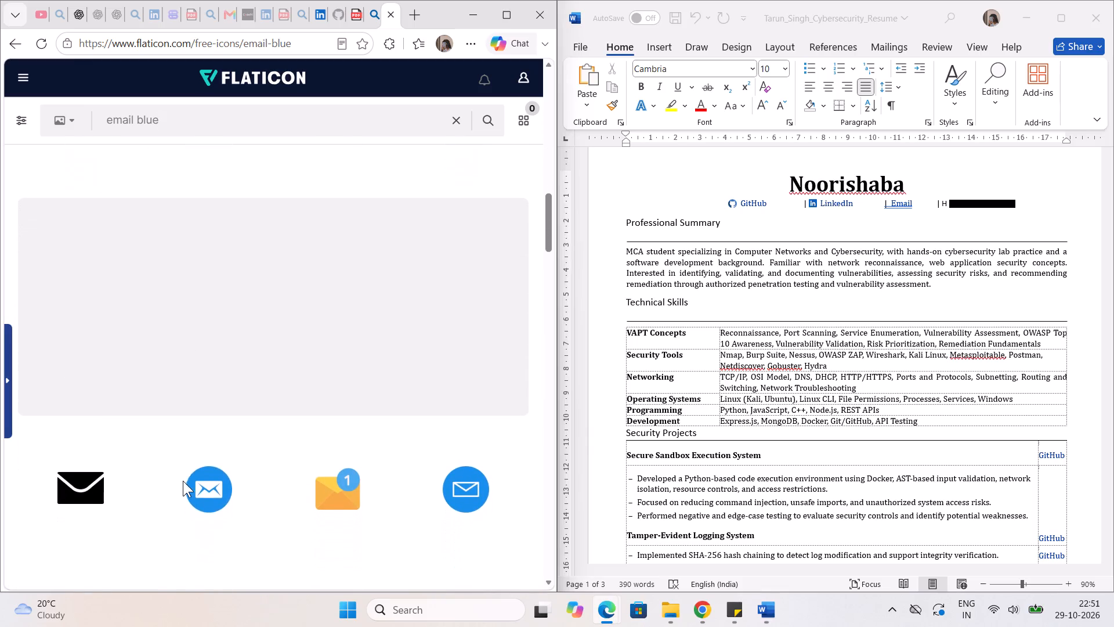
Check the mail icon style on the original PDF resume's contact line, and return to the Flaticon page.
click(284, 15)
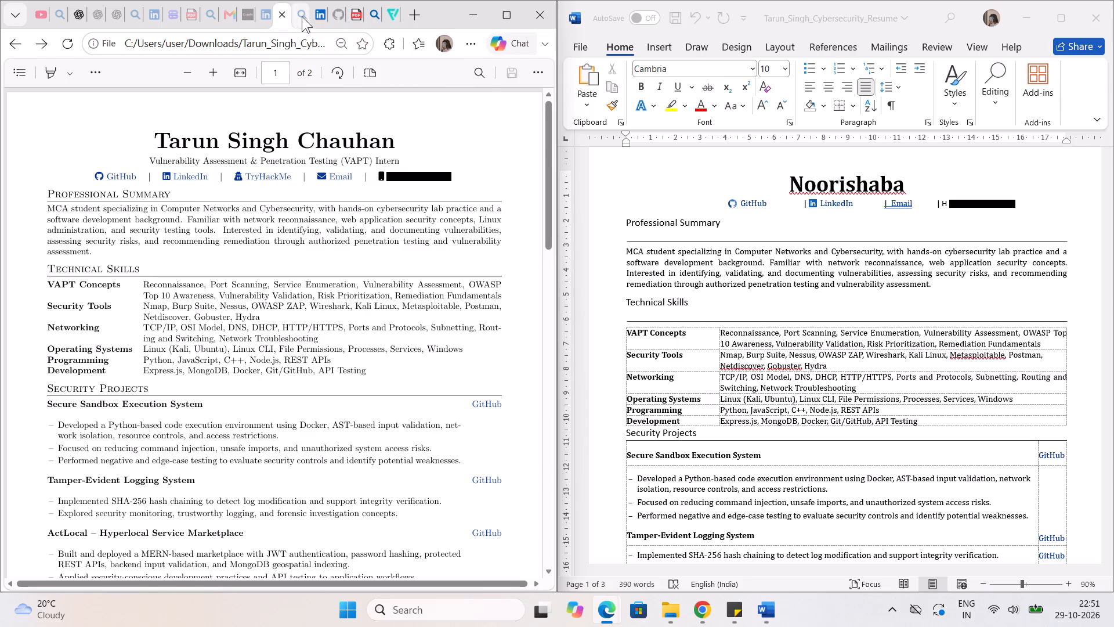
click(387, 14)
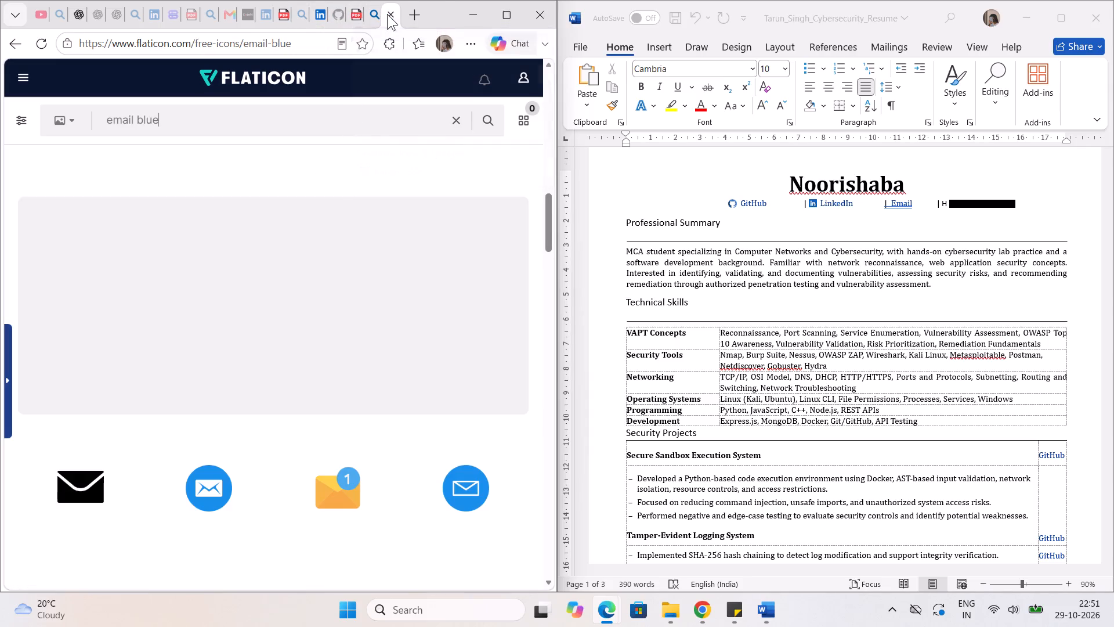
Examine the rest of the email blue icons down to the related tags, and go back up to compare the blue envelopes.
scroll(160, 441, down, 1)
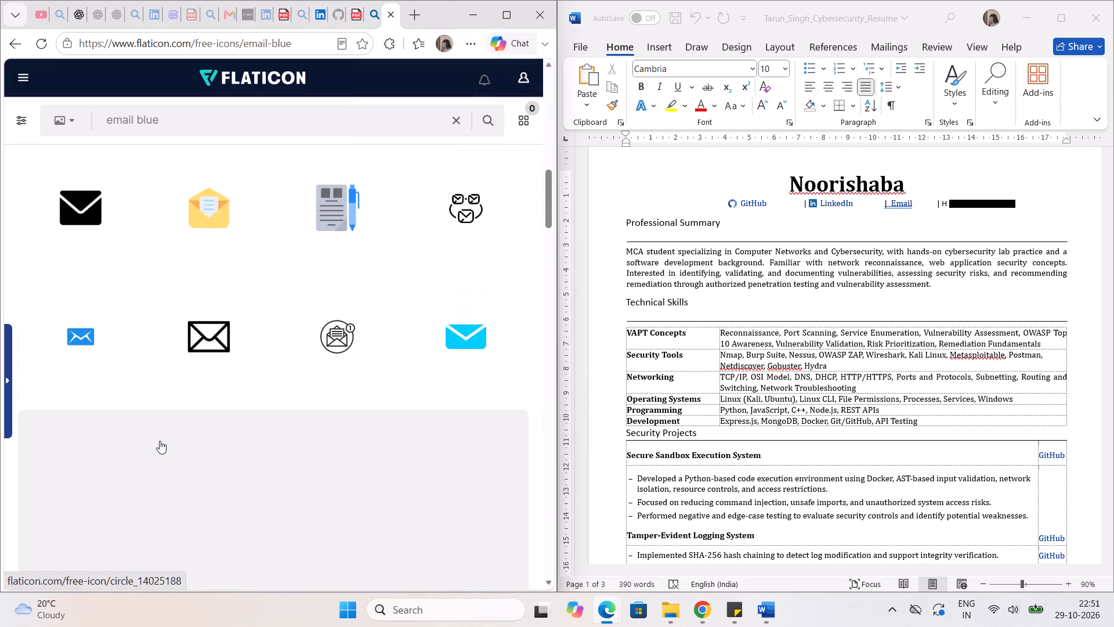
scroll(160, 441, down, 2)
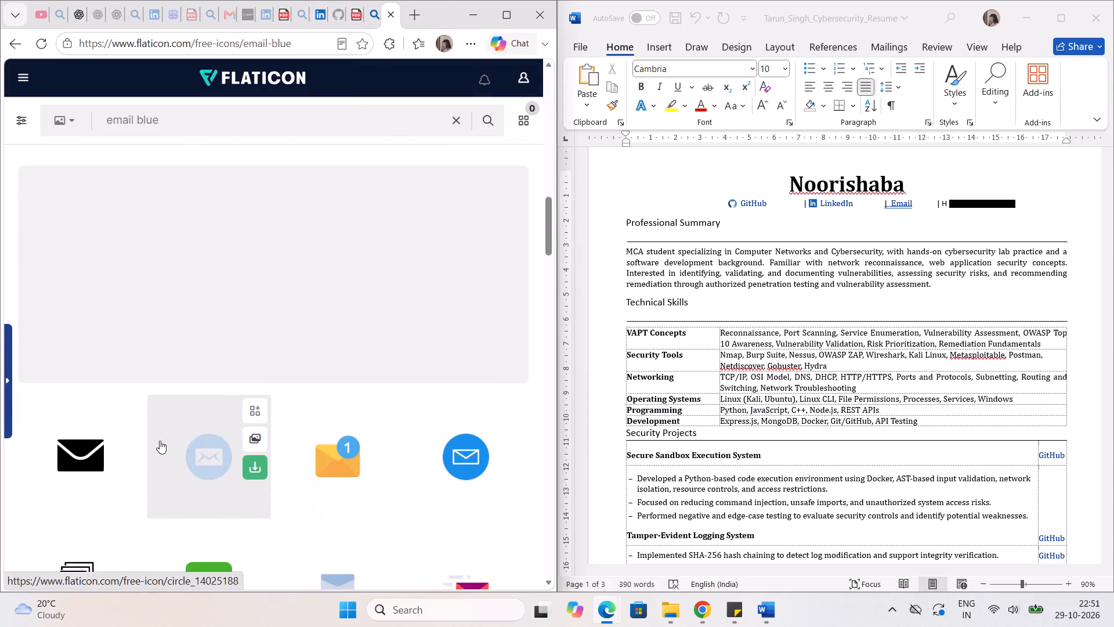
scroll(160, 441, down, 6)
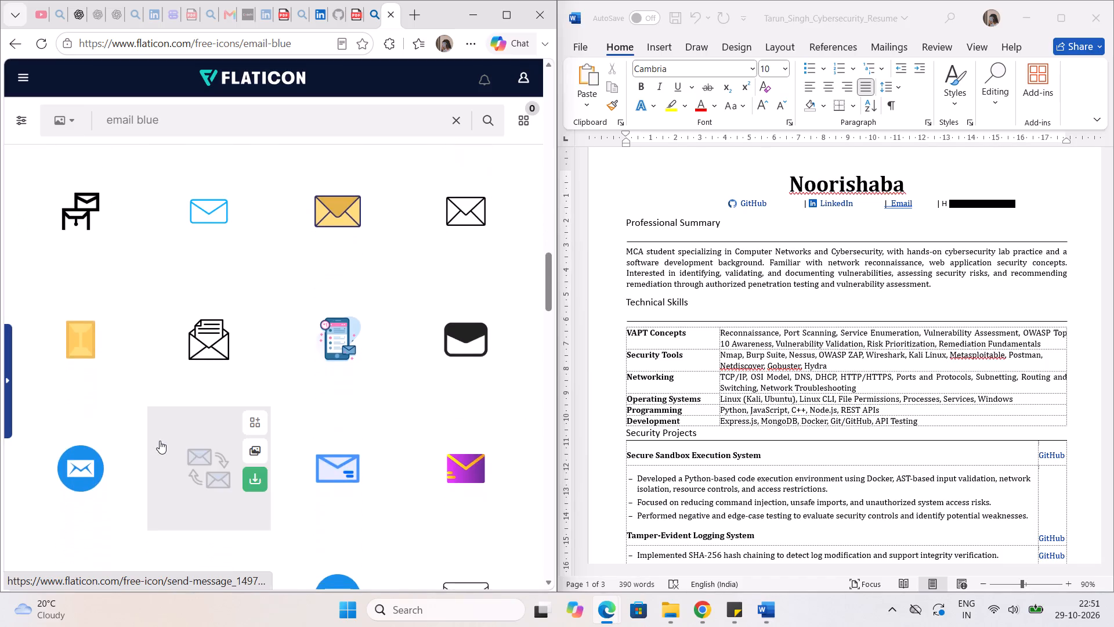
scroll(160, 441, down, 4)
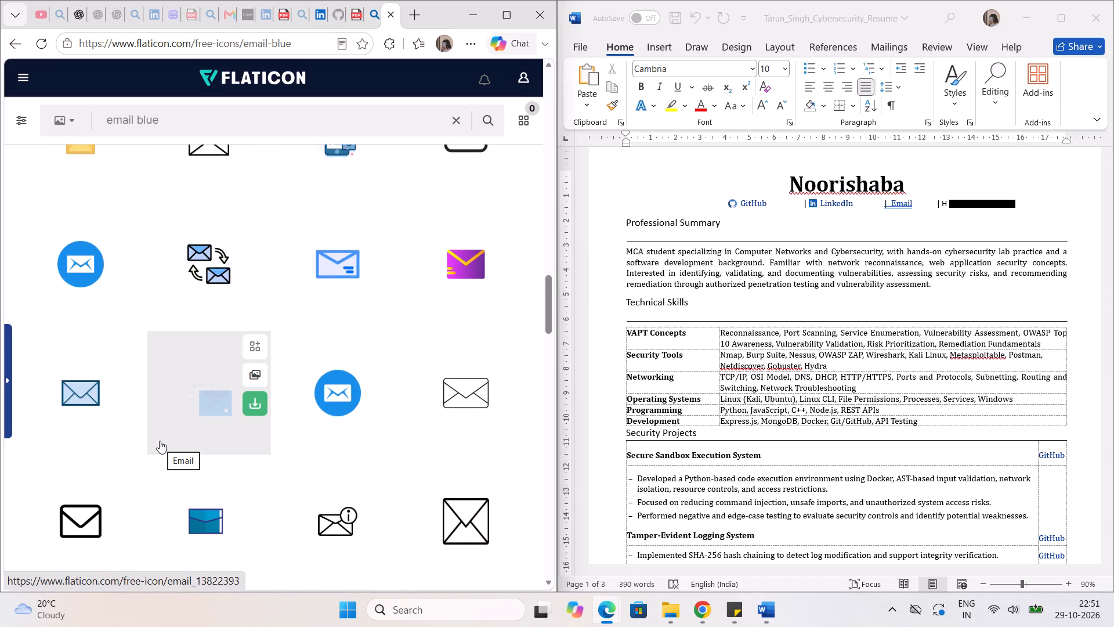
scroll(353, 447, down, 2)
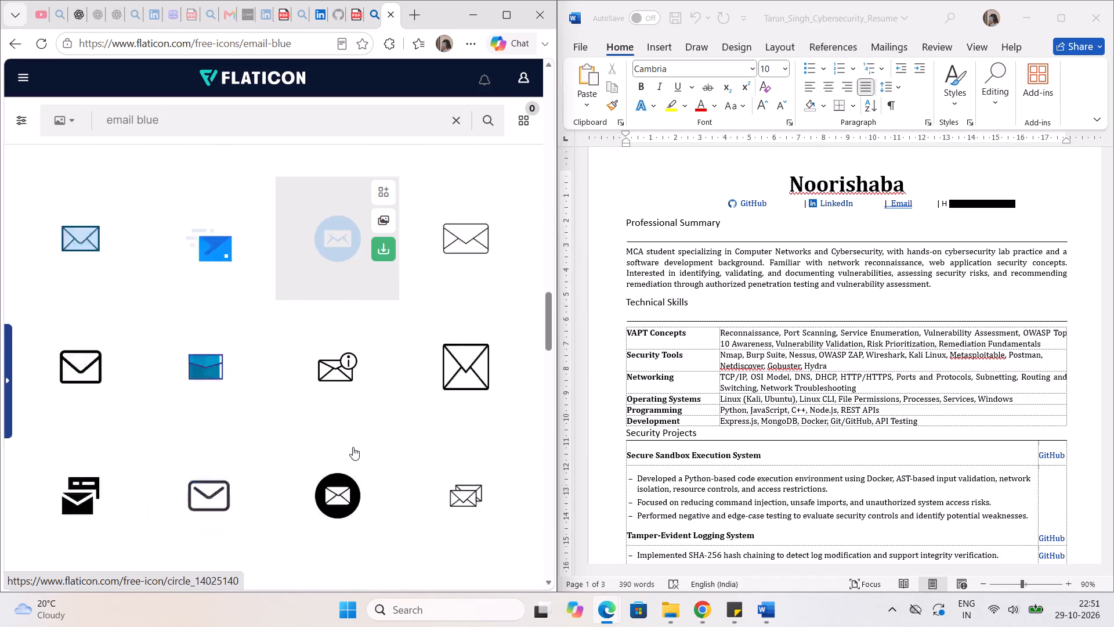
scroll(353, 447, down, 8)
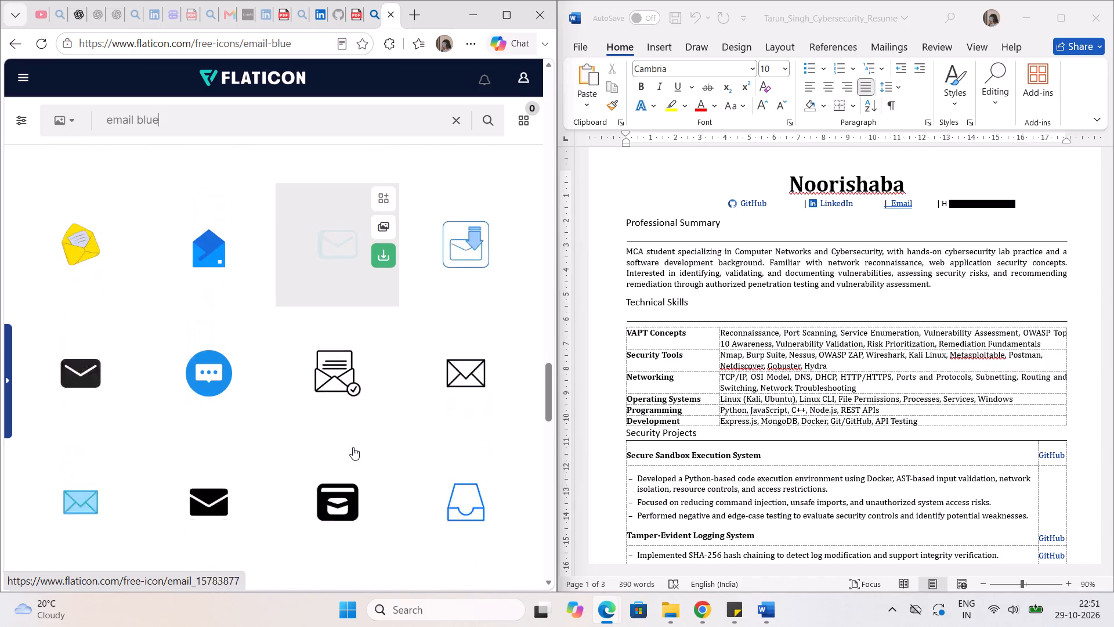
scroll(353, 447, down, 3)
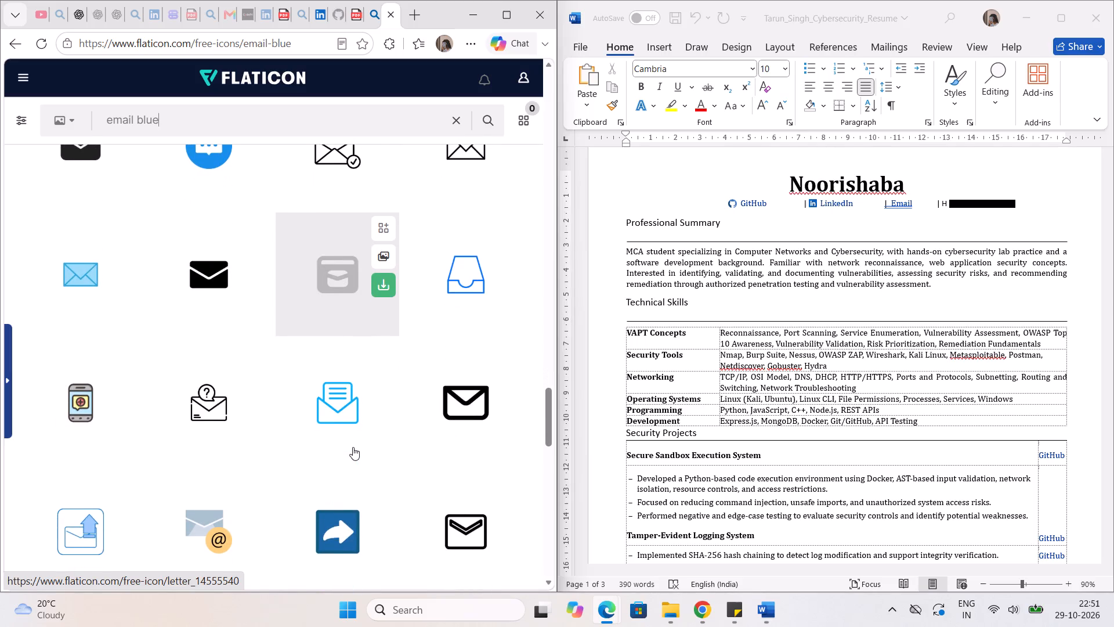
scroll(353, 447, down, 3)
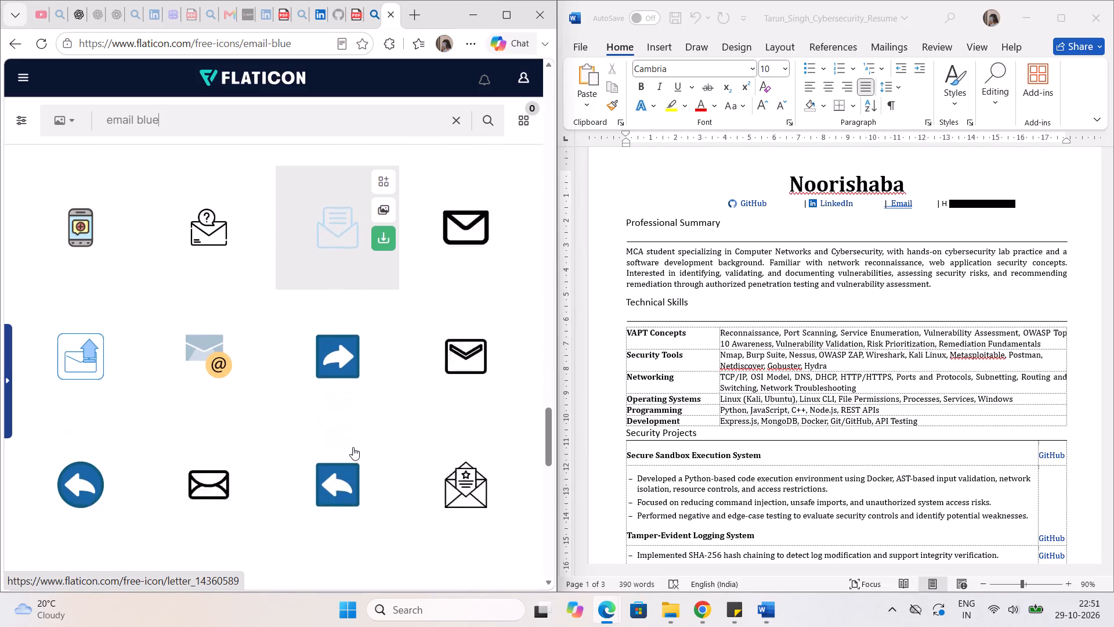
scroll(353, 447, down, 6)
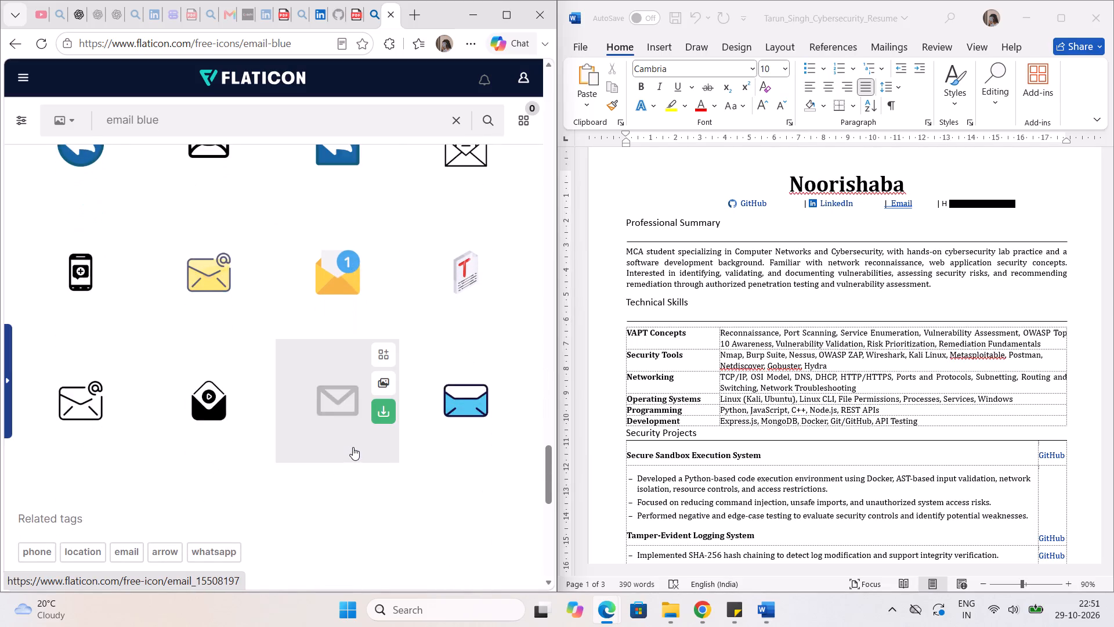
scroll(353, 447, down, 4)
scroll(353, 447, up, 10)
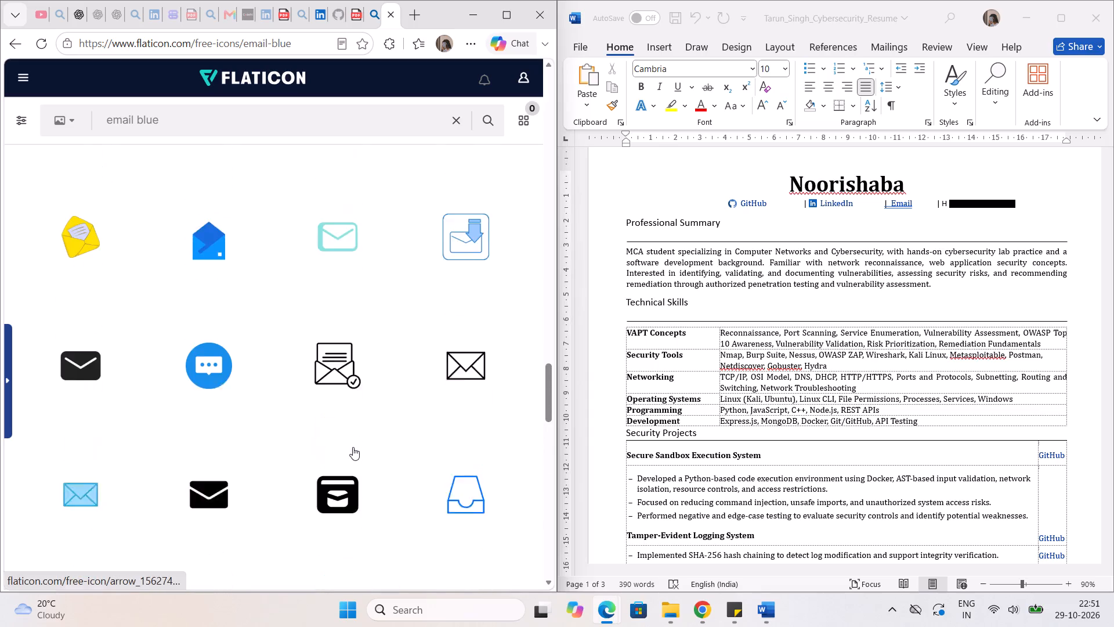
scroll(353, 447, up, 1)
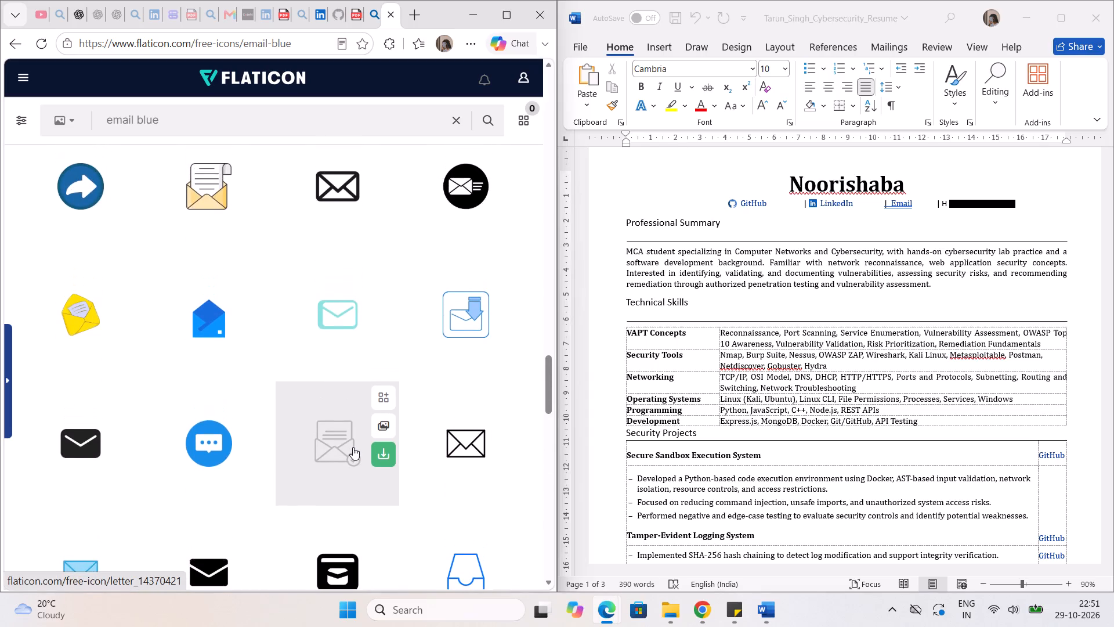
scroll(353, 447, up, 1)
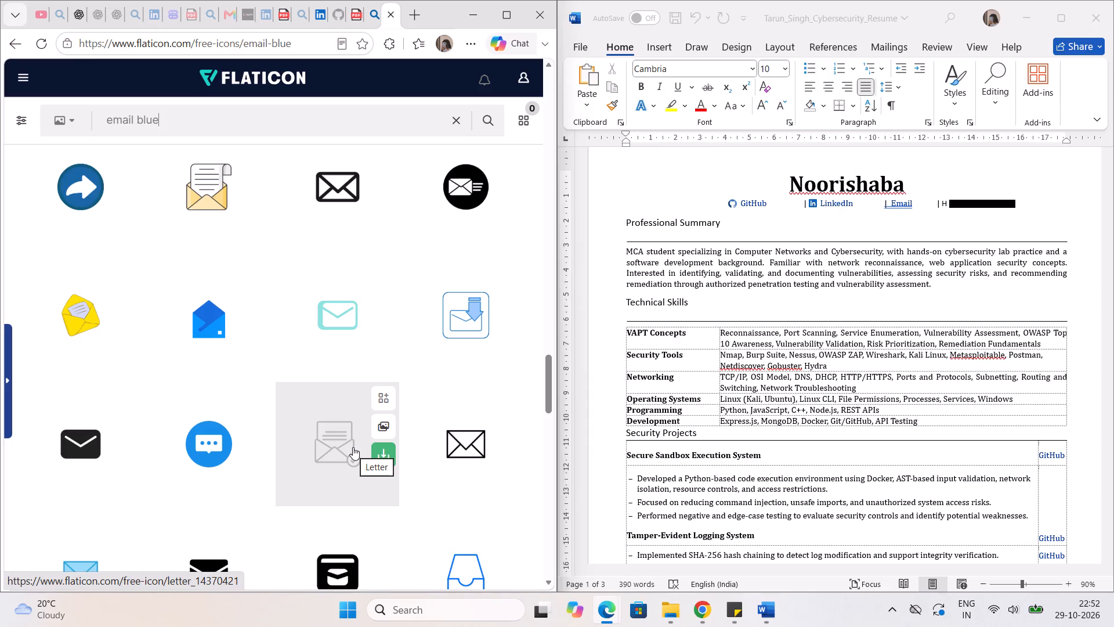
scroll(465, 359, up, 4)
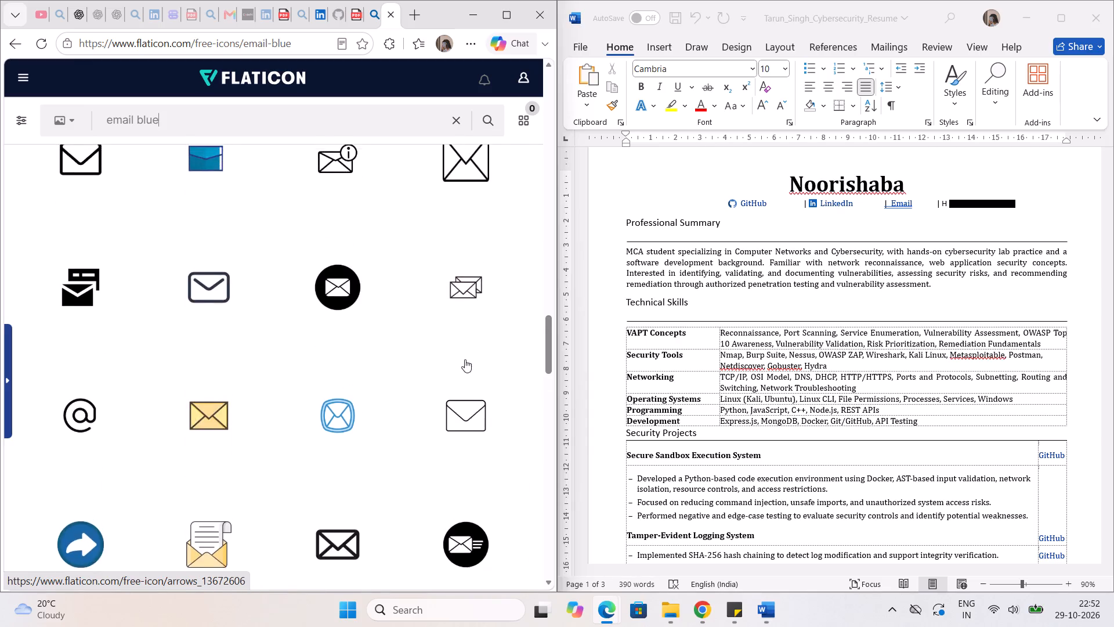
scroll(465, 359, up, 5)
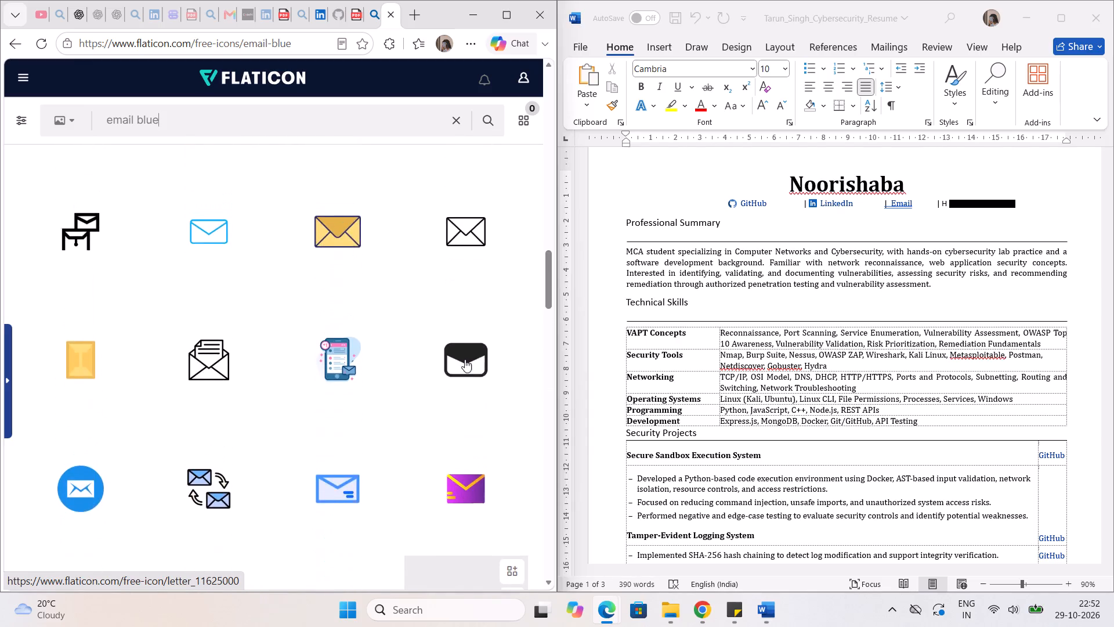
scroll(465, 359, up, 5)
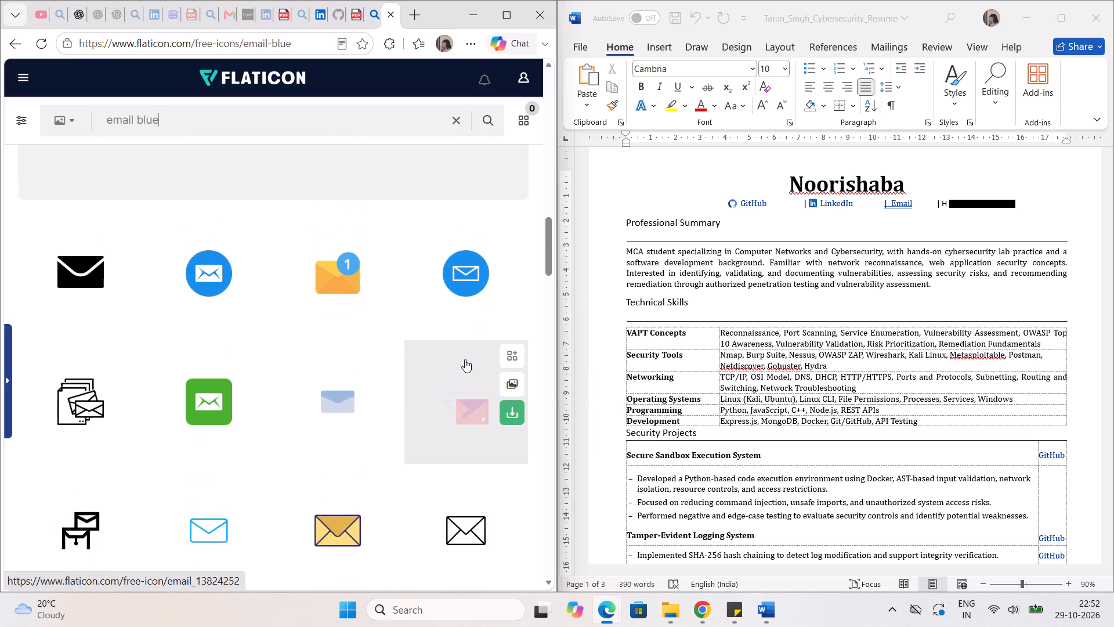
scroll(465, 359, up, 7)
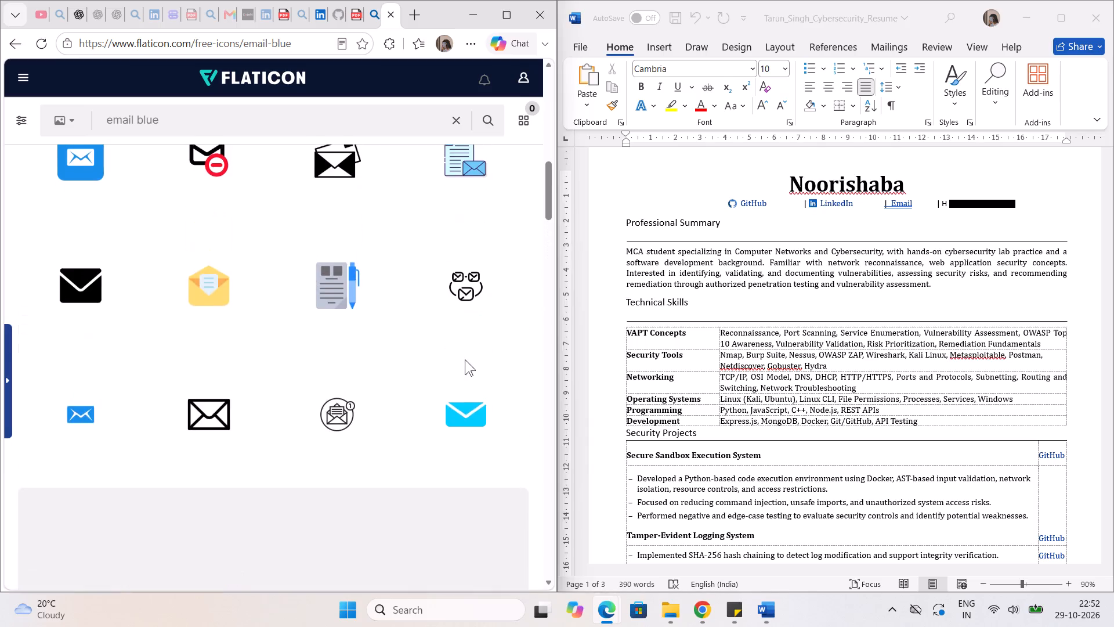
Copy the plain solid light-blue envelope icon from Flaticon to the clipboard as a PNG.
scroll(465, 359, up, 6)
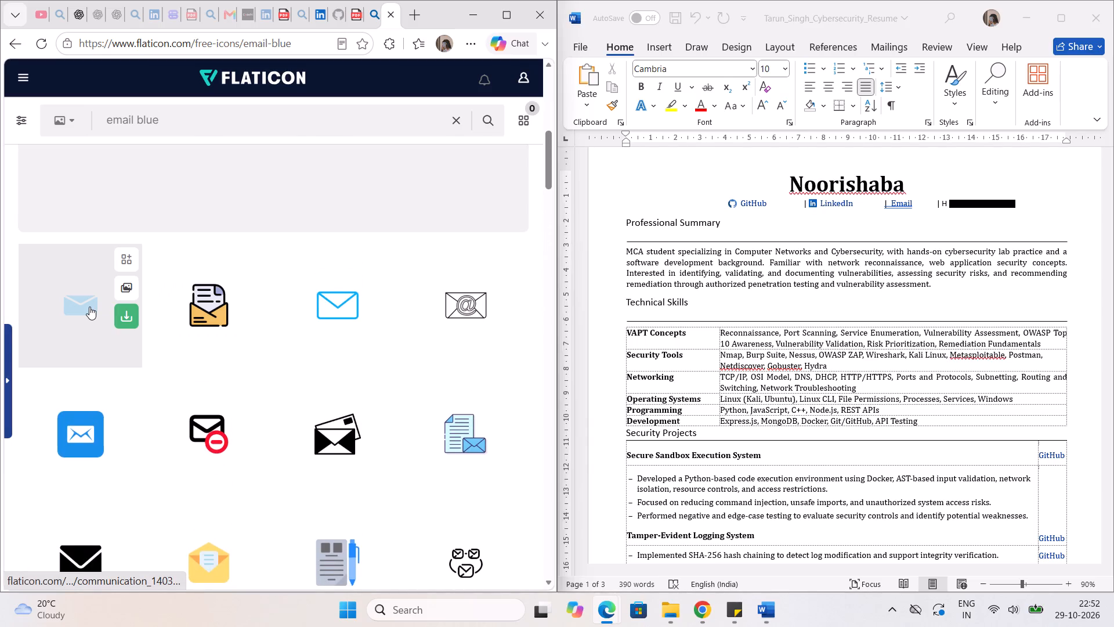
click(122, 284)
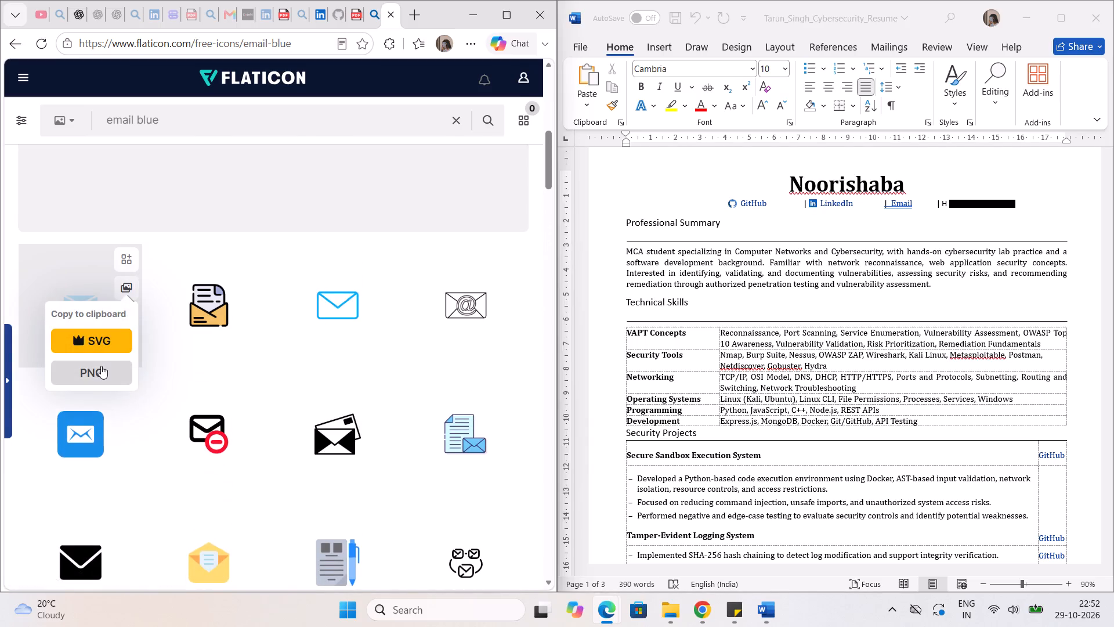
click(101, 368)
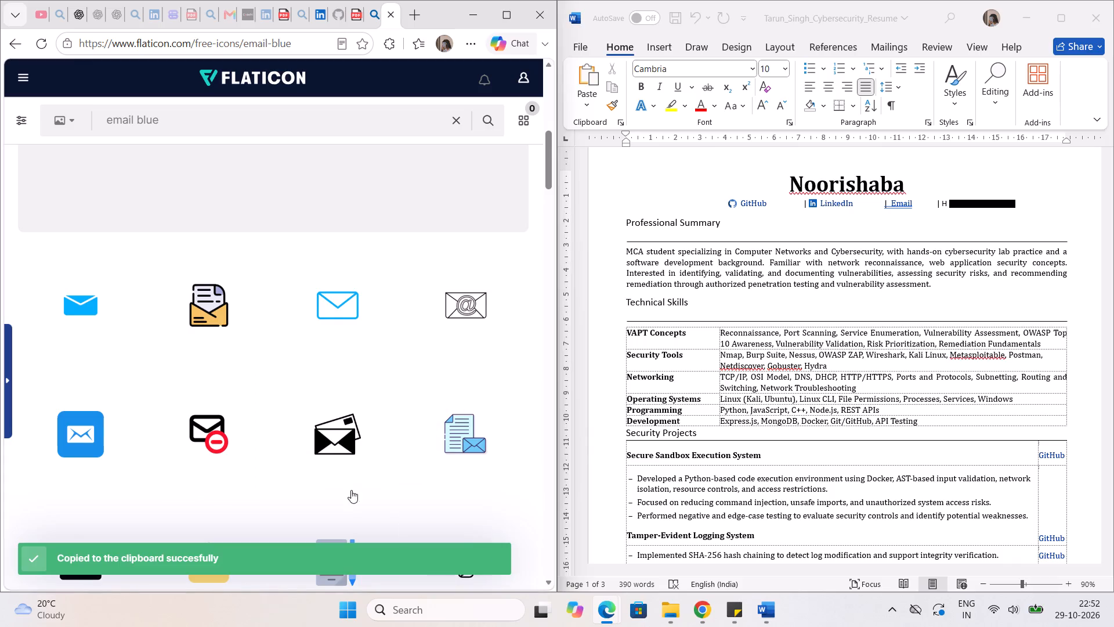
Switch to the resume in Word and paste the copied blue envelope icon into it.
click(901, 433)
key(ctrl+v)
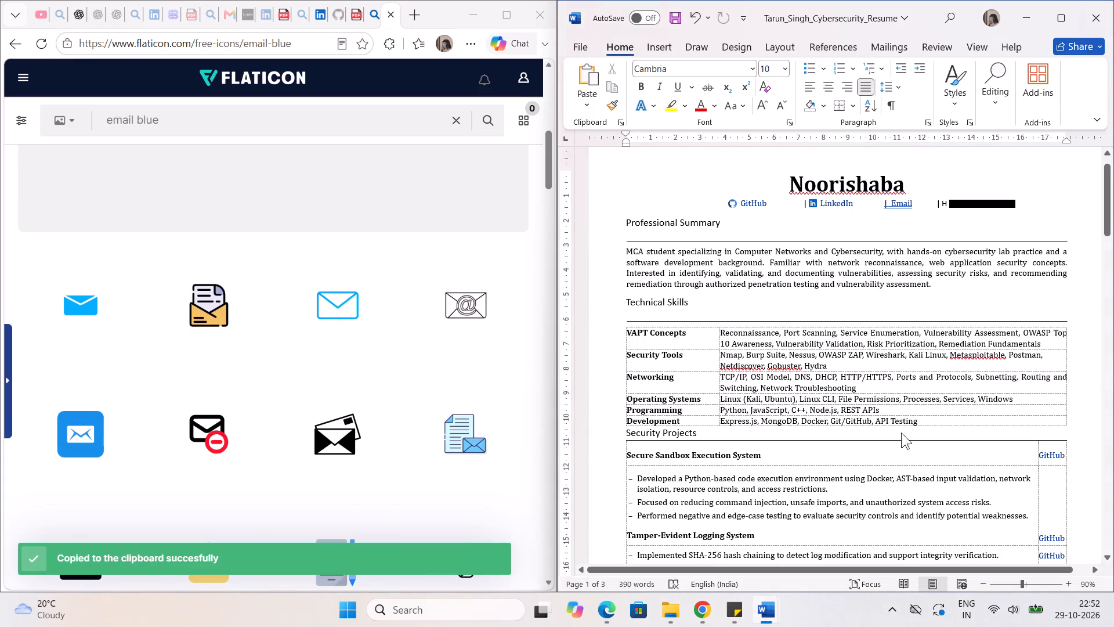
click(898, 399)
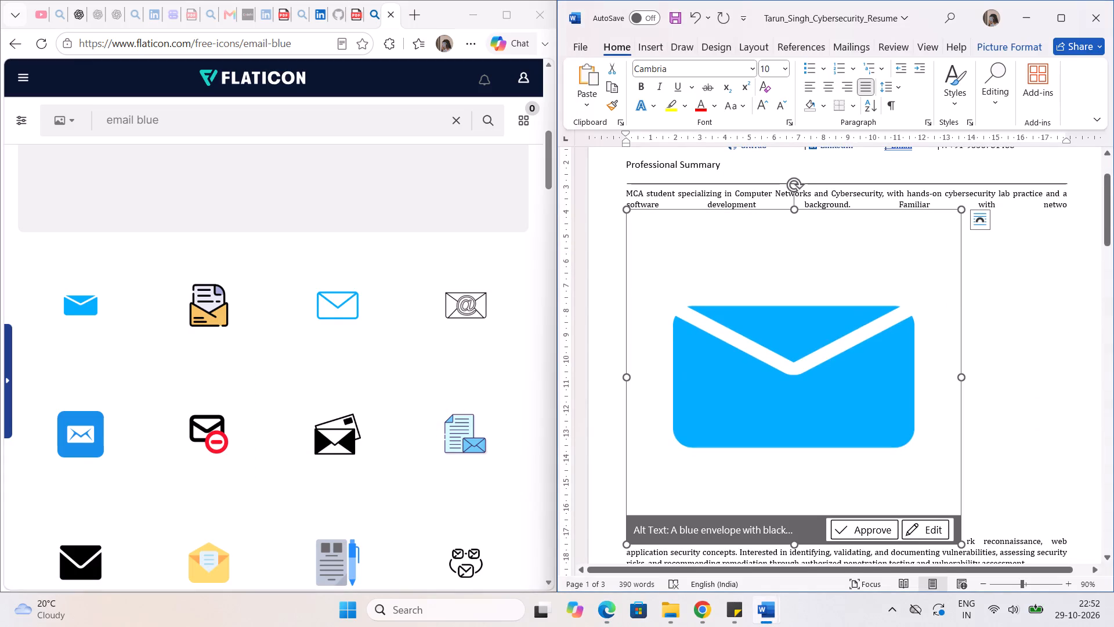
Set the pasted envelope picture's text wrapping to In Front of Text.
click(985, 222)
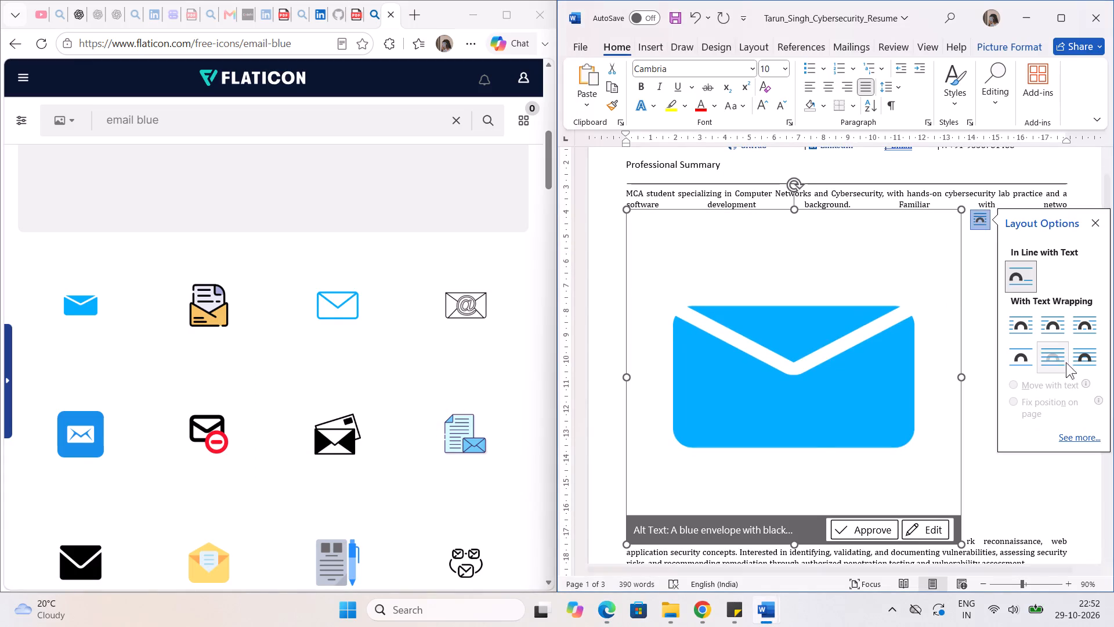
click(1079, 362)
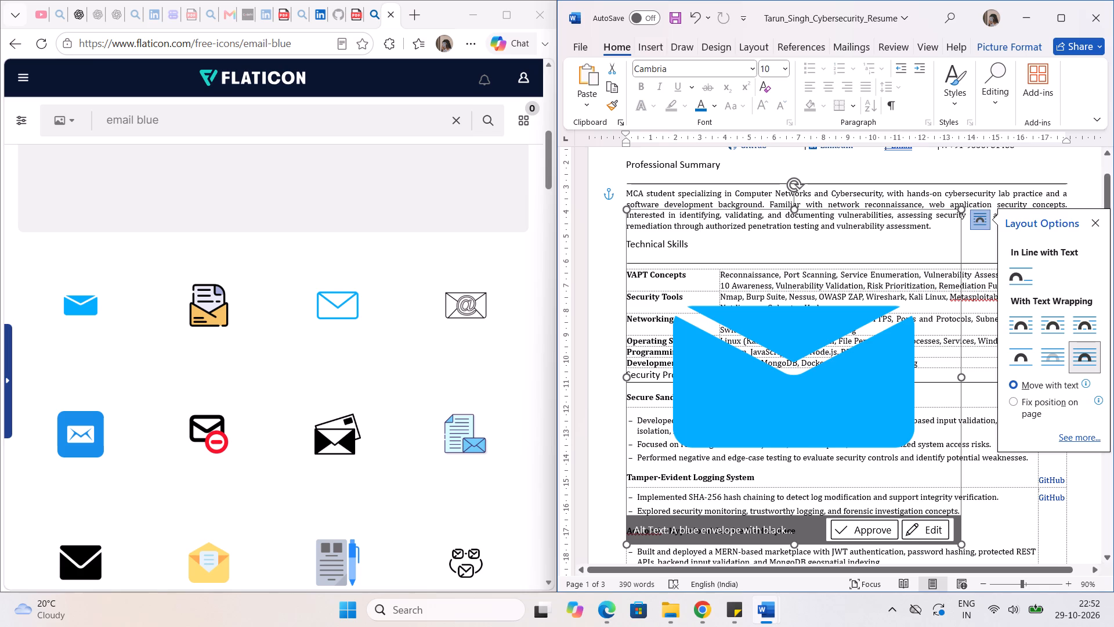
Shrink the pasted blue envelope picture to a tiny icon about the size of the LinkedIn icon in the contact line.
drag(959, 211, 835, 365)
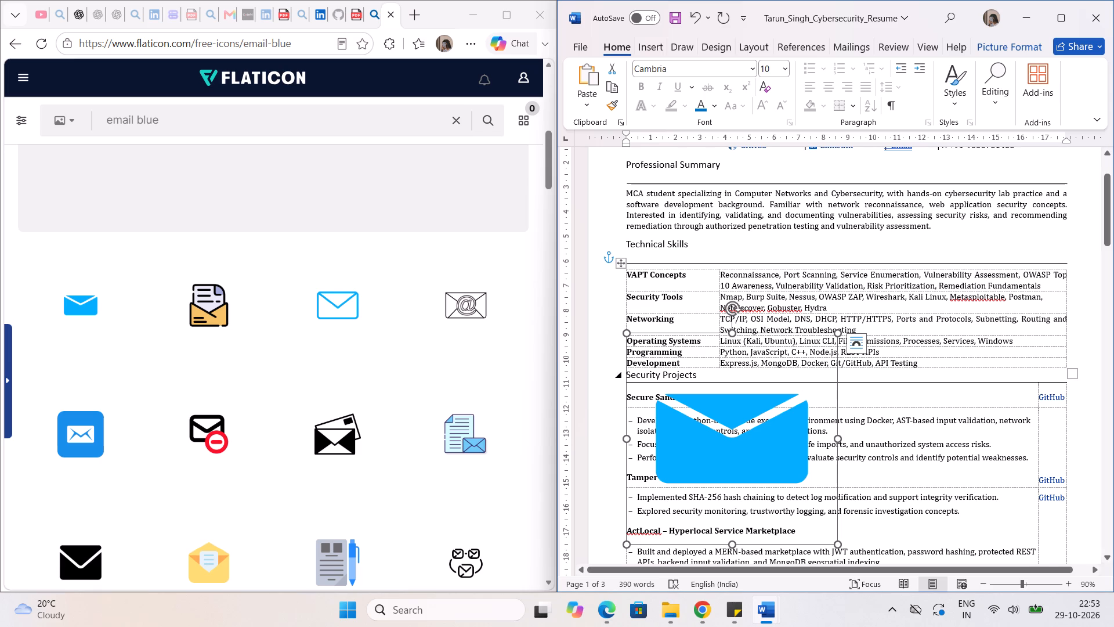
drag(761, 397, 817, 260)
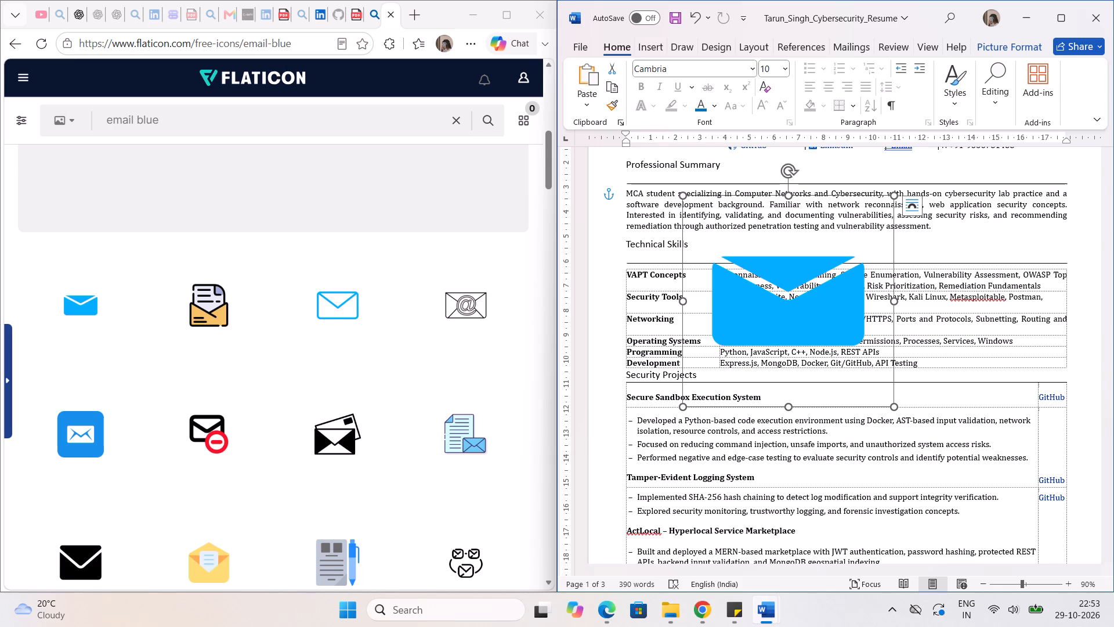
scroll(817, 260, up, 3)
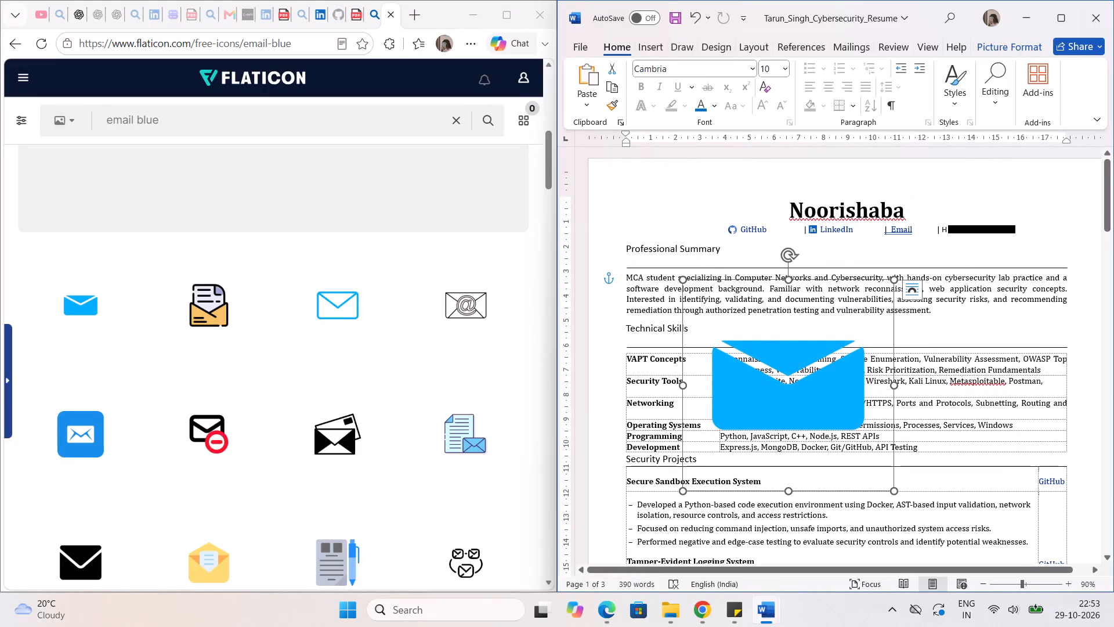
drag(892, 281, 768, 407)
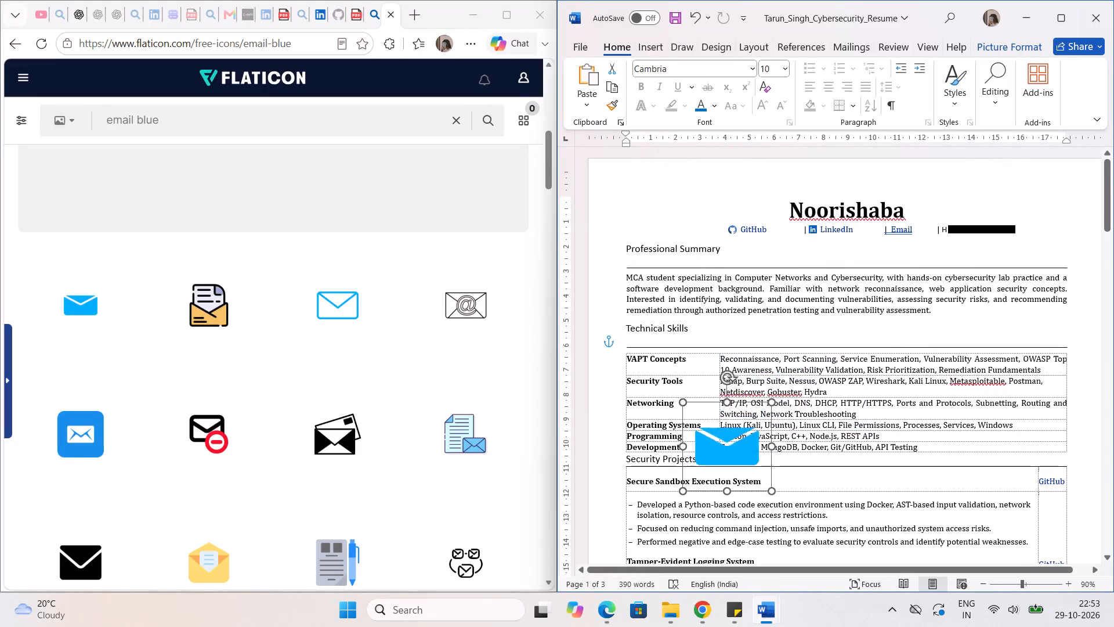
drag(768, 407, 723, 545)
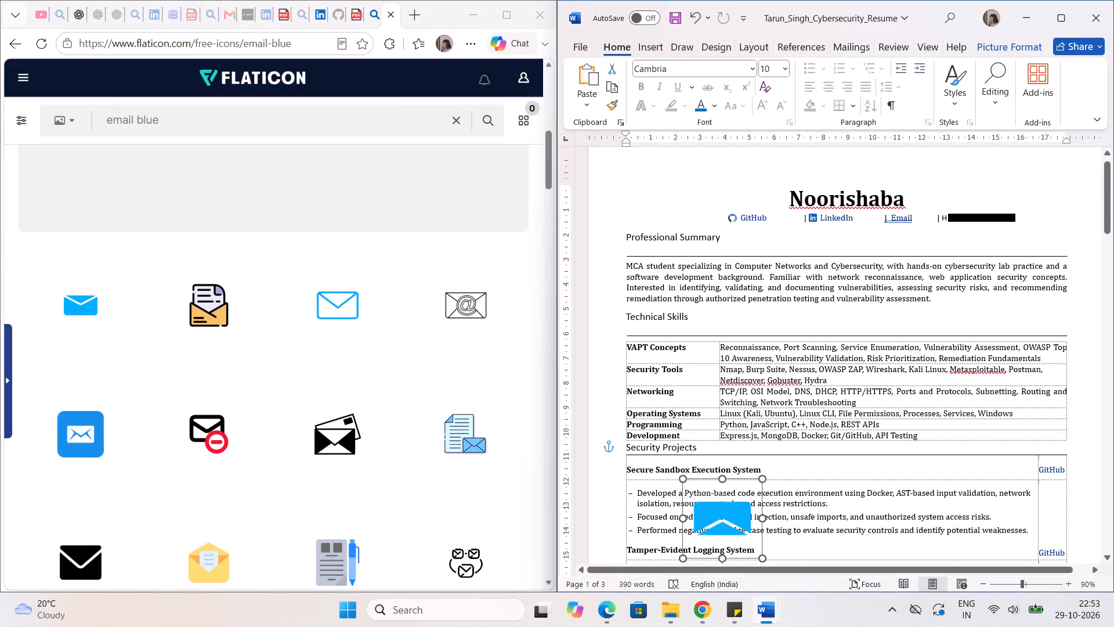
drag(723, 545, 717, 469)
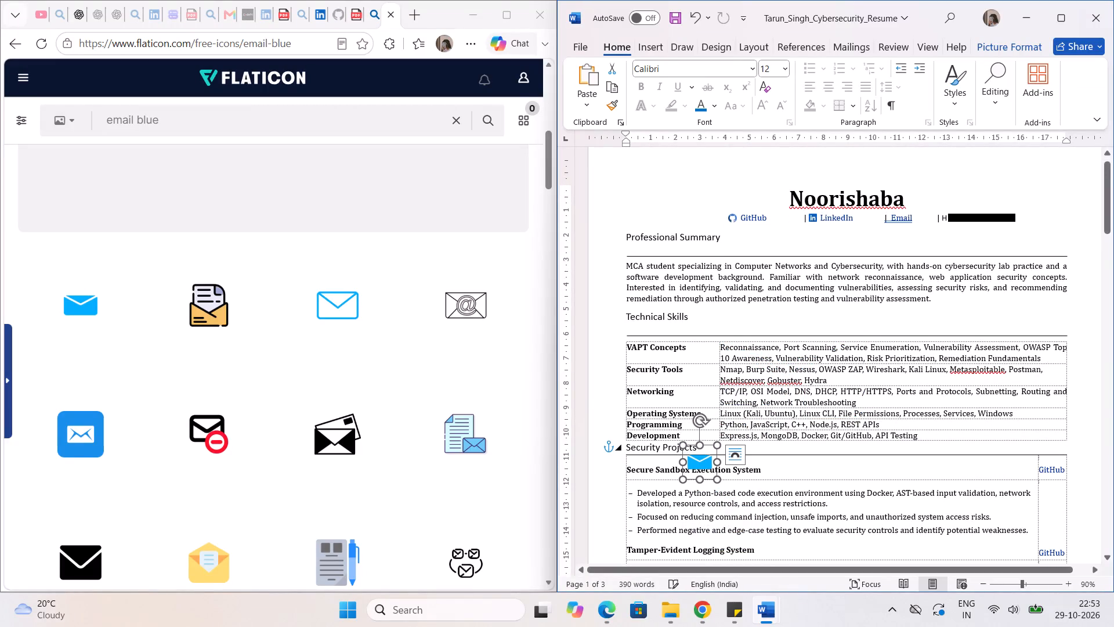
drag(715, 442, 696, 466)
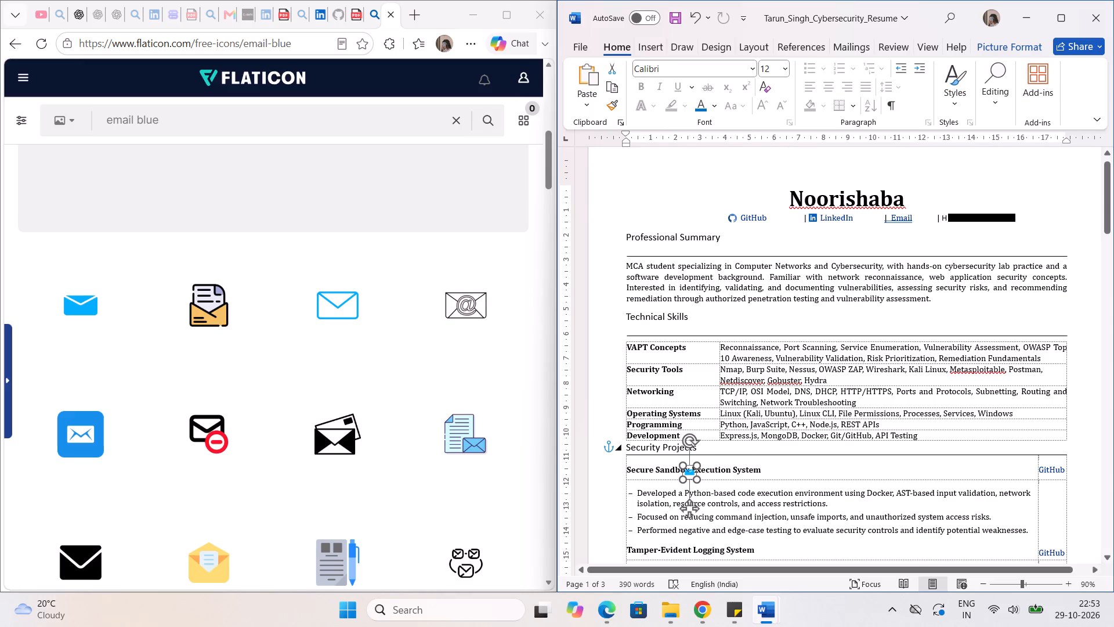
drag(696, 466, 690, 467)
drag(690, 467, 685, 469)
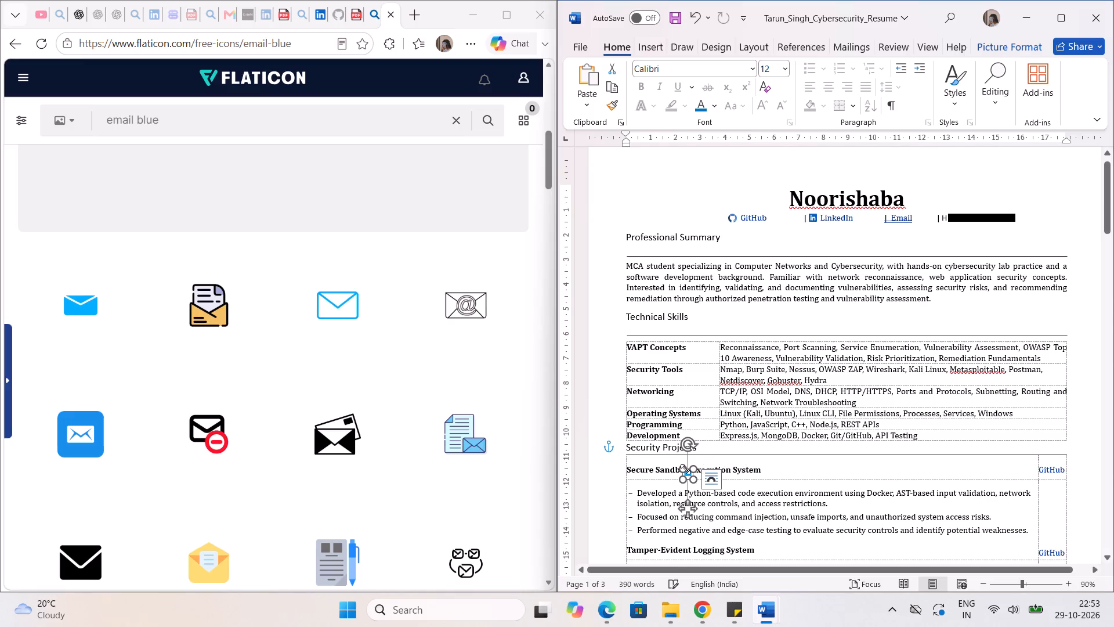
Move the small envelope icon up to the resume header, just below the start of the Email link.
drag(688, 472, 862, 221)
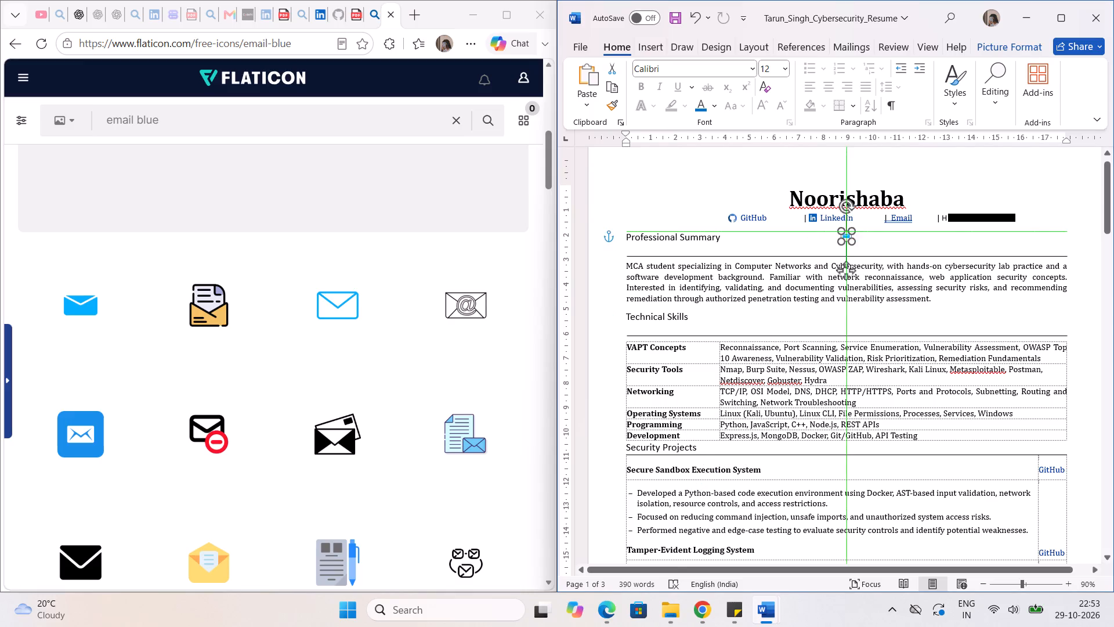
drag(862, 221, 888, 211)
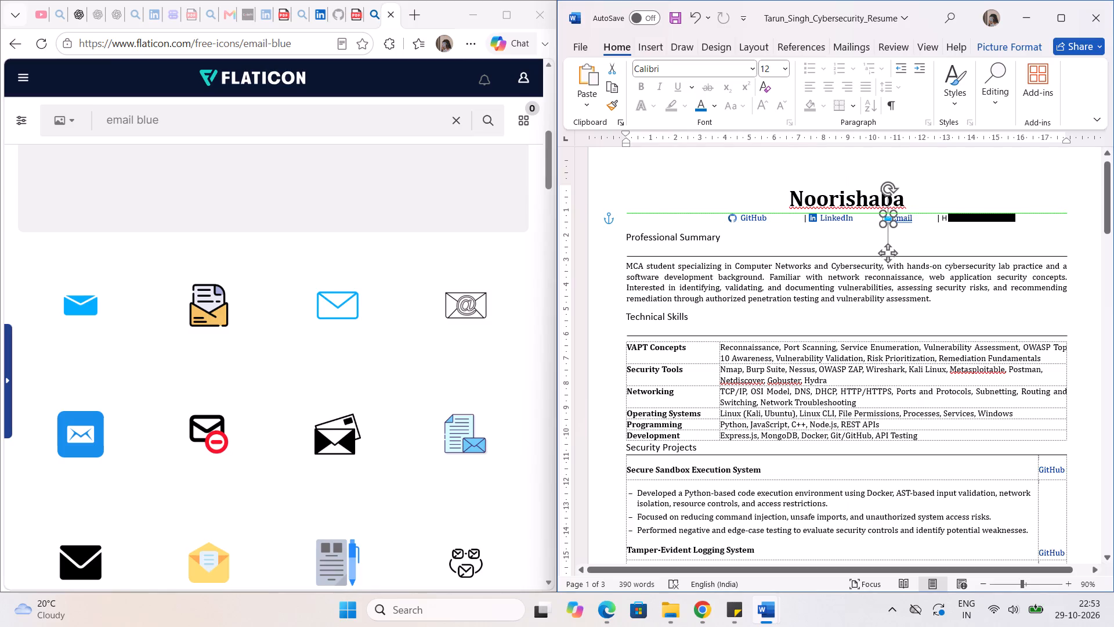
drag(888, 211, 881, 242)
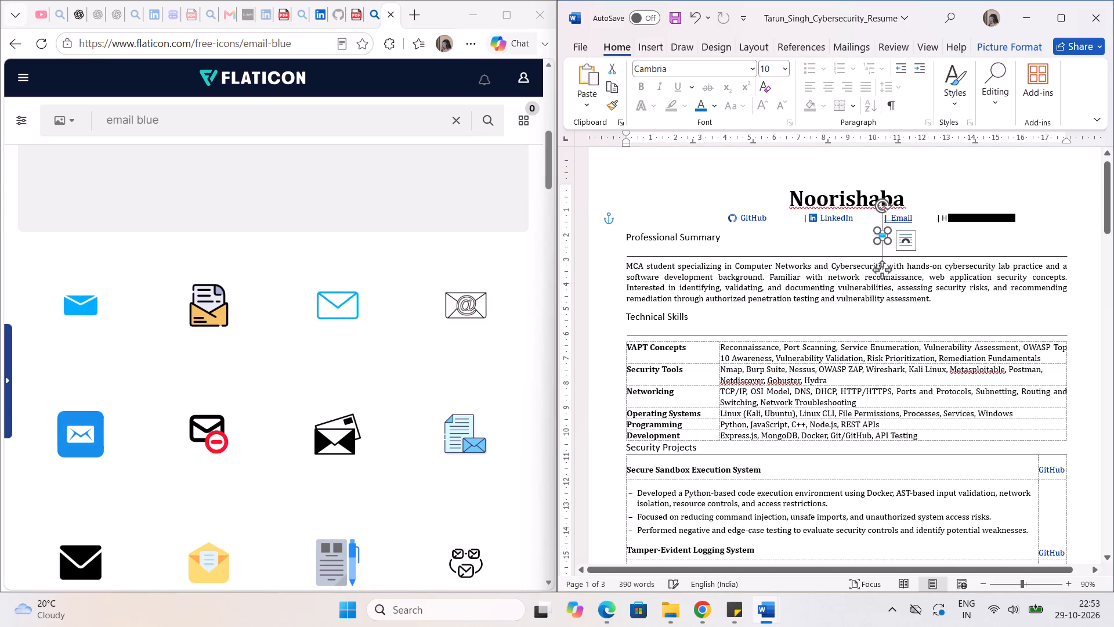
click(702, 108)
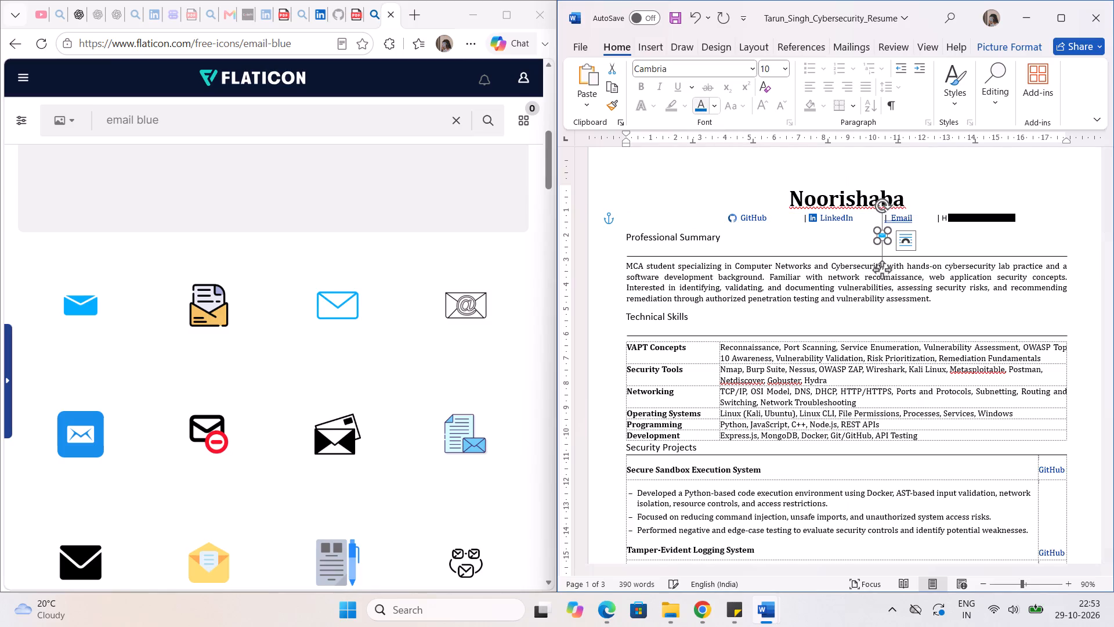
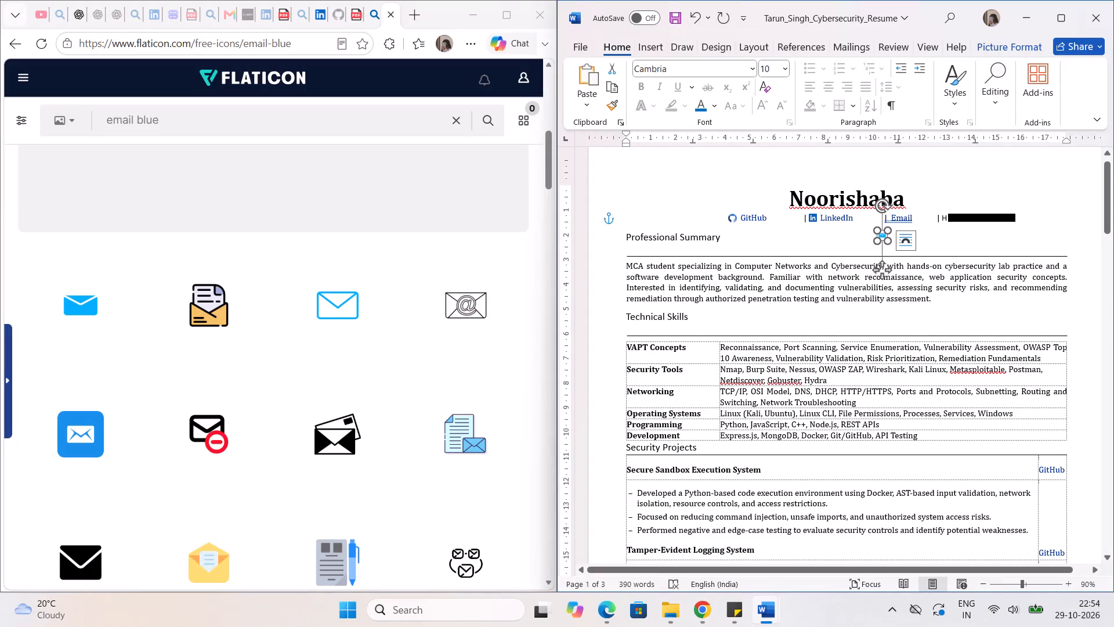
Delete the small blue envelope picture from below the Email link in the resume header.
key(Delete)
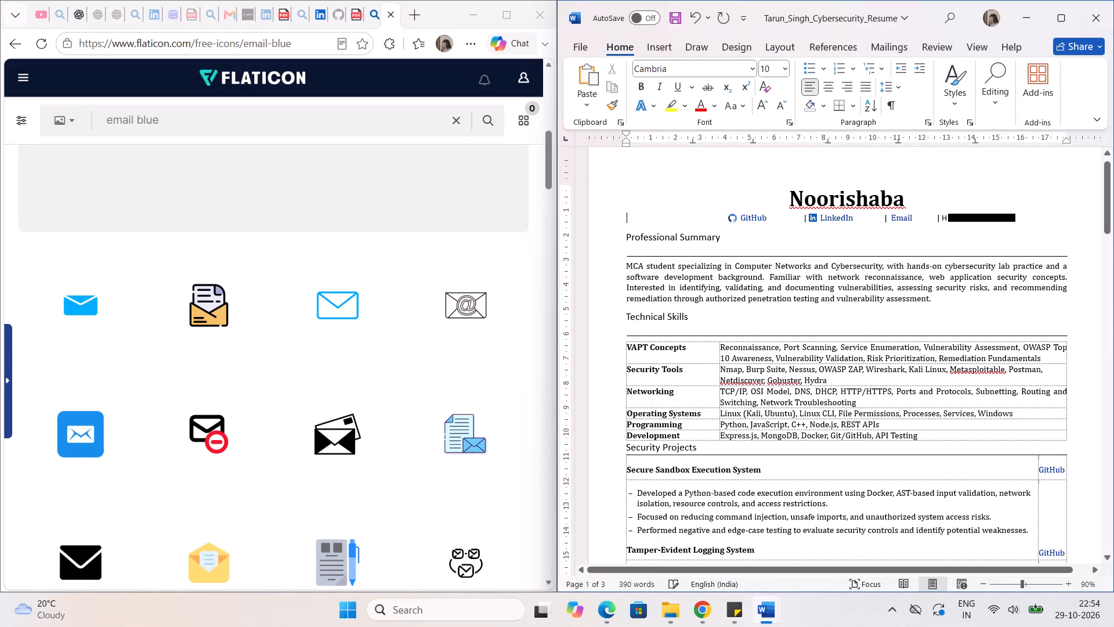
Return to the Bing results for the blue mail symbol in Edge and open the Icons8 page of blue email icons.
scroll(372, 444, up, 5)
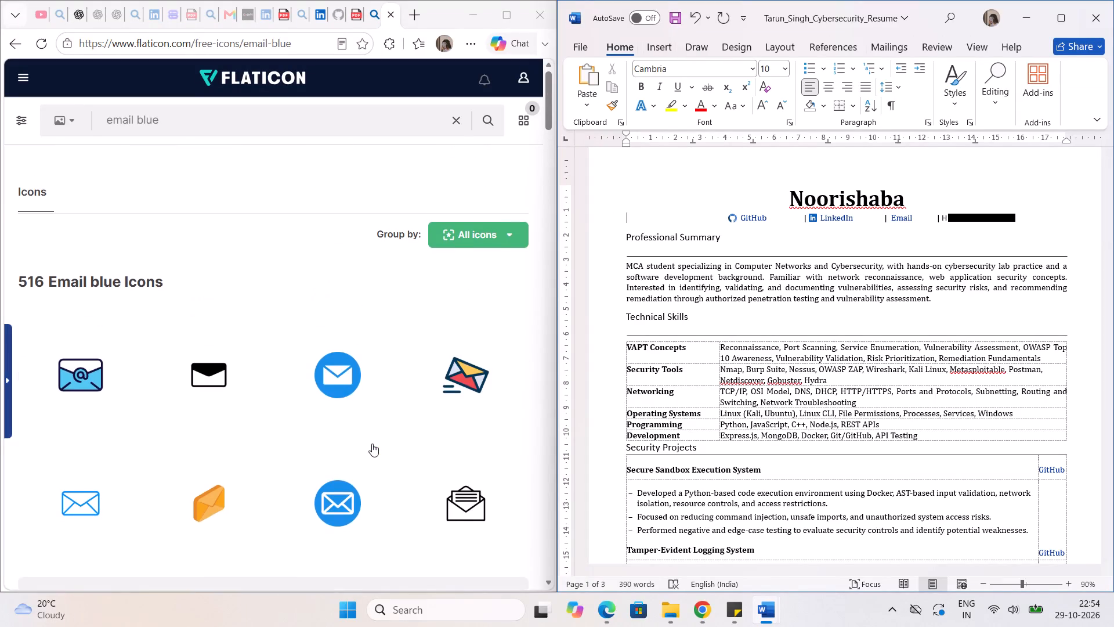
scroll(372, 444, up, 1)
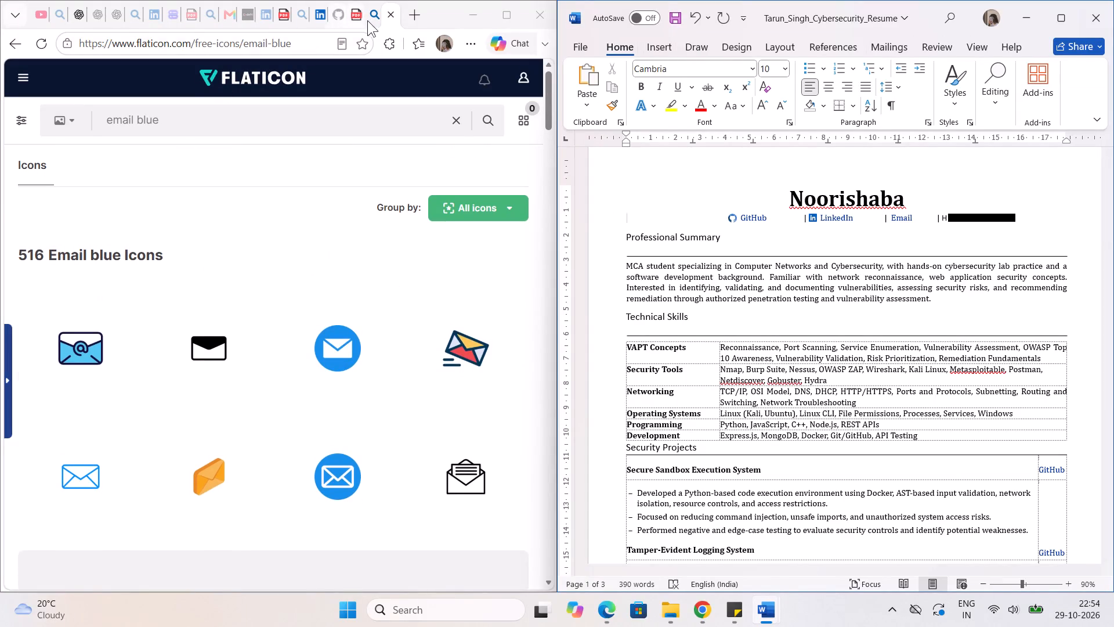
click(377, 20)
scroll(272, 347, down, 2)
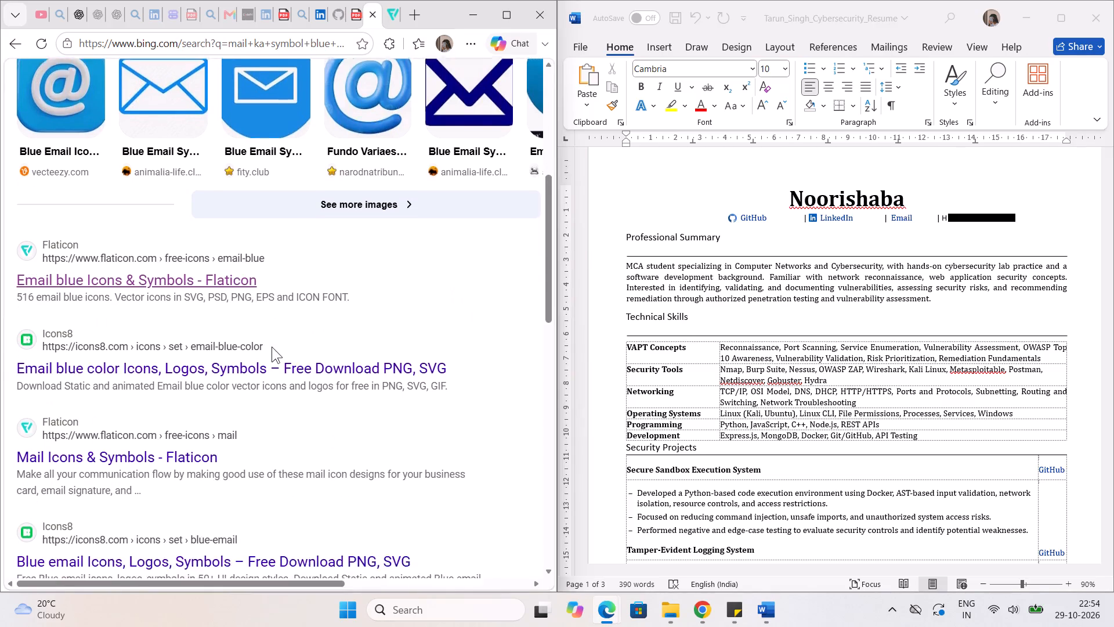
scroll(272, 347, down, 2)
scroll(272, 347, up, 1)
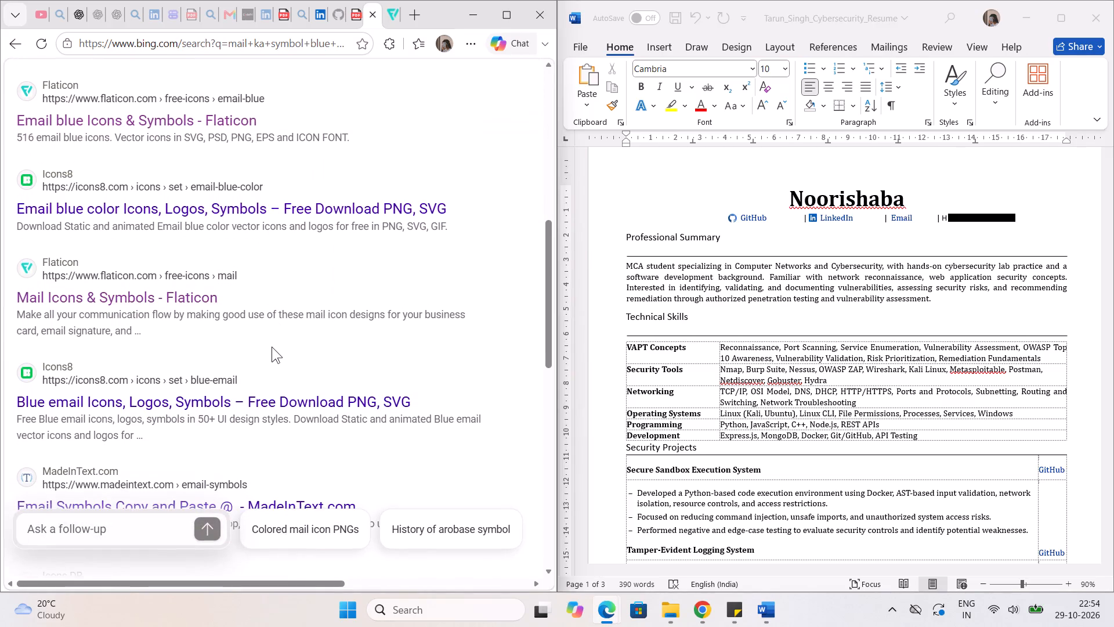
scroll(272, 347, up, 3)
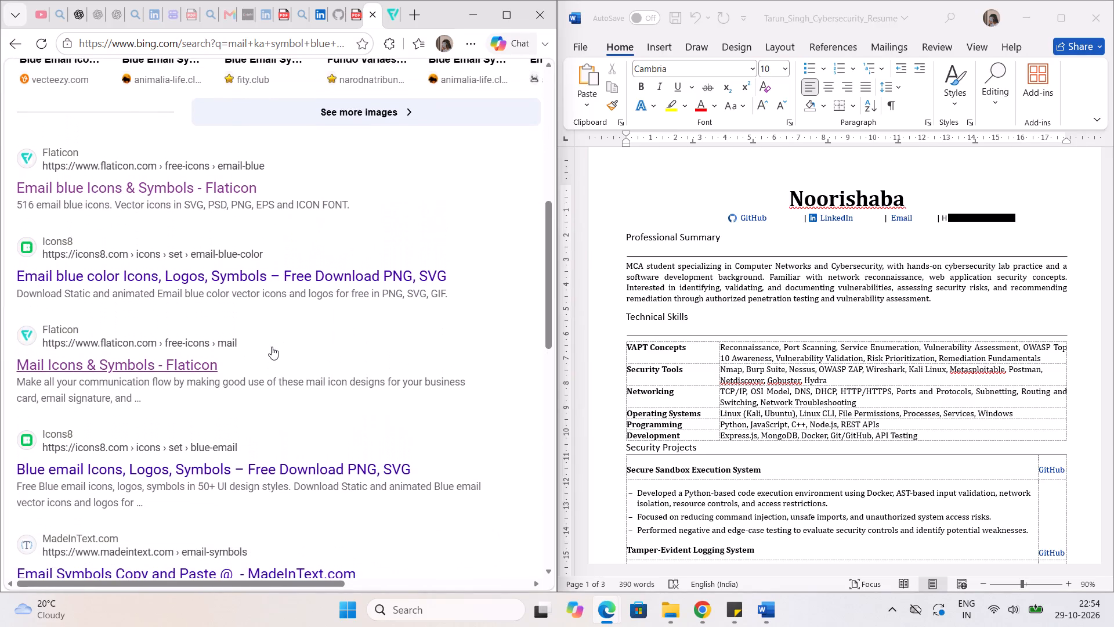
scroll(272, 347, down, 1)
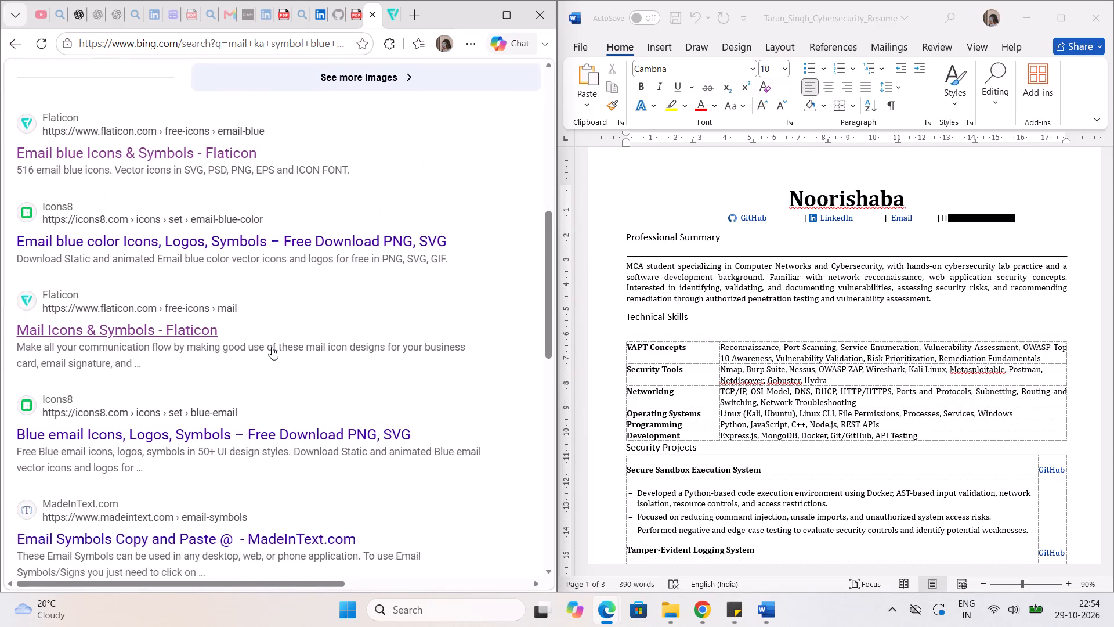
scroll(272, 347, down, 1)
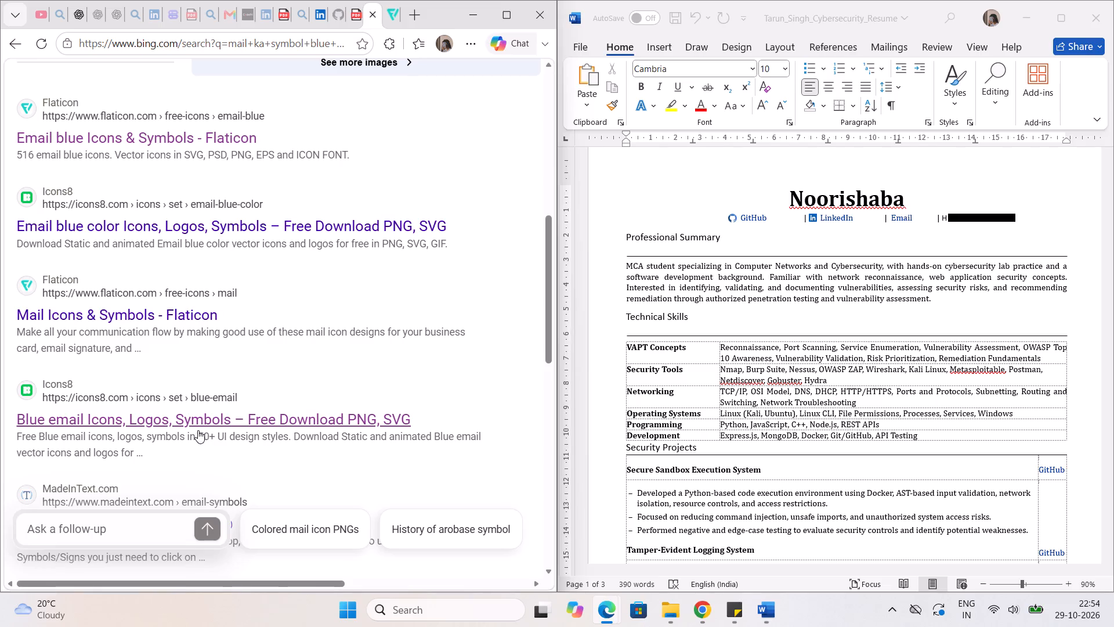
click(190, 425)
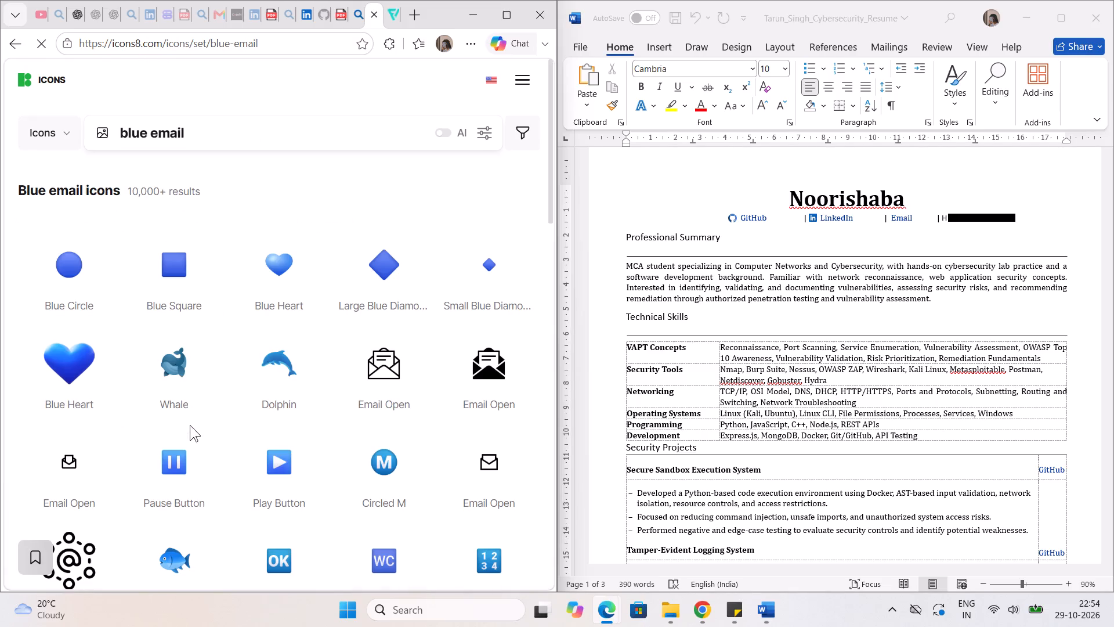
Look through the Icons8 blue email icon set for a suitable envelope icon.
scroll(190, 425, down, 6)
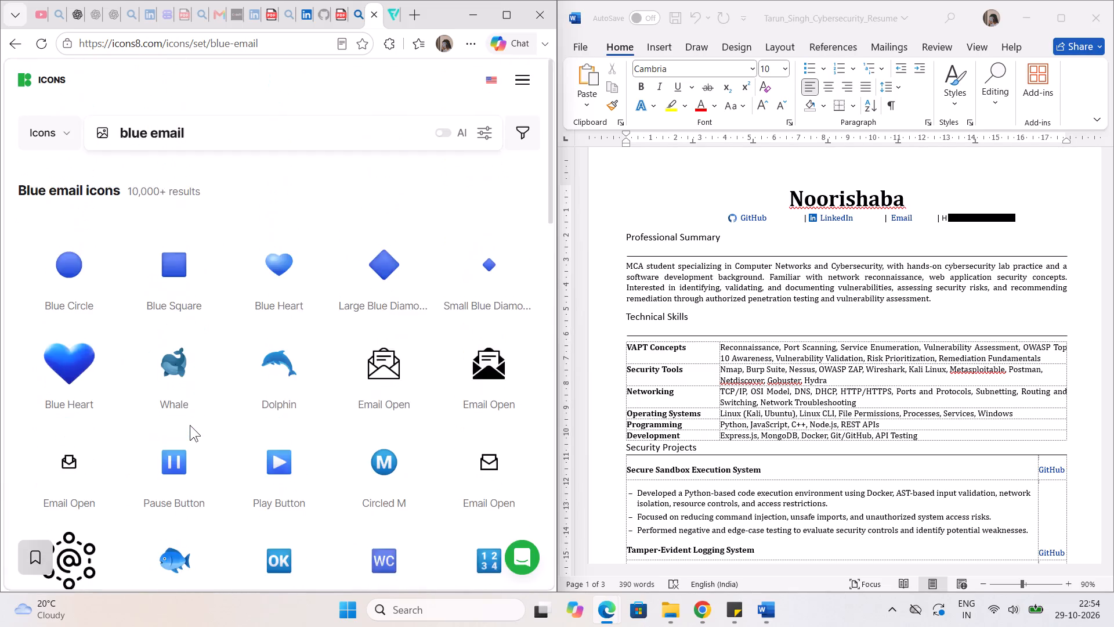
scroll(190, 425, down, 4)
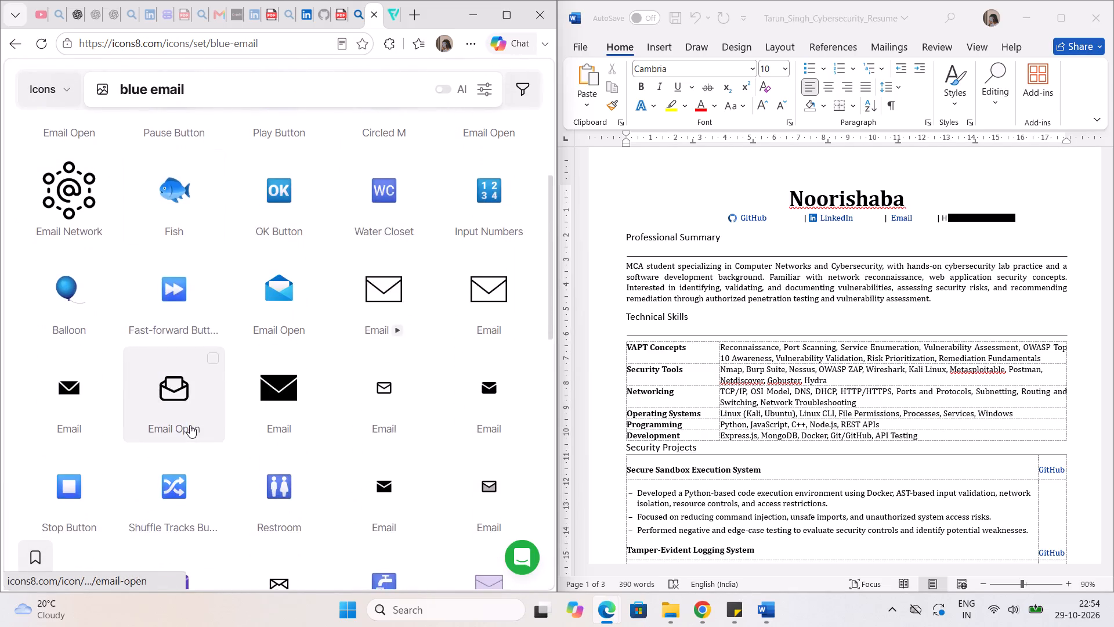
scroll(190, 425, down, 5)
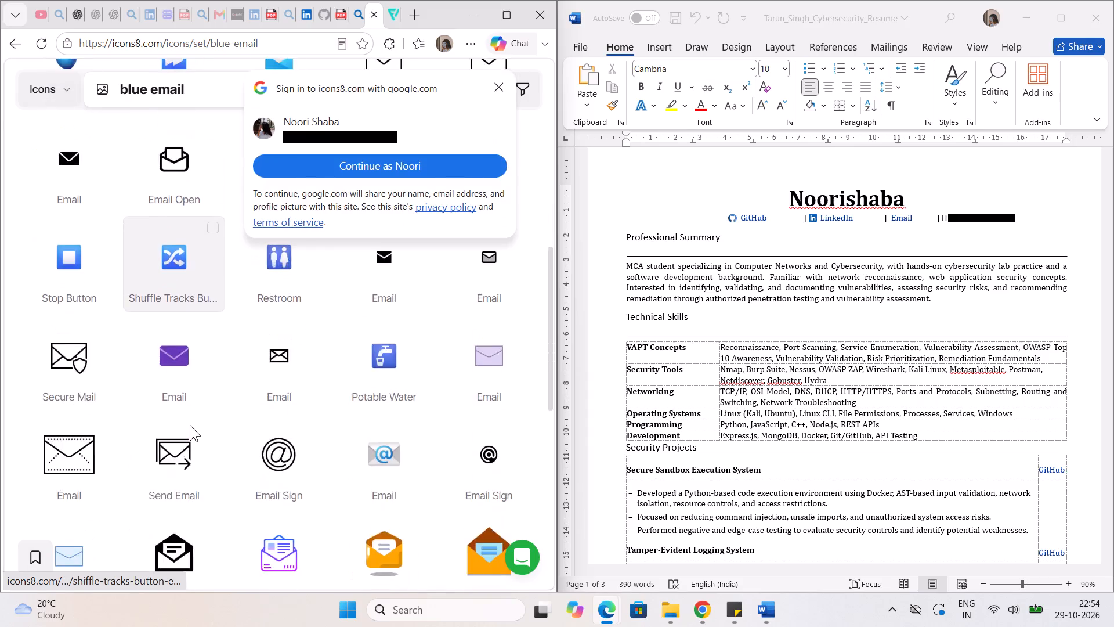
scroll(190, 425, down, 6)
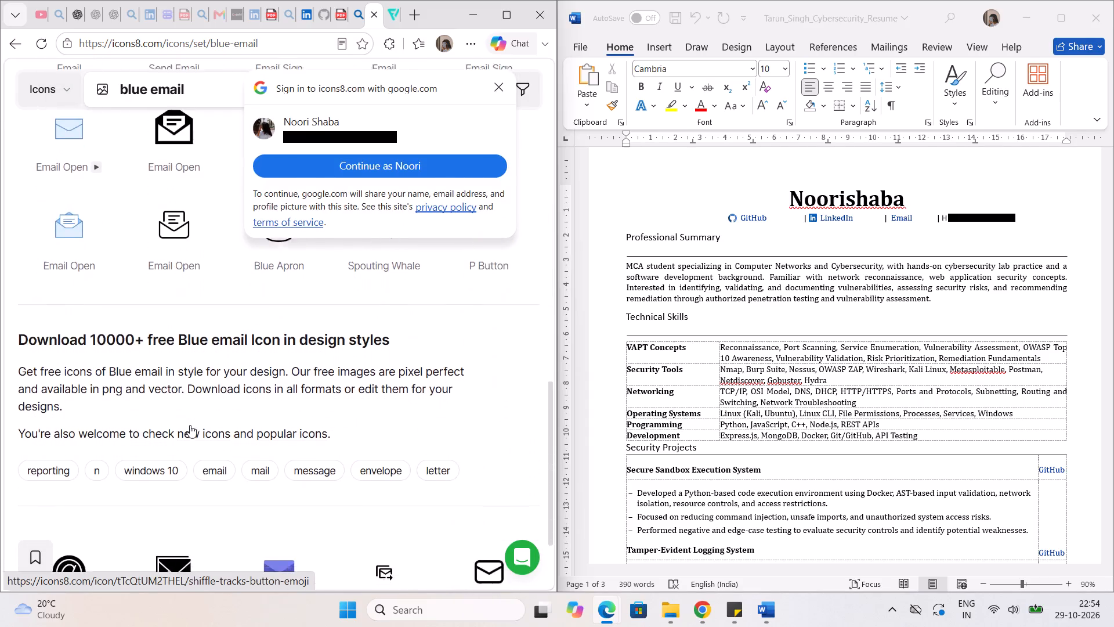
scroll(190, 425, down, 8)
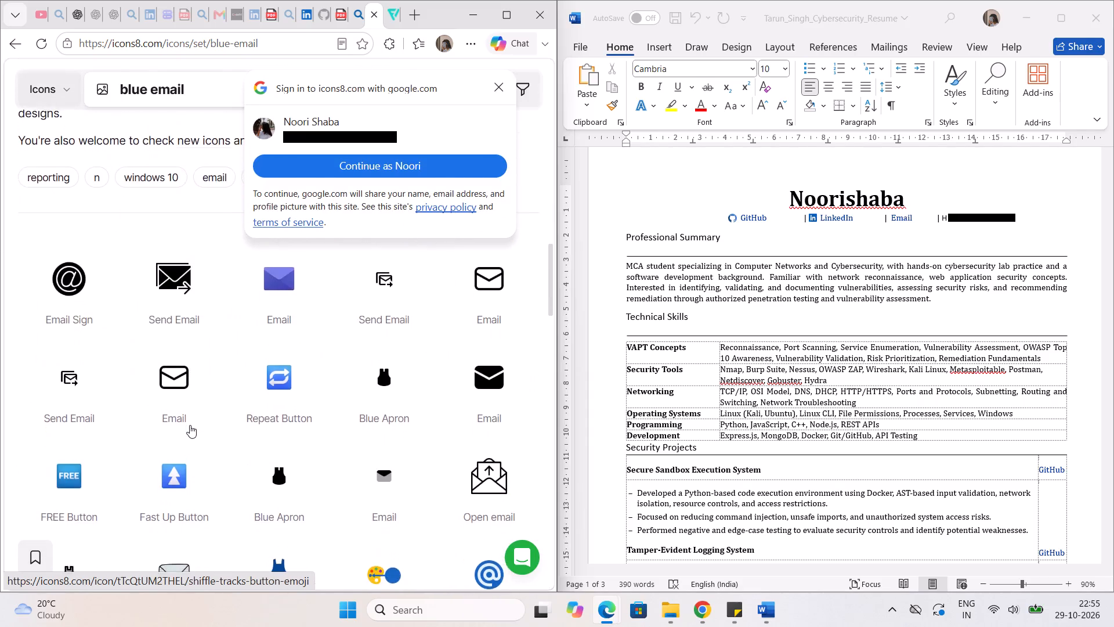
scroll(190, 425, down, 2)
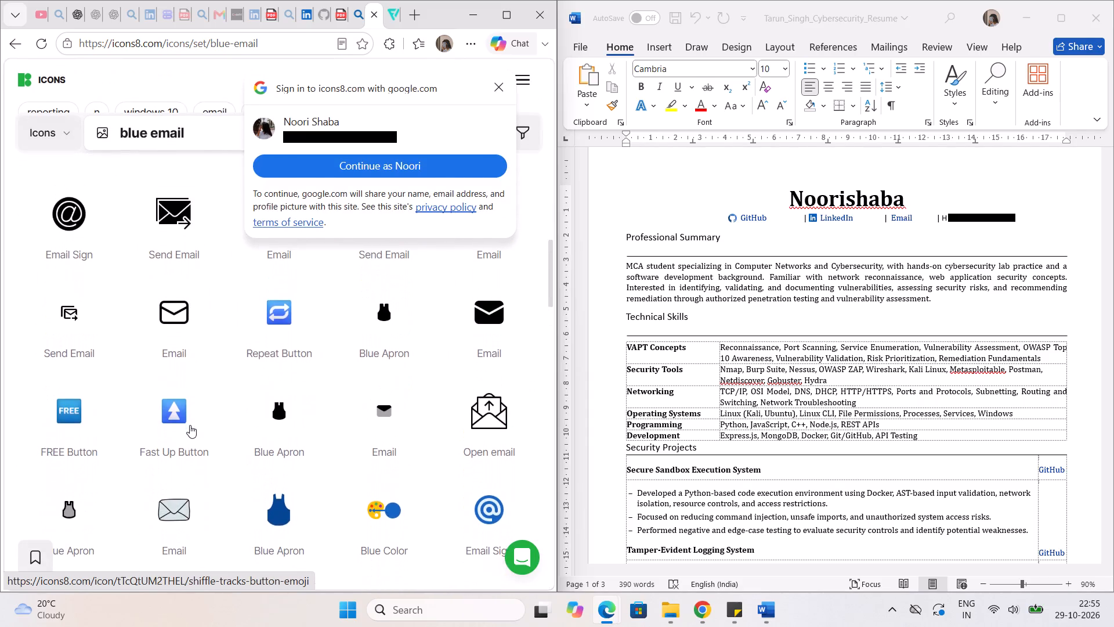
Inspect the details and edit options of the black Windows 11 Filled Email icon, and return to the Bing results.
click(481, 334)
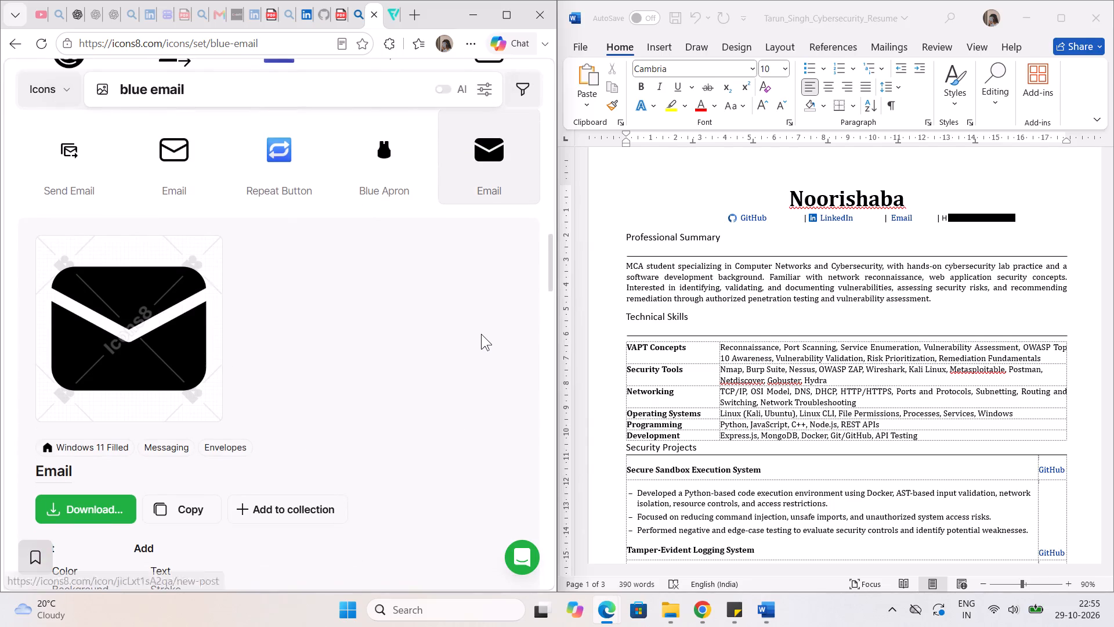
scroll(372, 441, down, 3)
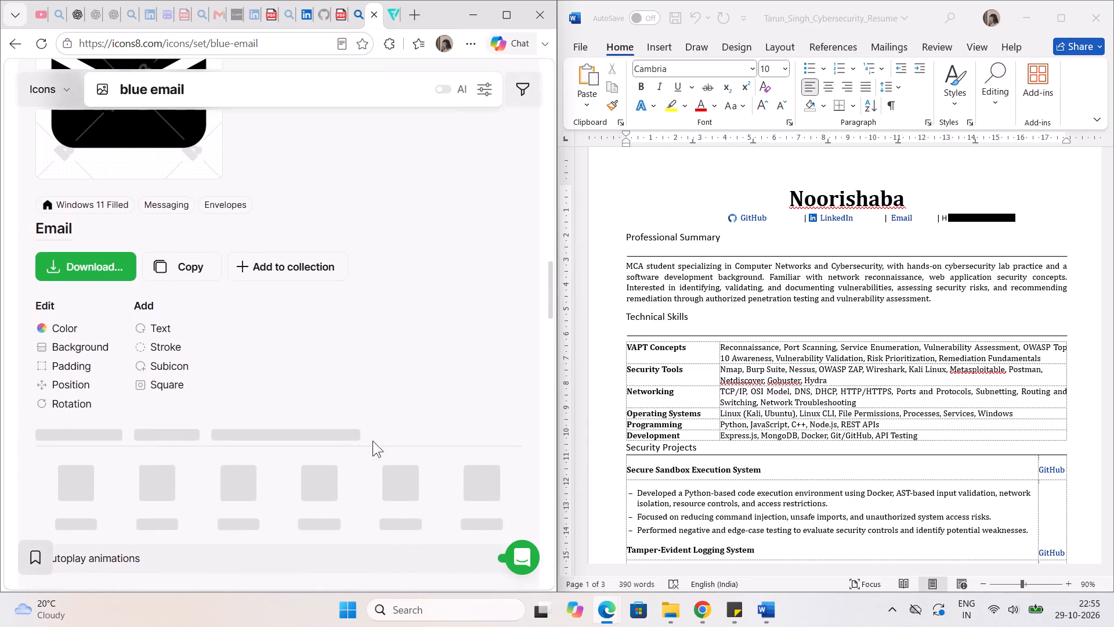
scroll(372, 441, down, 2)
scroll(80, 370, up, 1)
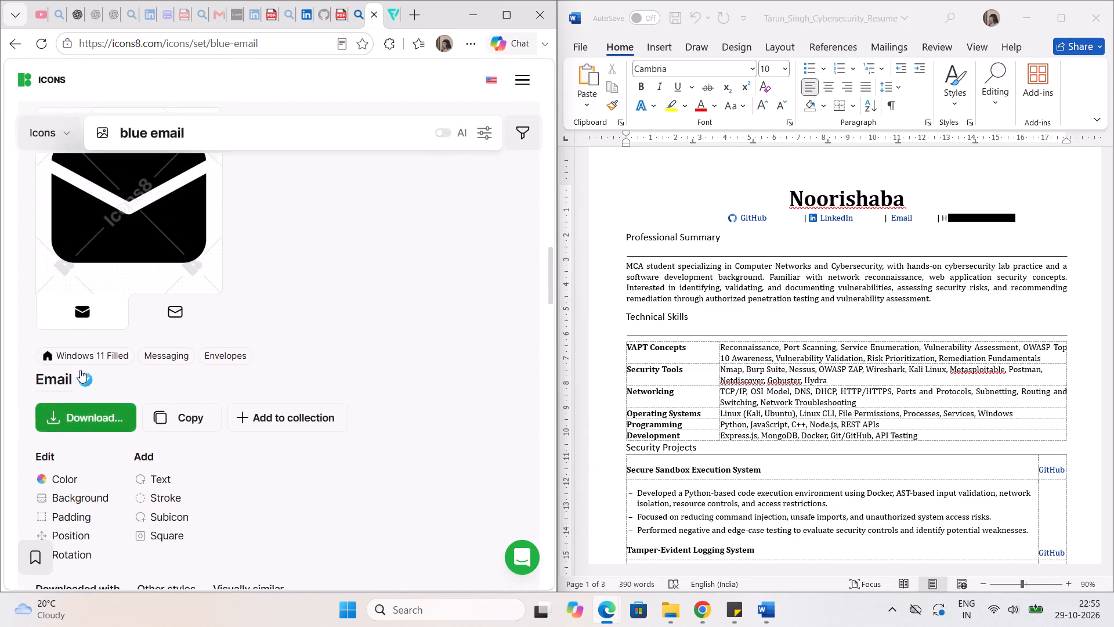
scroll(80, 370, up, 2)
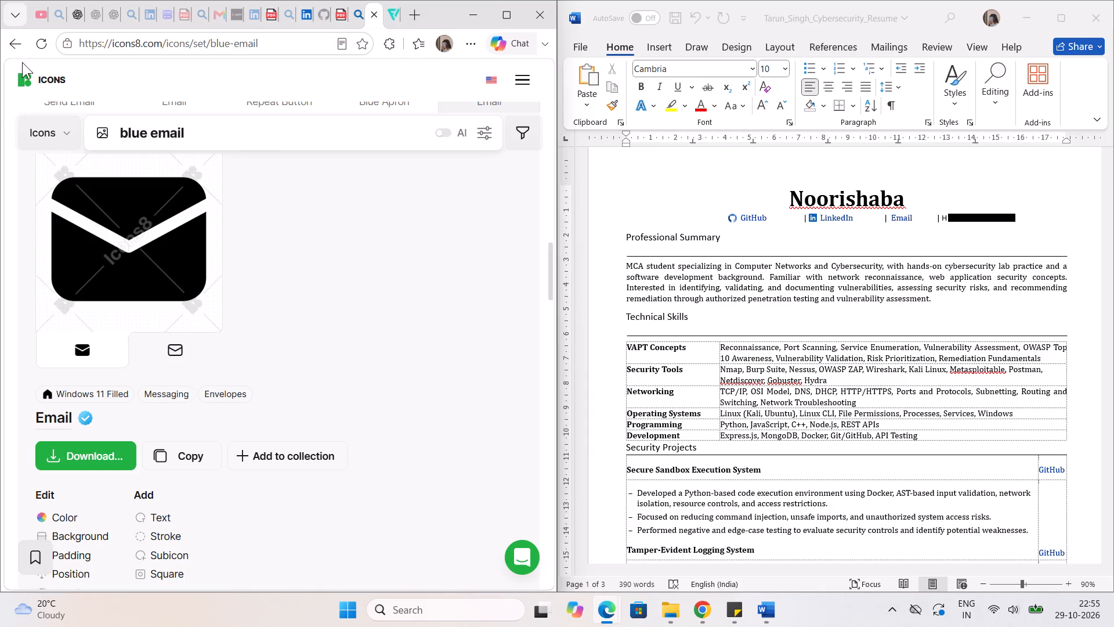
click(13, 45)
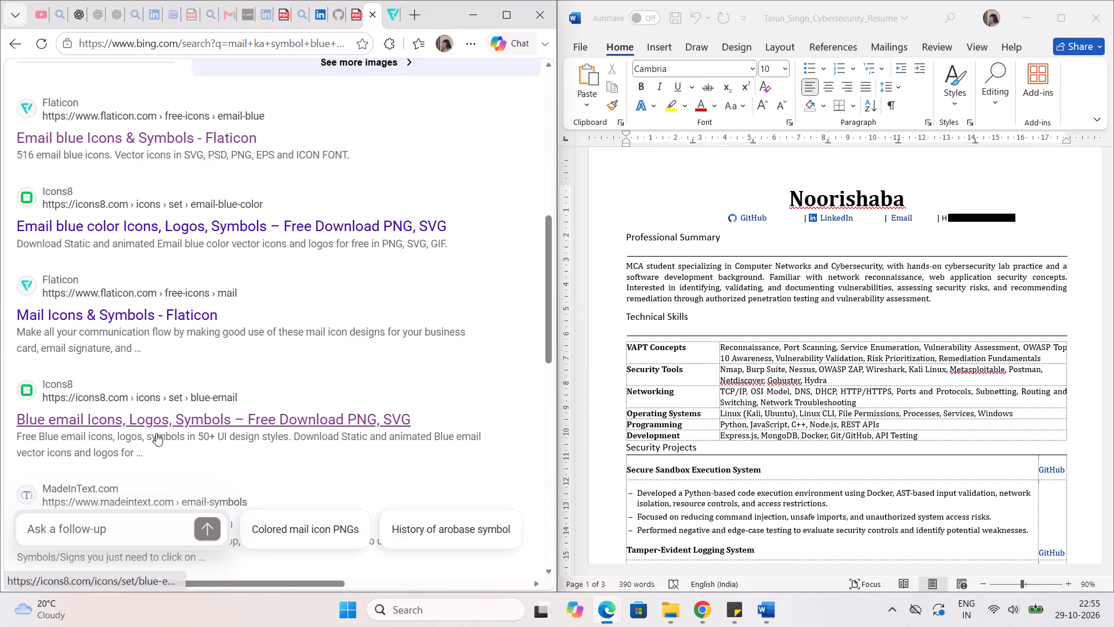
Examine the remaining web results and image thumbnails for "mail ka symbol blue color" for another envelope icon source.
scroll(156, 433, down, 3)
scroll(208, 413, down, 1)
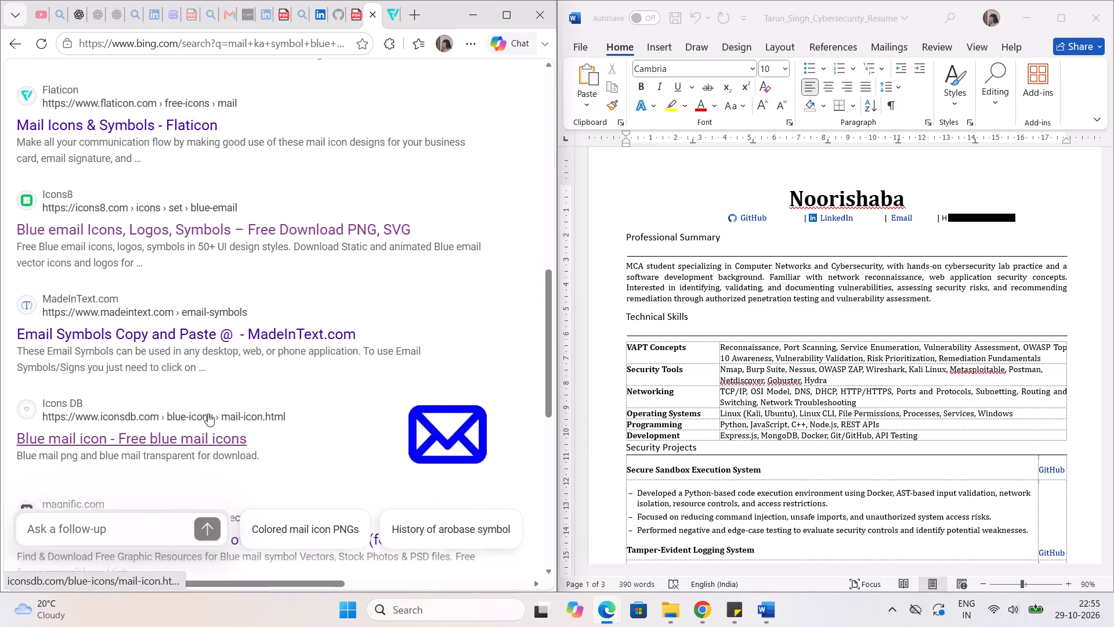
scroll(208, 413, down, 4)
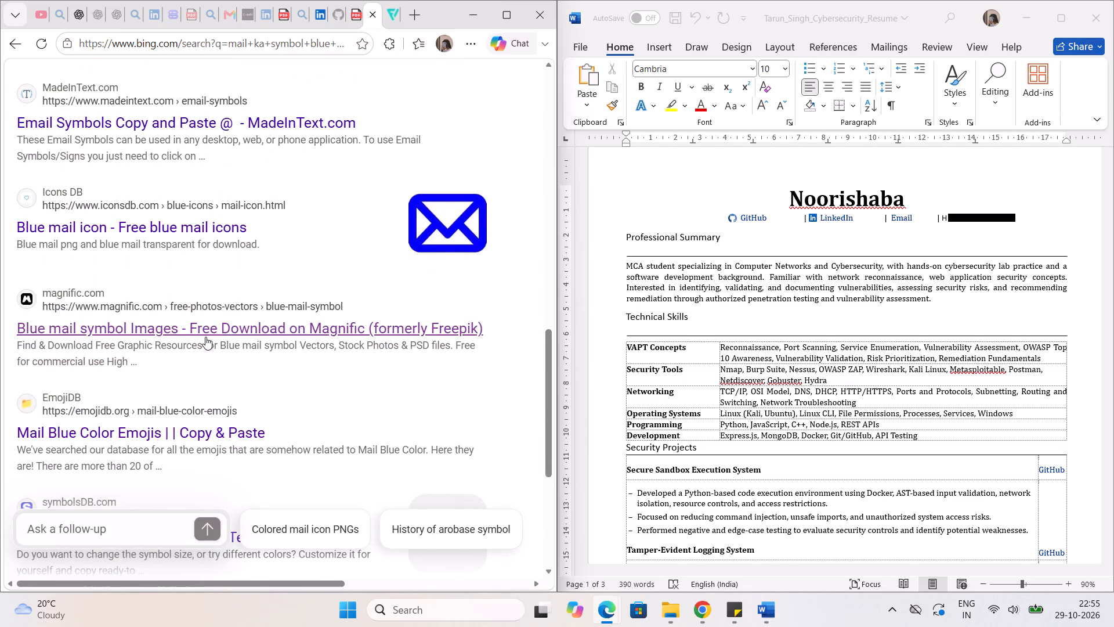
scroll(210, 324, up, 11)
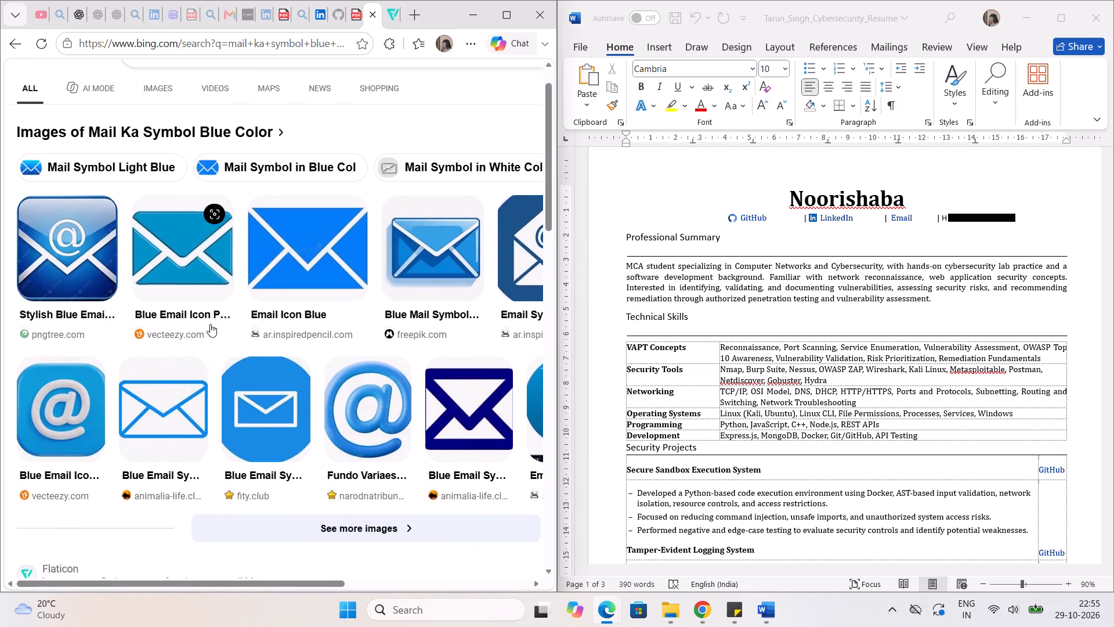
scroll(210, 324, up, 1)
scroll(210, 324, left, 2)
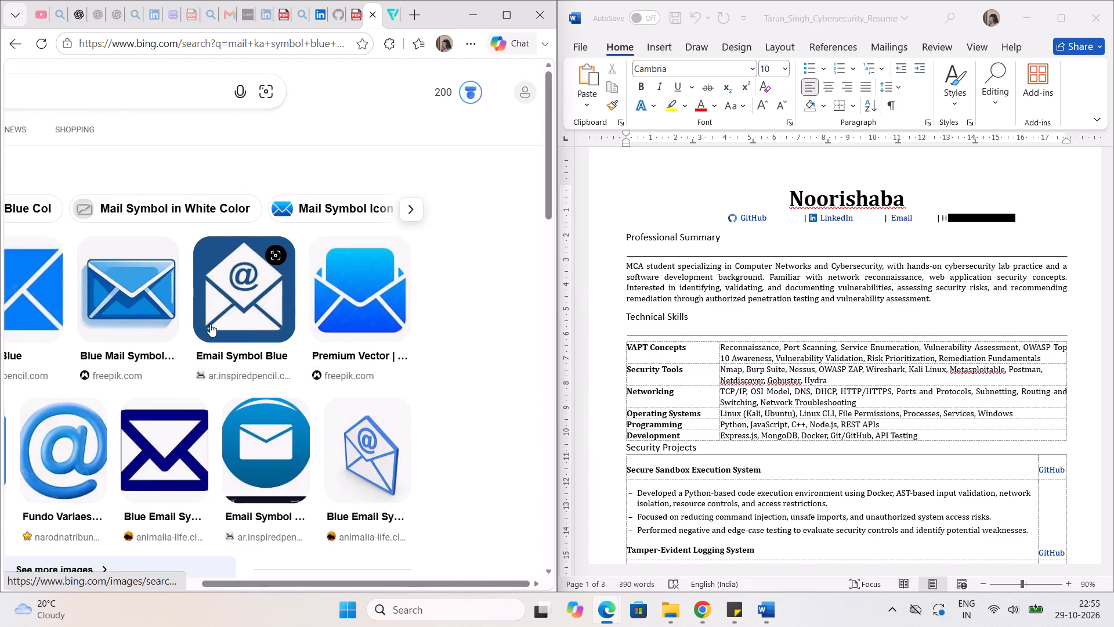
scroll(210, 324, right, 3)
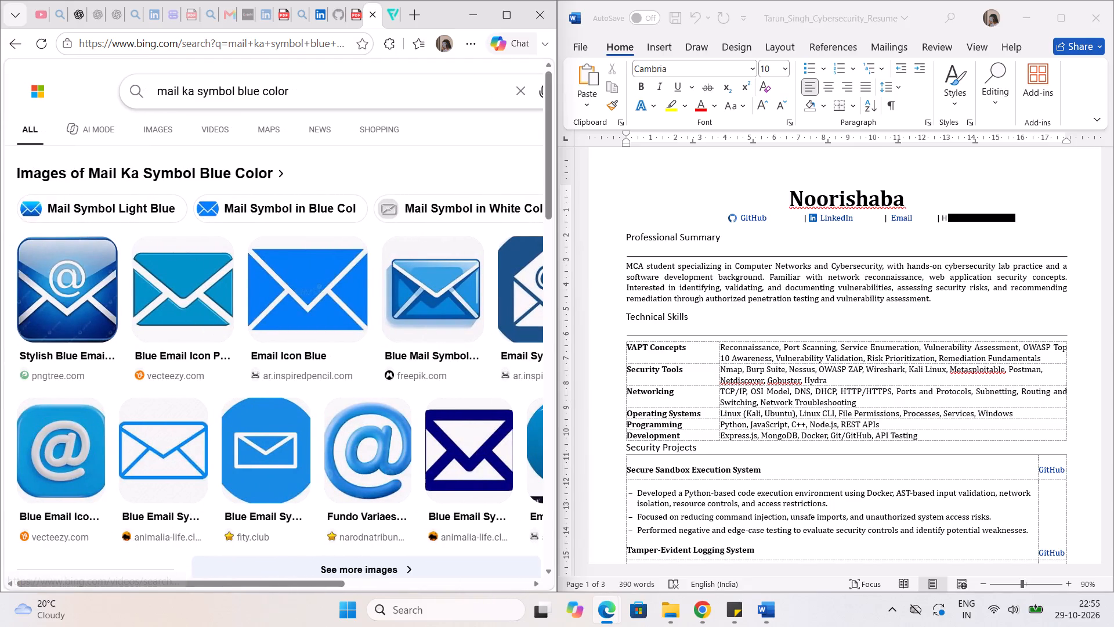
Search Bing for "message ka symbol blue color".
drag(296, 95, 260, 93)
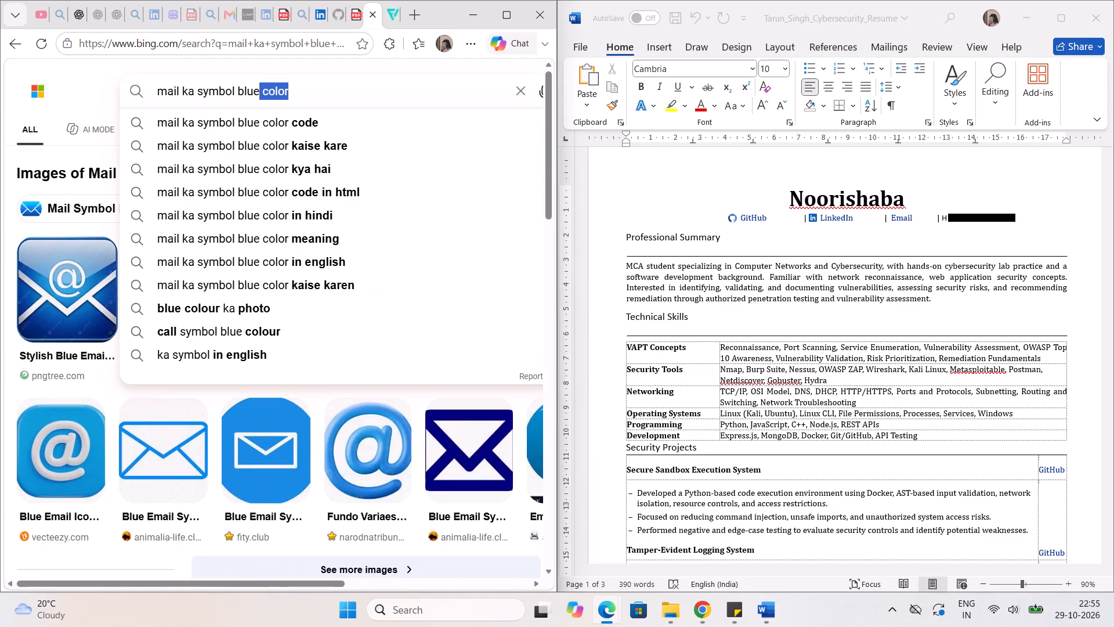
drag(181, 89, 153, 92)
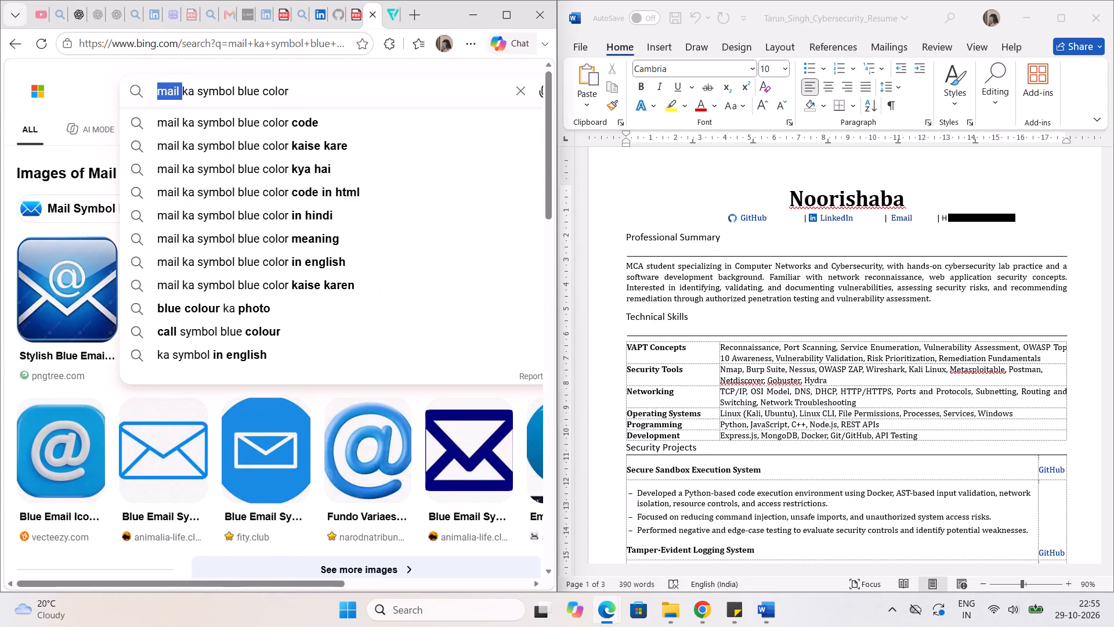
text(messa)
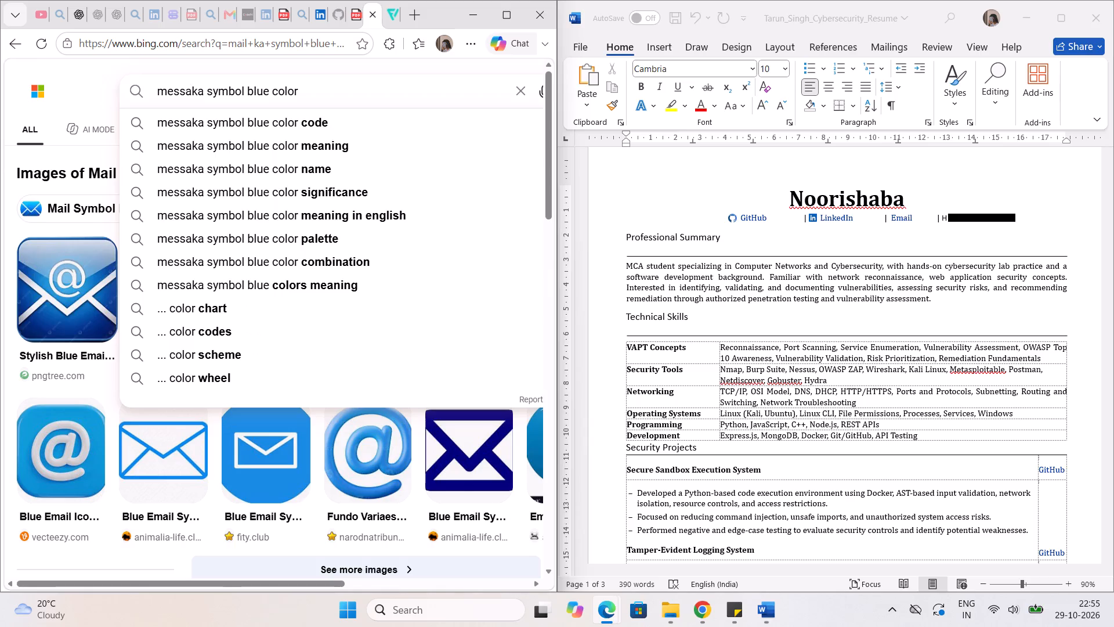
text(ge)
key(space)
key(Return)
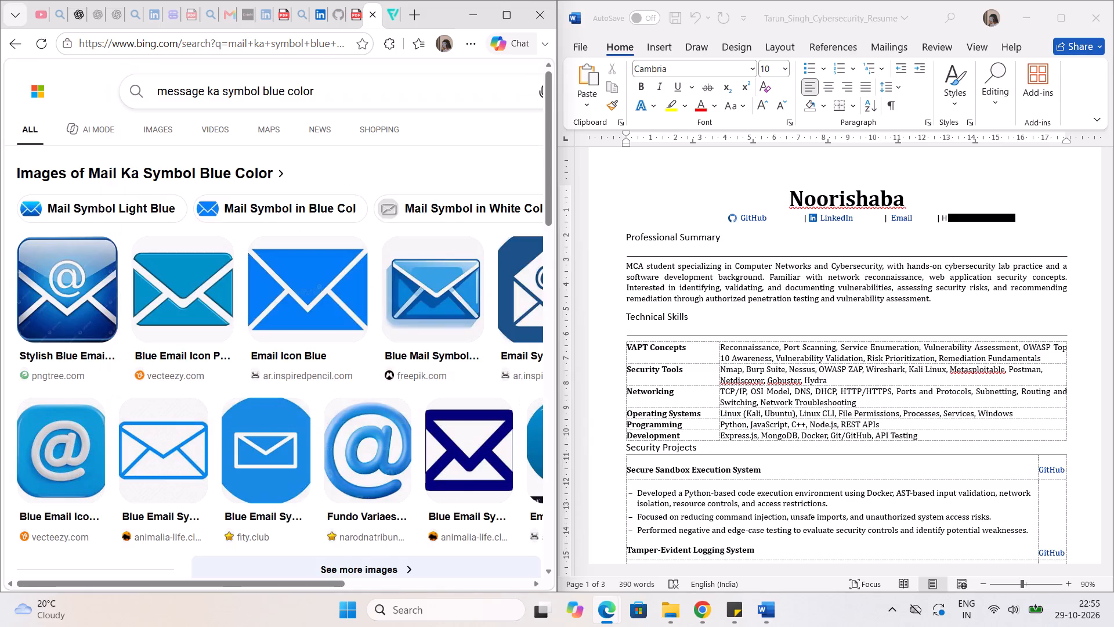
Look through the Icons8 "message blue" icon set from the Bing results for a blue envelope icon, and return to the results.
scroll(176, 351, down, 1)
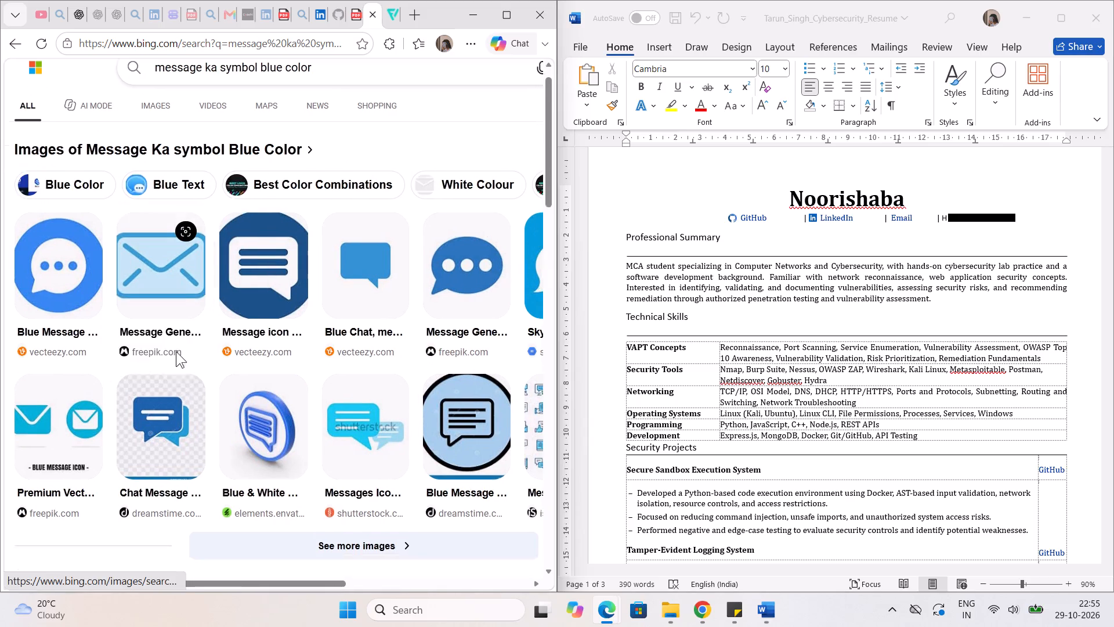
scroll(176, 351, down, 6)
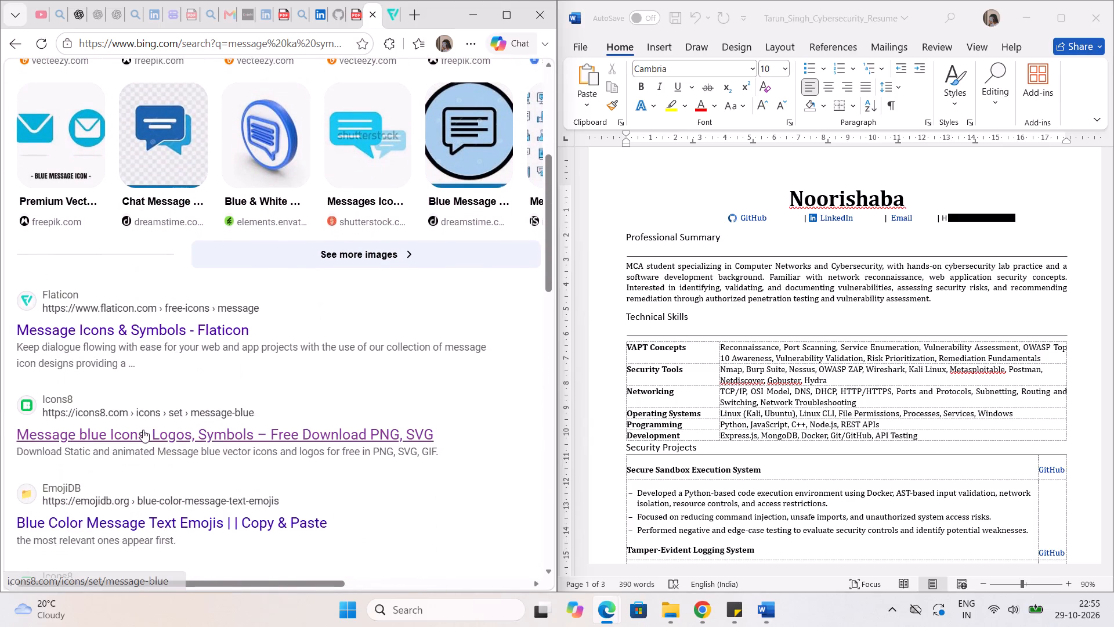
click(142, 433)
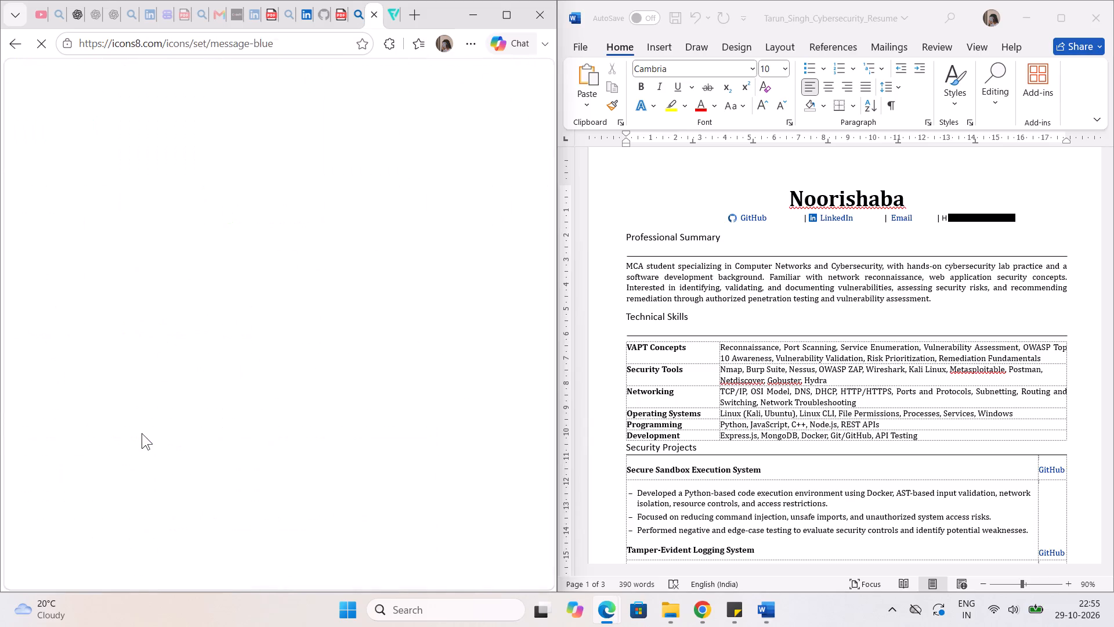
scroll(142, 433, down, 4)
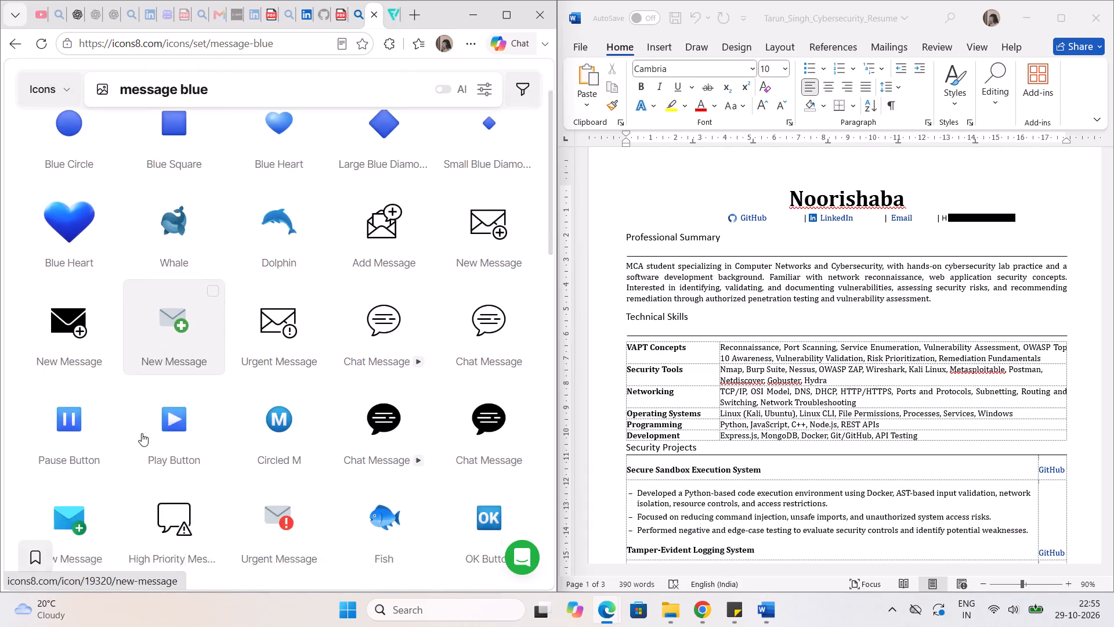
scroll(142, 433, down, 6)
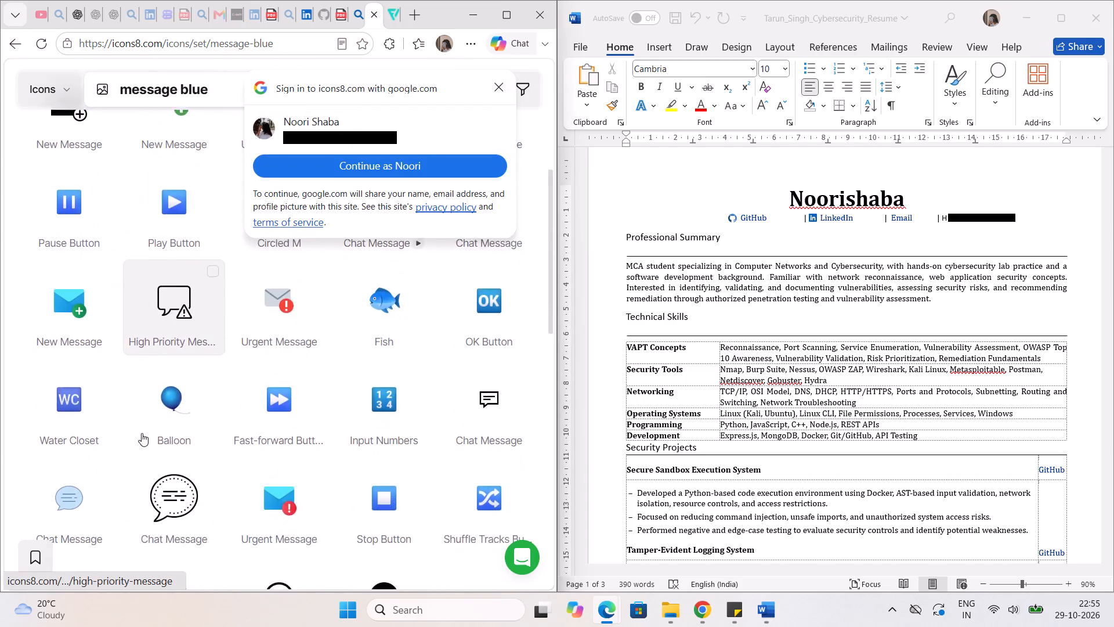
scroll(142, 433, down, 7)
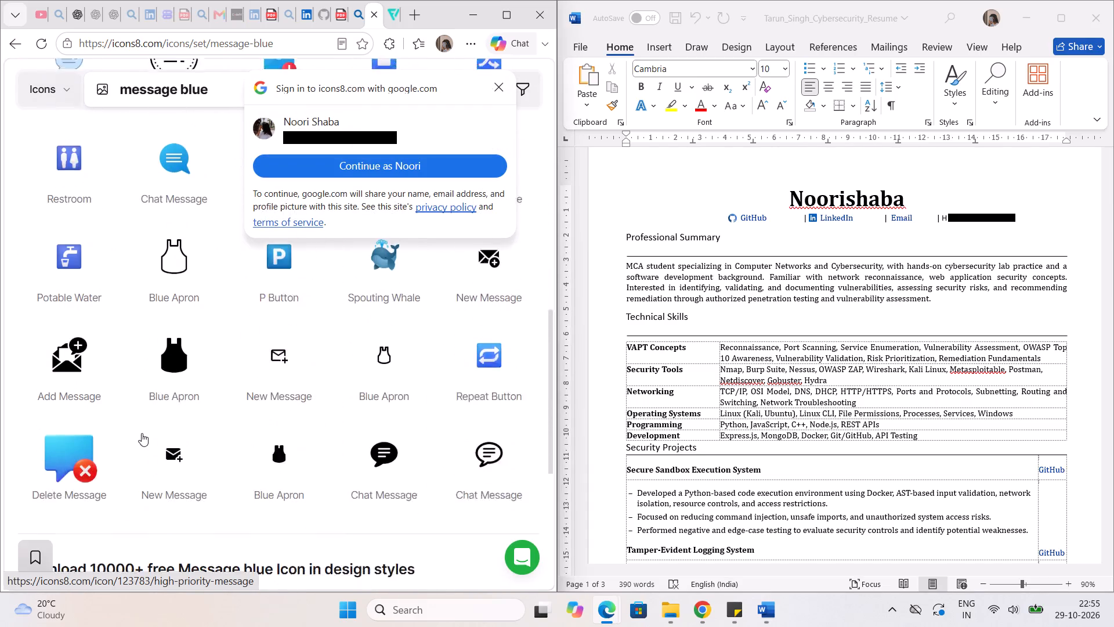
scroll(142, 433, down, 3)
scroll(142, 433, up, 11)
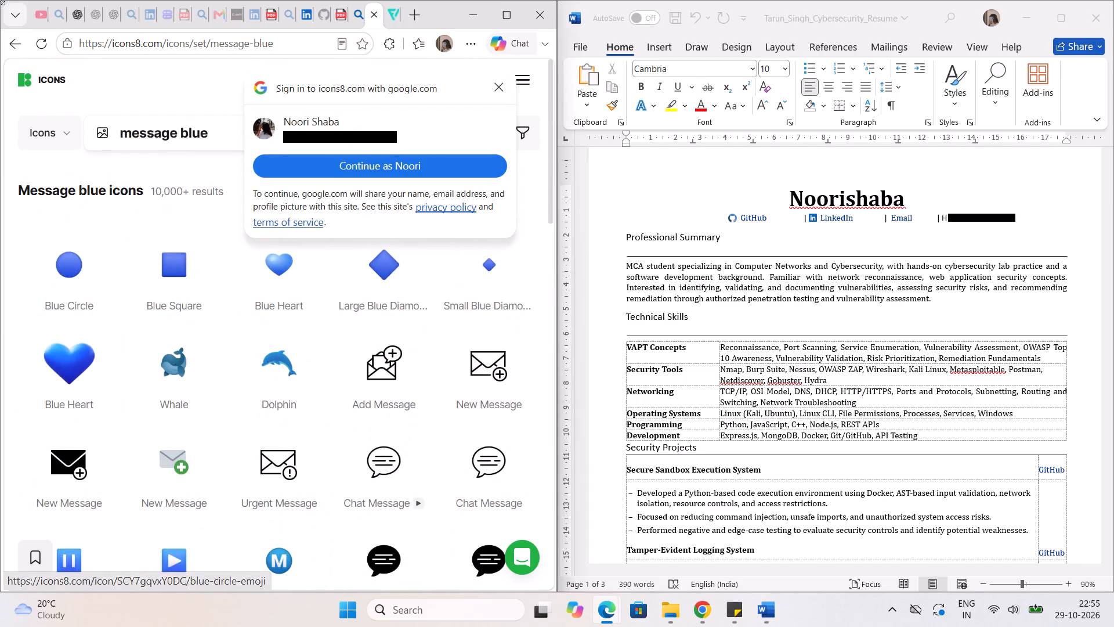
click(16, 36)
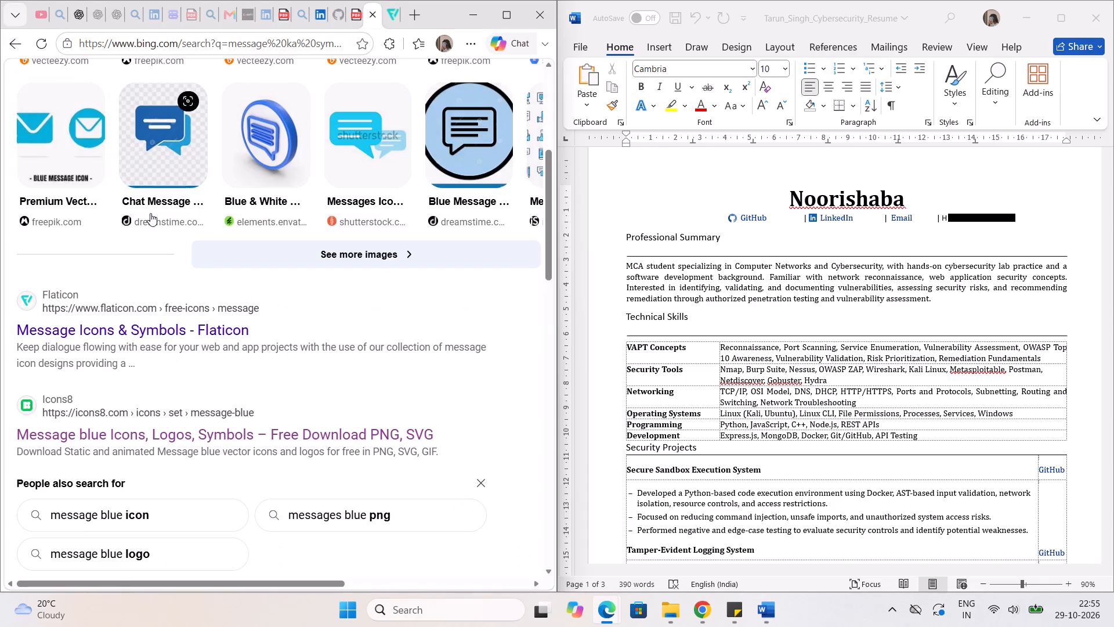
Open Flaticon's "Message Icons & Symbols" result, browse the icons, and try adding a solid envelope icon to the collection before removing it.
click(115, 327)
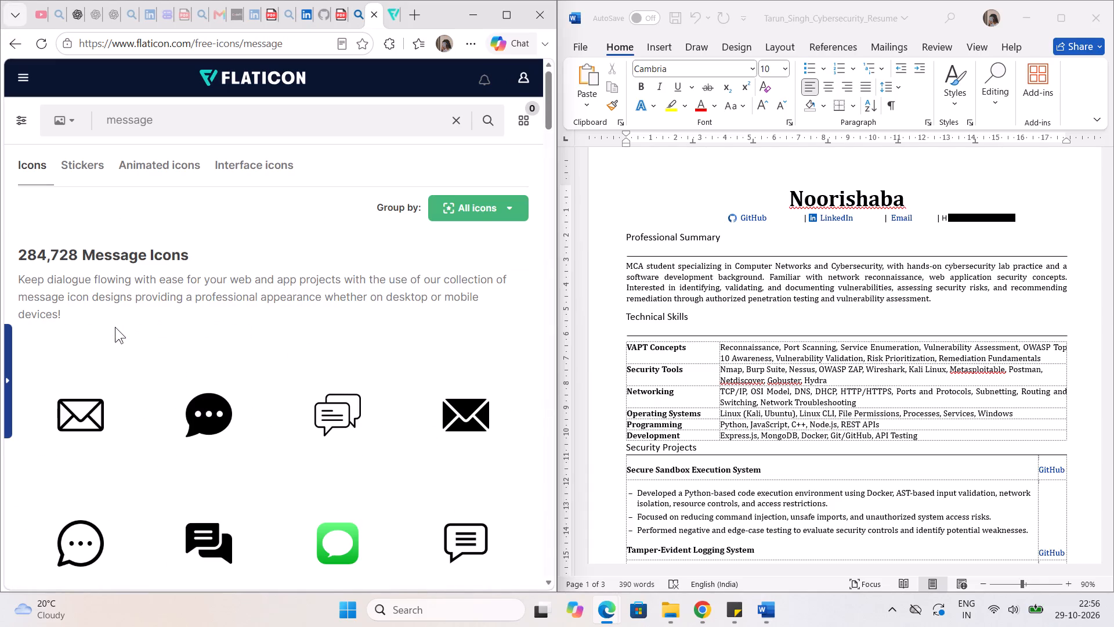
scroll(105, 430, down, 8)
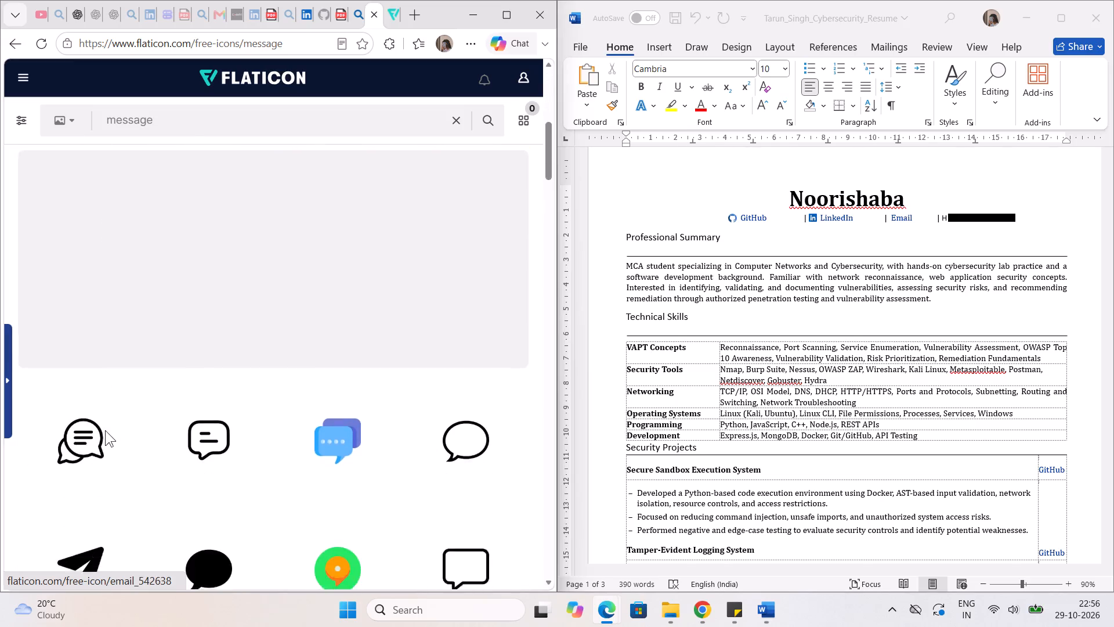
scroll(105, 430, down, 11)
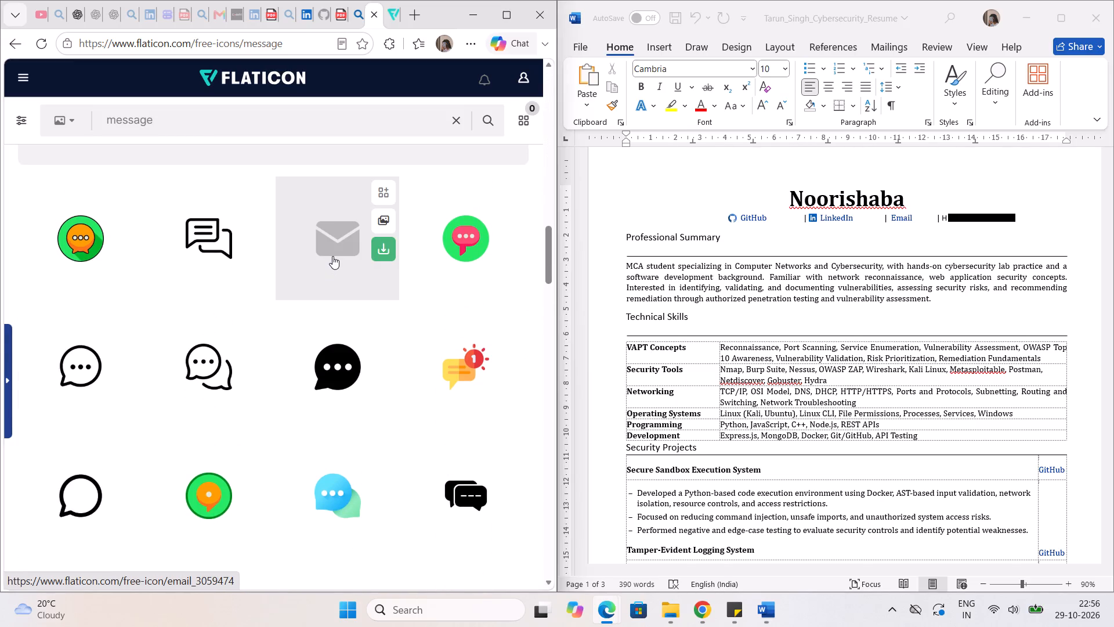
click(386, 186)
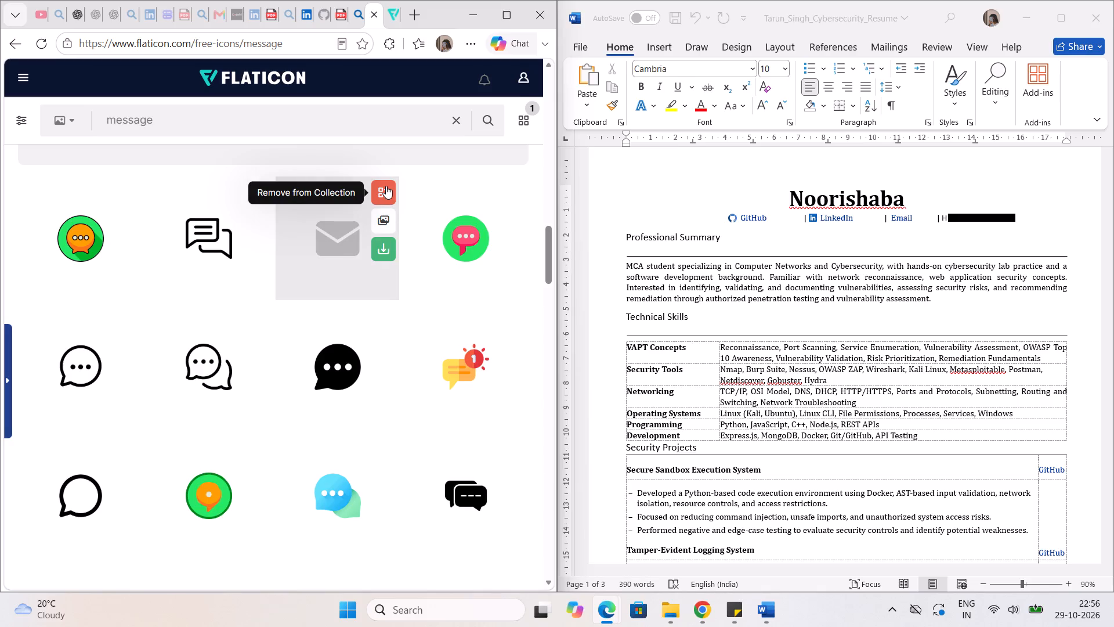
click(386, 186)
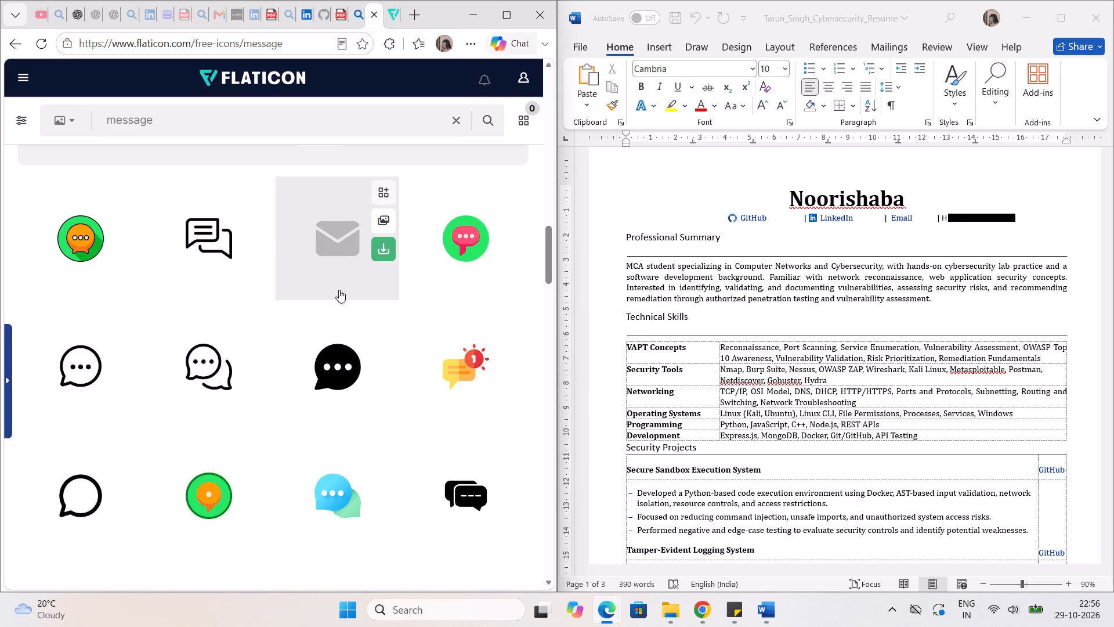
Look through the rest of the first page of Flaticon message icons for a suitable blue envelope.
scroll(318, 416, down, 8)
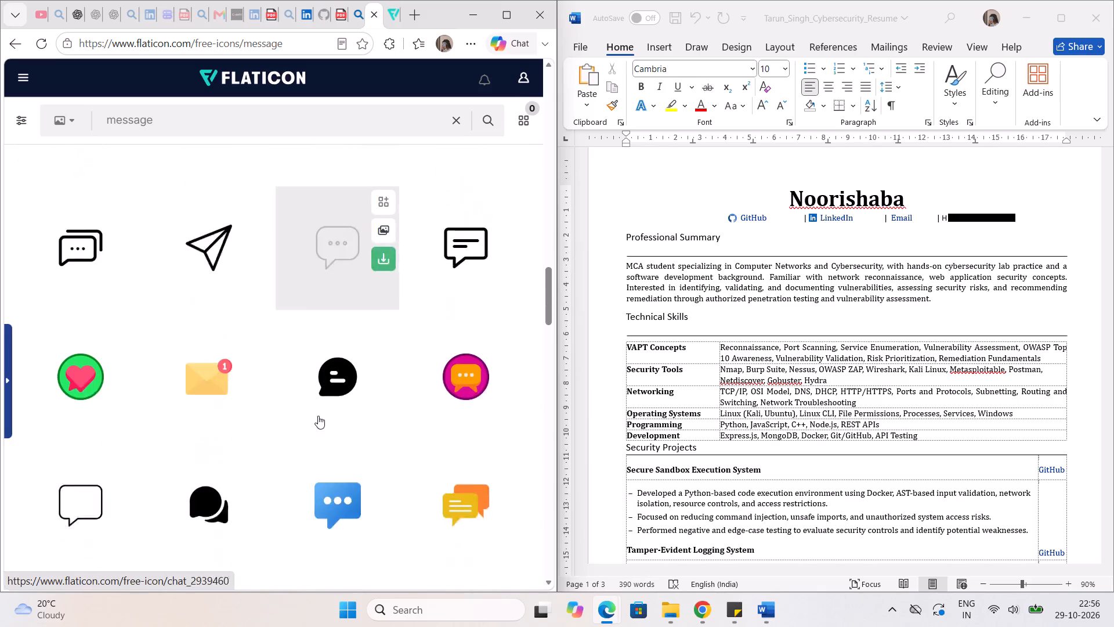
scroll(318, 416, down, 6)
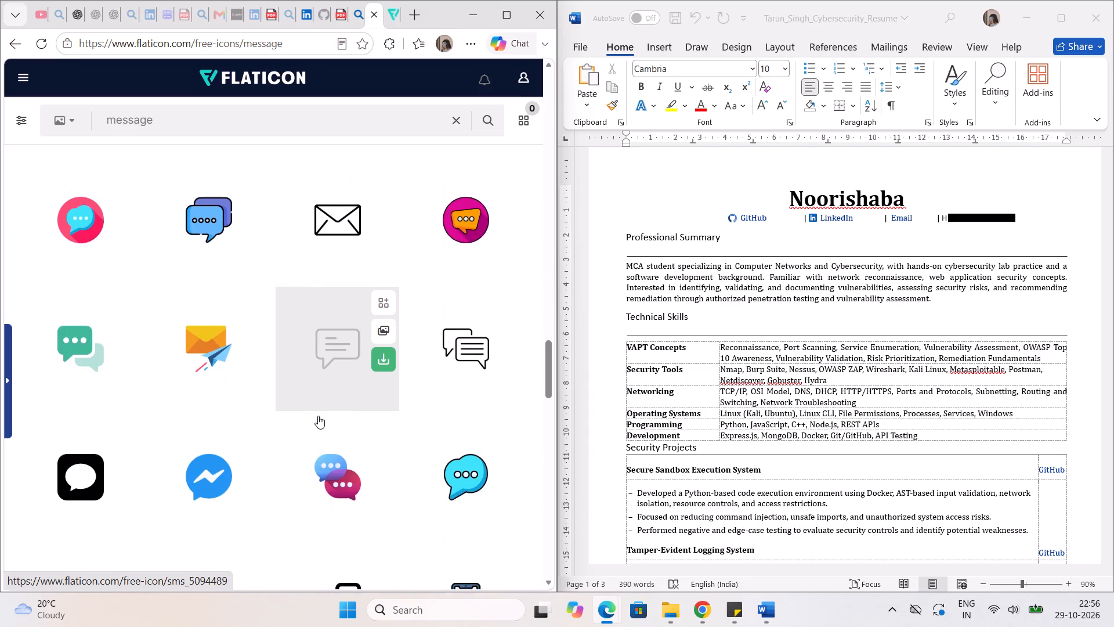
scroll(318, 416, down, 6)
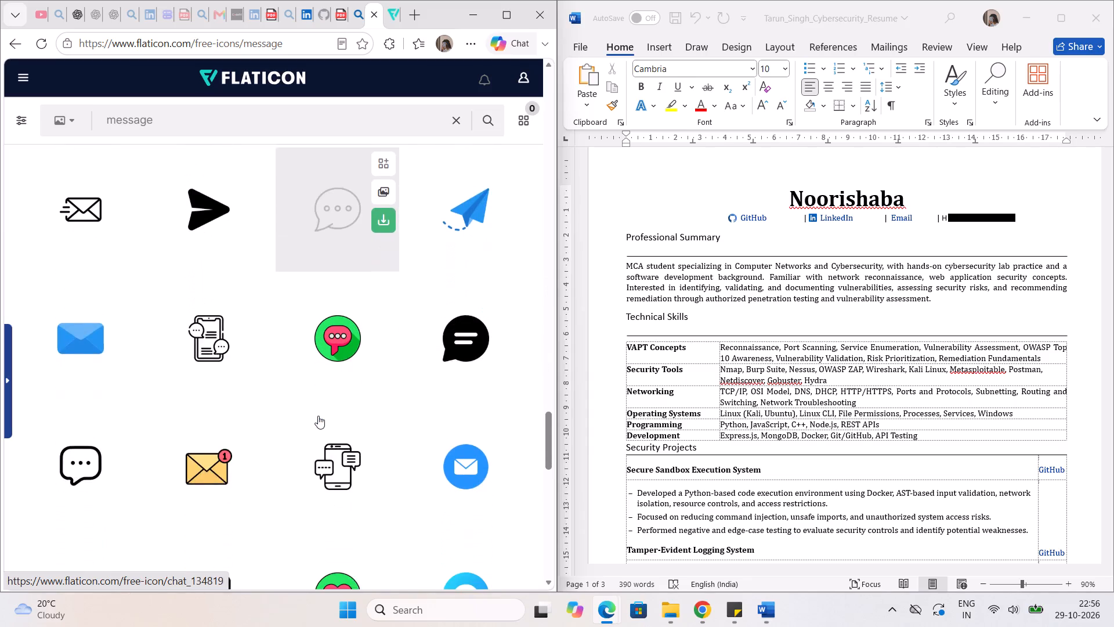
scroll(318, 416, down, 7)
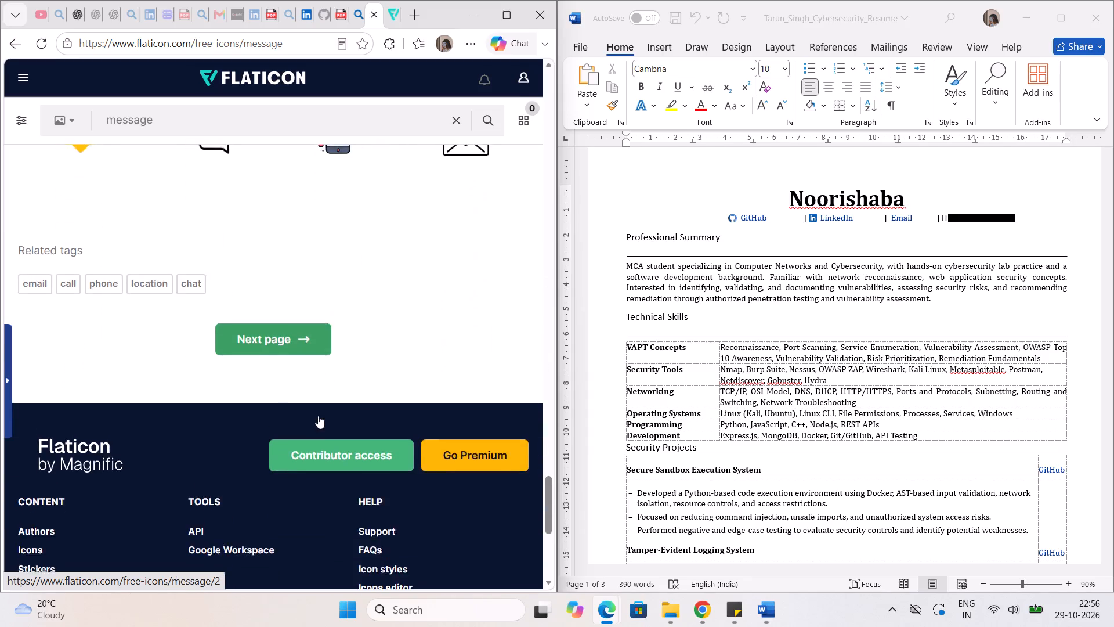
scroll(318, 416, down, 1)
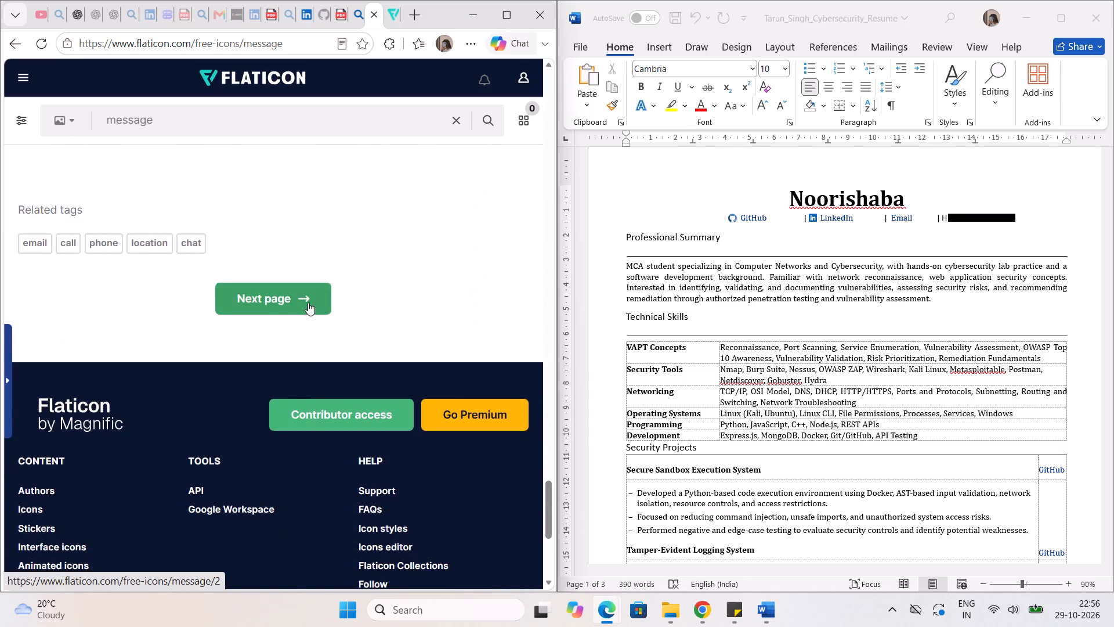
scroll(308, 302, up, 9)
scroll(135, 350, down, 9)
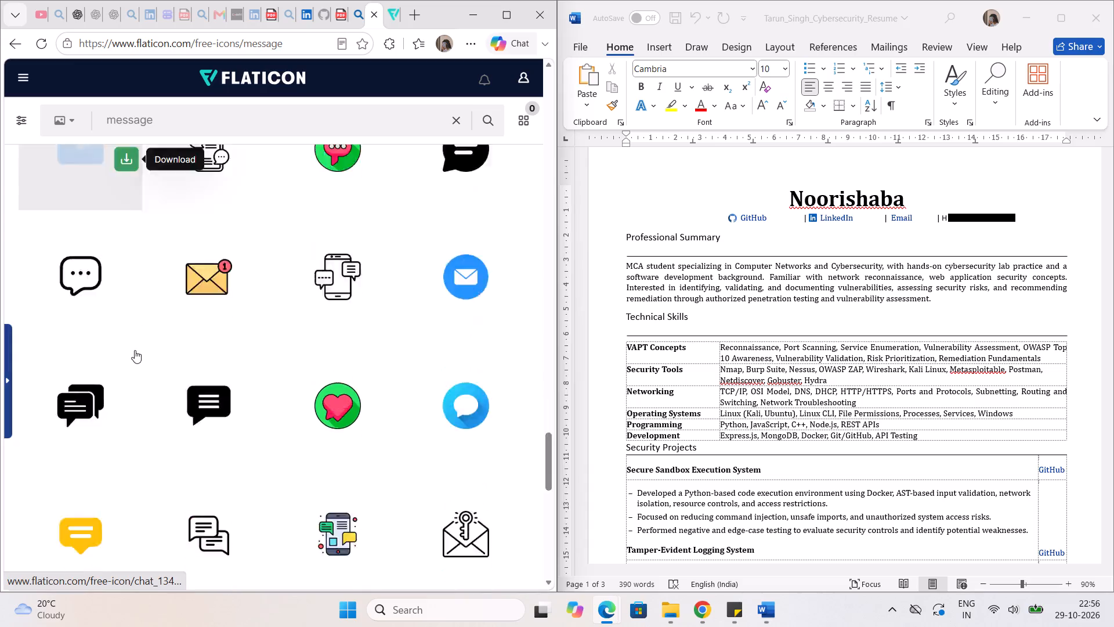
scroll(135, 350, down, 3)
scroll(135, 350, up, 4)
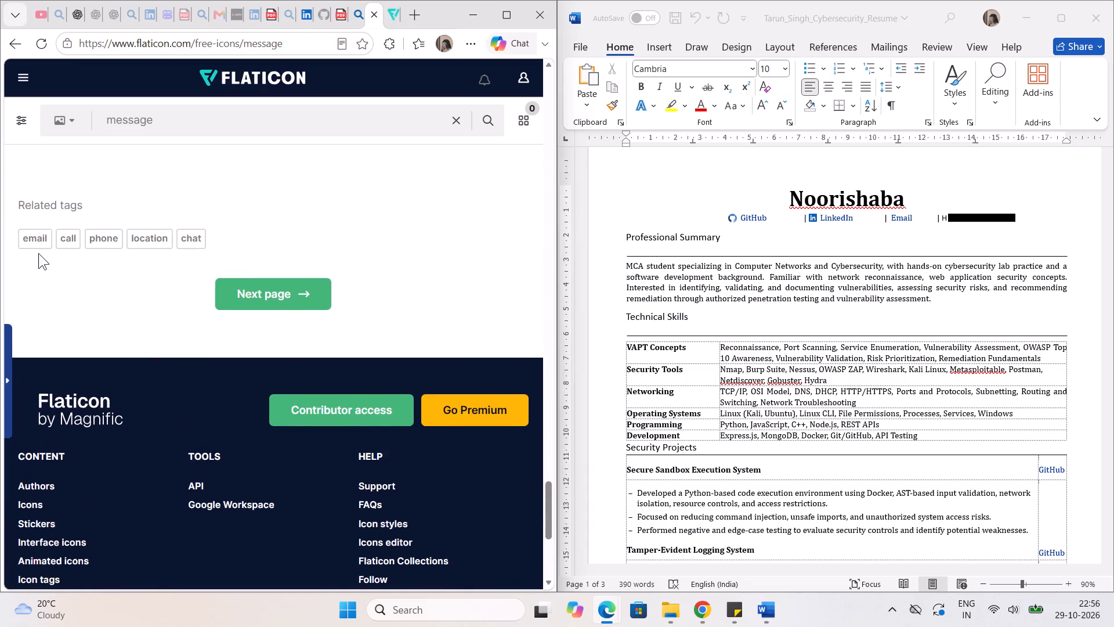
Switch to Flaticon's related "email" icons and look through the first page for a suitable blue envelope.
click(37, 242)
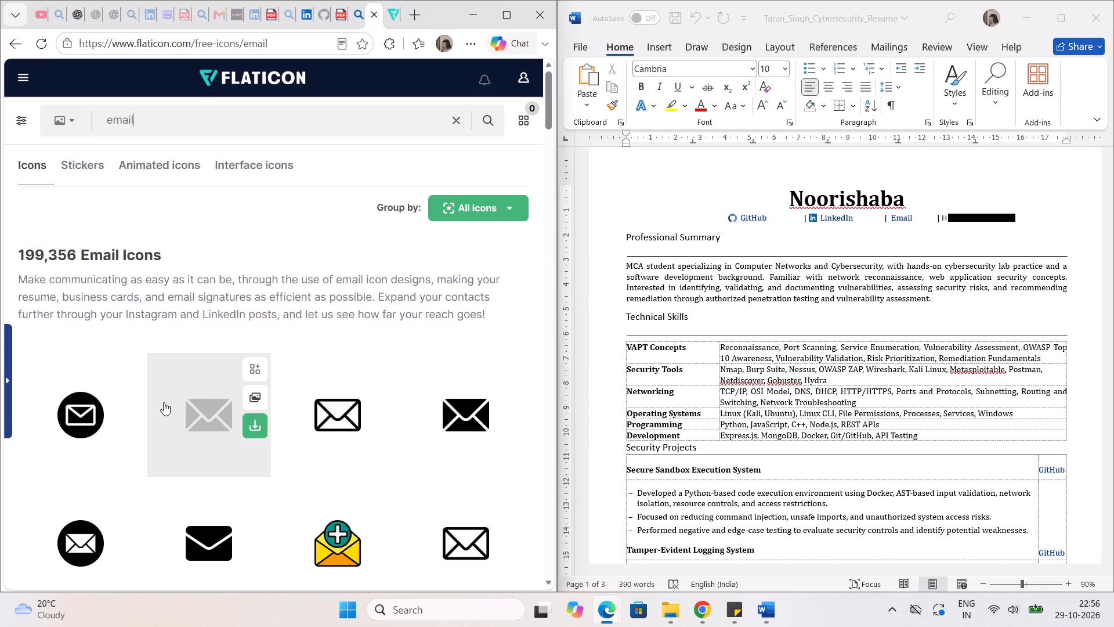
scroll(164, 402, down, 8)
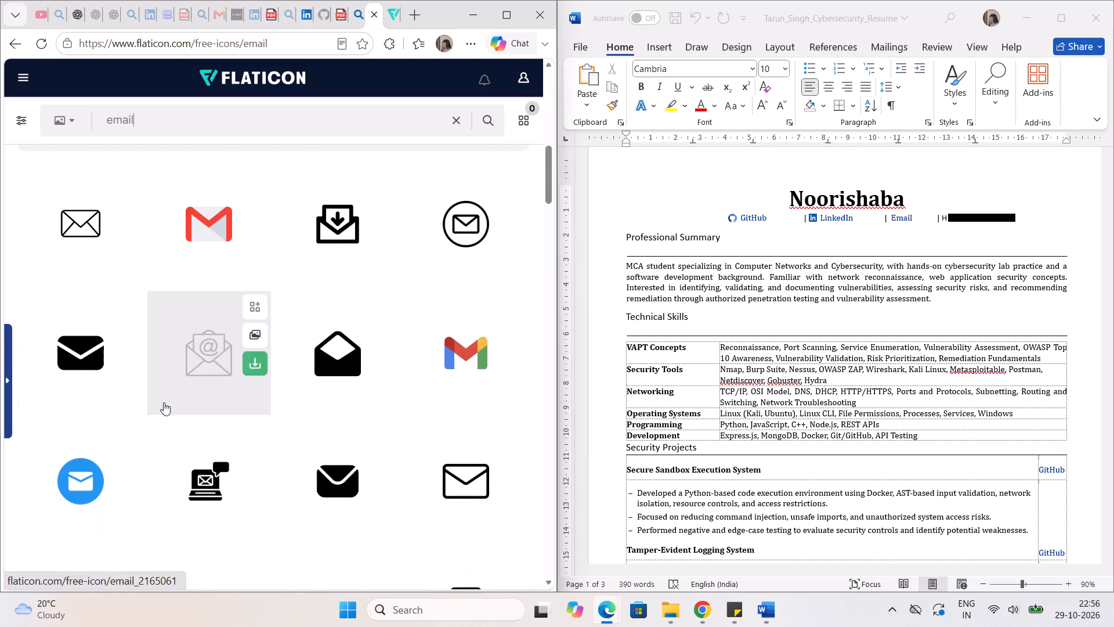
scroll(164, 402, down, 6)
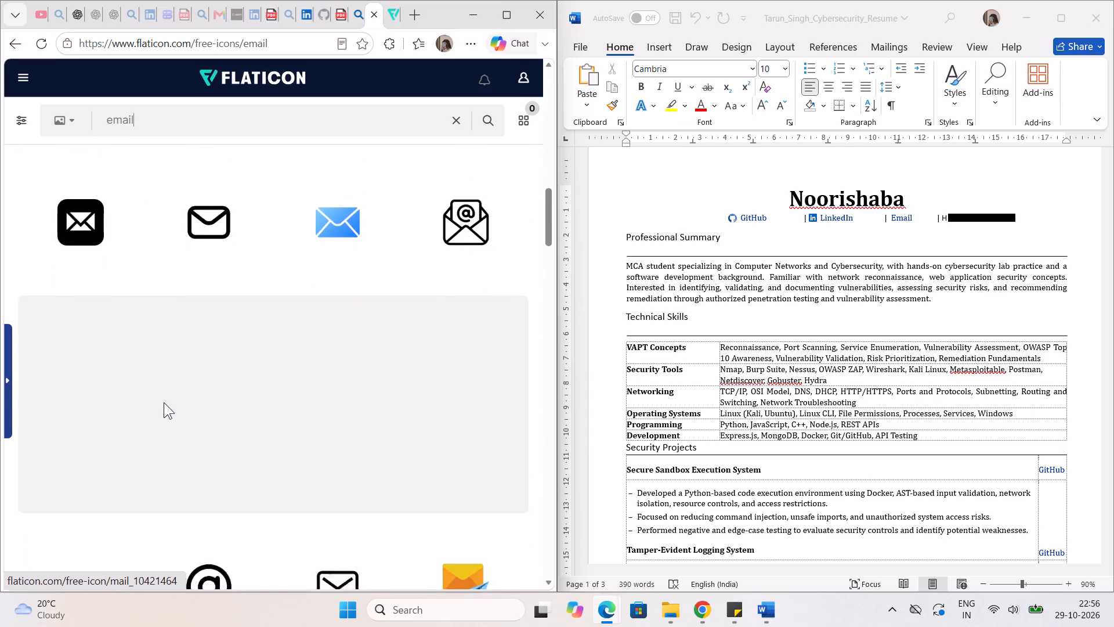
scroll(164, 402, down, 4)
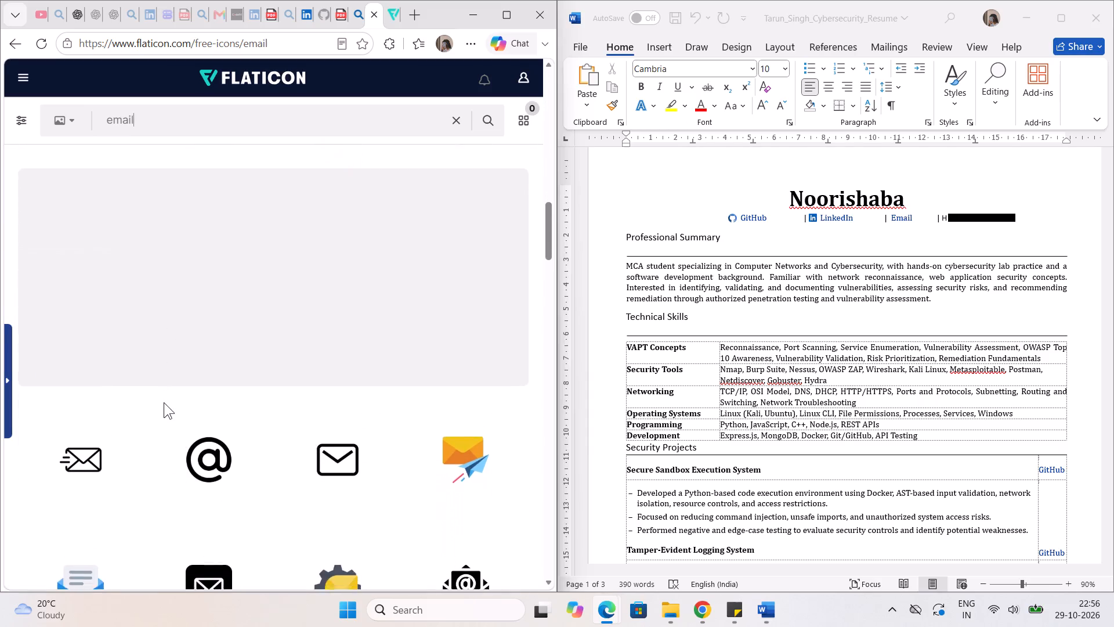
scroll(164, 402, down, 6)
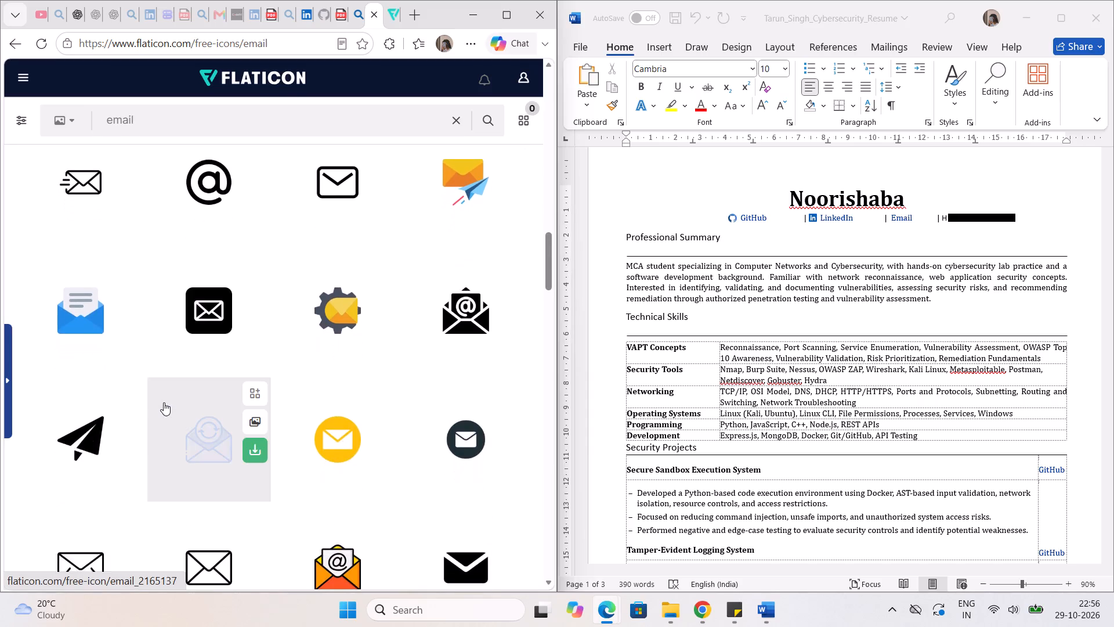
scroll(164, 402, down, 7)
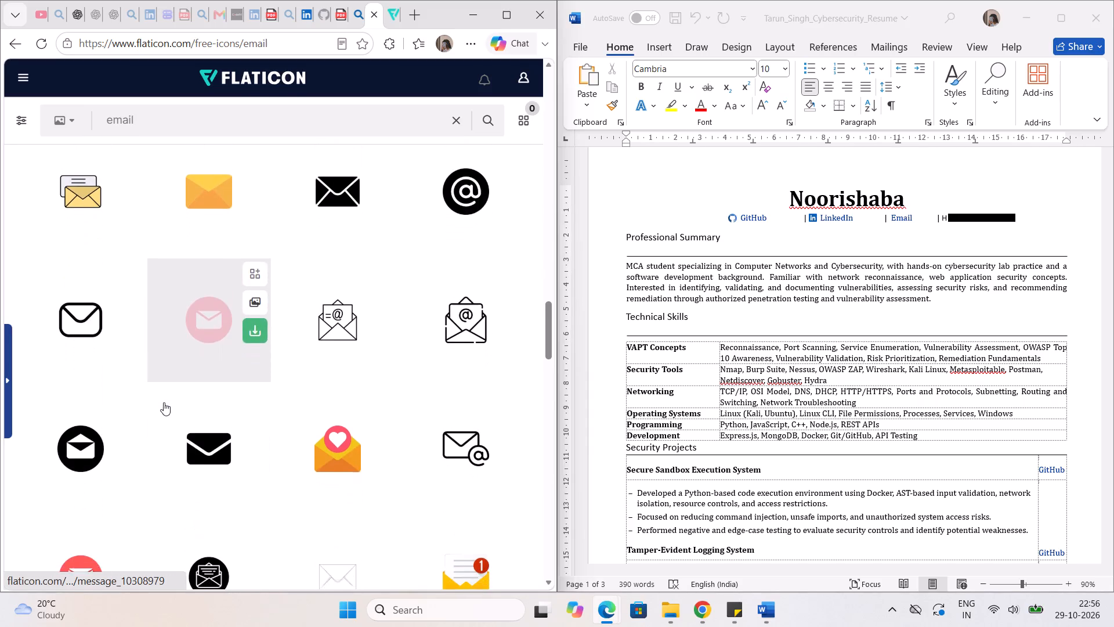
scroll(164, 402, down, 10)
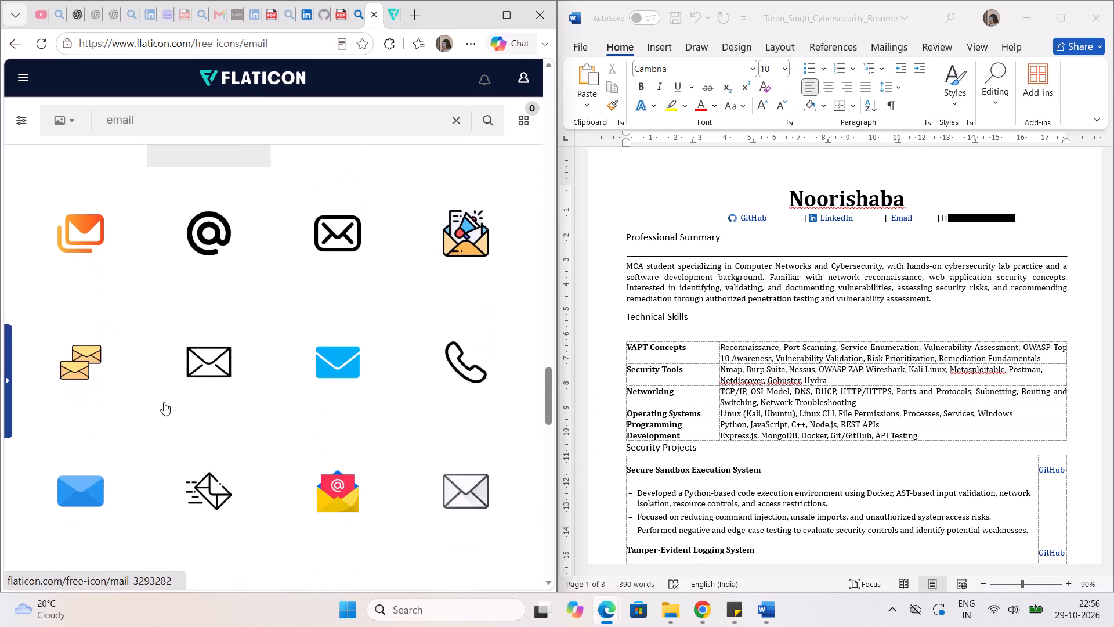
scroll(164, 402, down, 9)
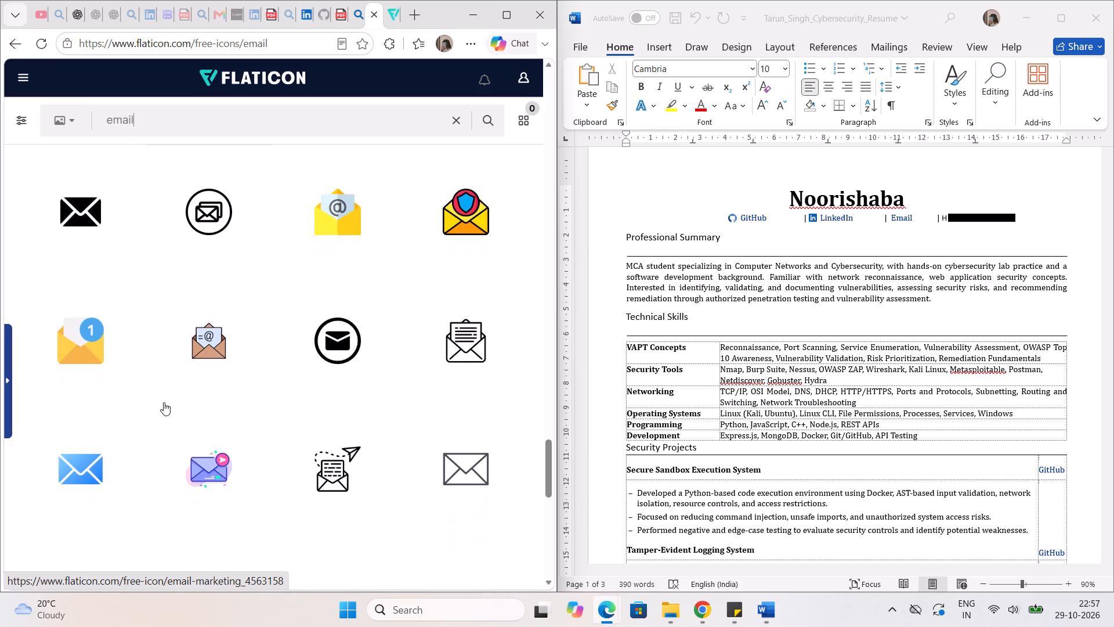
scroll(164, 402, down, 1)
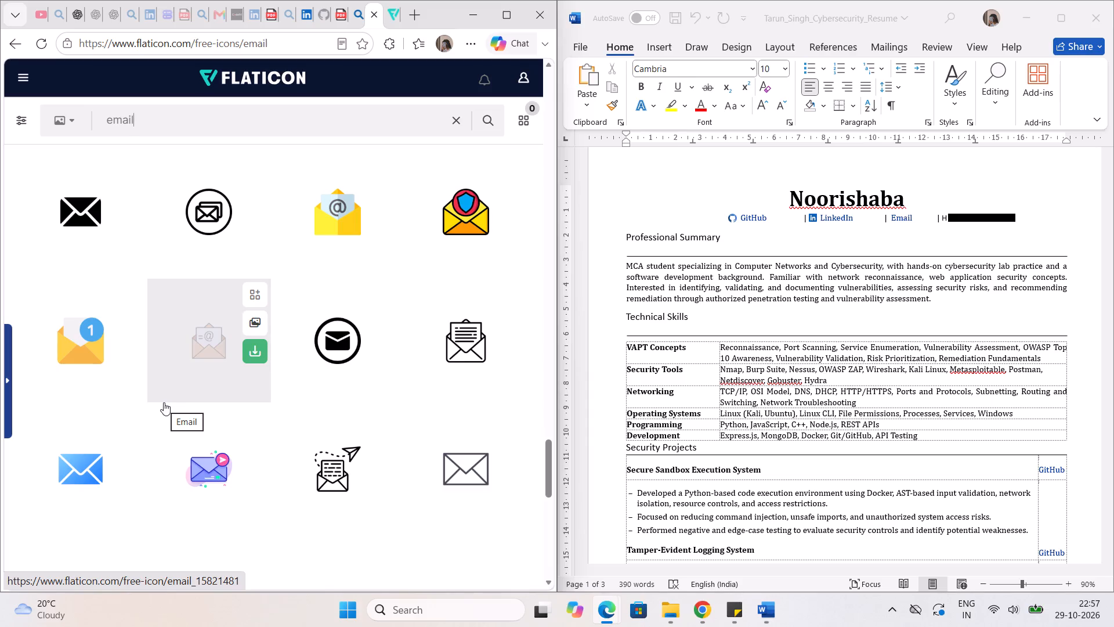
scroll(164, 402, down, 2)
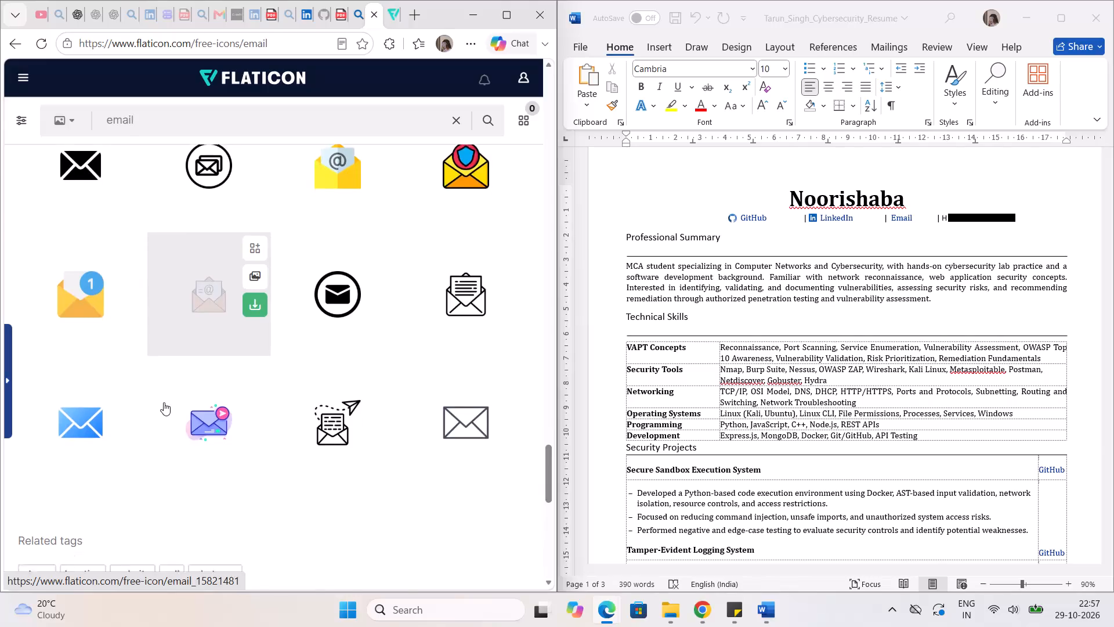
scroll(164, 402, down, 3)
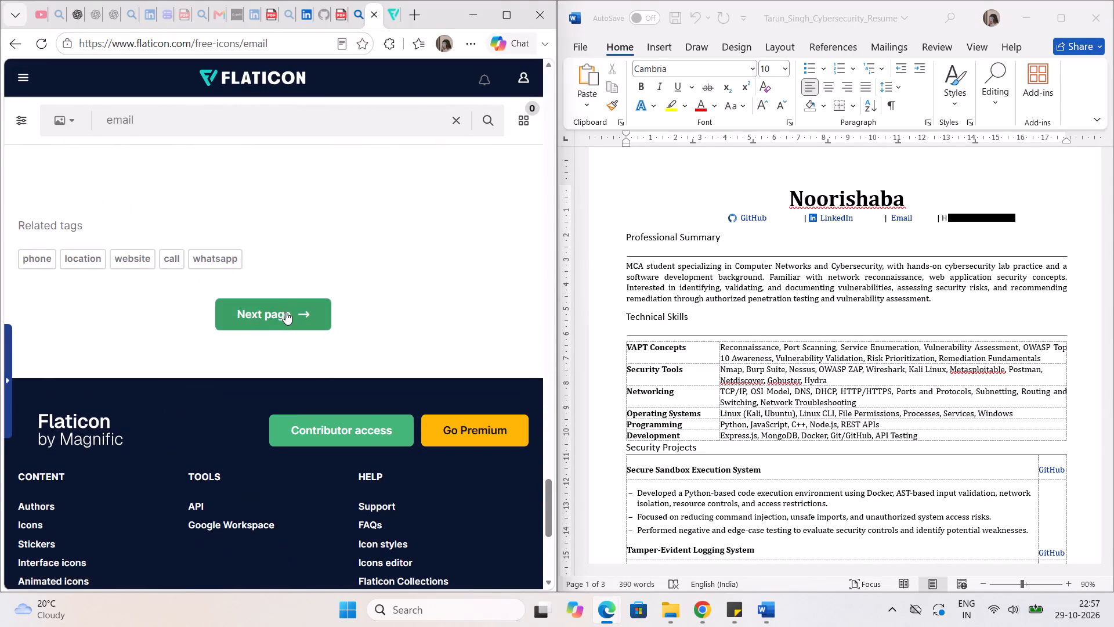
click(285, 314)
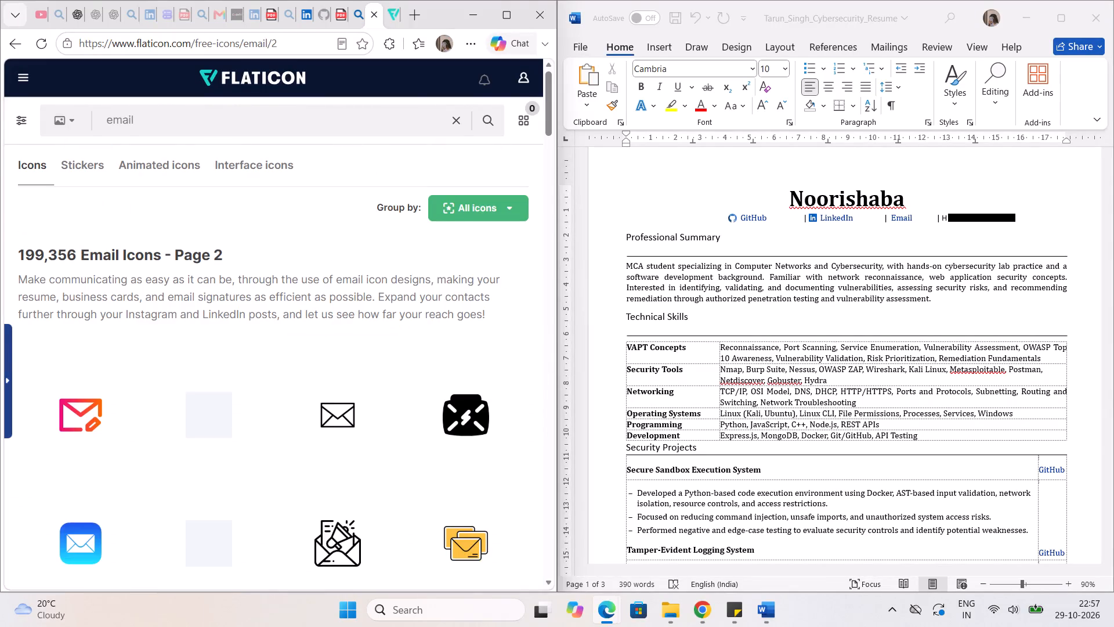
scroll(285, 314, down, 6)
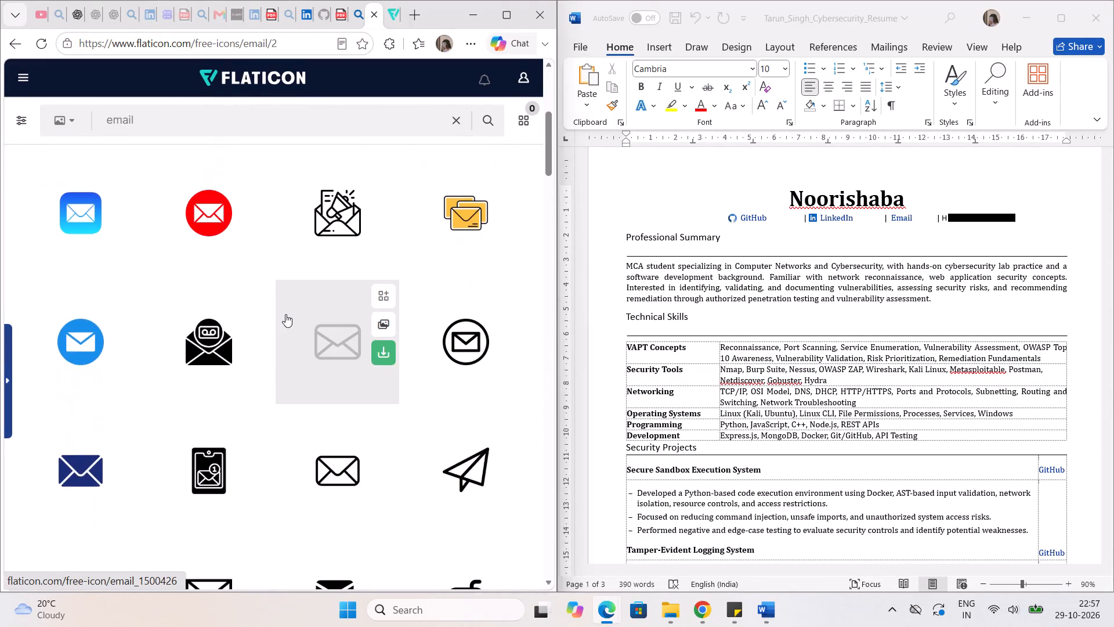
scroll(285, 314, down, 9)
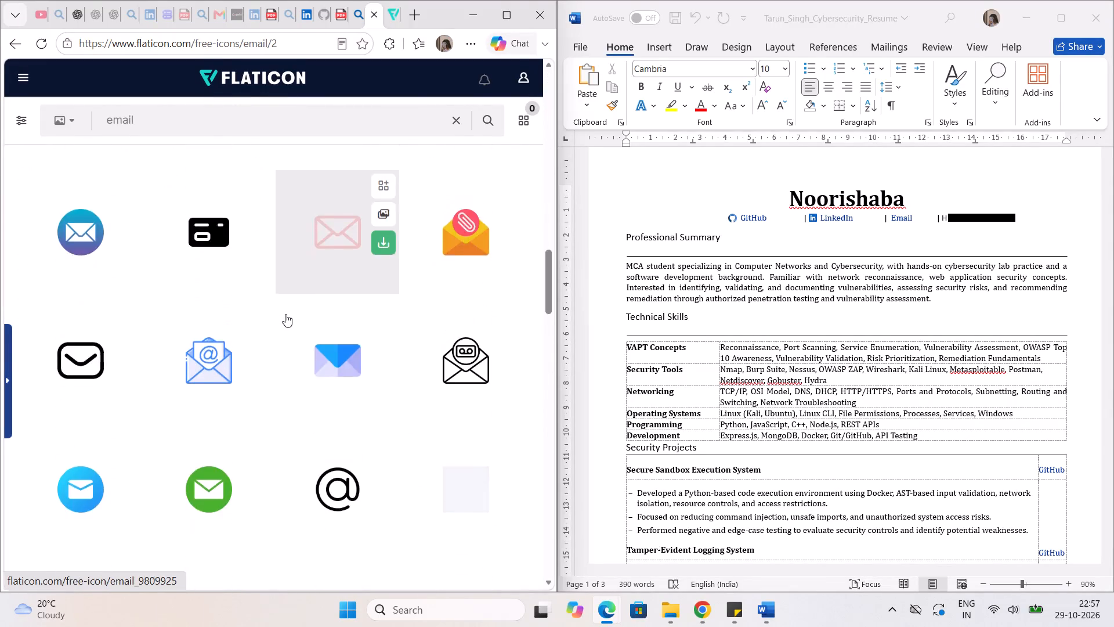
scroll(285, 314, down, 5)
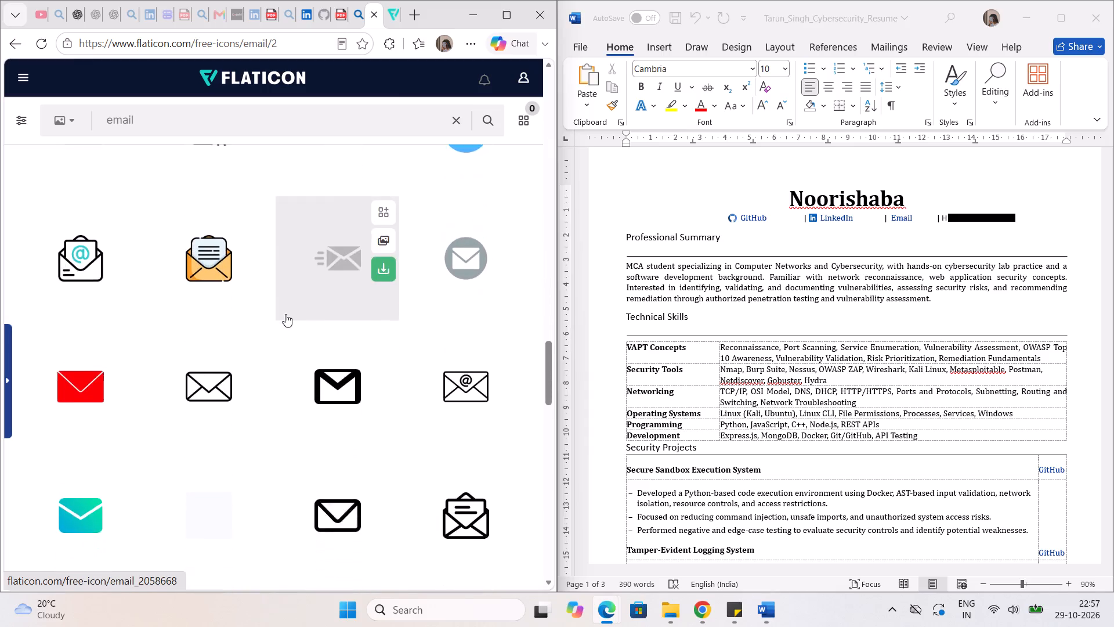
scroll(285, 314, down, 9)
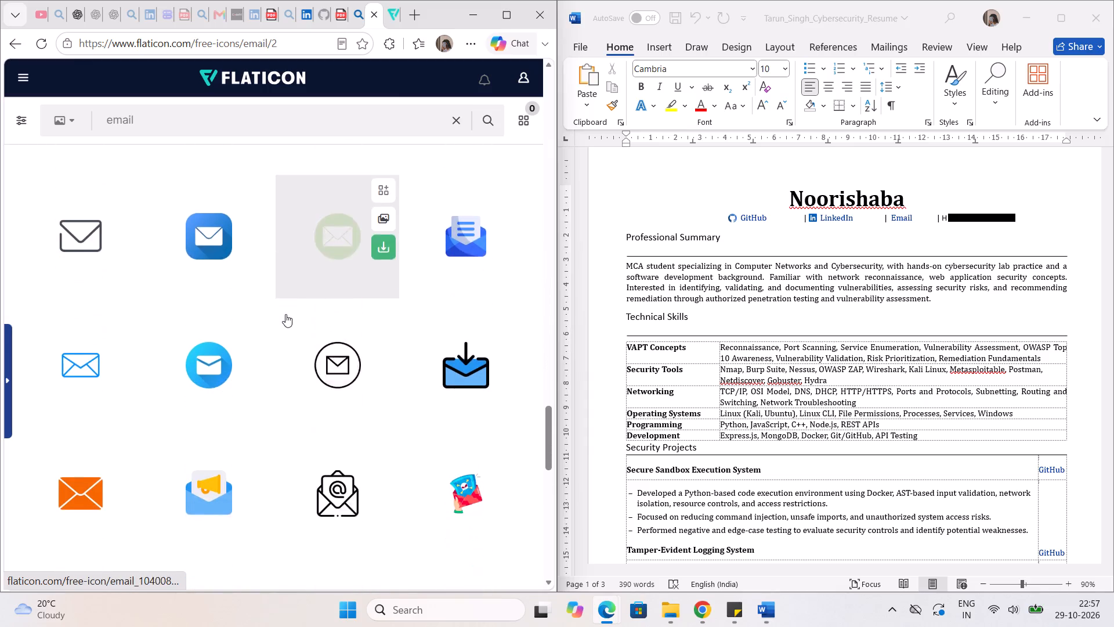
scroll(285, 314, down, 3)
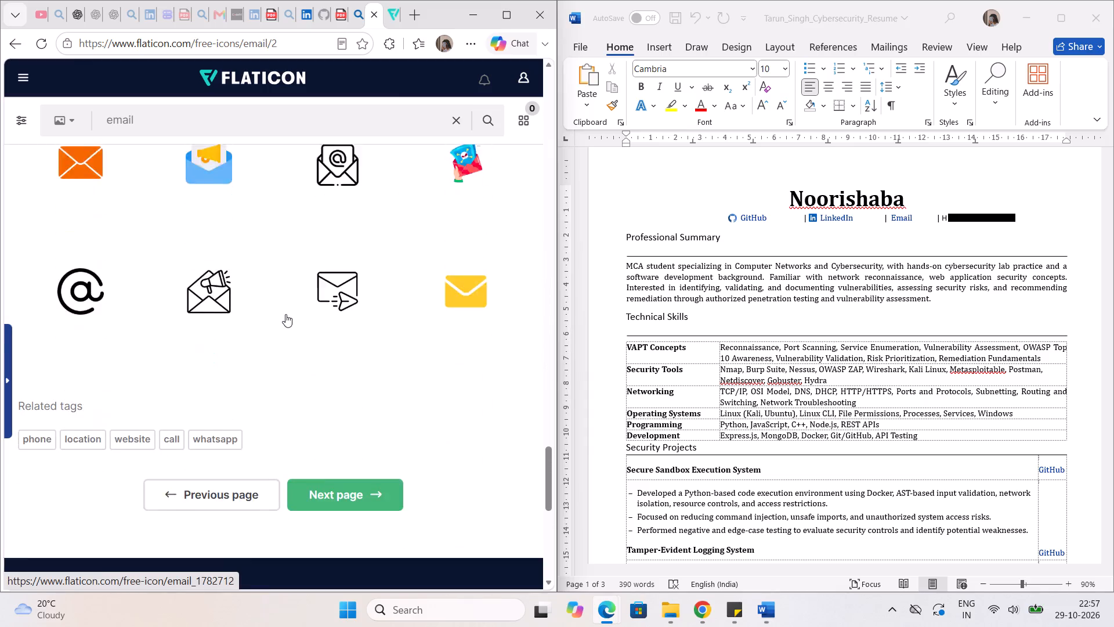
scroll(285, 314, down, 3)
click(285, 314)
click(313, 362)
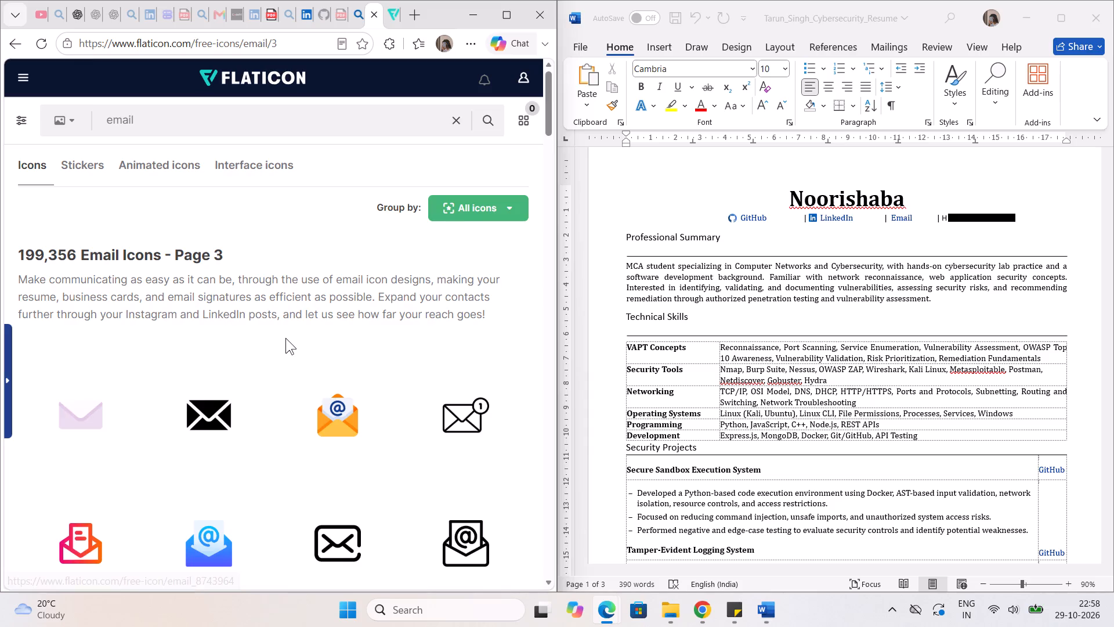
scroll(285, 338, down, 9)
scroll(285, 338, up, 1)
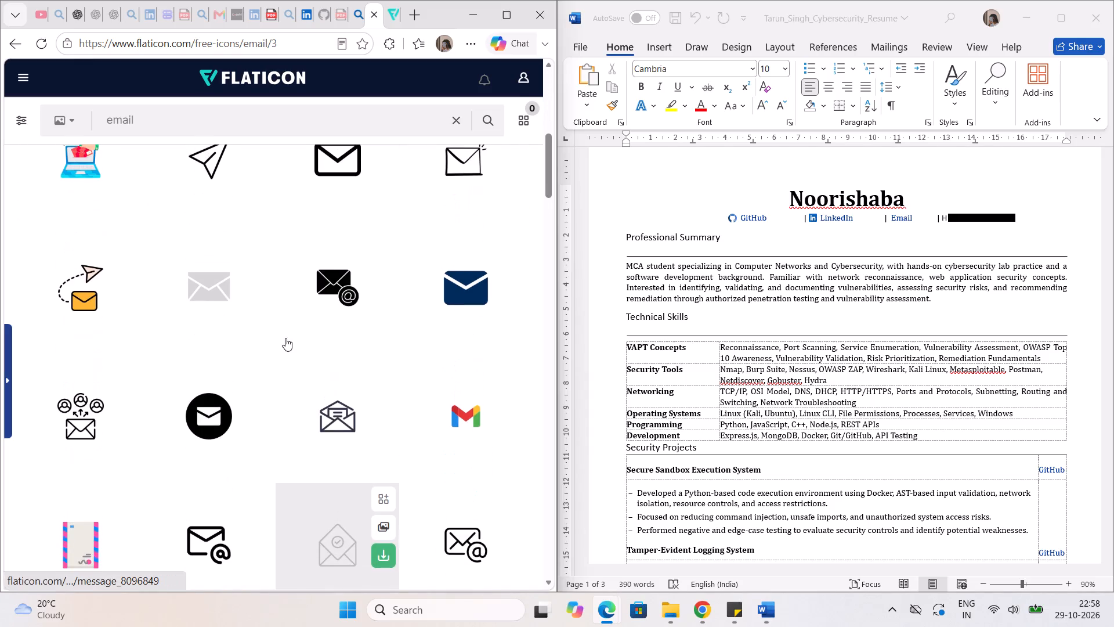
scroll(285, 338, up, 2)
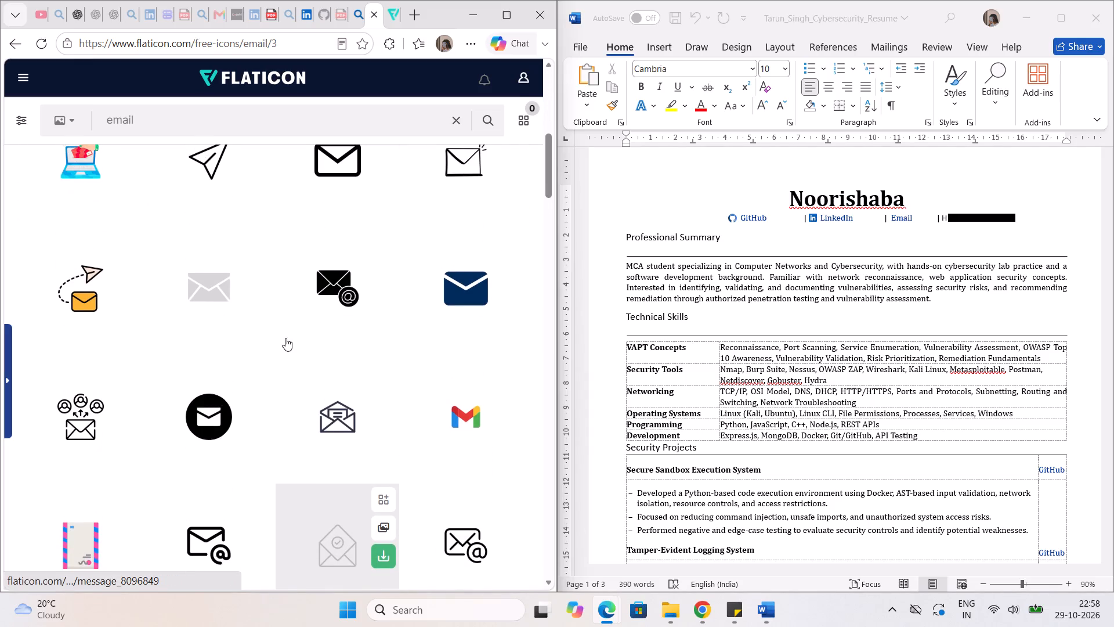
scroll(285, 338, up, 1)
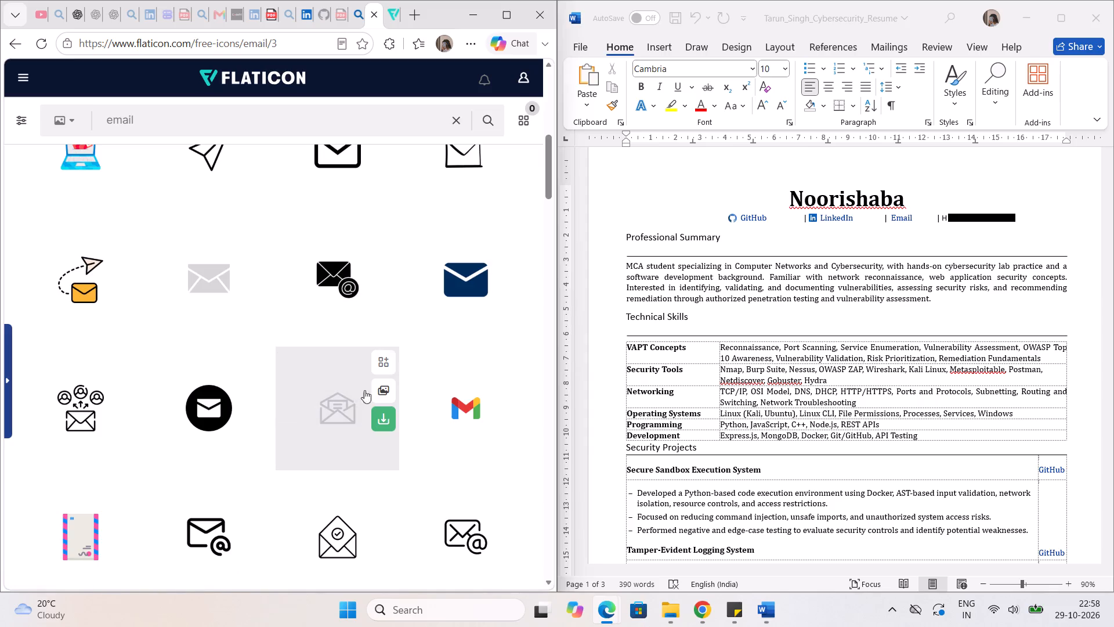
scroll(349, 423, down, 6)
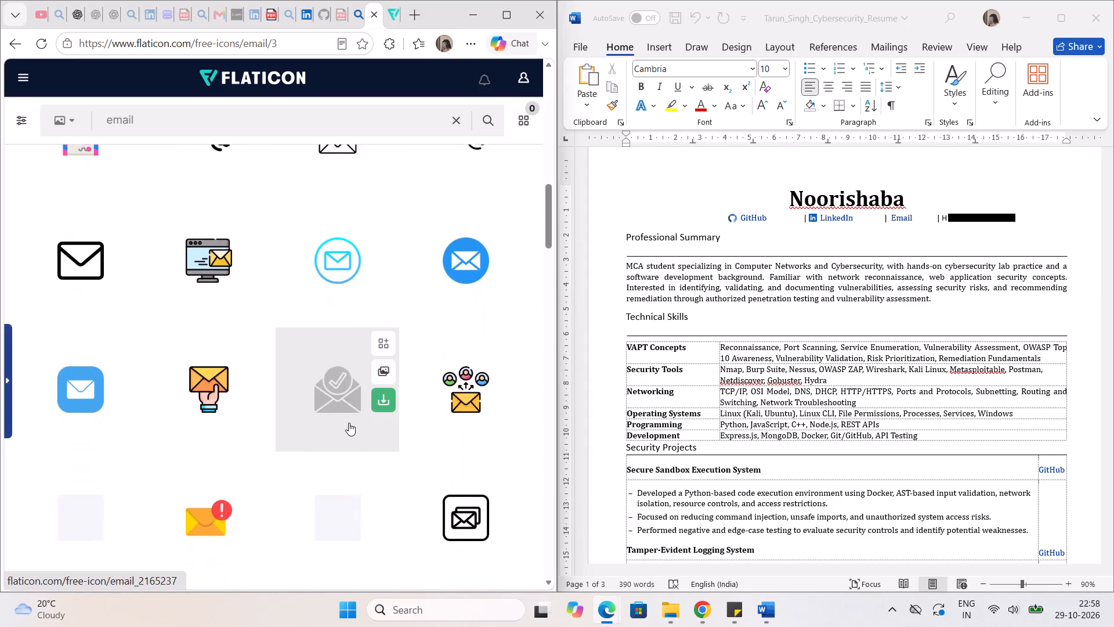
scroll(349, 423, down, 9)
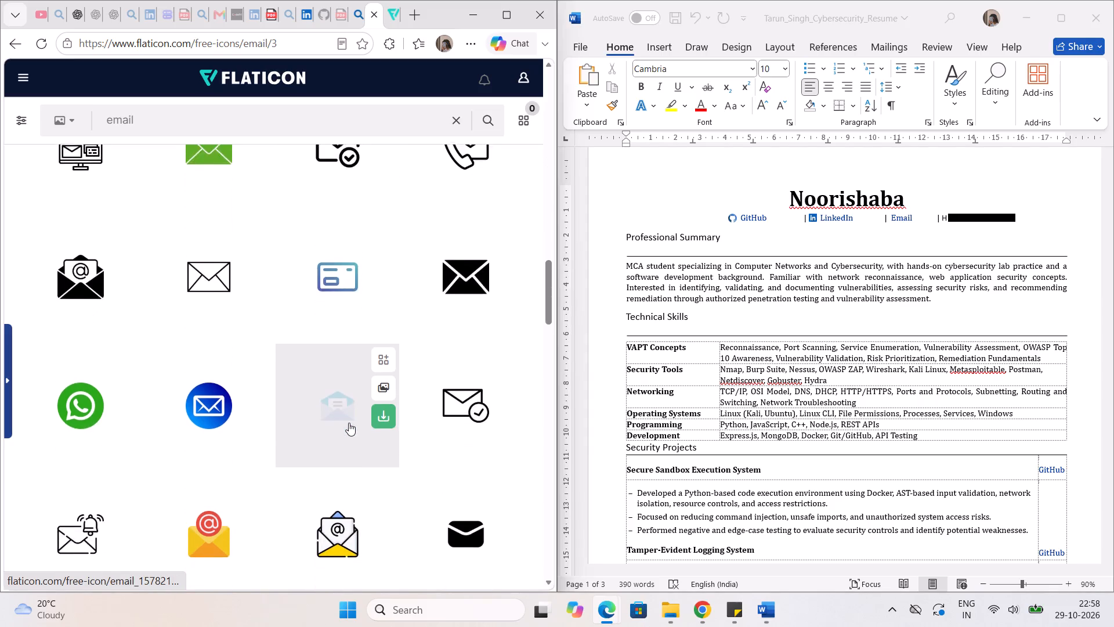
scroll(349, 423, down, 8)
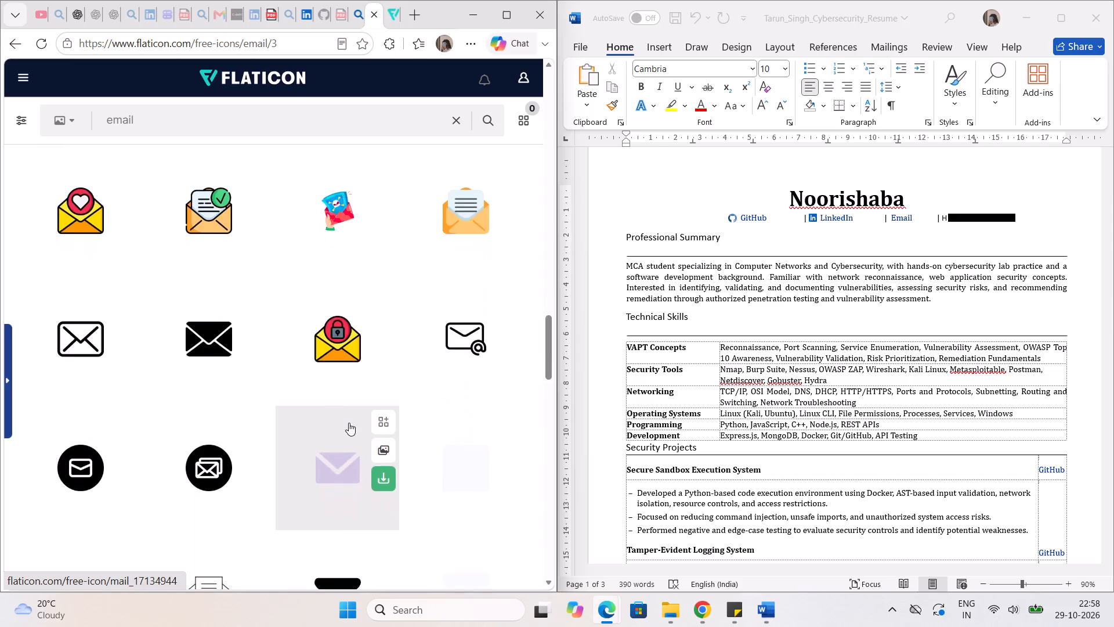
scroll(349, 423, down, 9)
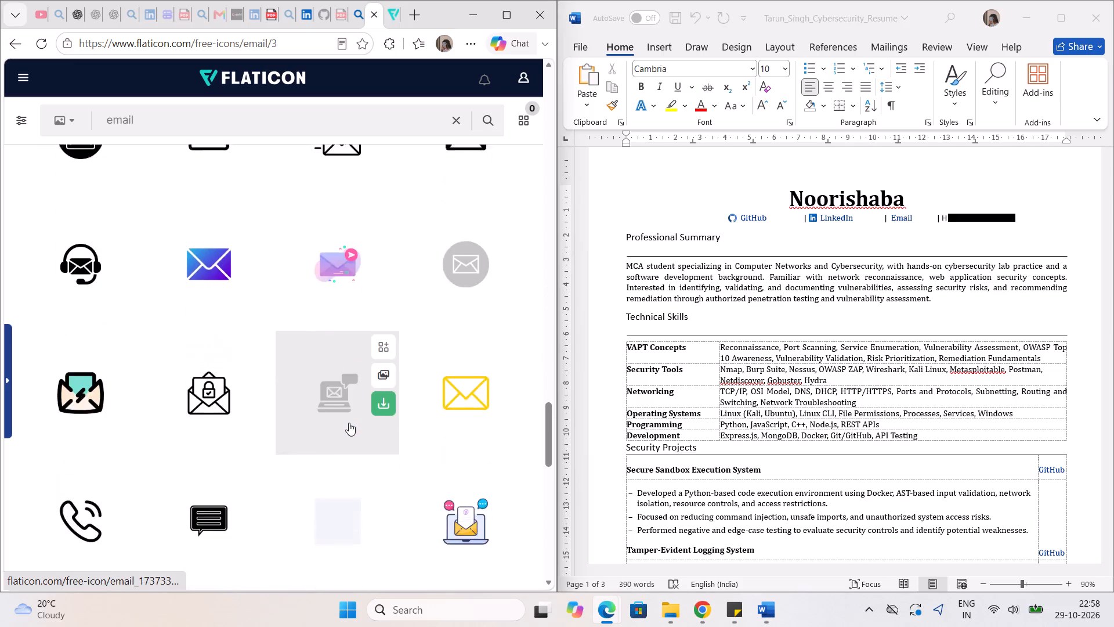
scroll(349, 423, up, 3)
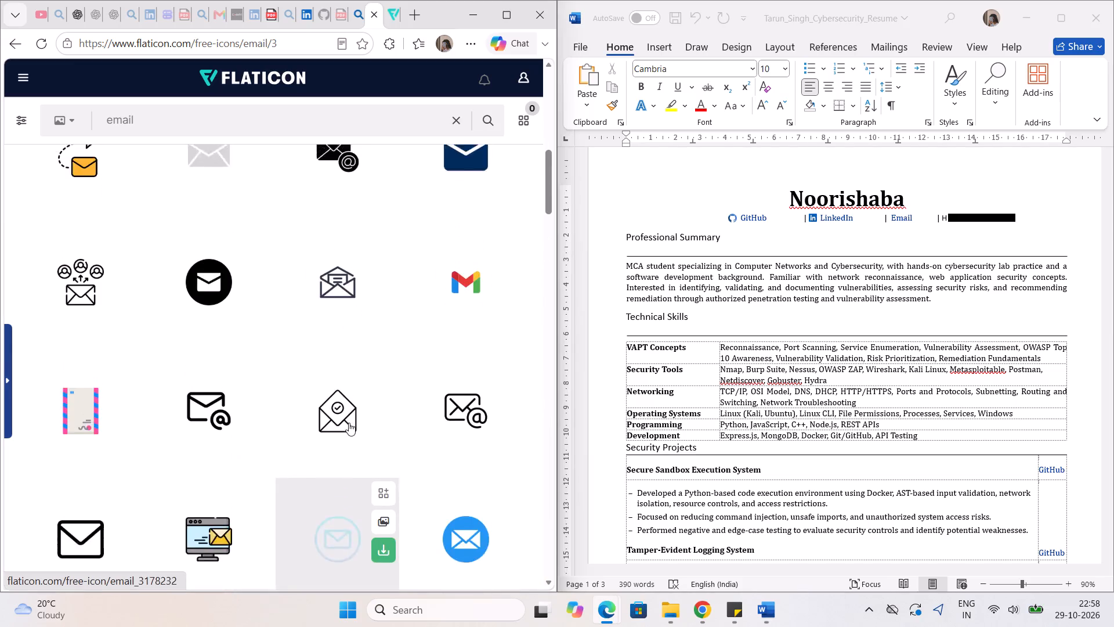
scroll(349, 423, up, 1)
scroll(349, 423, down, 6)
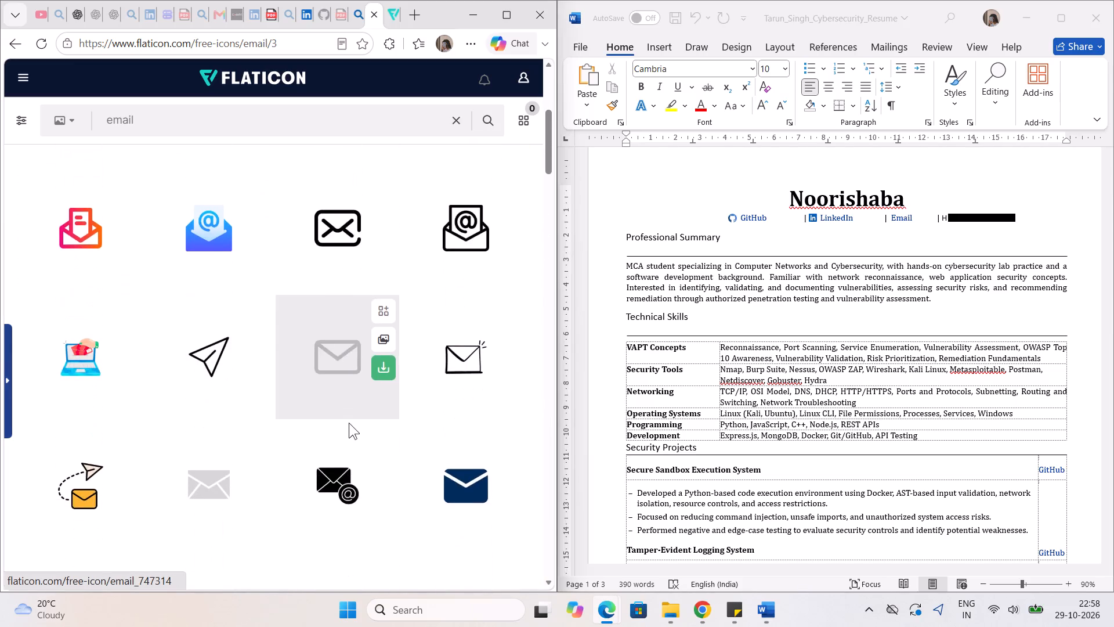
Copy the solid dark-blue envelope icon as PNG and paste it at the start of the resume's contact line in Word.
click(515, 471)
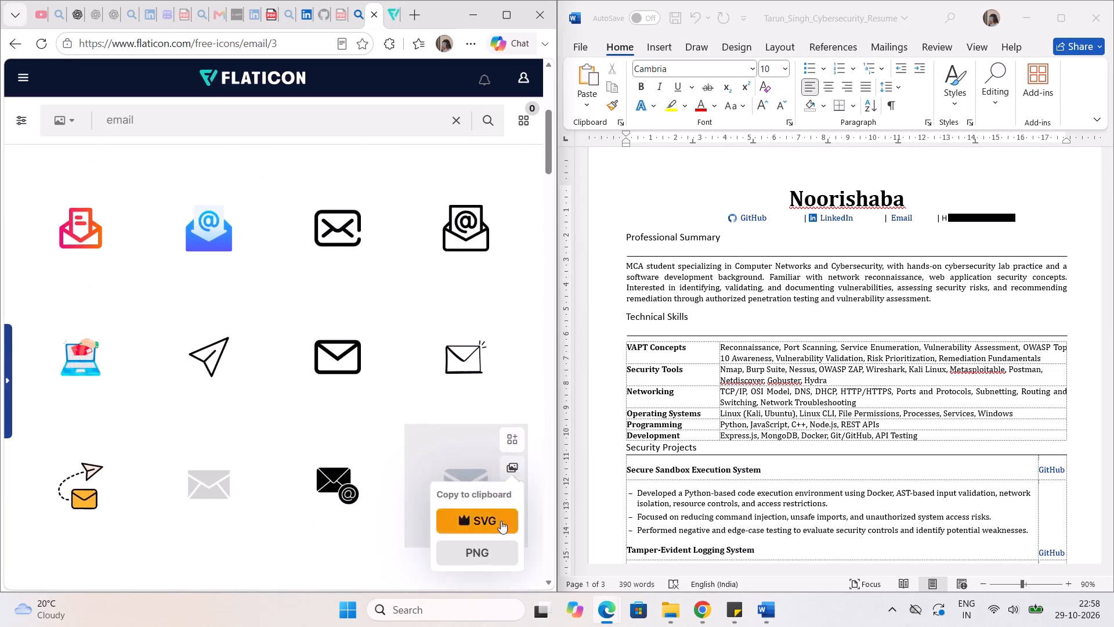
click(491, 549)
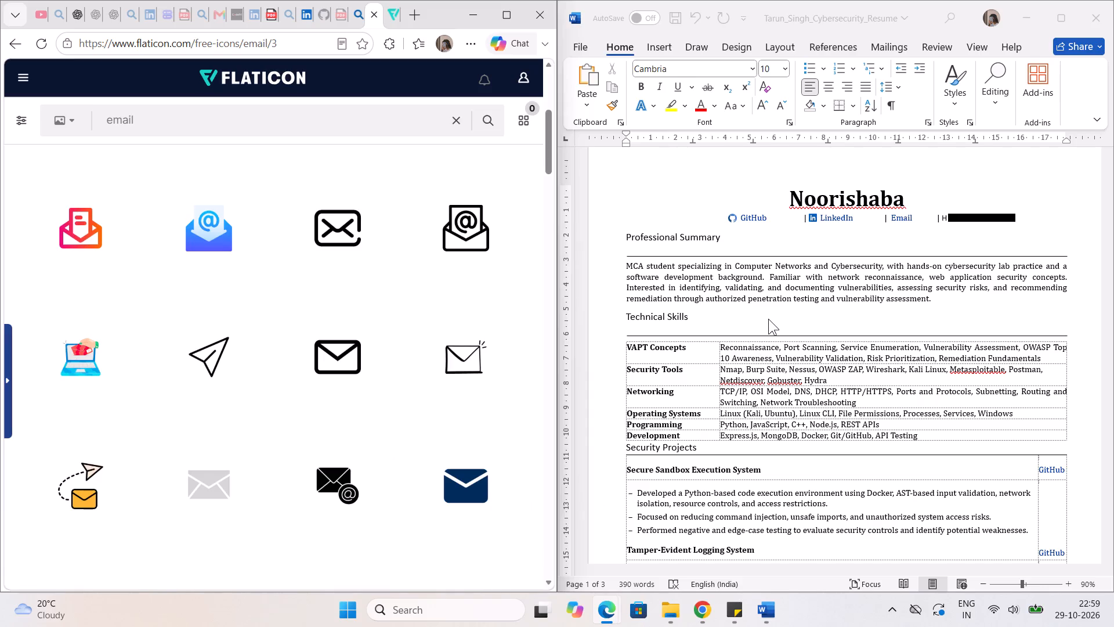
key(ctrl+v)
click(806, 321)
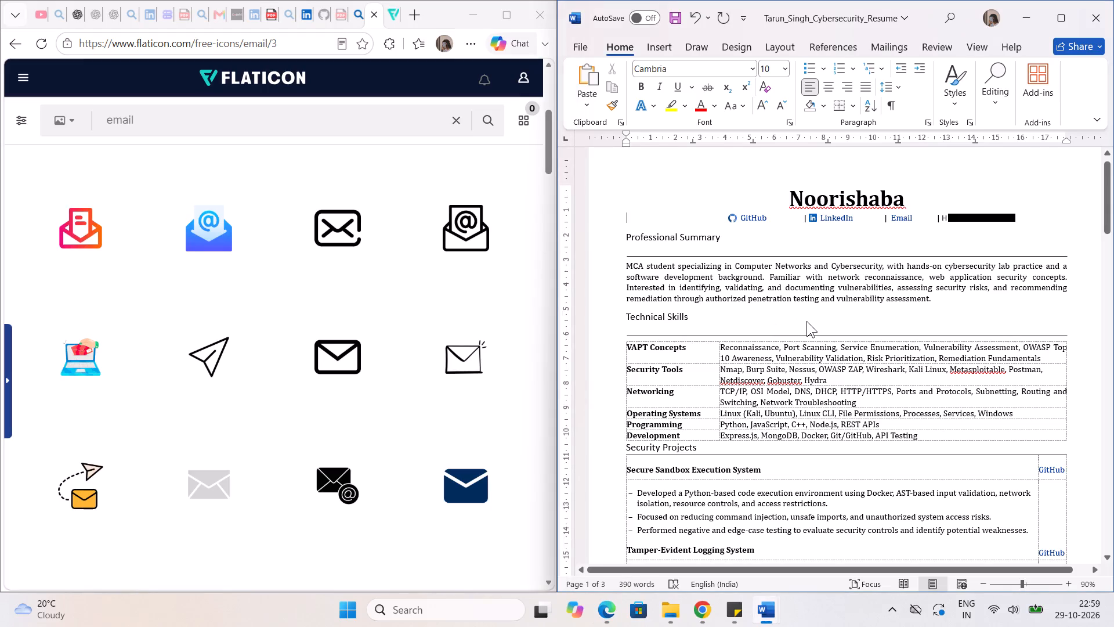
key(ctrl+v)
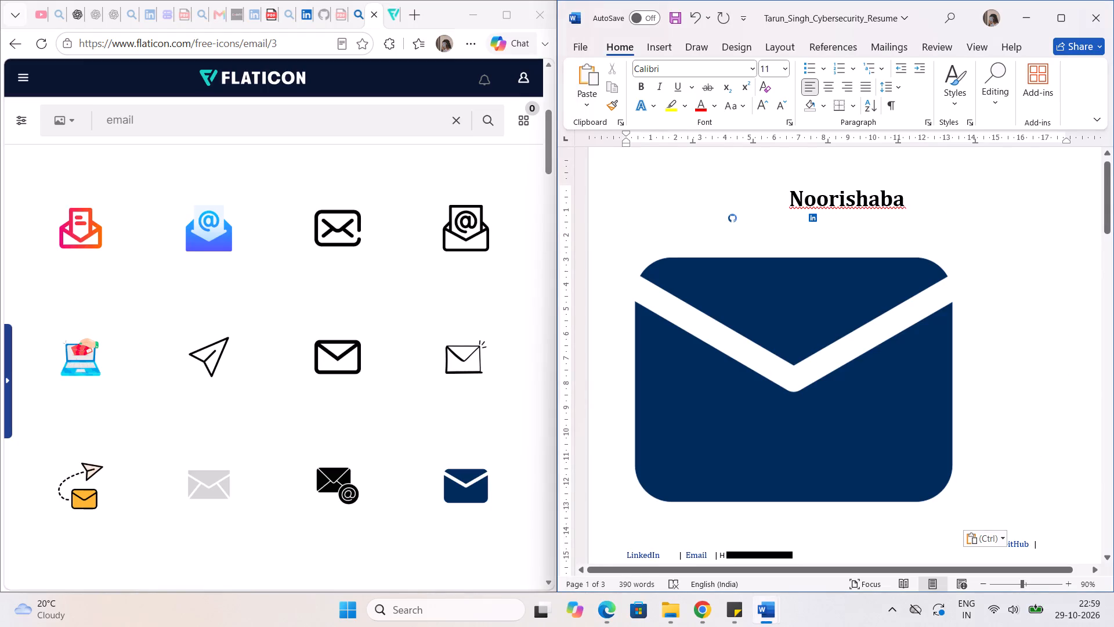
Set the pasted envelope picture's text wrapping to In Front of Text.
click(918, 345)
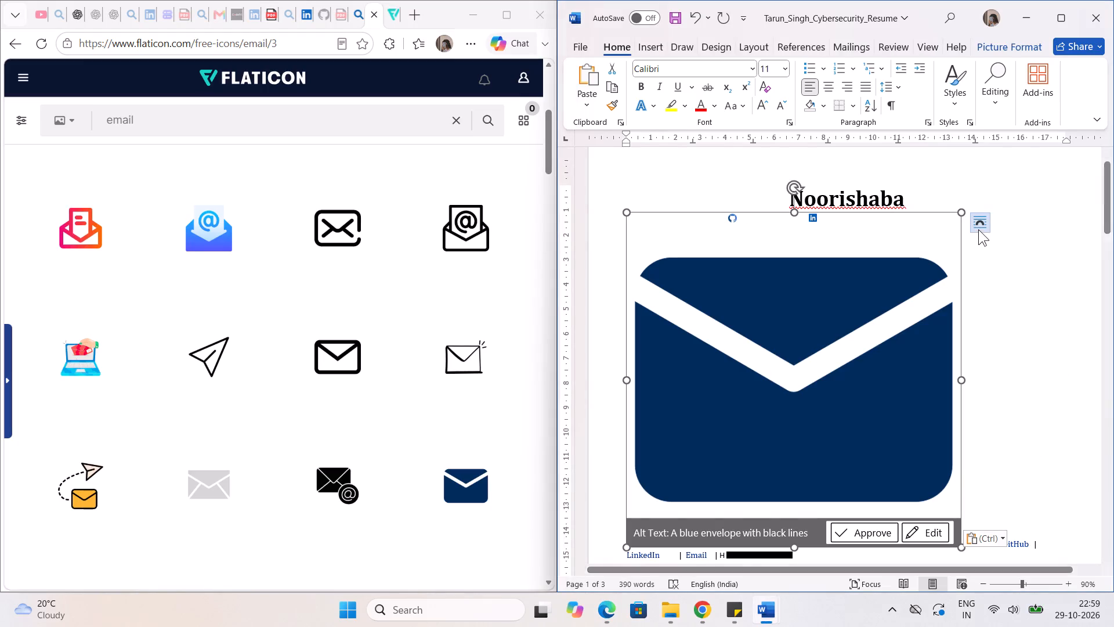
click(978, 229)
click(1088, 366)
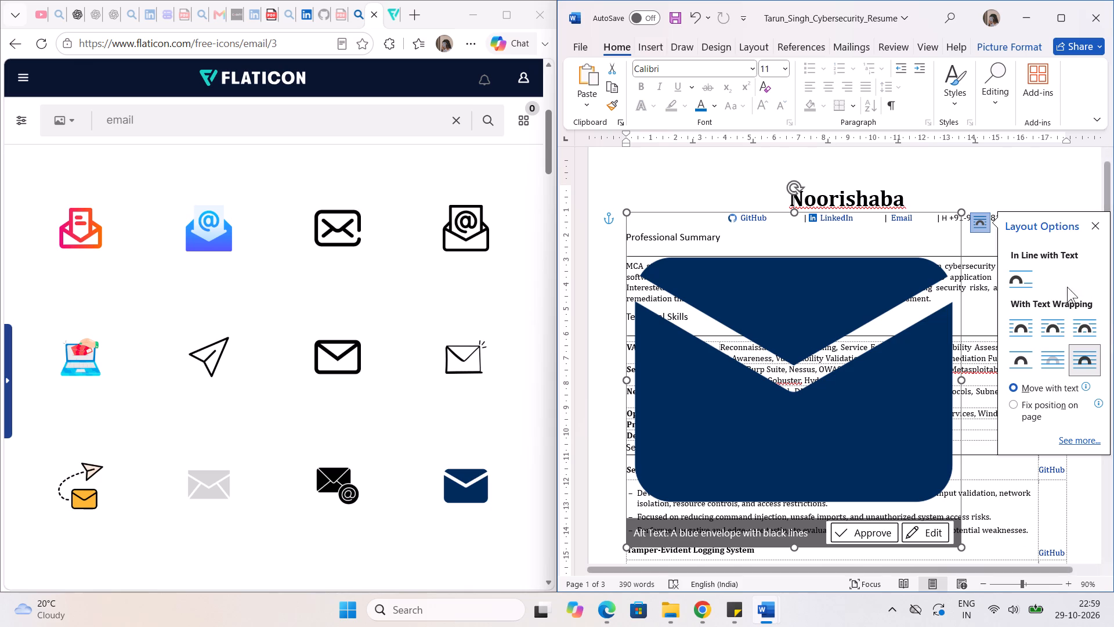
Shrink the envelope picture proportionally to a tiny icon, about the size of the GitHub and LinkedIn icons in the contact line.
click(960, 211)
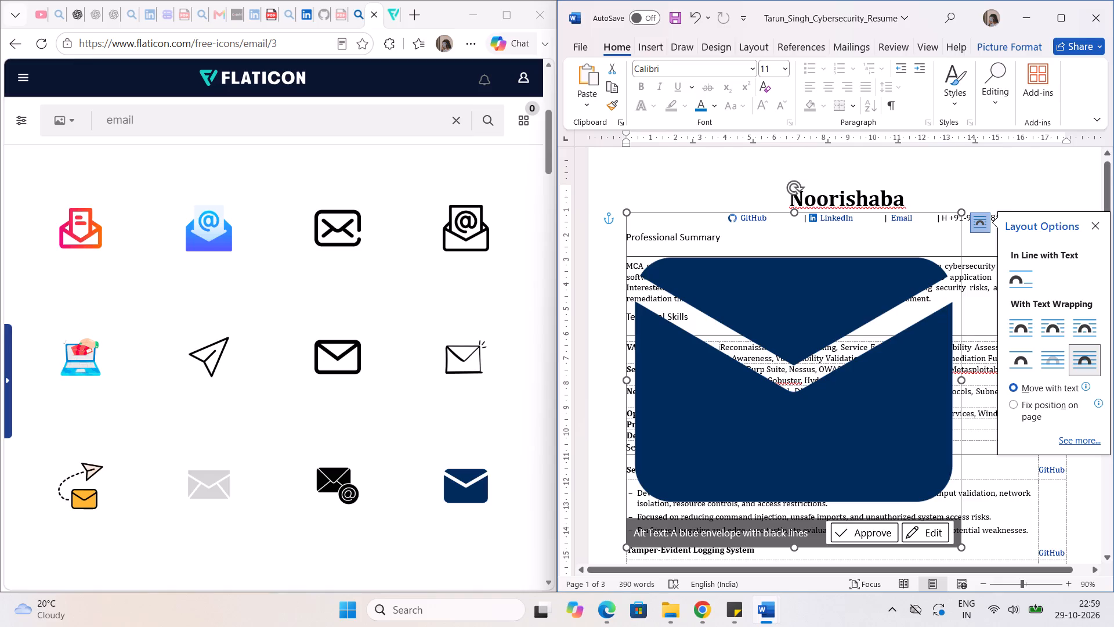
drag(961, 211, 834, 314)
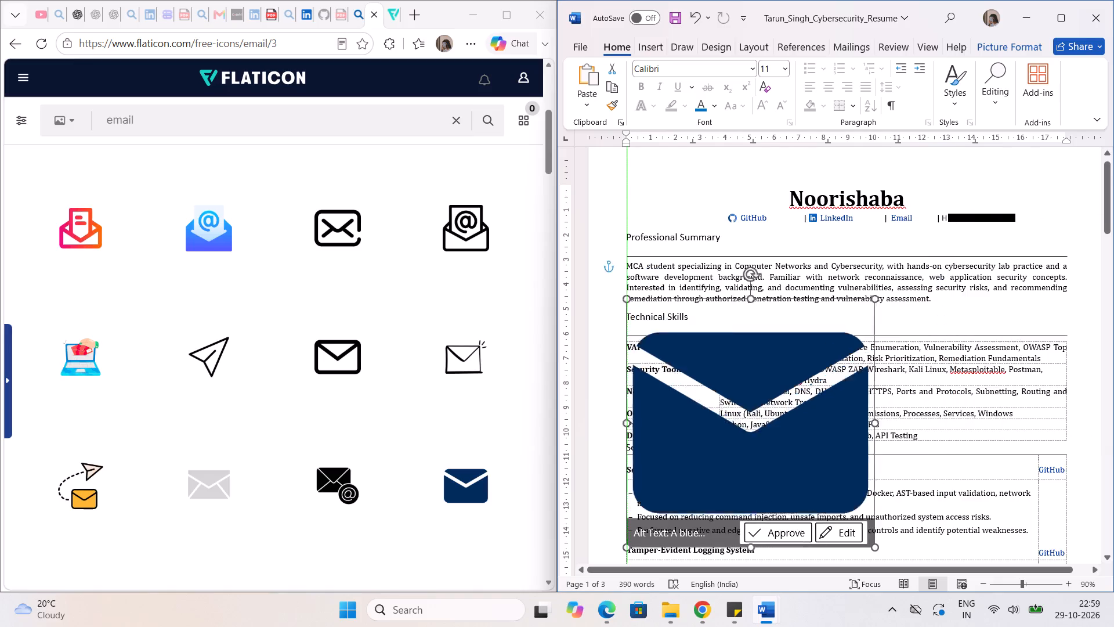
drag(834, 314, 660, 446)
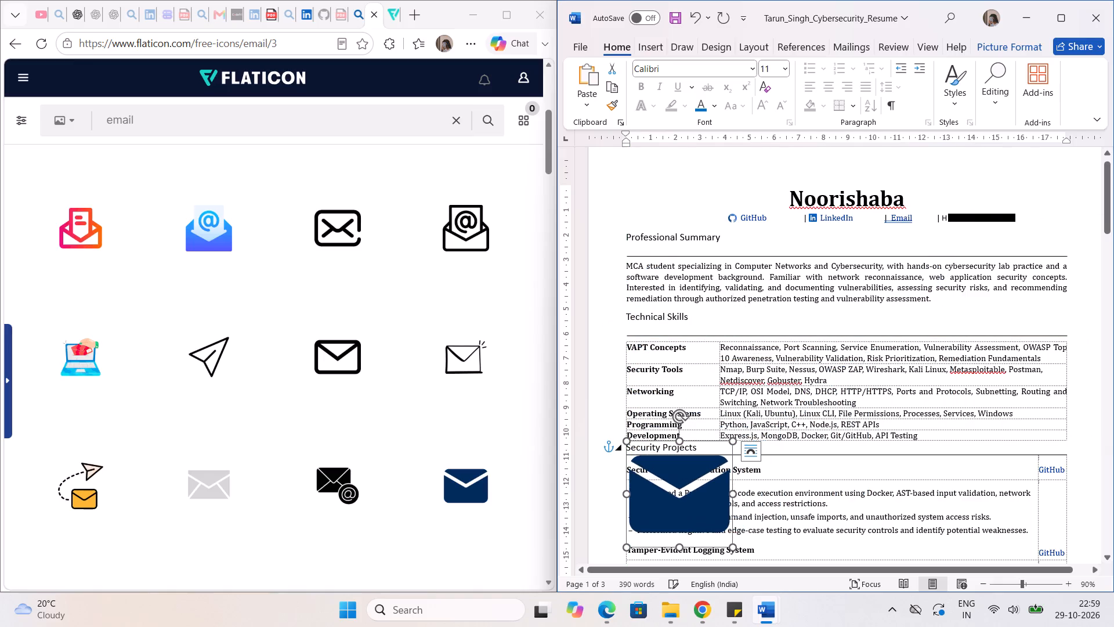
drag(627, 443, 695, 514)
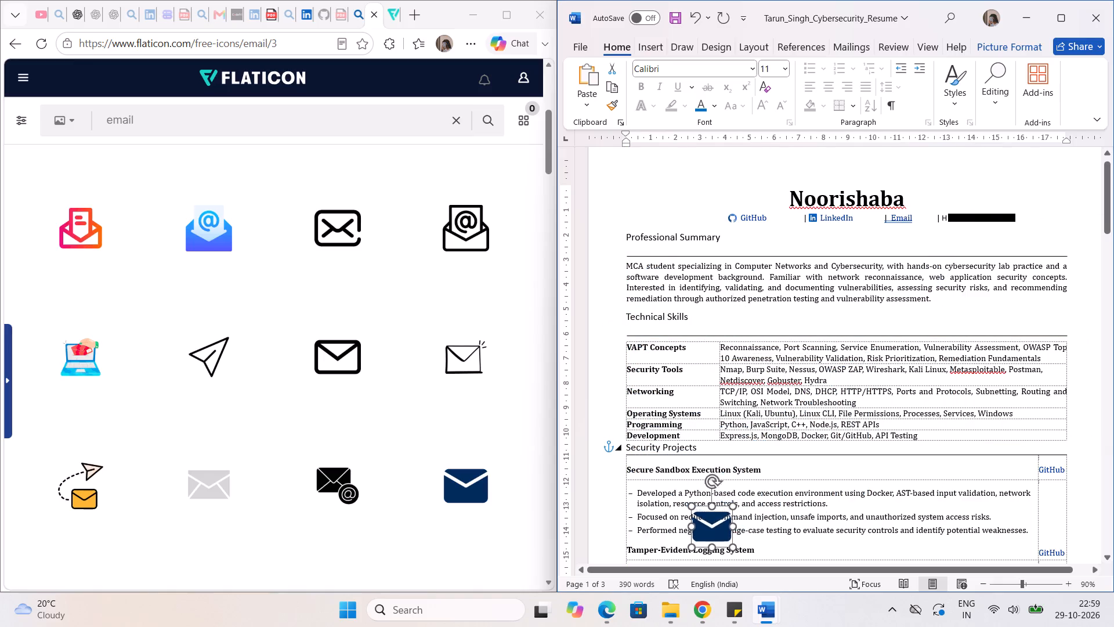
drag(695, 514, 721, 540)
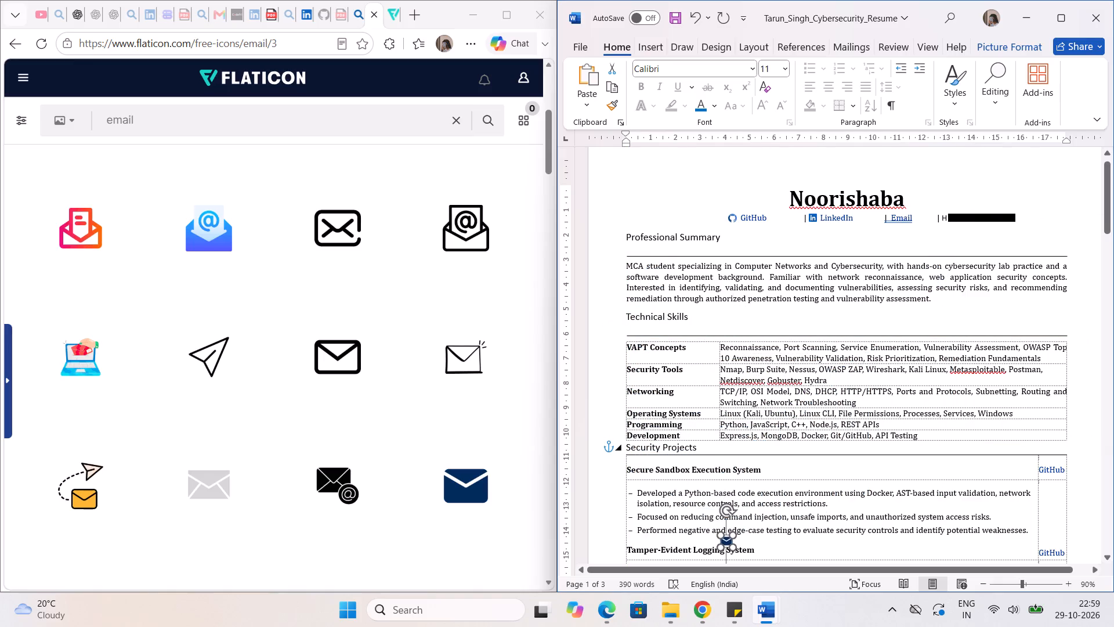
drag(721, 540, 723, 543)
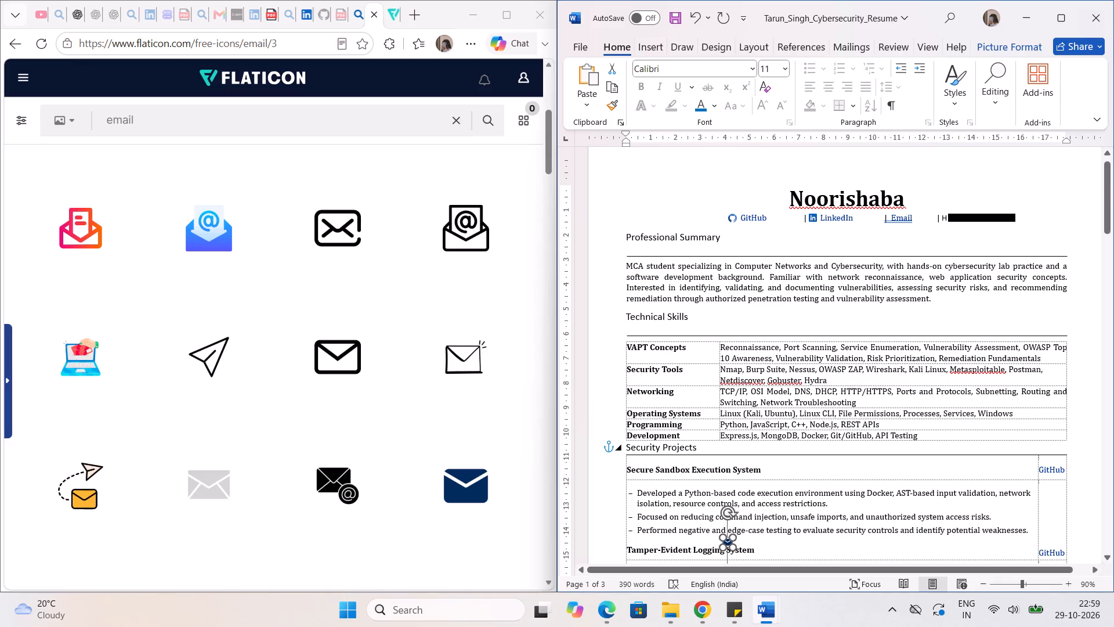
drag(723, 543, 723, 542)
drag(728, 540, 813, 351)
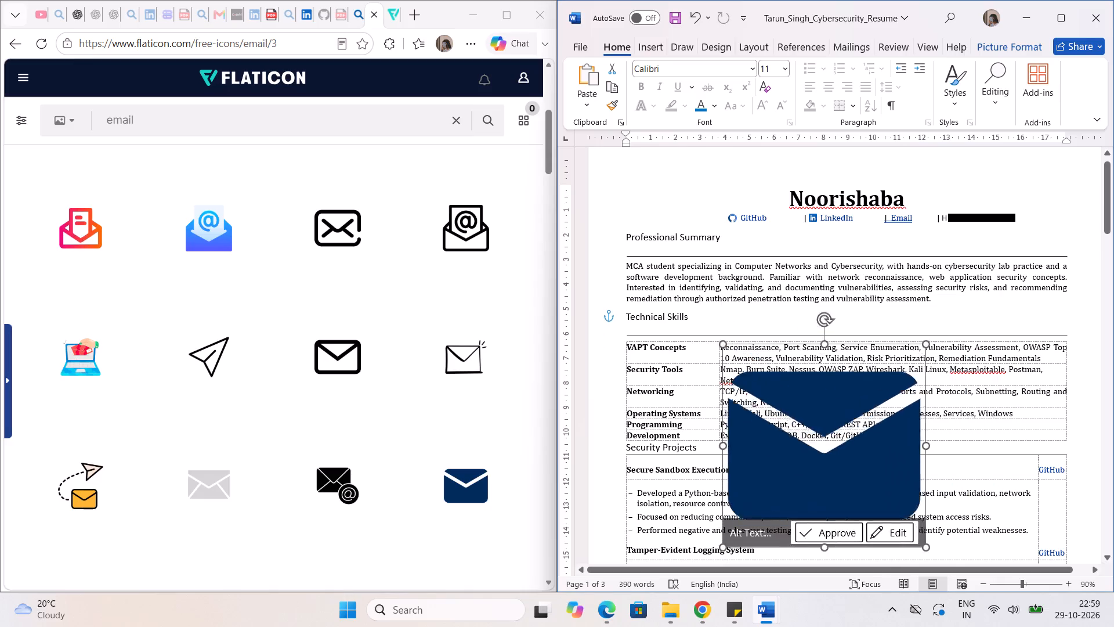
drag(813, 351, 734, 520)
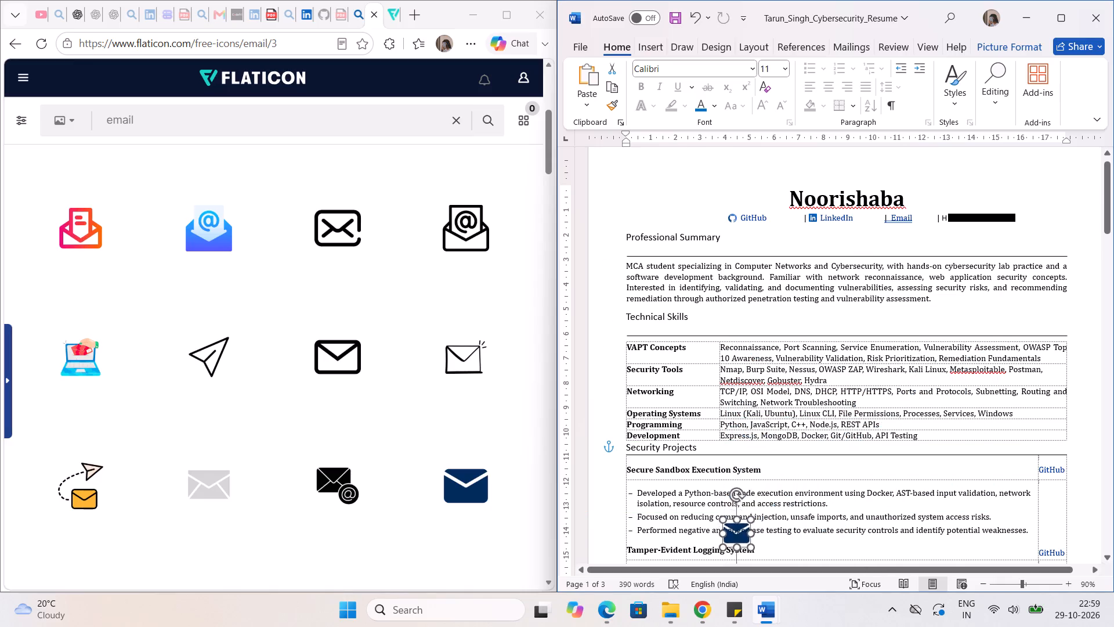
drag(734, 520, 732, 529)
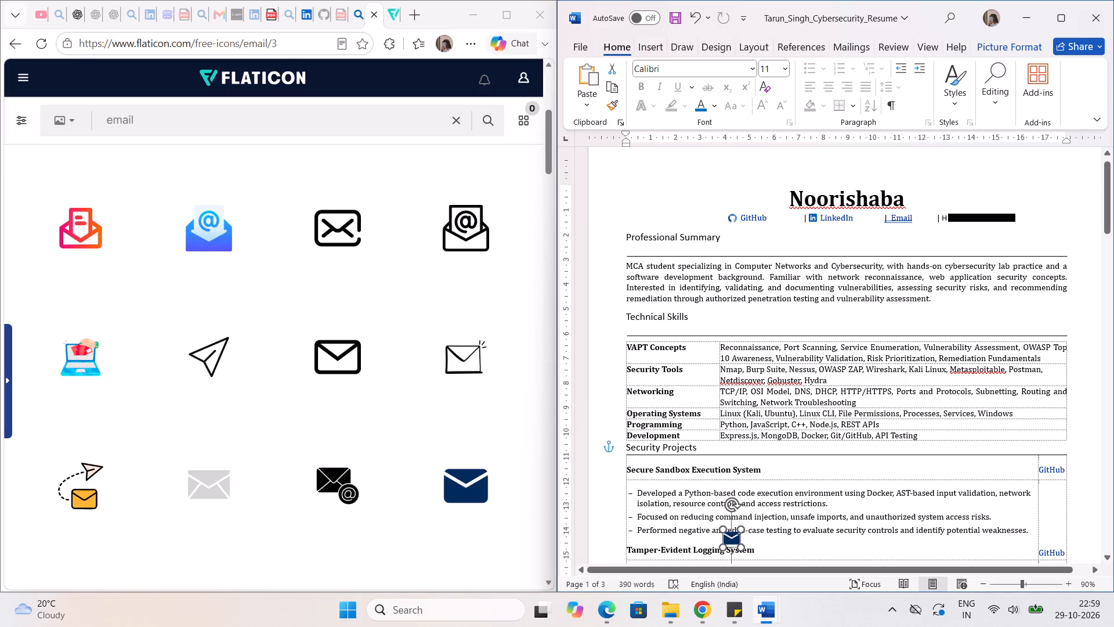
drag(732, 529, 736, 536)
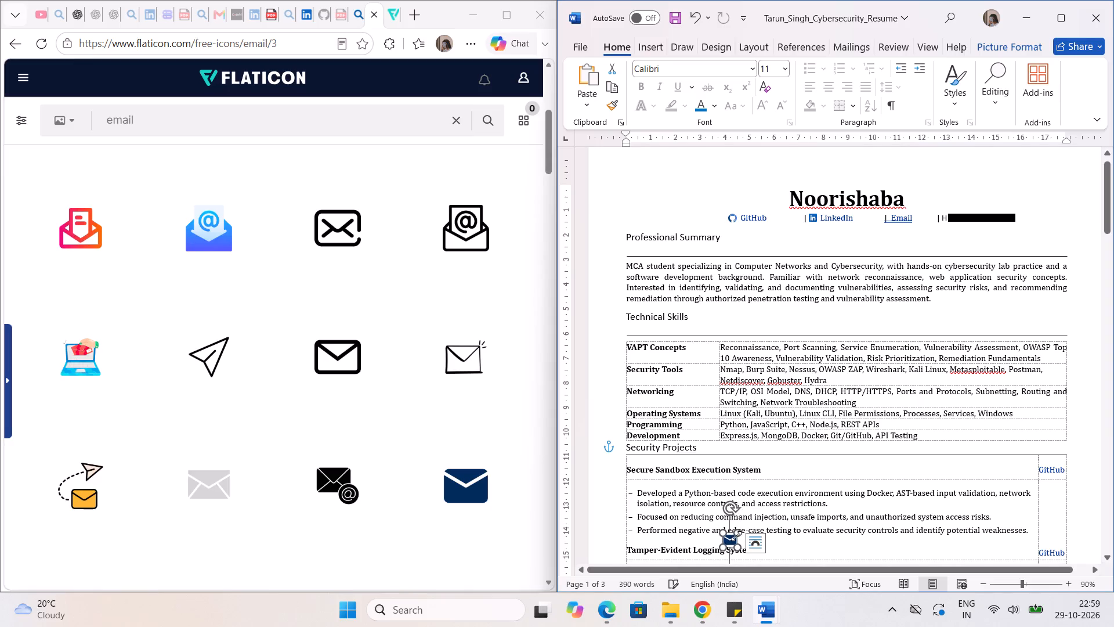
click(736, 536)
Move the envelope icon up to the resume's contact line and fit it between the separator and the word Email.
drag(731, 542, 897, 233)
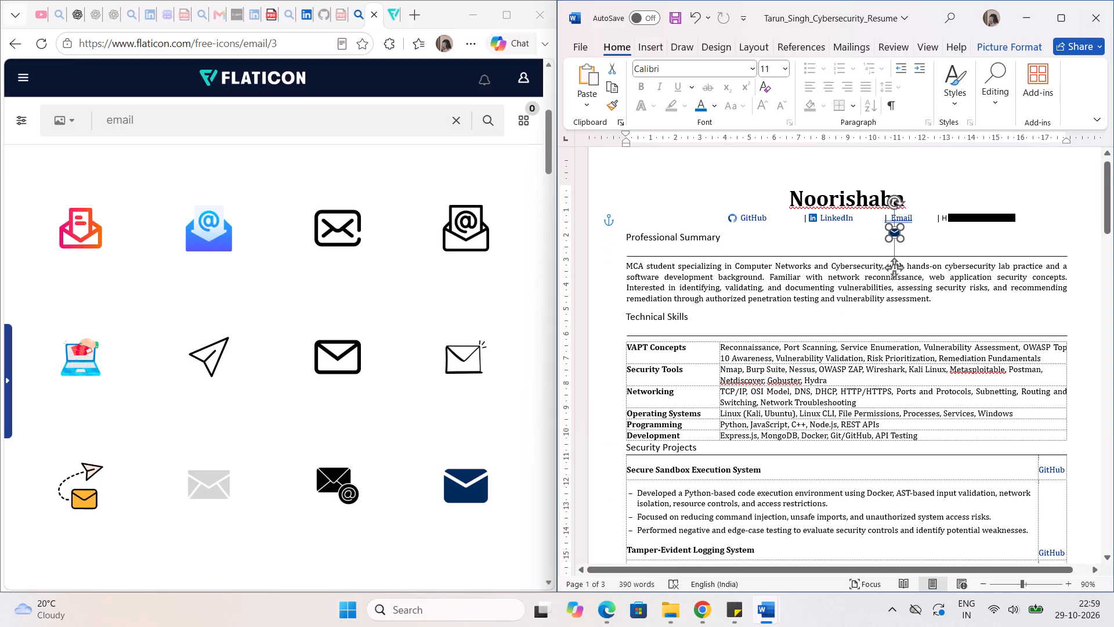
drag(897, 233, 892, 216)
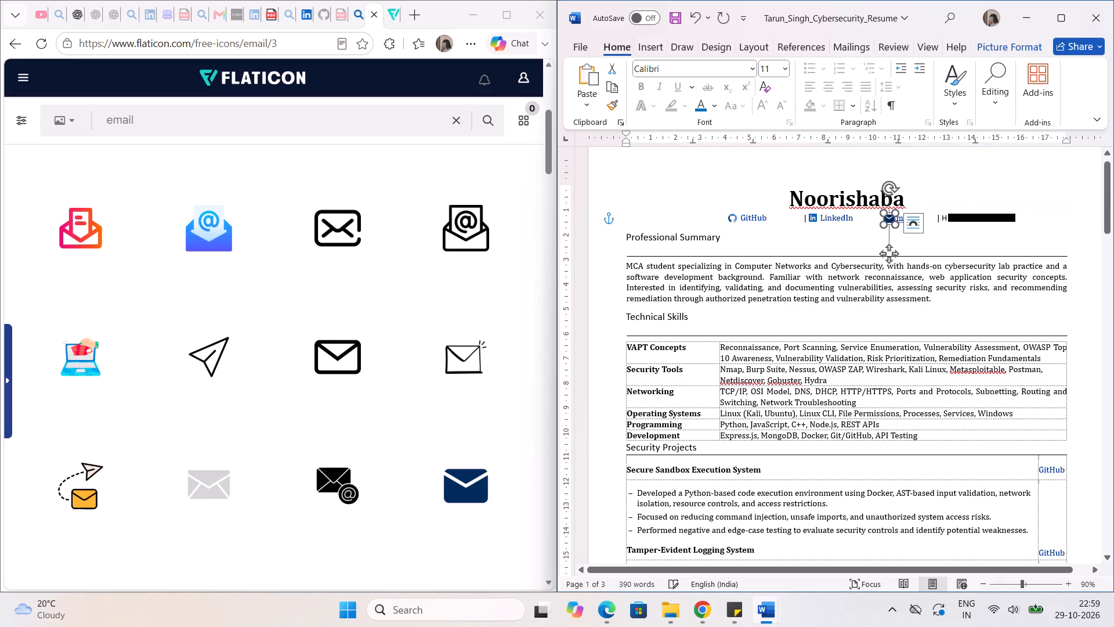
drag(896, 212, 894, 214)
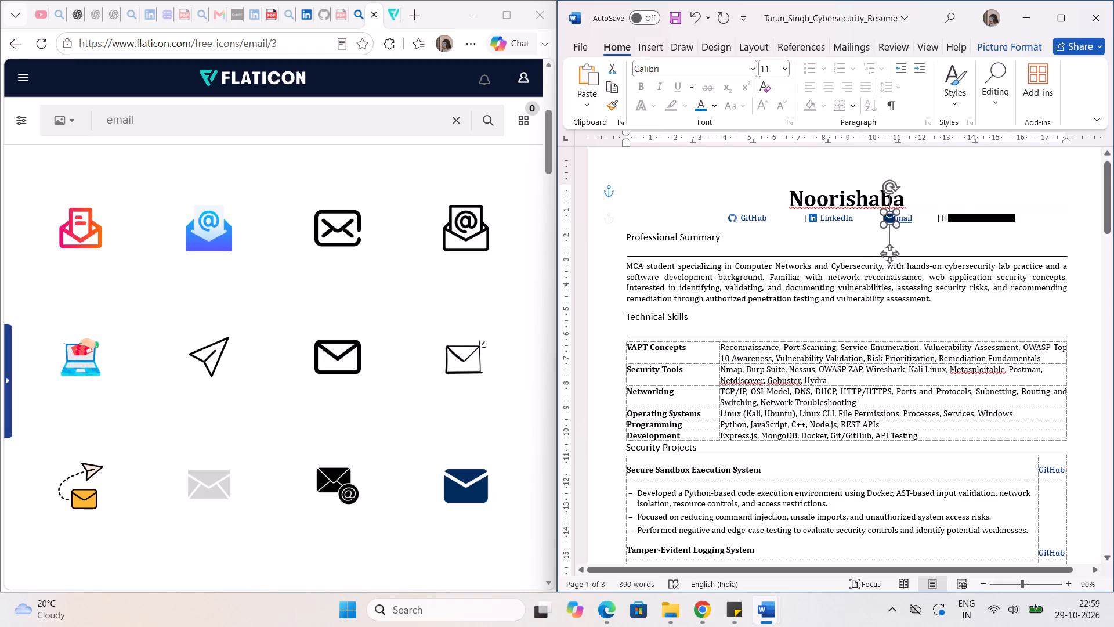
drag(894, 214, 889, 216)
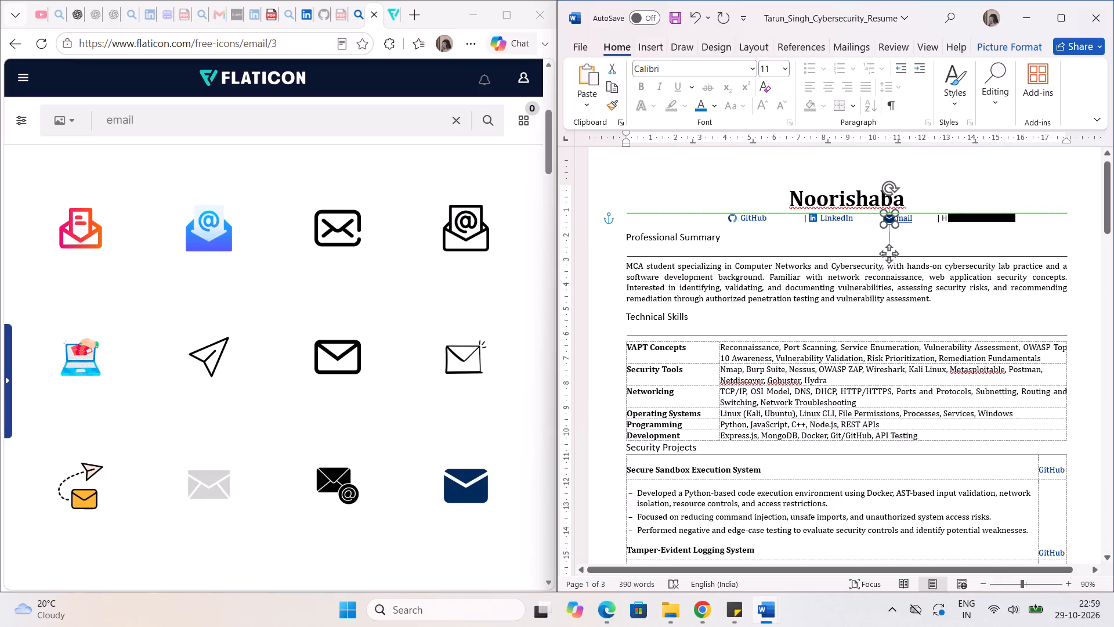
drag(889, 216, 894, 226)
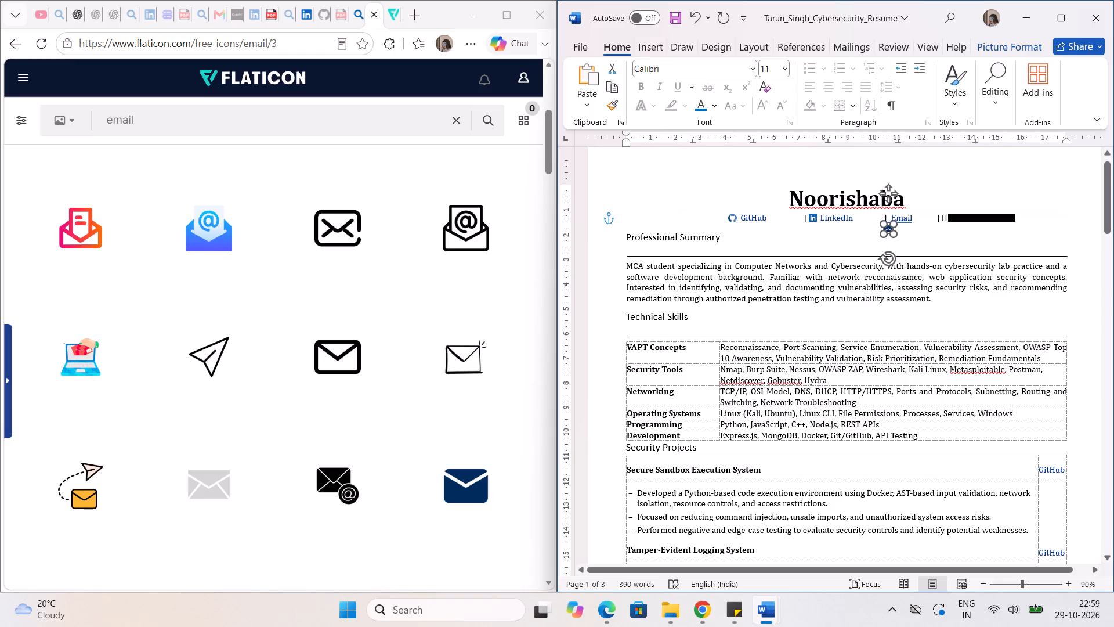
drag(894, 226, 891, 222)
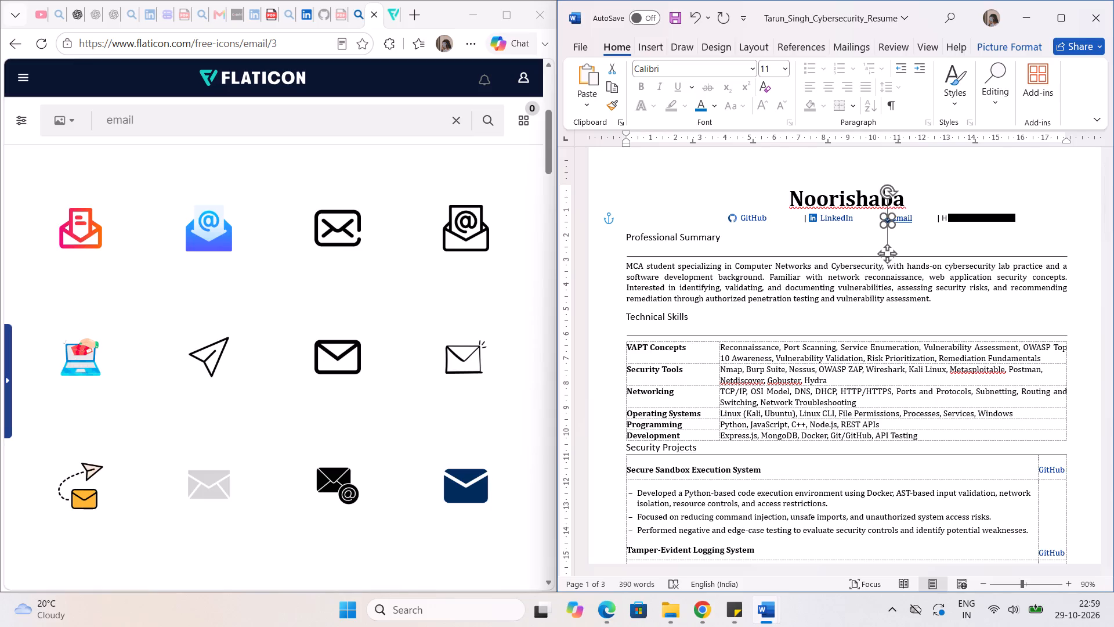
drag(891, 222, 893, 221)
click(932, 261)
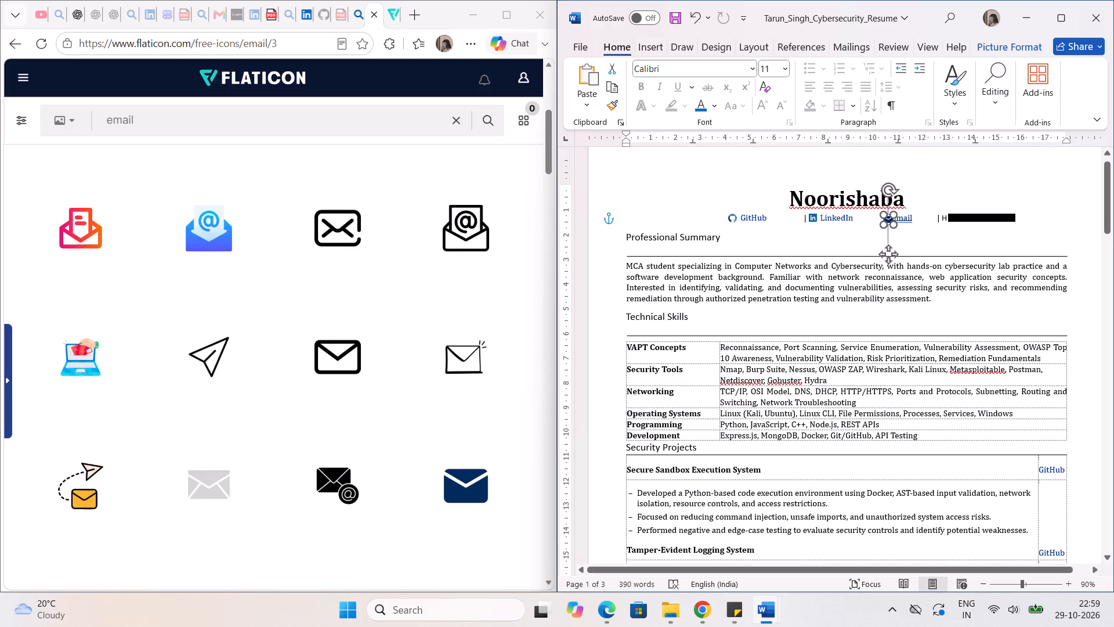
Insert five spaces directly before Email in the contact line to make room for the envelope icon.
click(895, 221)
key(Left)
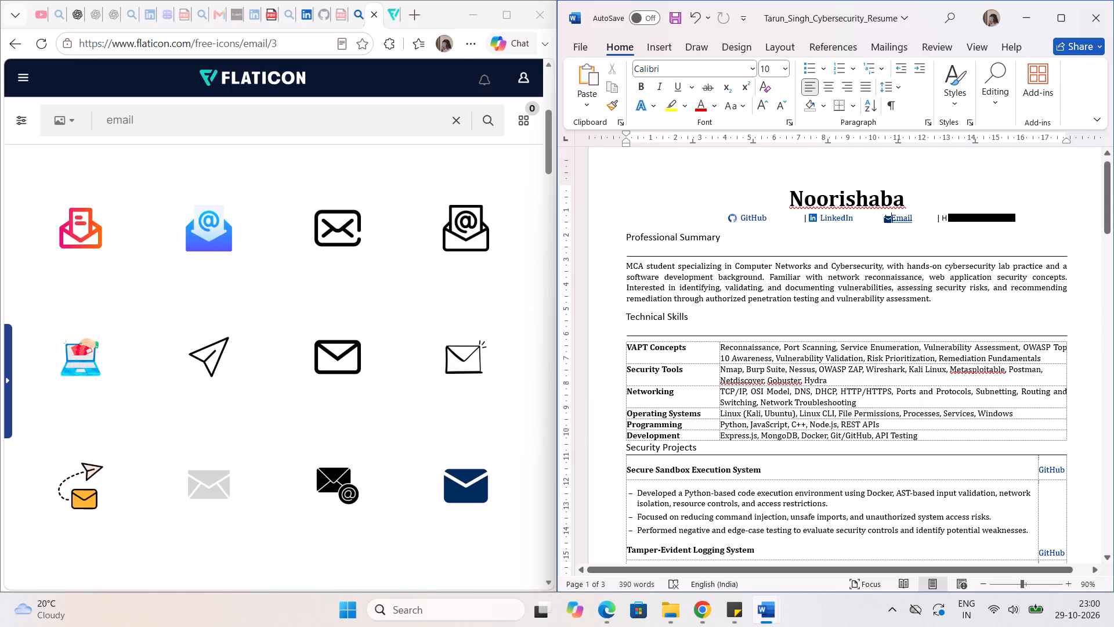
key(space)
key(space)
key(space)
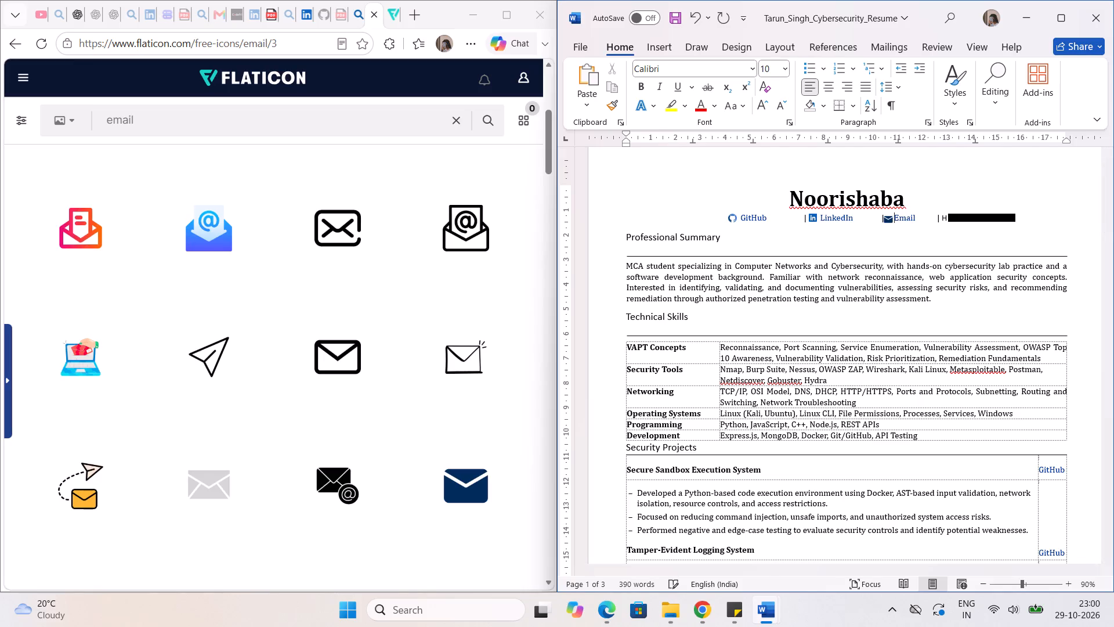
key(space)
key(space)
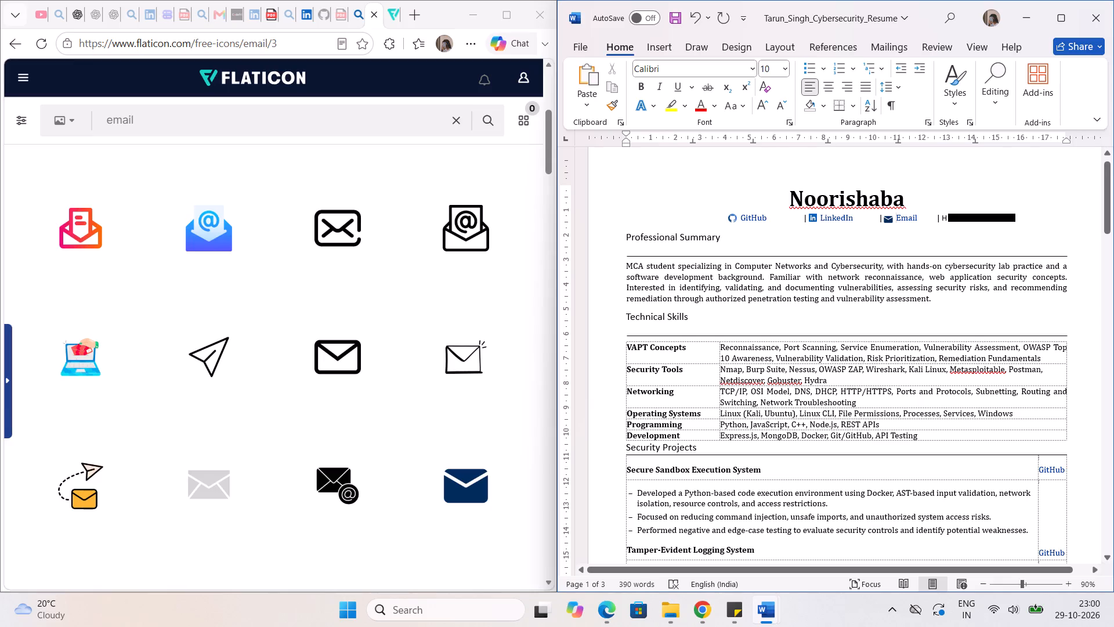
Nudge the envelope icon slightly up and right to align it with the Email text.
click(886, 220)
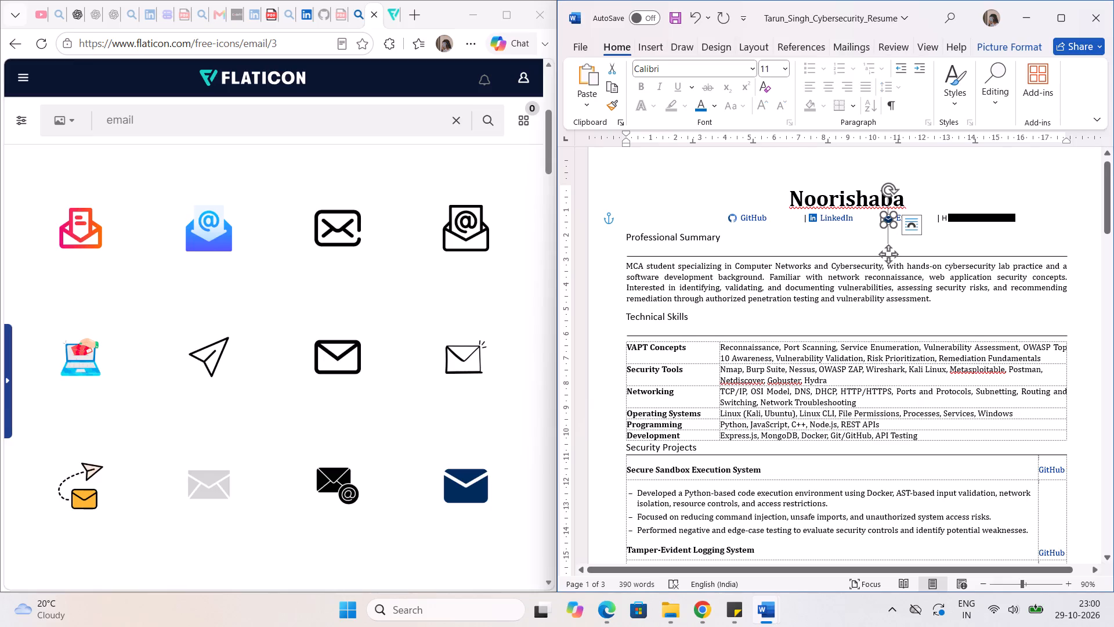
key(Up)
key(Up)
key(Up)
key(Right)
key(Right)
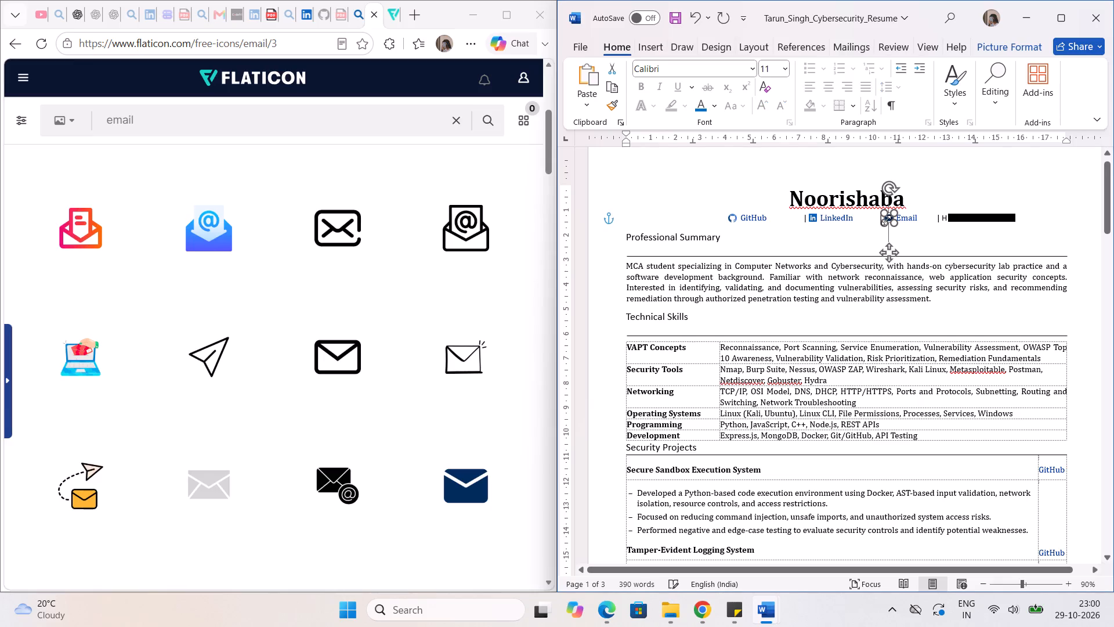
key(Right)
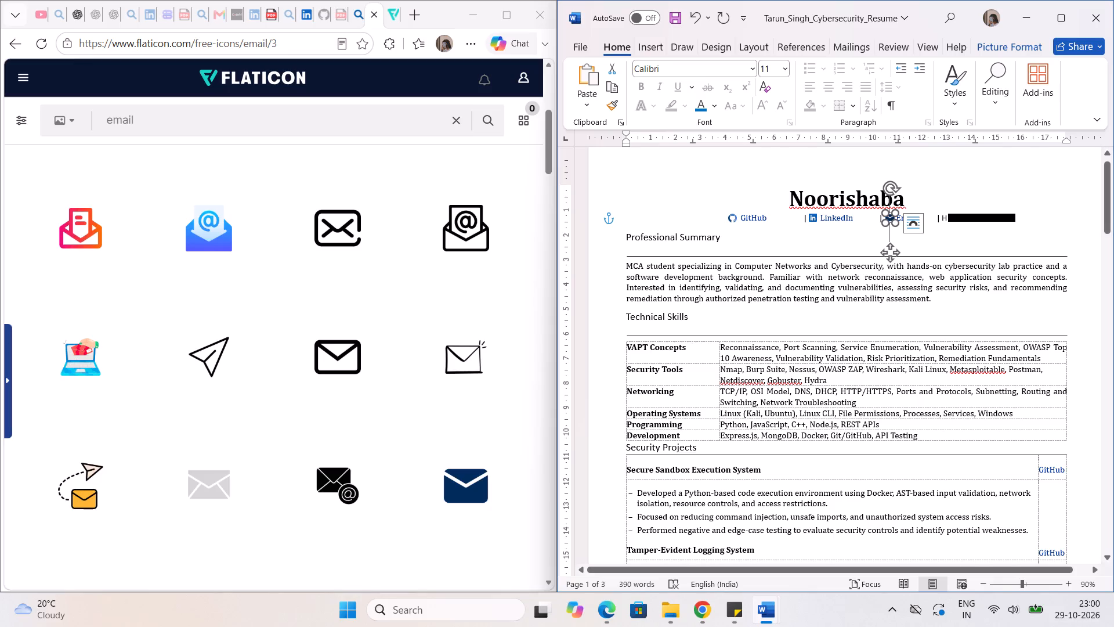
click(935, 248)
click(975, 333)
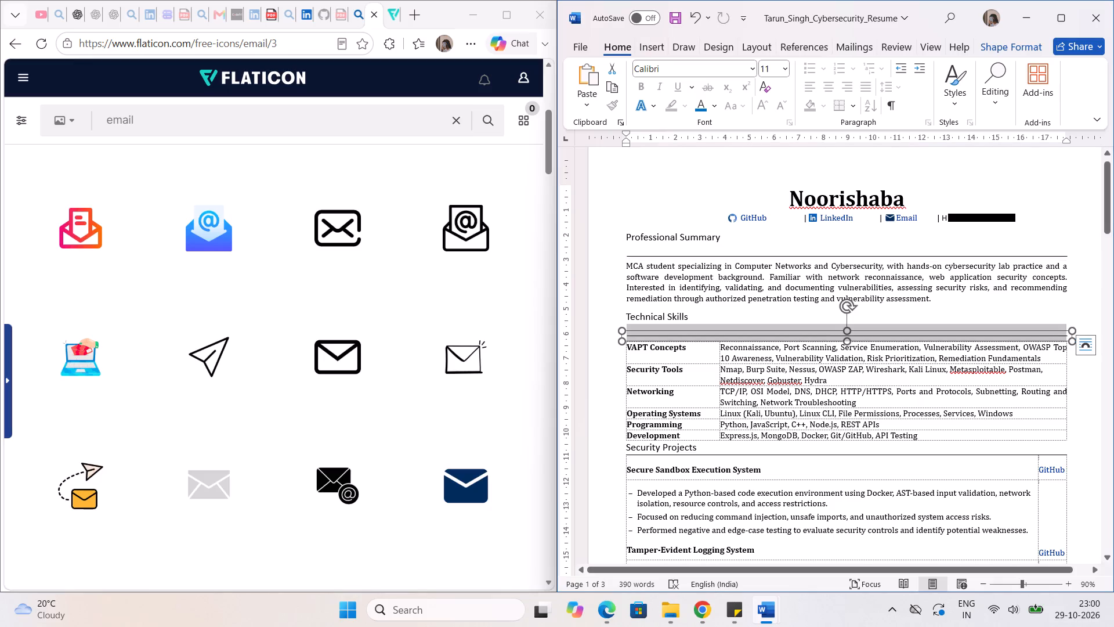
Nudge the LinkedIn icon in the contact line down slightly.
click(815, 219)
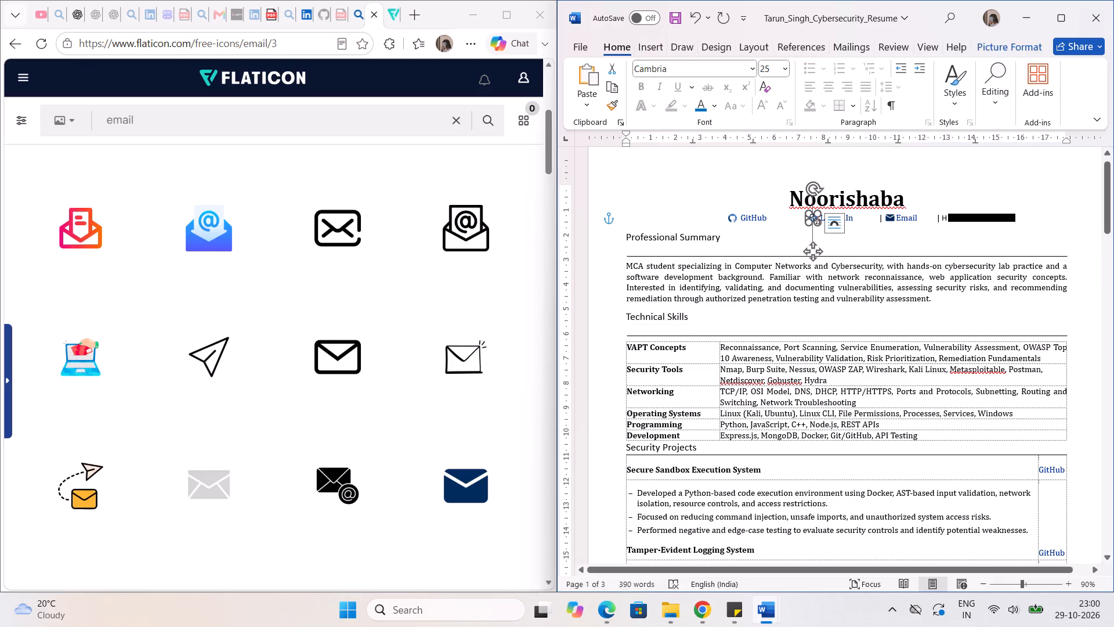
key(Down)
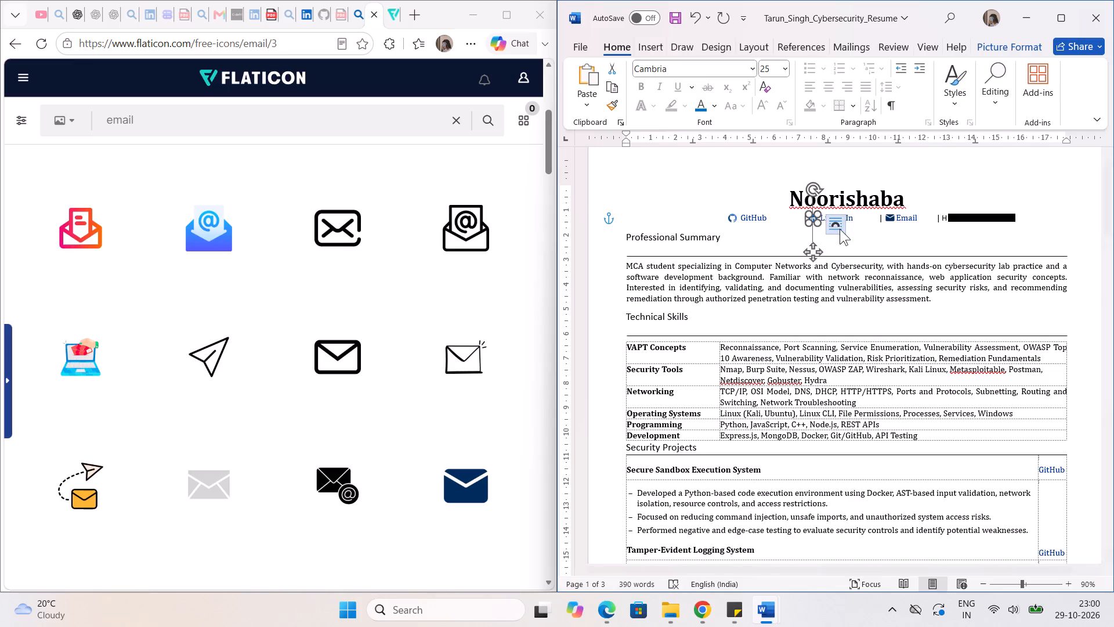
click(863, 239)
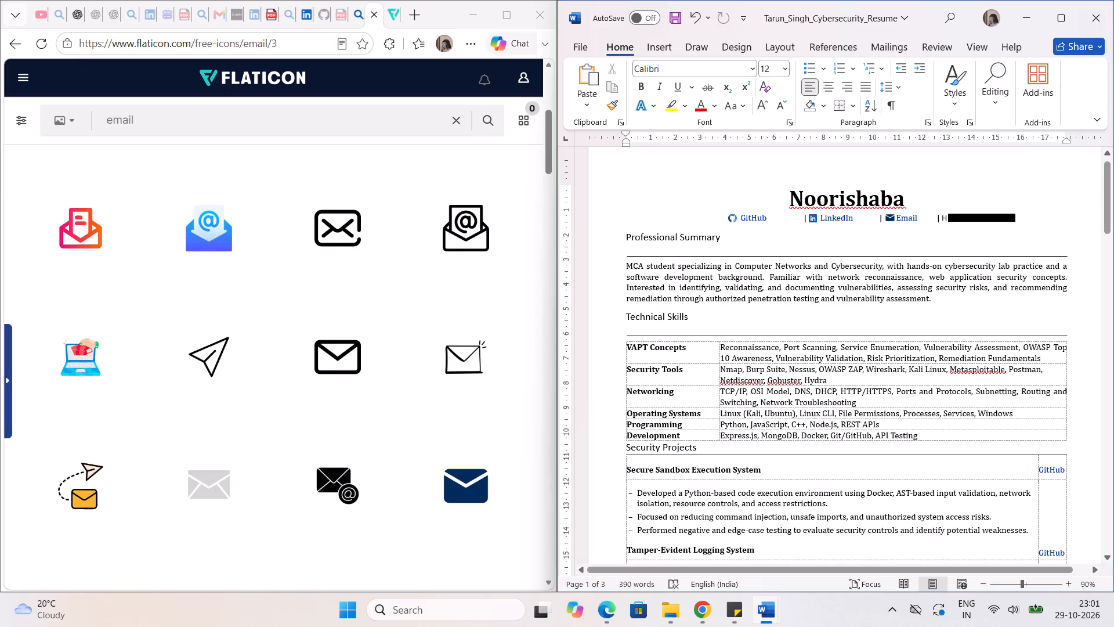
Shrink the envelope icon beside Email slightly so it better matches the neighbouring contact icons.
click(891, 218)
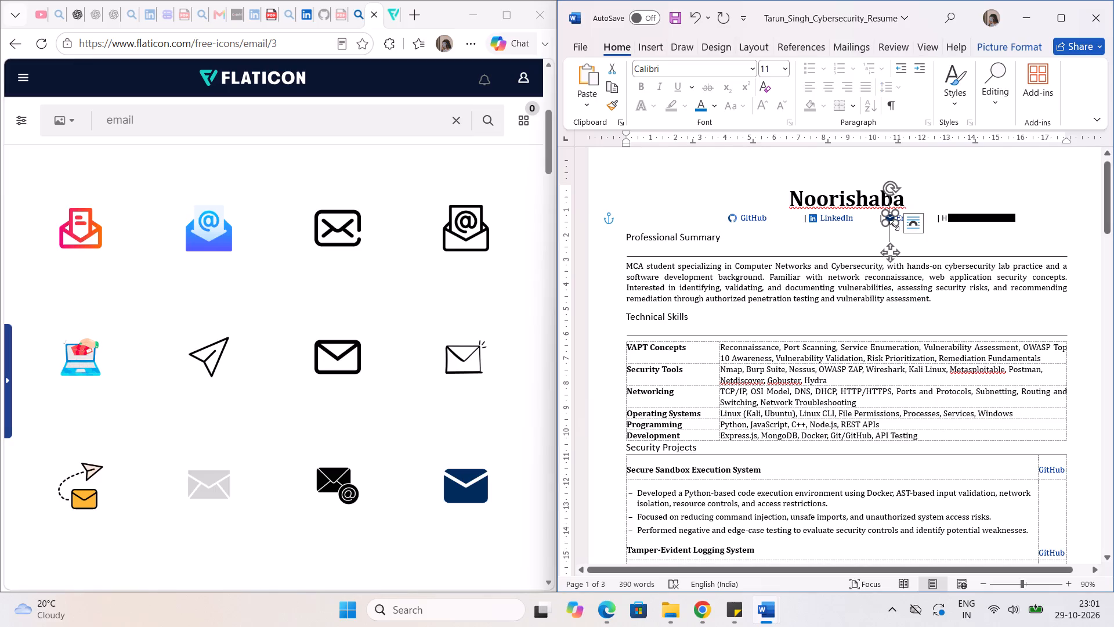
drag(894, 225, 892, 225)
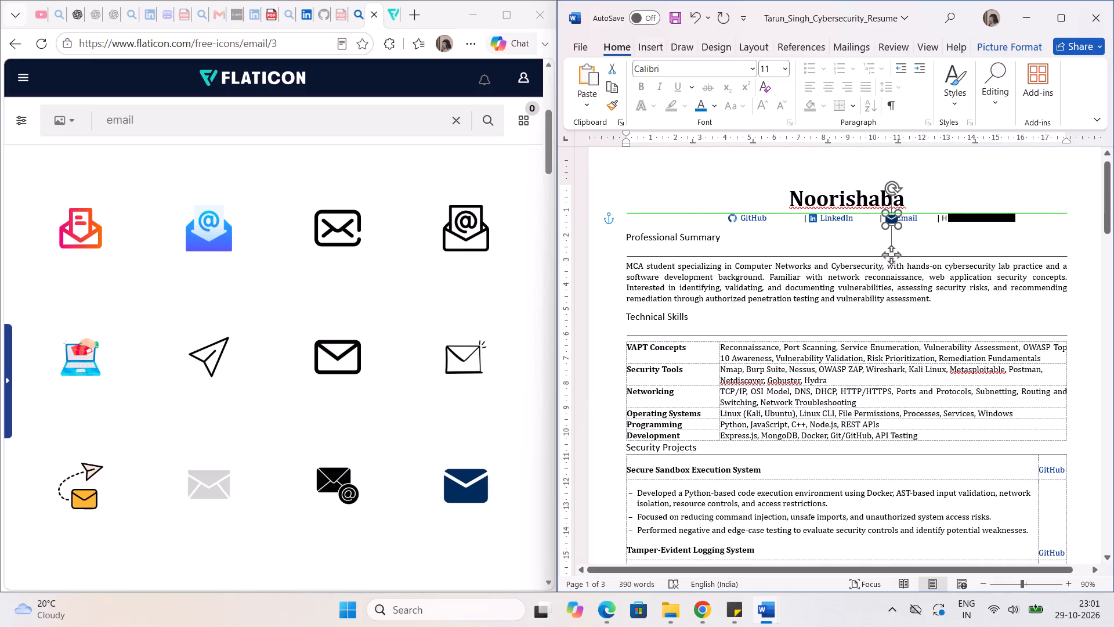
drag(892, 225, 889, 222)
drag(889, 222, 888, 221)
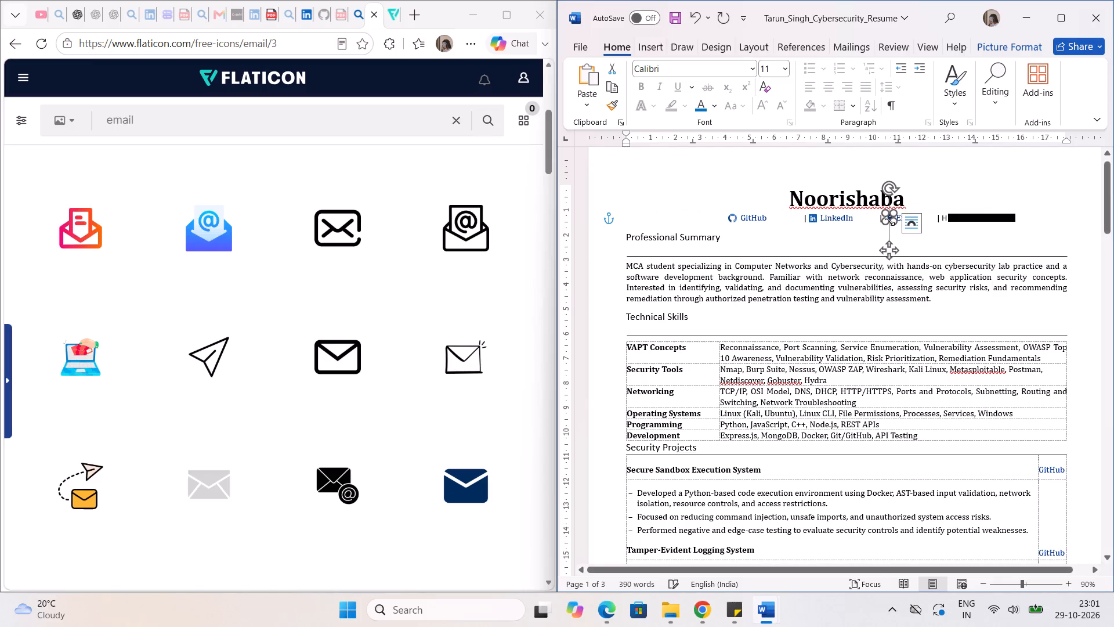
click(966, 231)
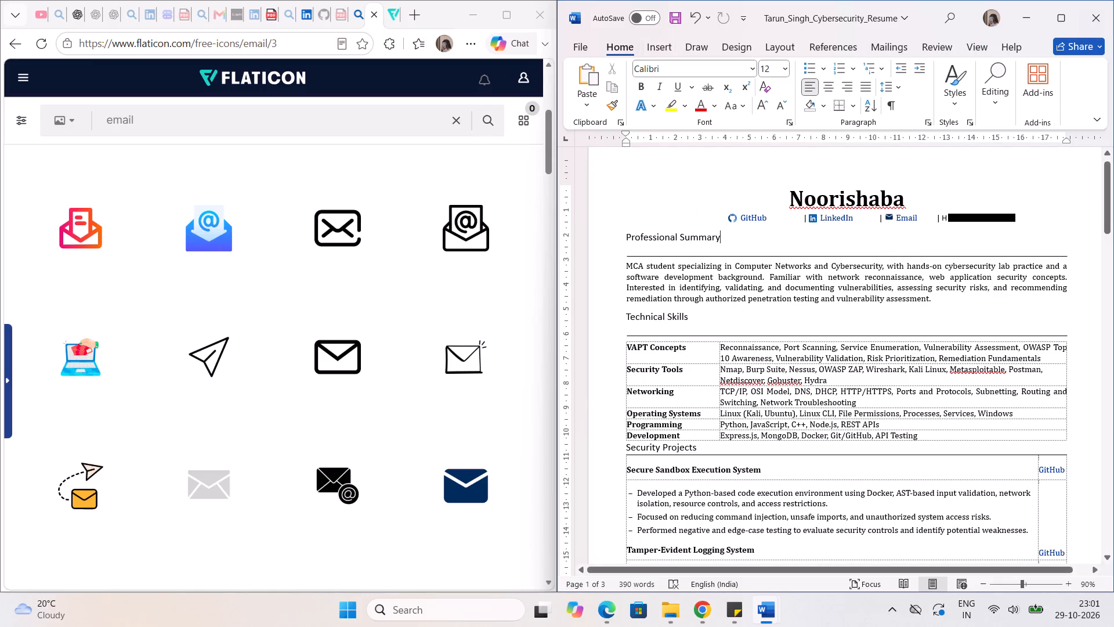
Fine-tune the envelope icon's position with small vertical nudges and a slight shift left, keeping it level with Email.
click(889, 215)
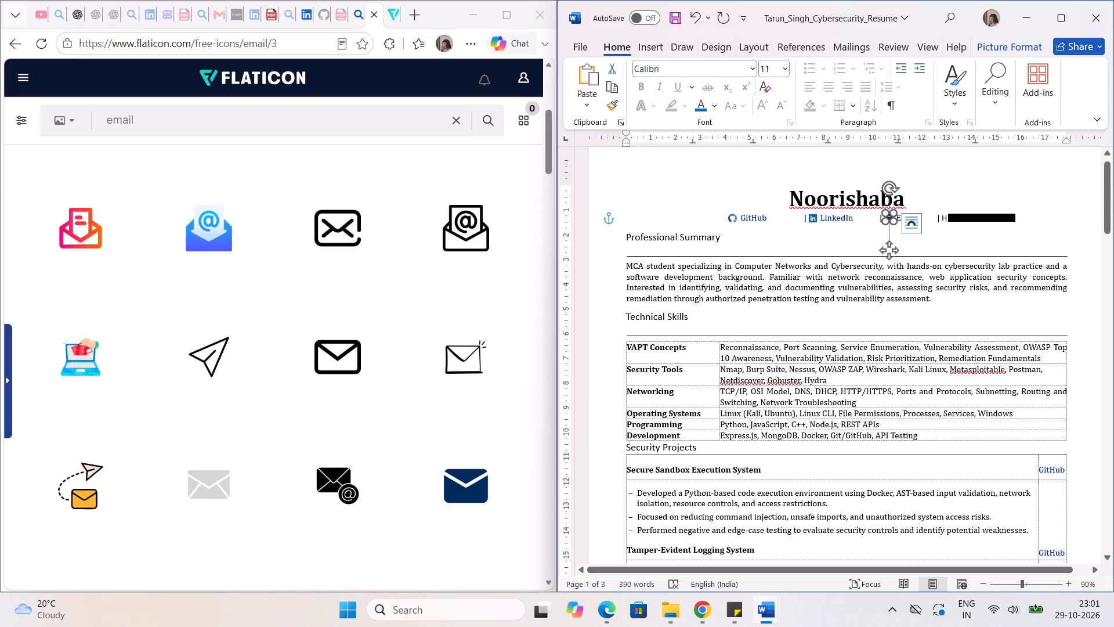
key(Down)
key(Down)
key(Down)
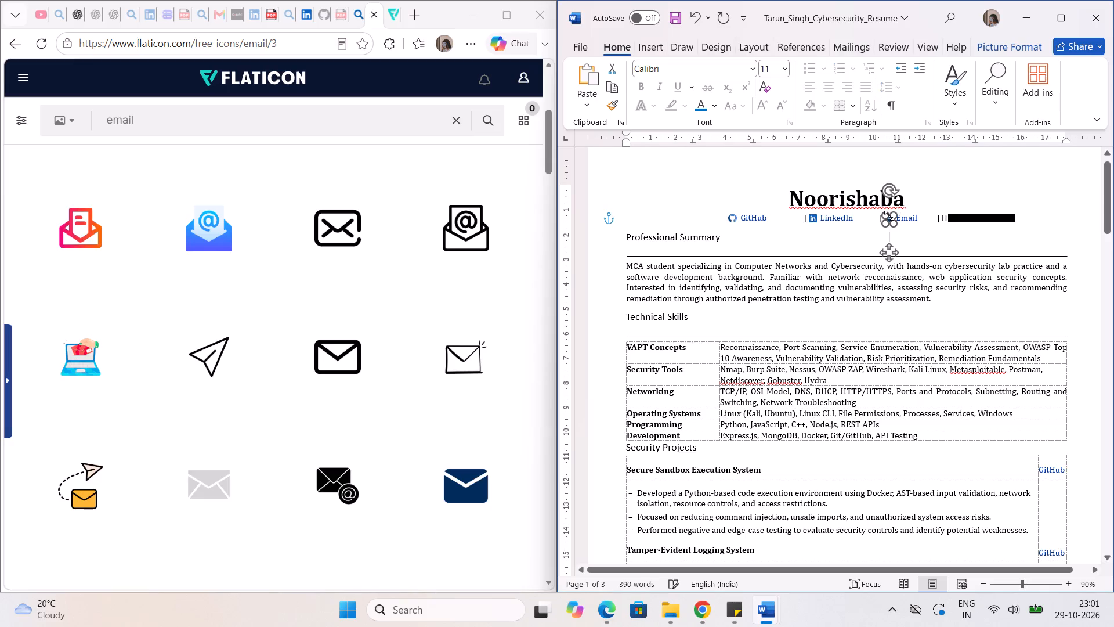
click(894, 225)
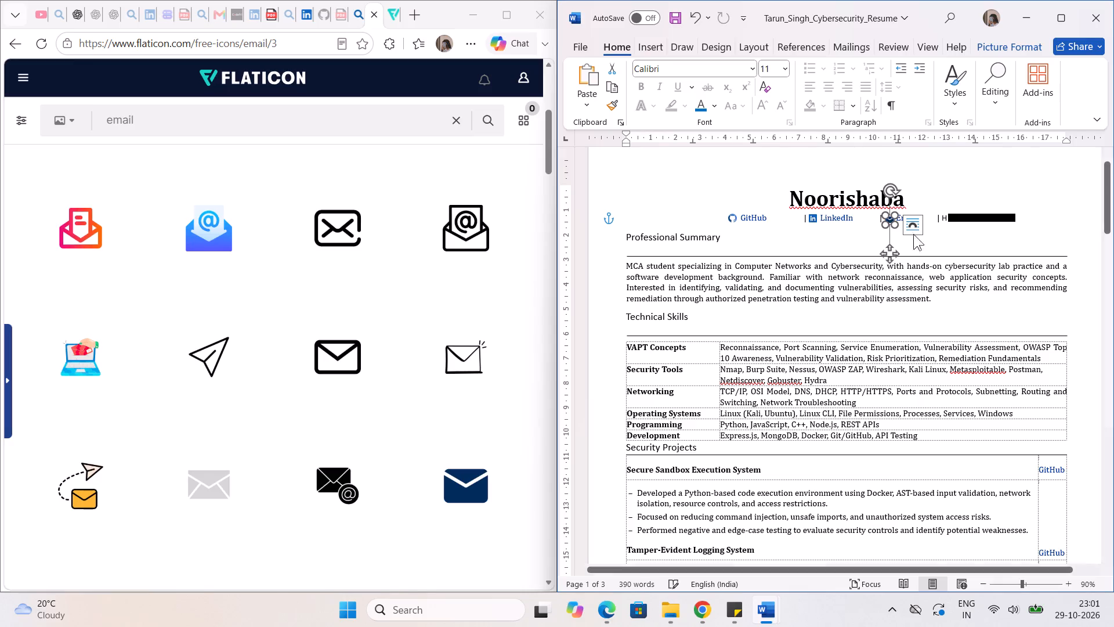
click(970, 248)
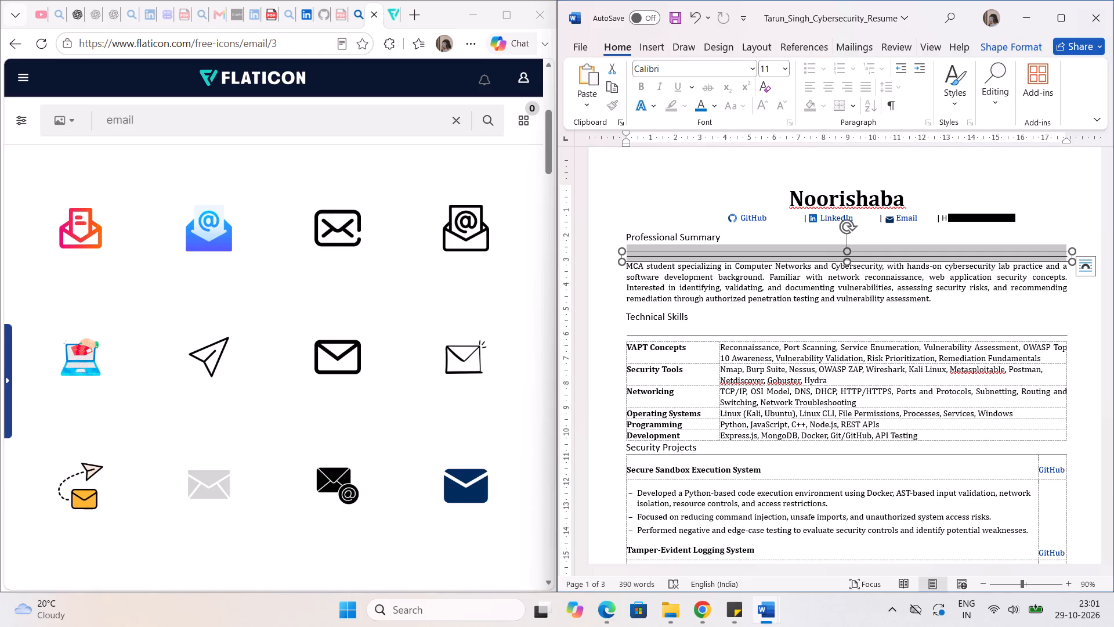
click(888, 218)
key(Up)
key(Up)
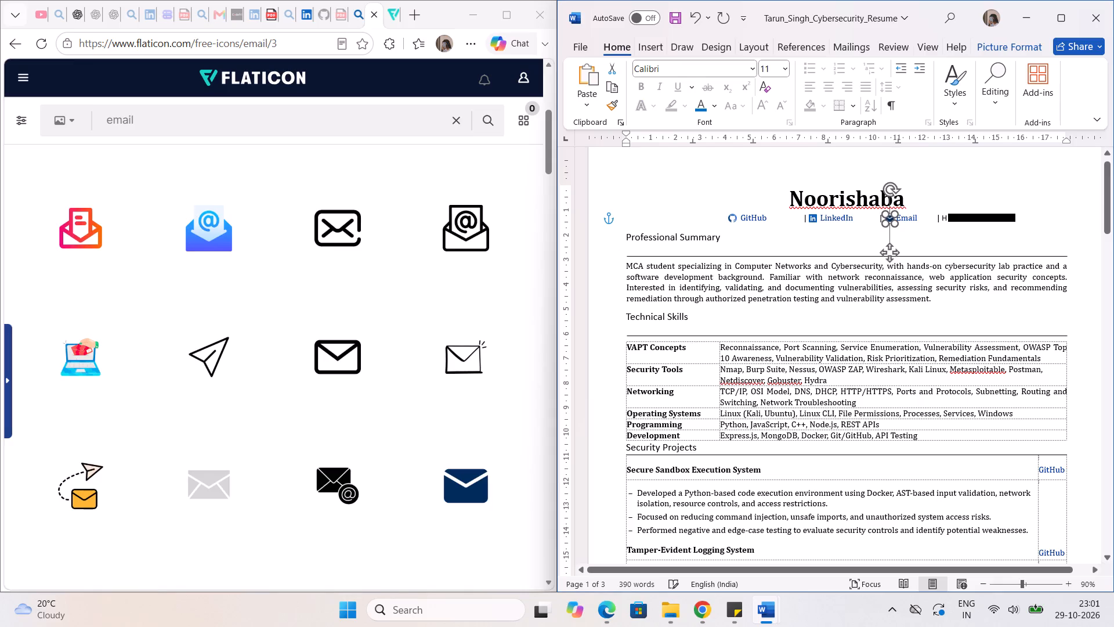
key(Up)
key(Left)
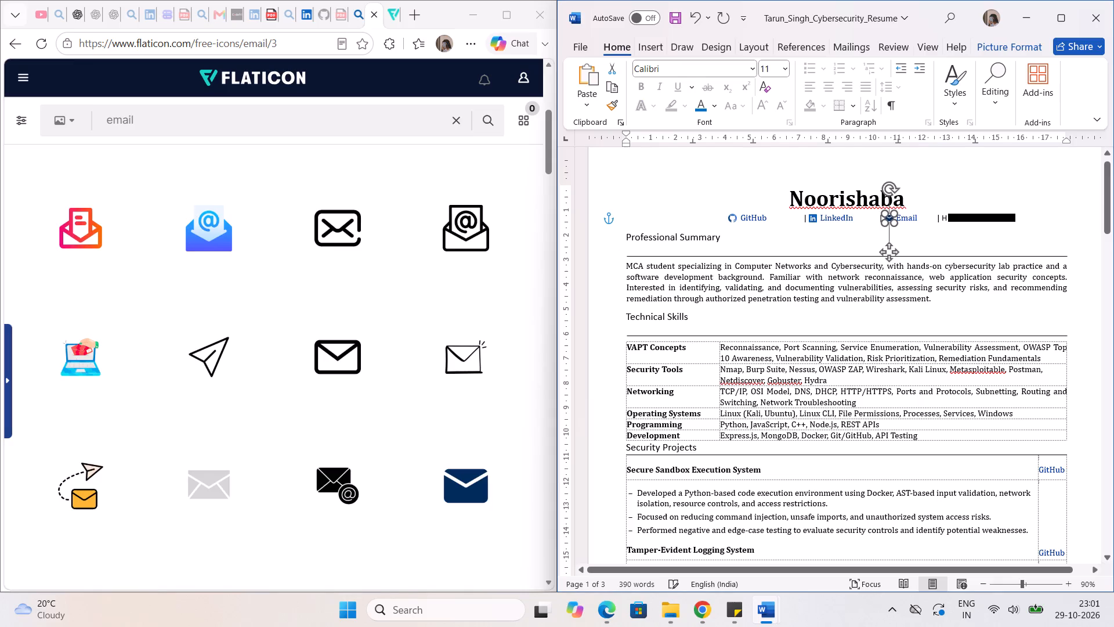
click(971, 233)
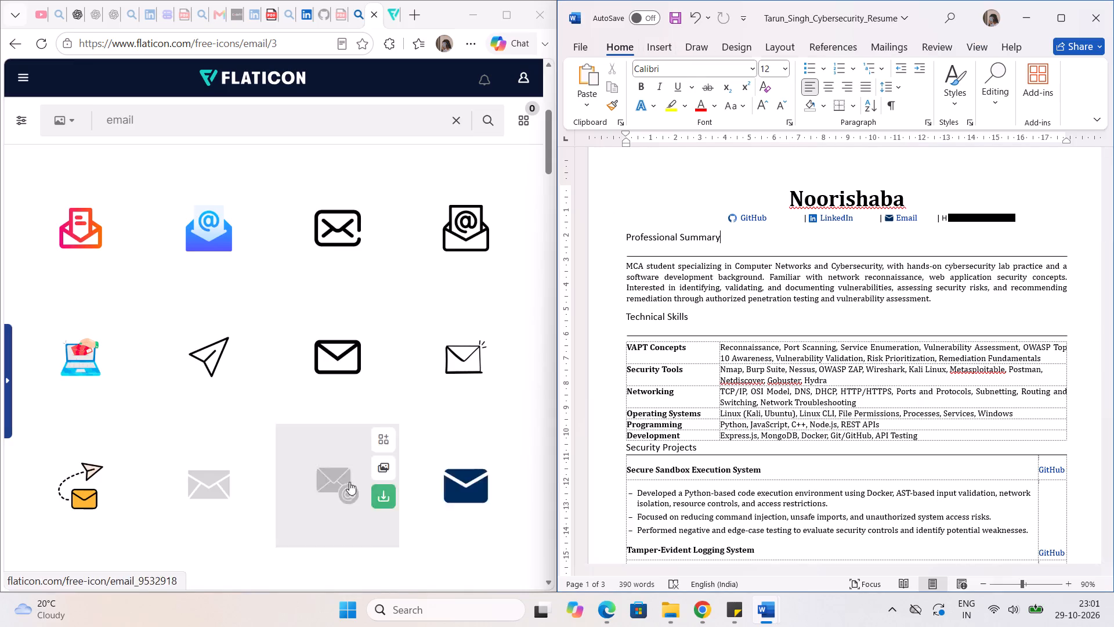
Switch to the Flaticon page in the browser and search for "mail" icons in place of "email".
scroll(345, 482, down, 2)
scroll(345, 469, up, 6)
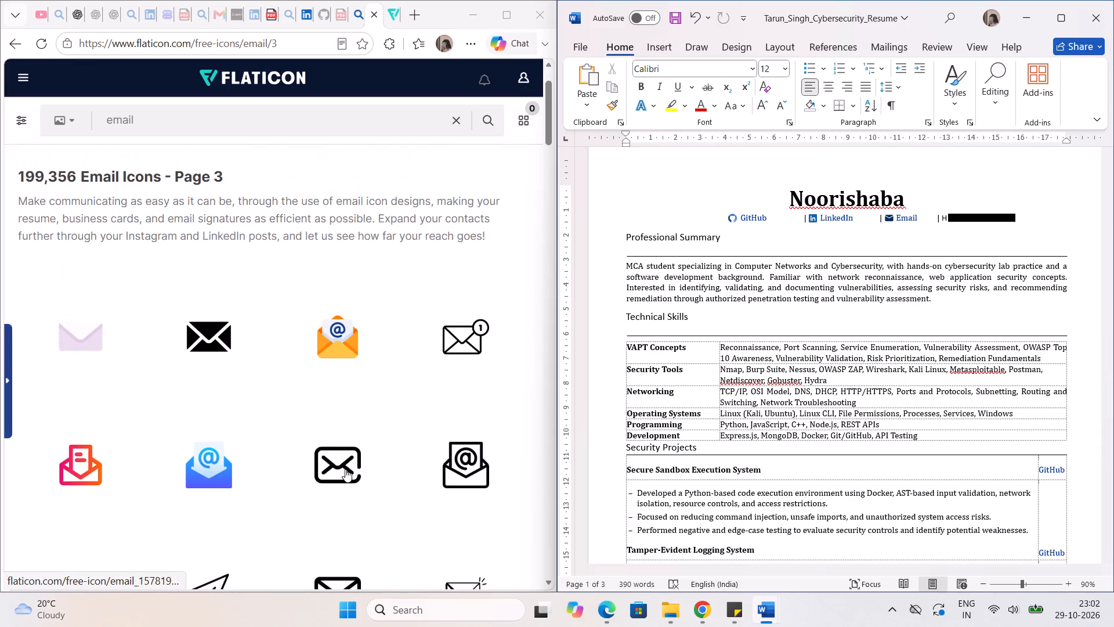
scroll(345, 469, down, 1)
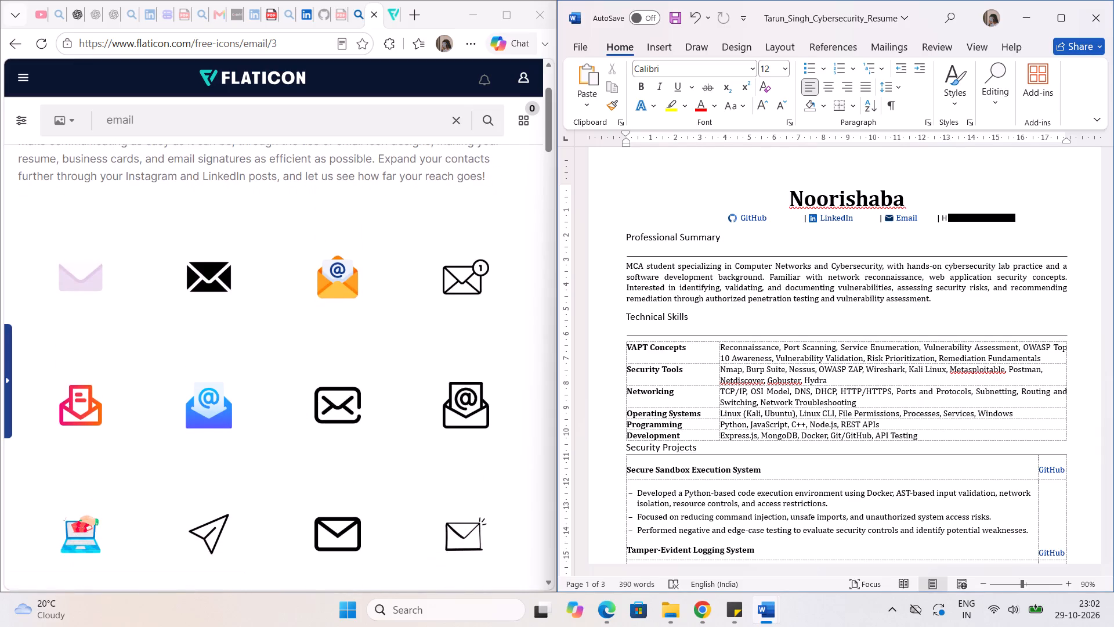
click(112, 120)
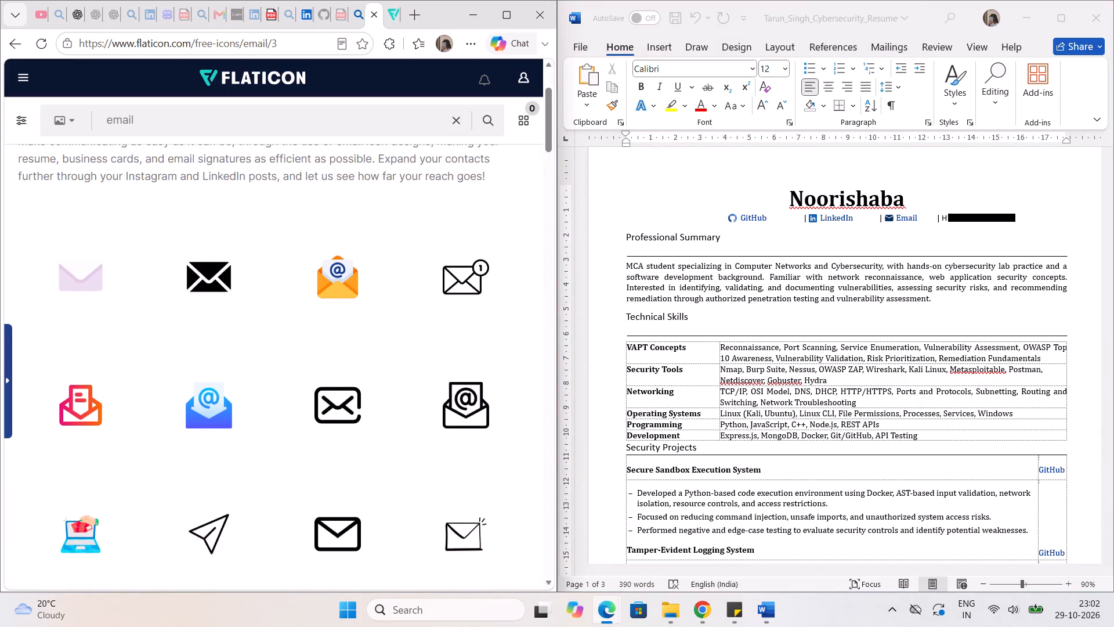
key(BackSpace)
key(Return)
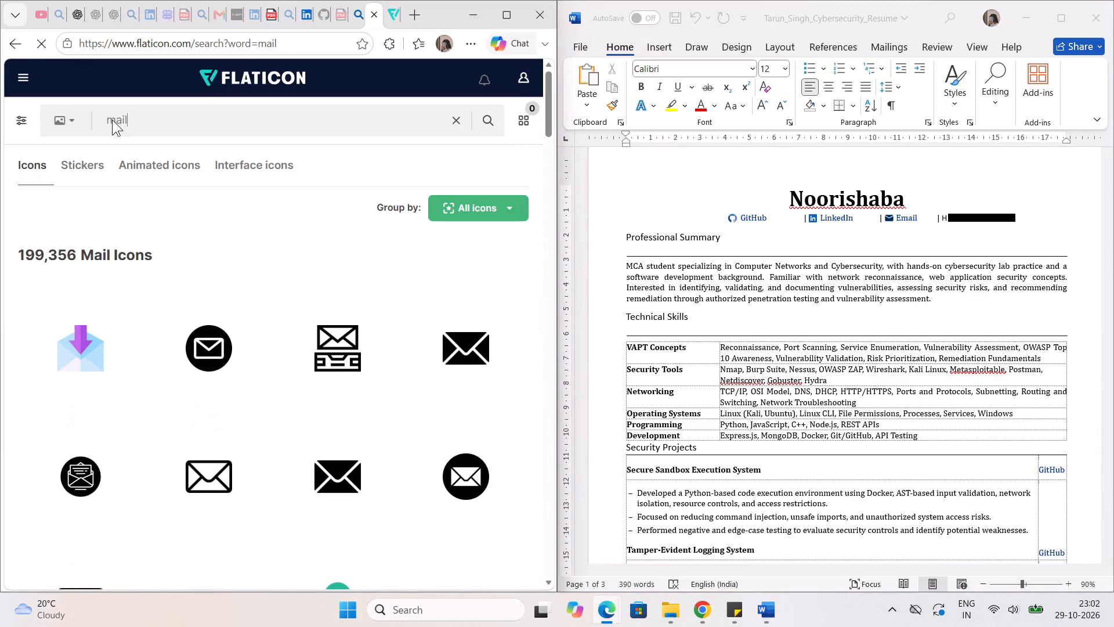
Examine the first page of mail icons for a blue envelope that suits the resume's contact line.
scroll(238, 351, down, 3)
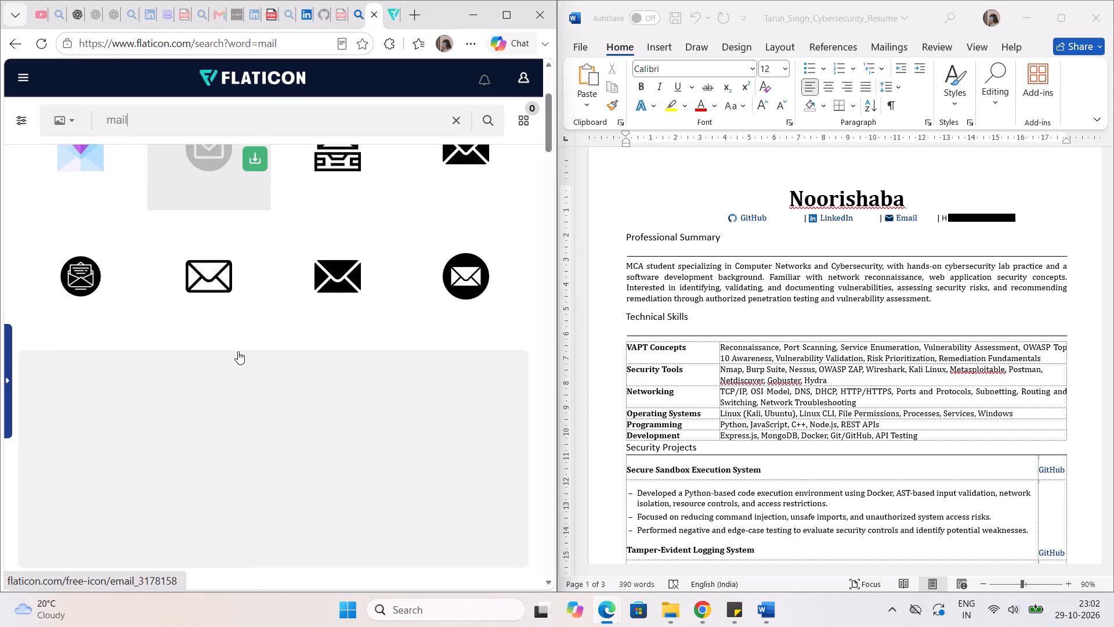
scroll(238, 351, down, 5)
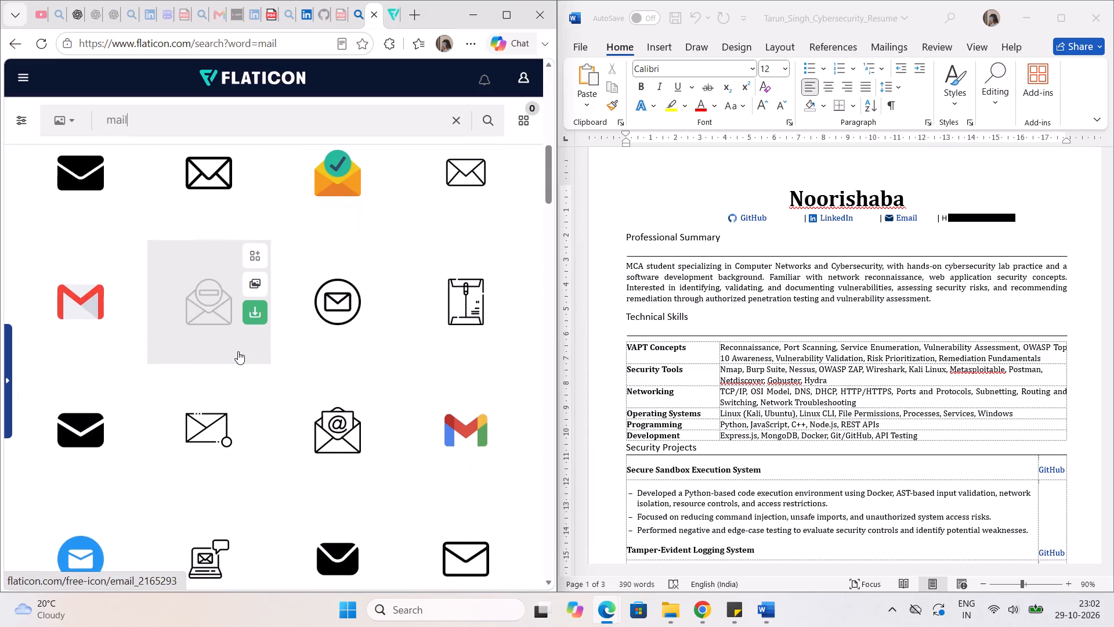
scroll(238, 351, down, 6)
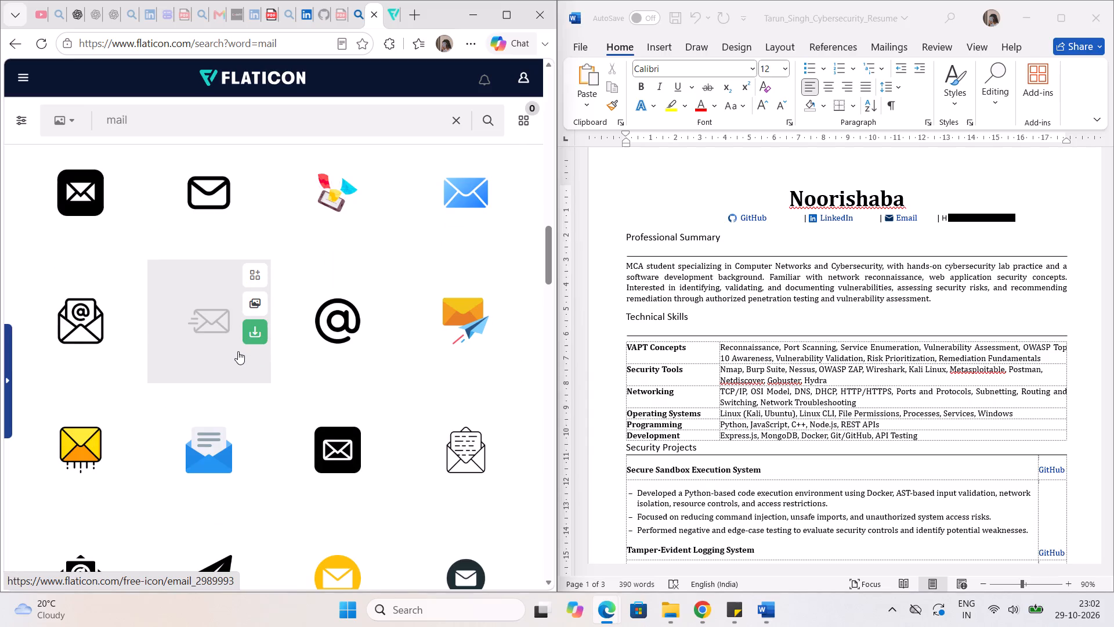
scroll(238, 351, down, 5)
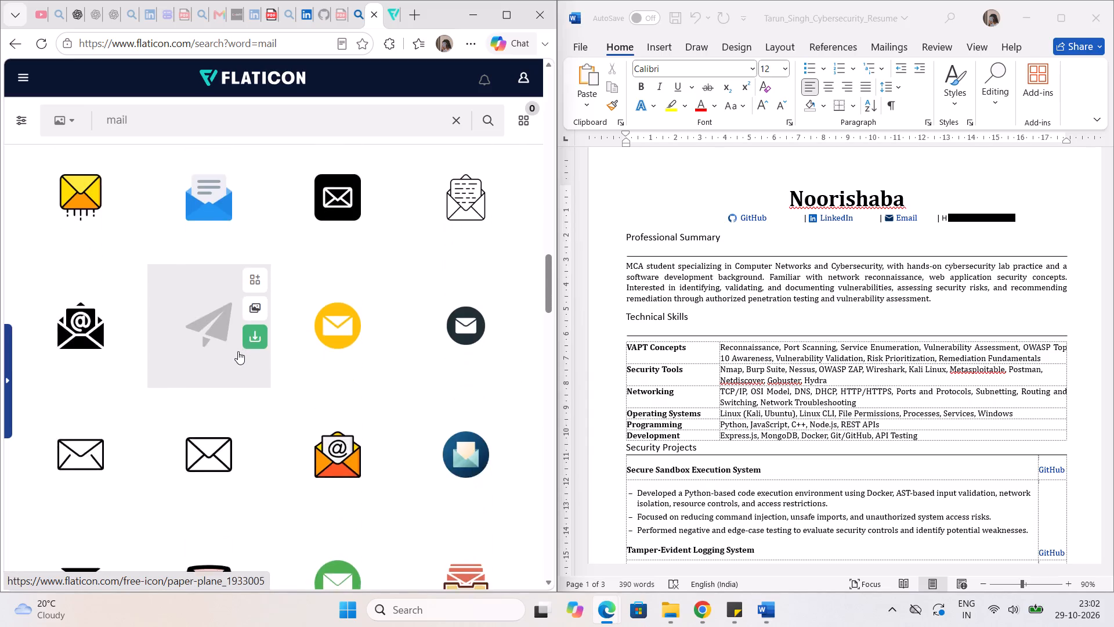
scroll(238, 351, down, 8)
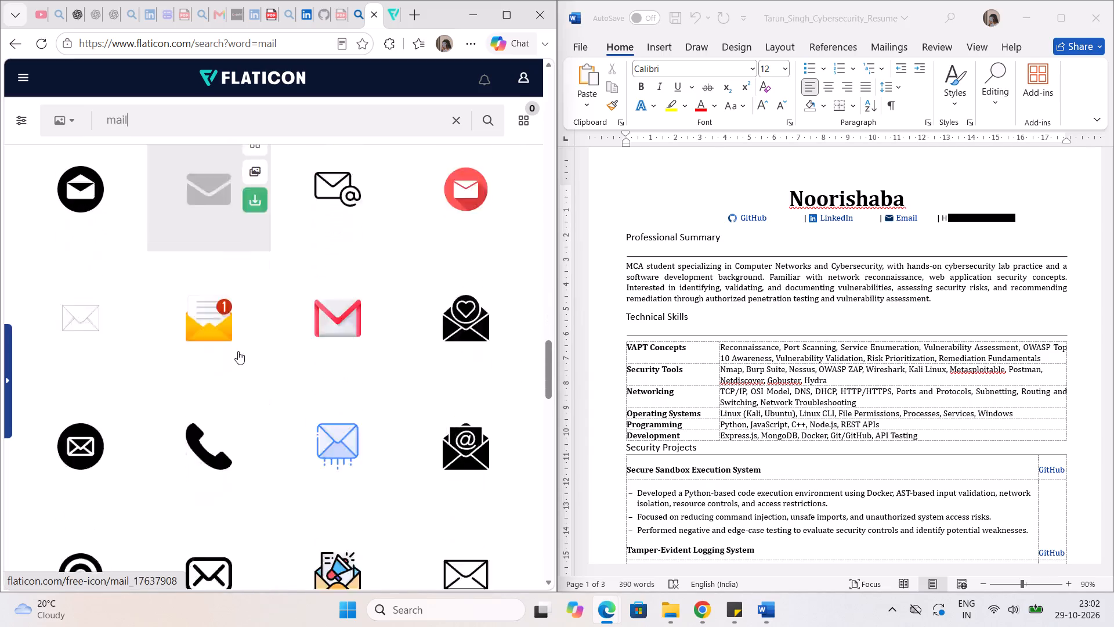
scroll(238, 351, down, 4)
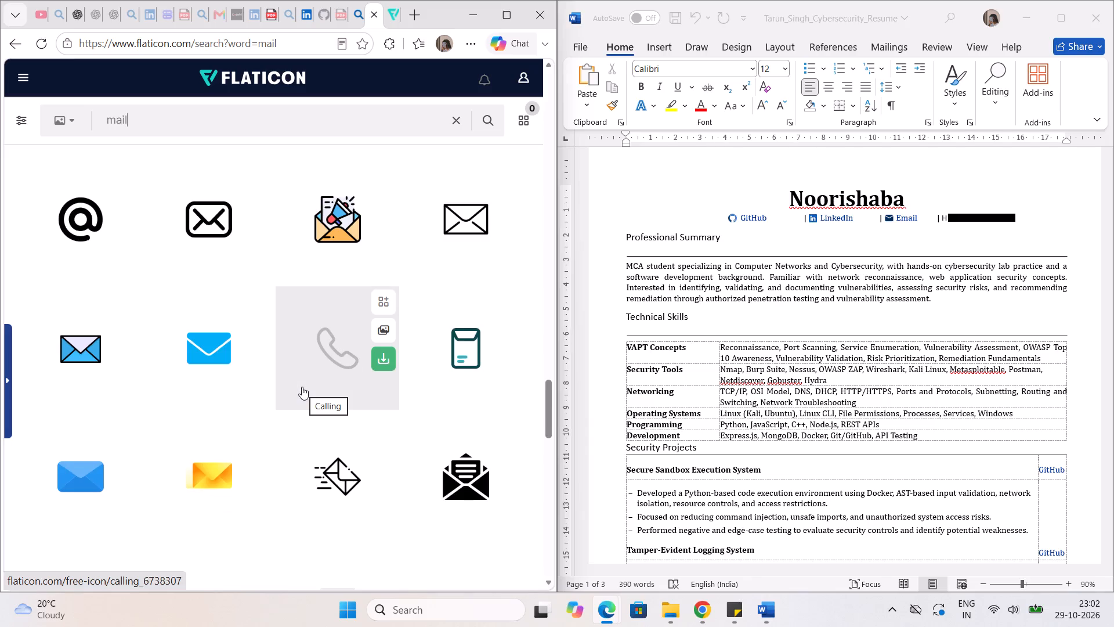
scroll(302, 387, down, 4)
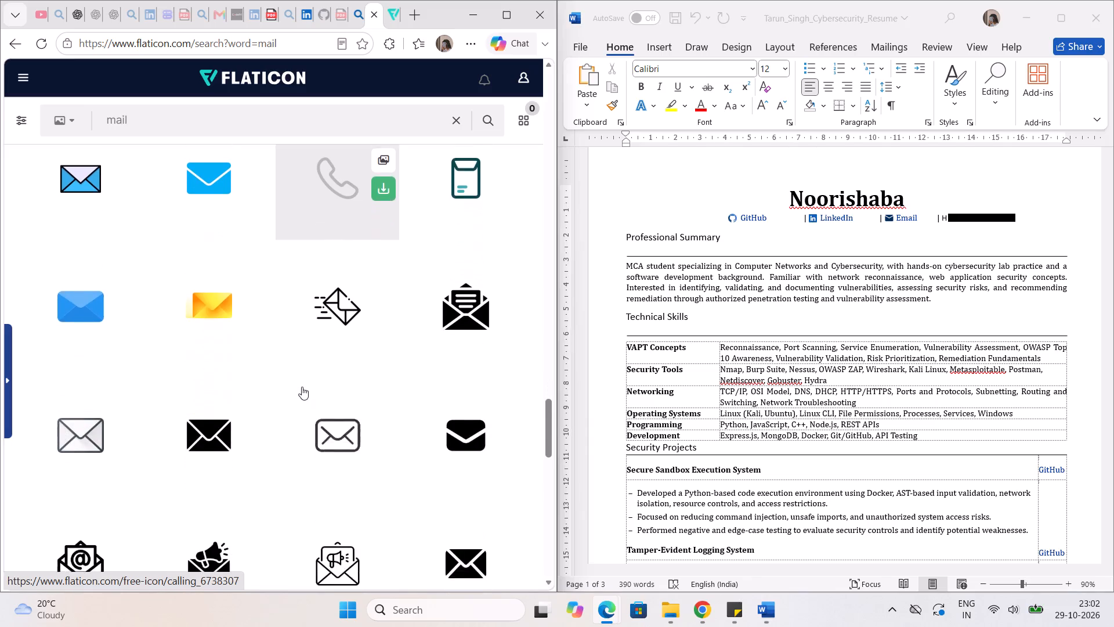
scroll(302, 387, down, 9)
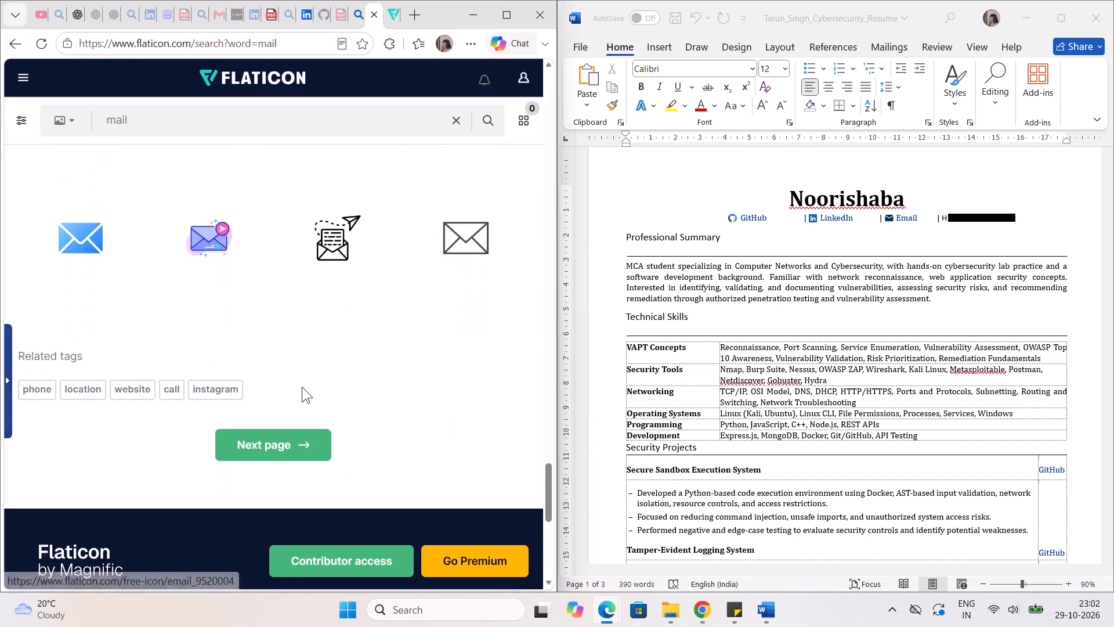
Open page 2 of the mail icons and look through it for a suitable blue envelope.
click(262, 448)
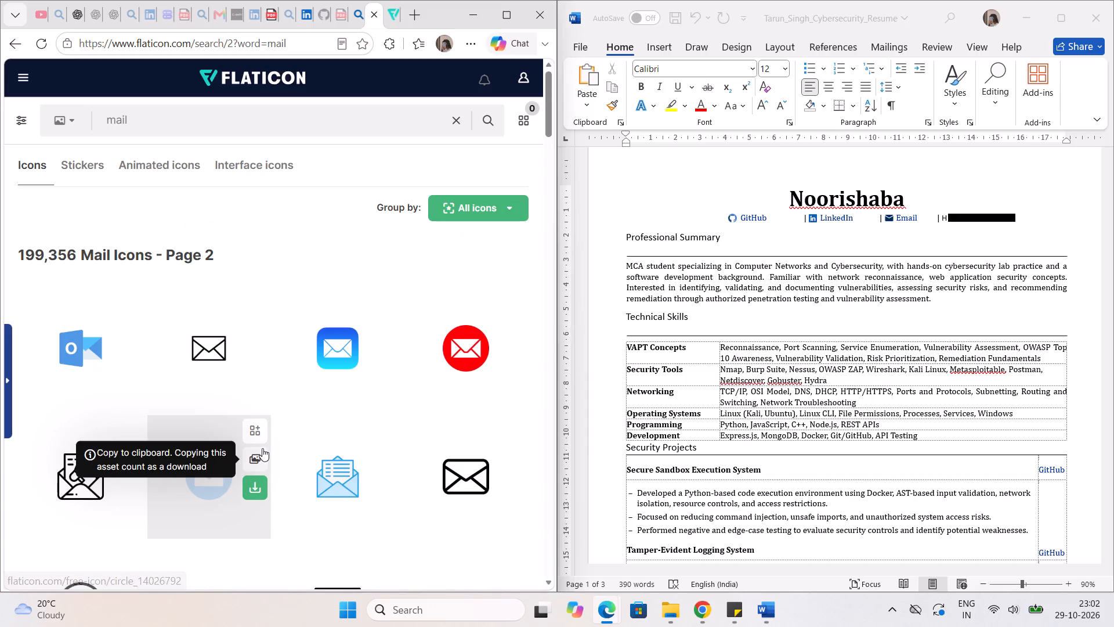
scroll(262, 448, down, 7)
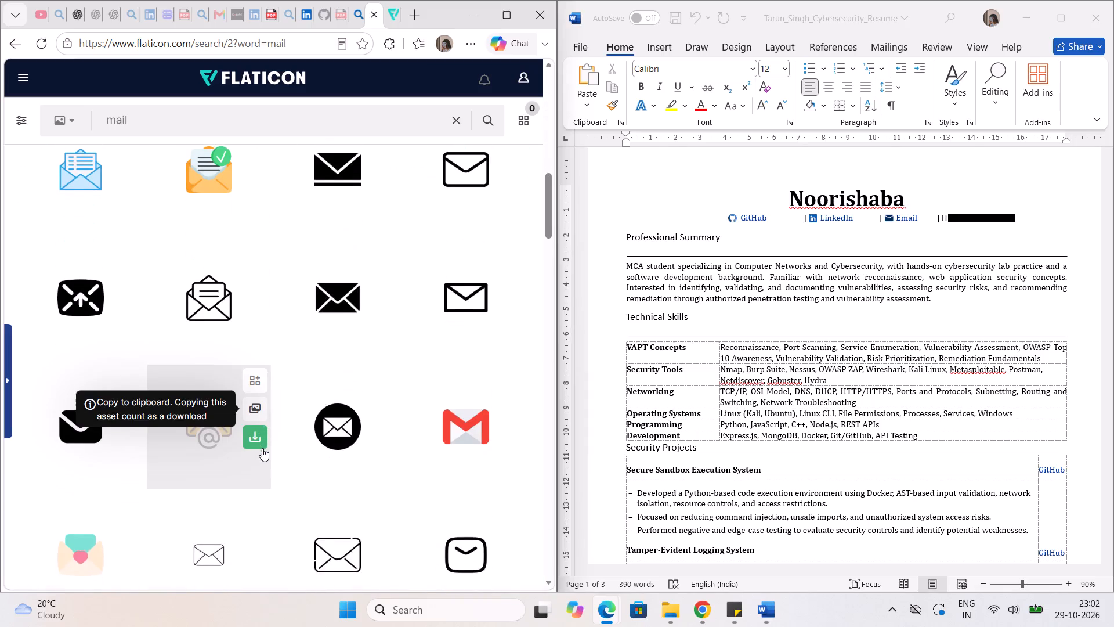
scroll(262, 448, down, 8)
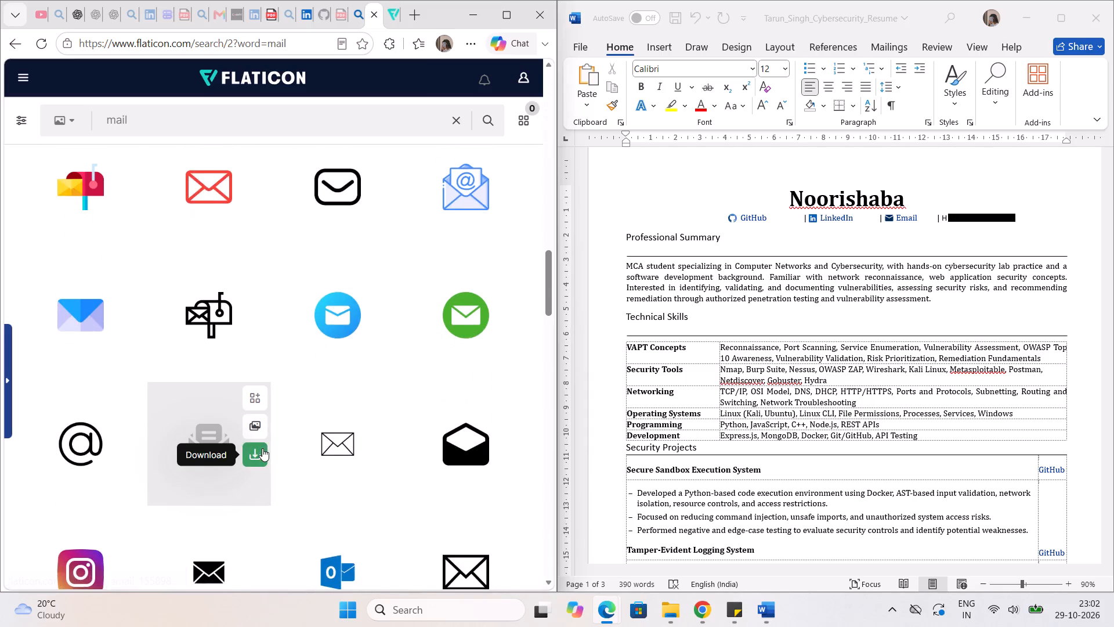
scroll(262, 448, down, 10)
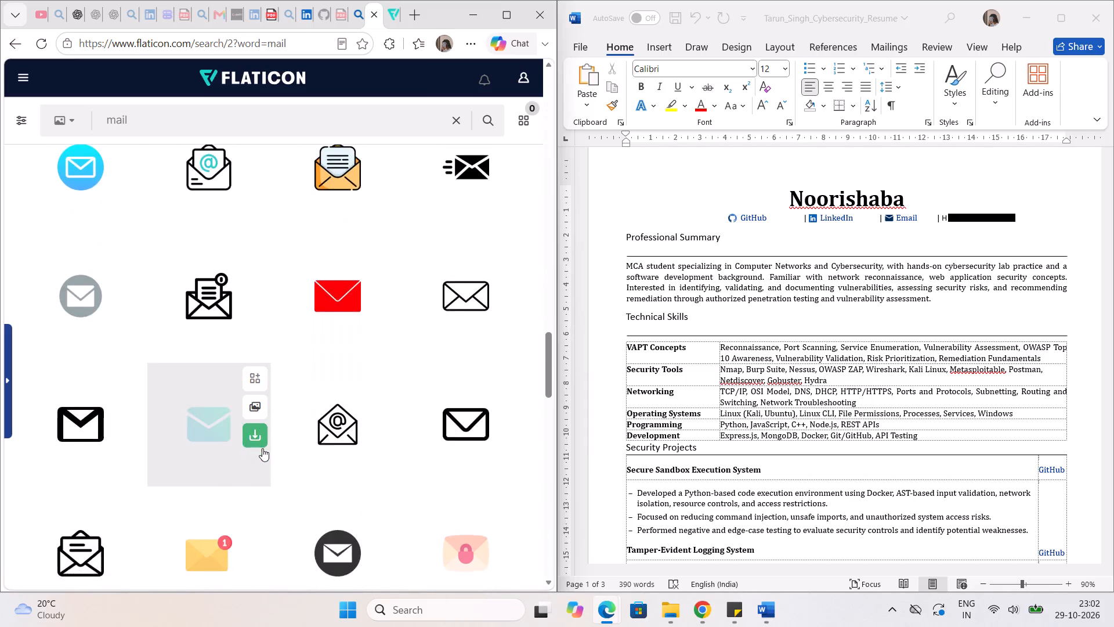
scroll(262, 448, down, 10)
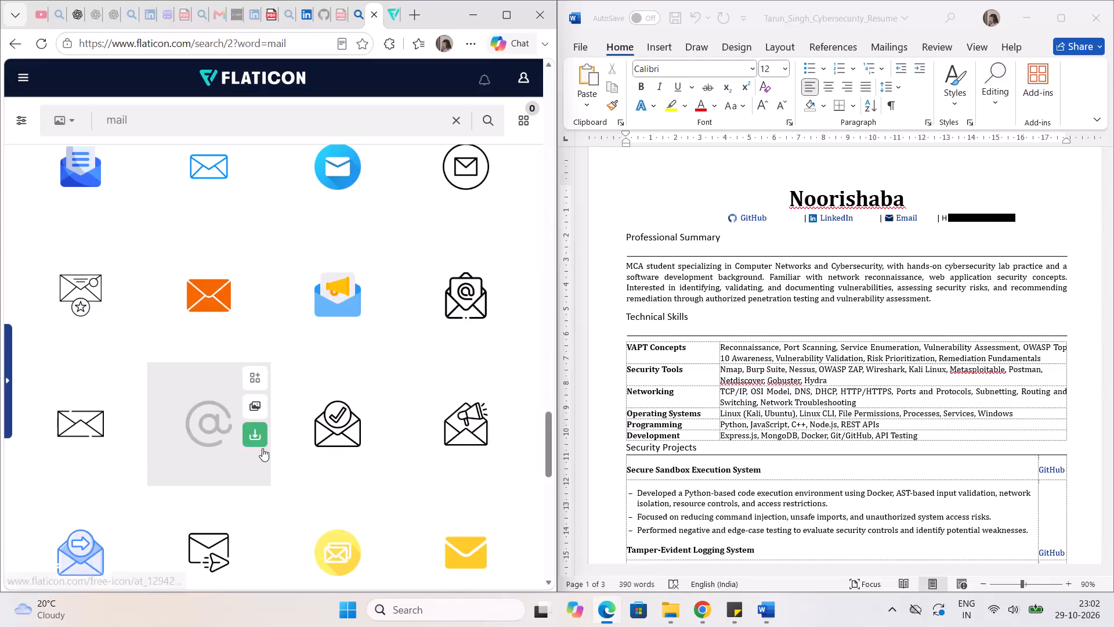
scroll(262, 448, down, 4)
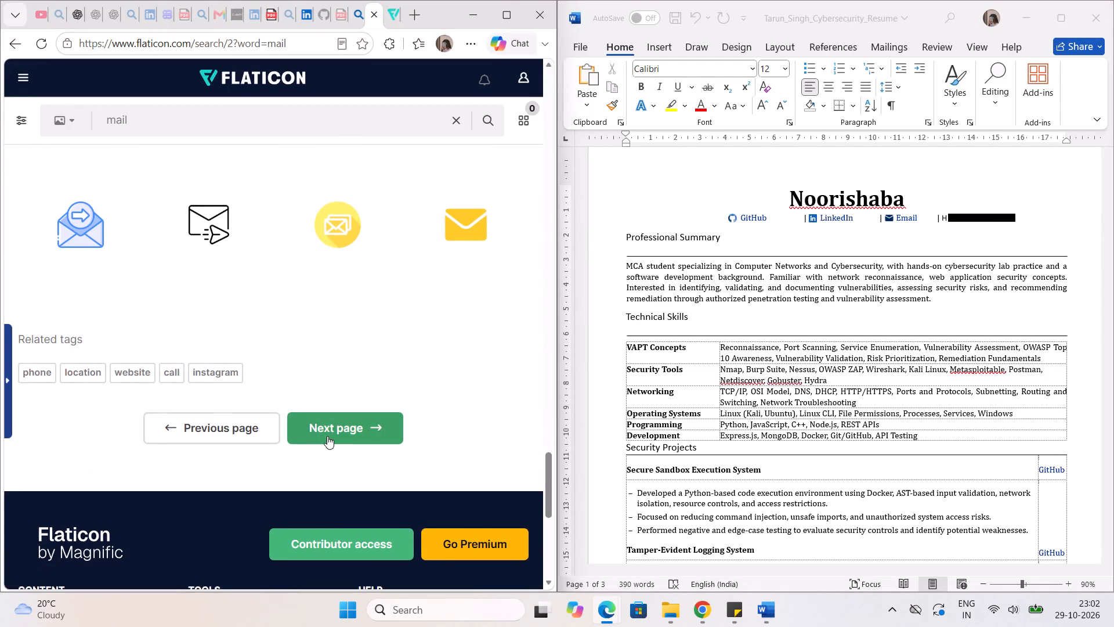
Go on to page 3 of the mail icons and check it for a matching blue envelope.
click(327, 436)
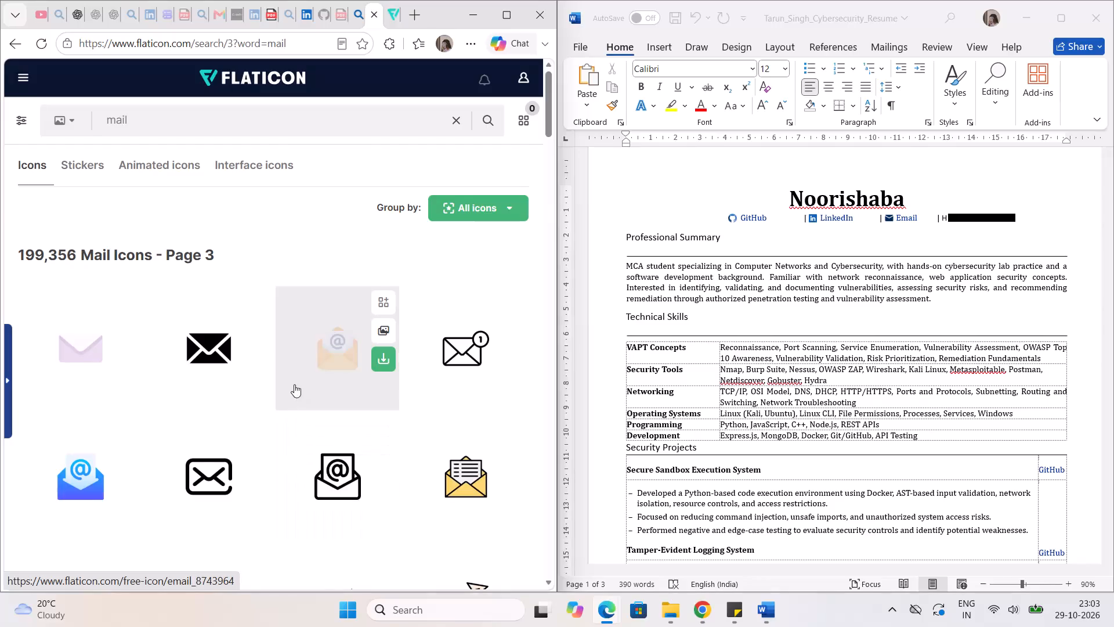
scroll(295, 411, down, 10)
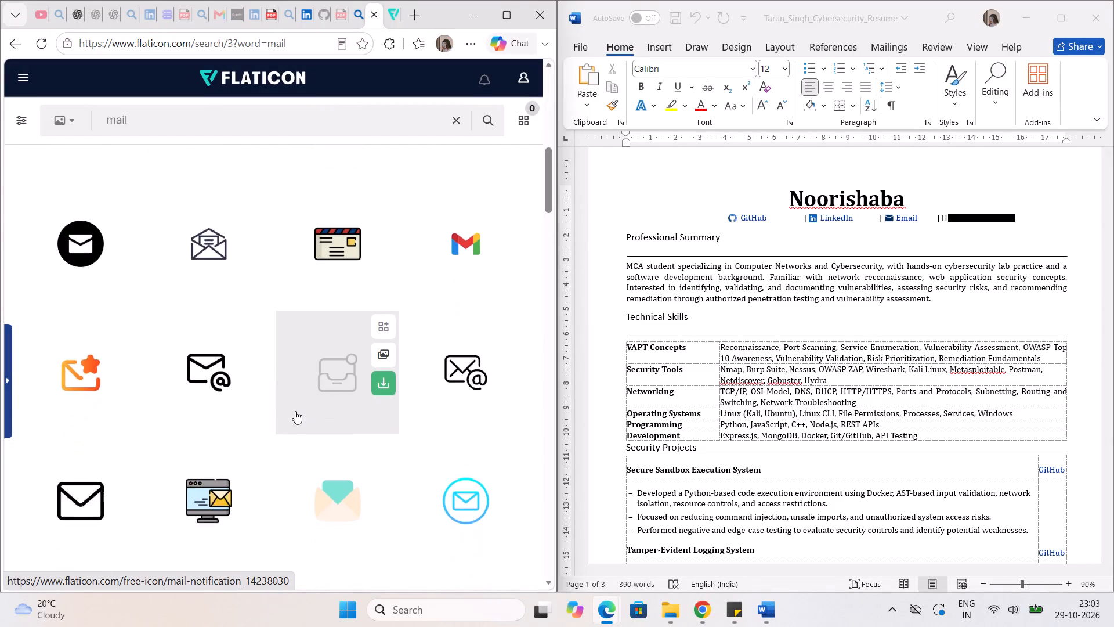
scroll(295, 411, down, 12)
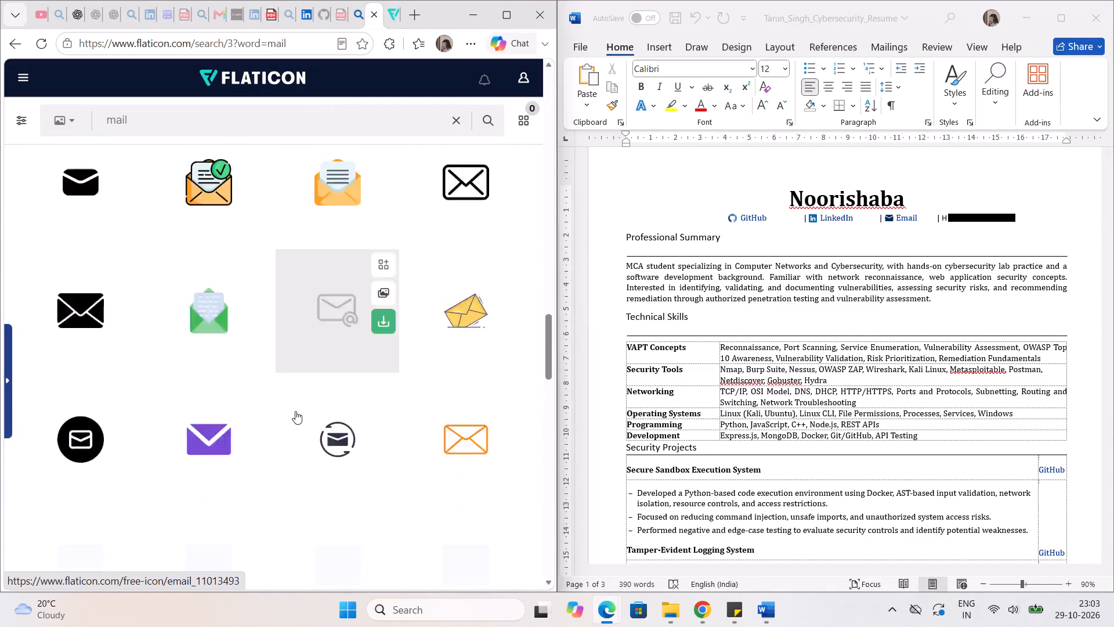
scroll(295, 411, down, 9)
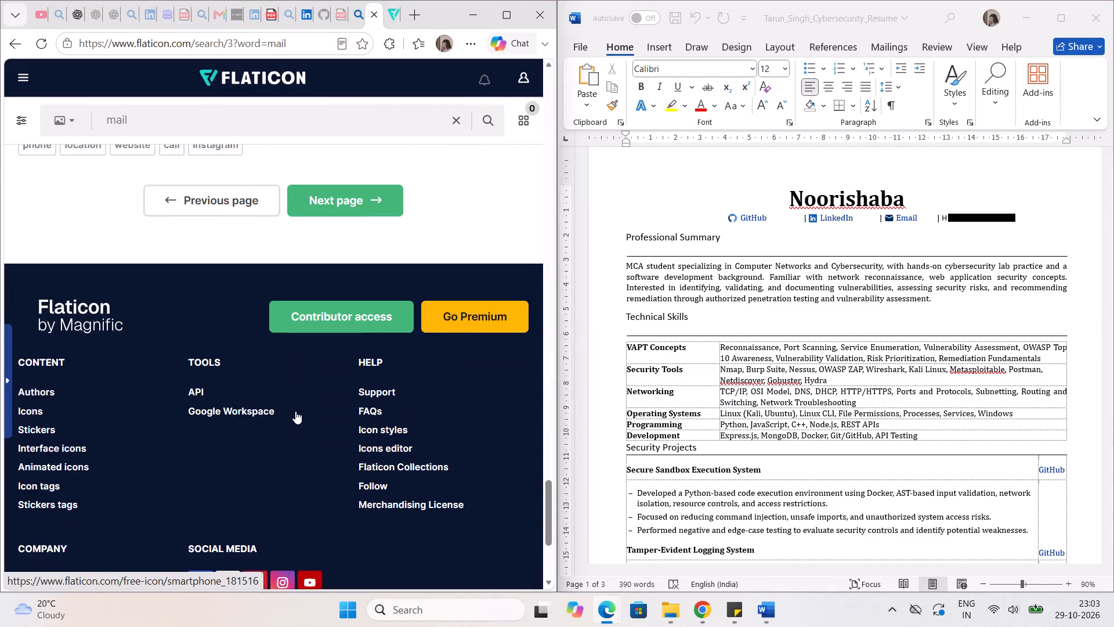
Open page 4 of the mail icons and examine its envelope designs for one matching the contact icons.
click(342, 187)
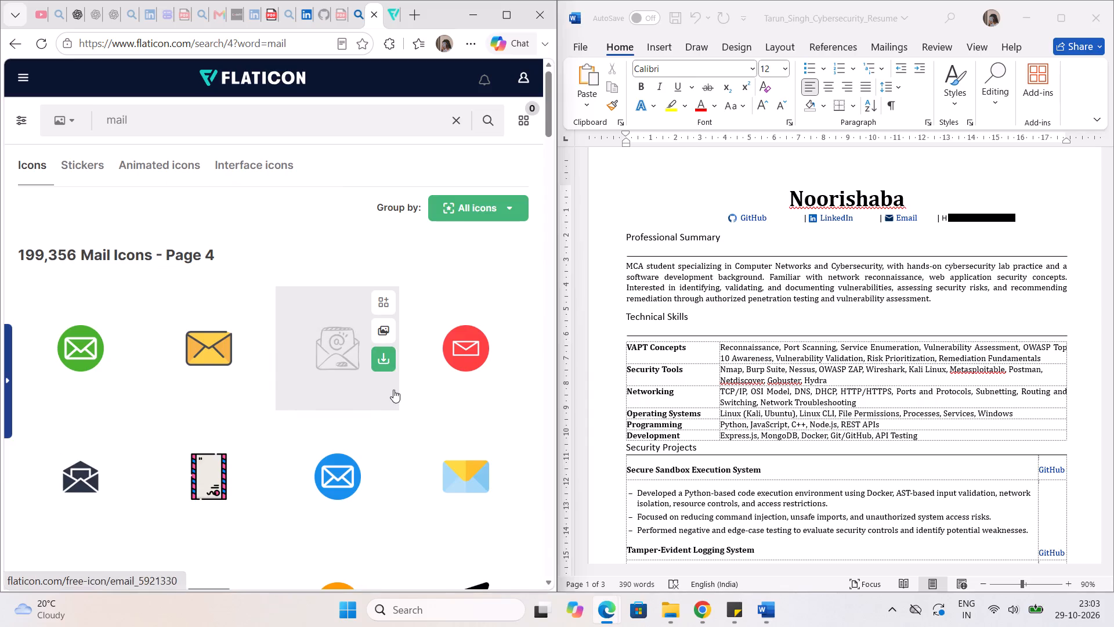
scroll(393, 390, down, 10)
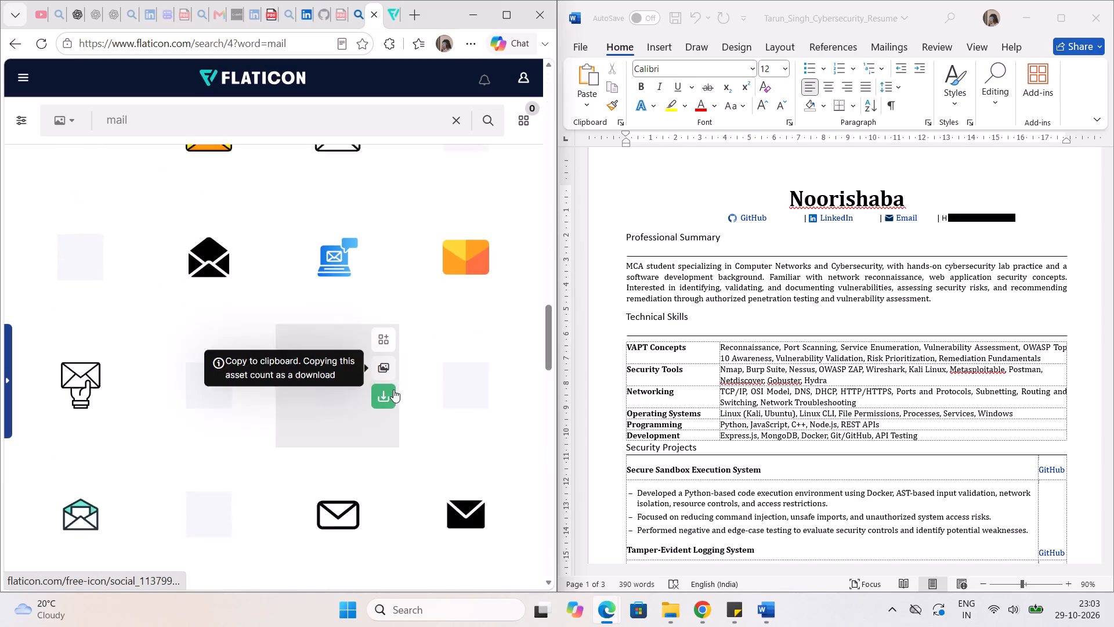
scroll(393, 390, down, 8)
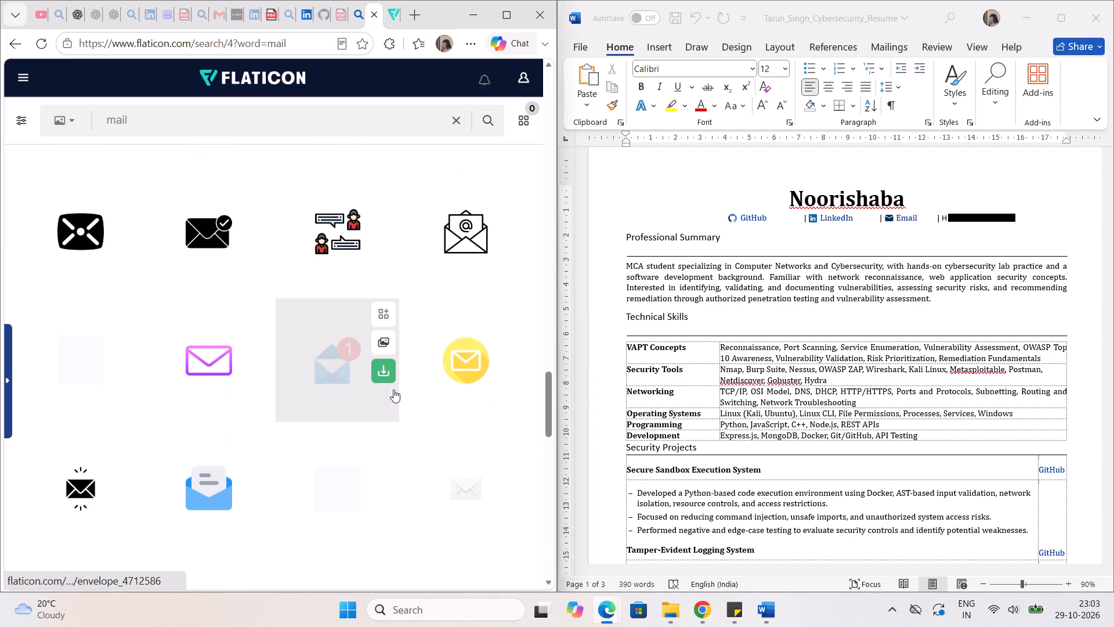
scroll(393, 390, down, 7)
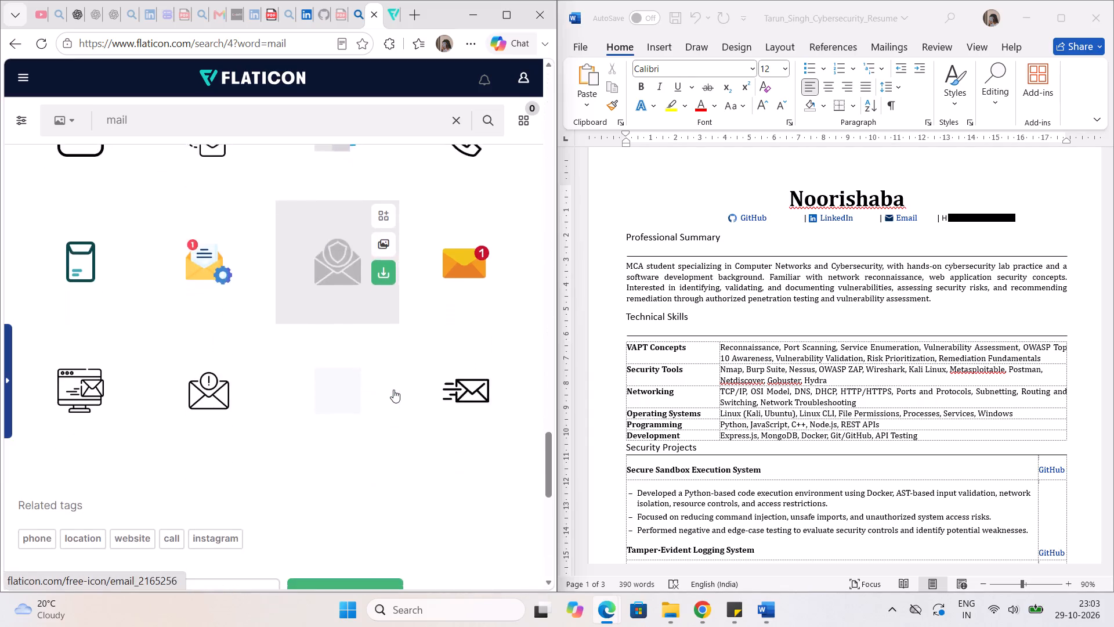
scroll(393, 390, down, 2)
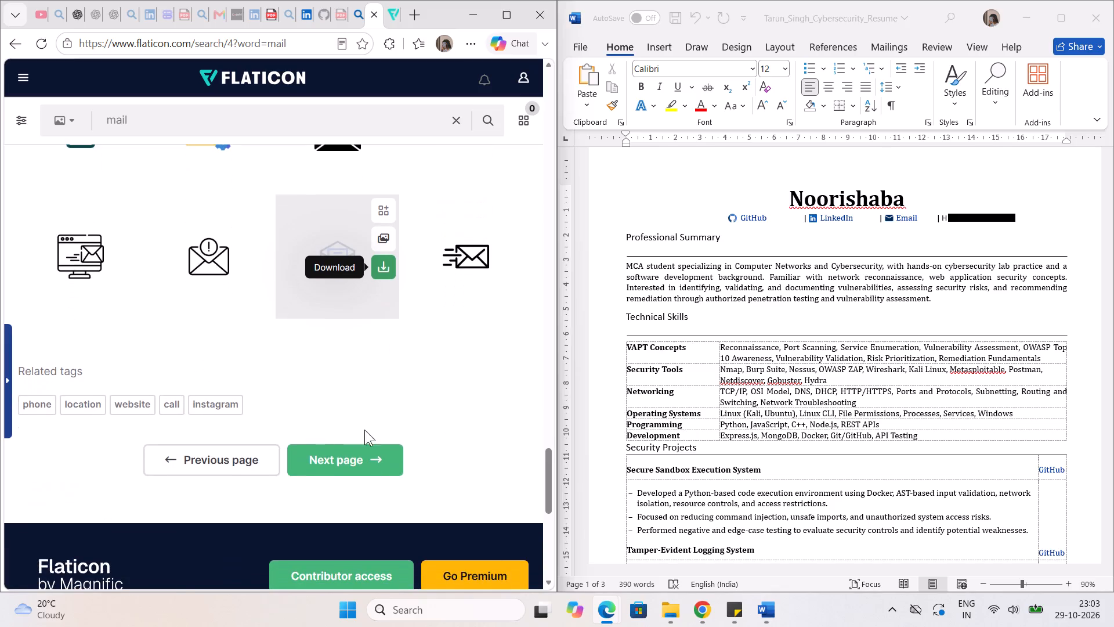
Open page 5 of the mail icons and look through it for a suitable blue envelope.
click(352, 464)
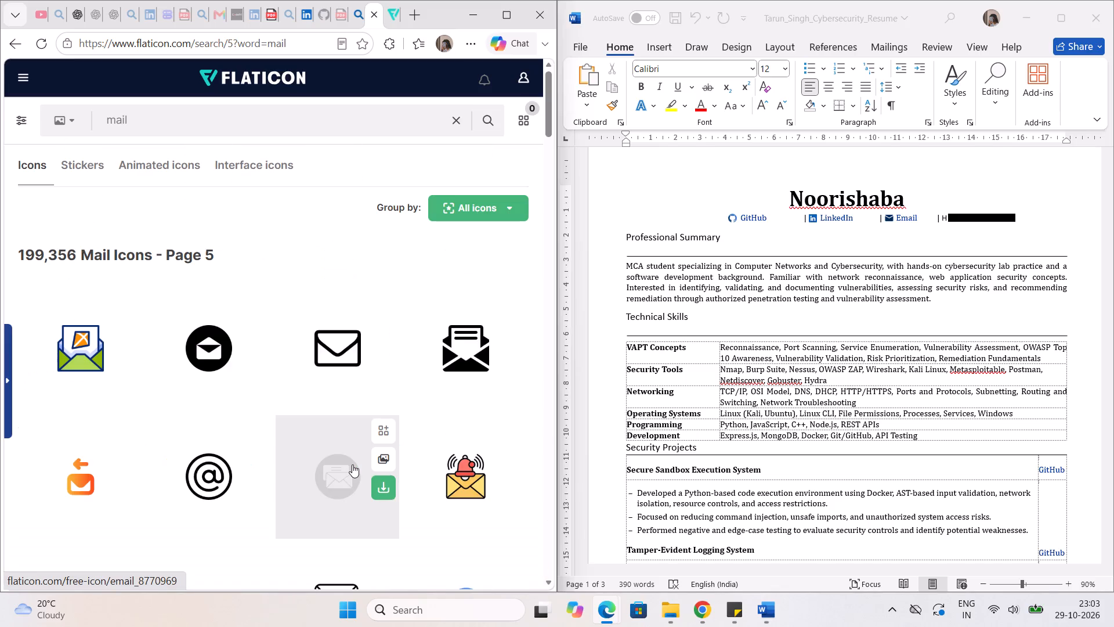
scroll(352, 464, down, 7)
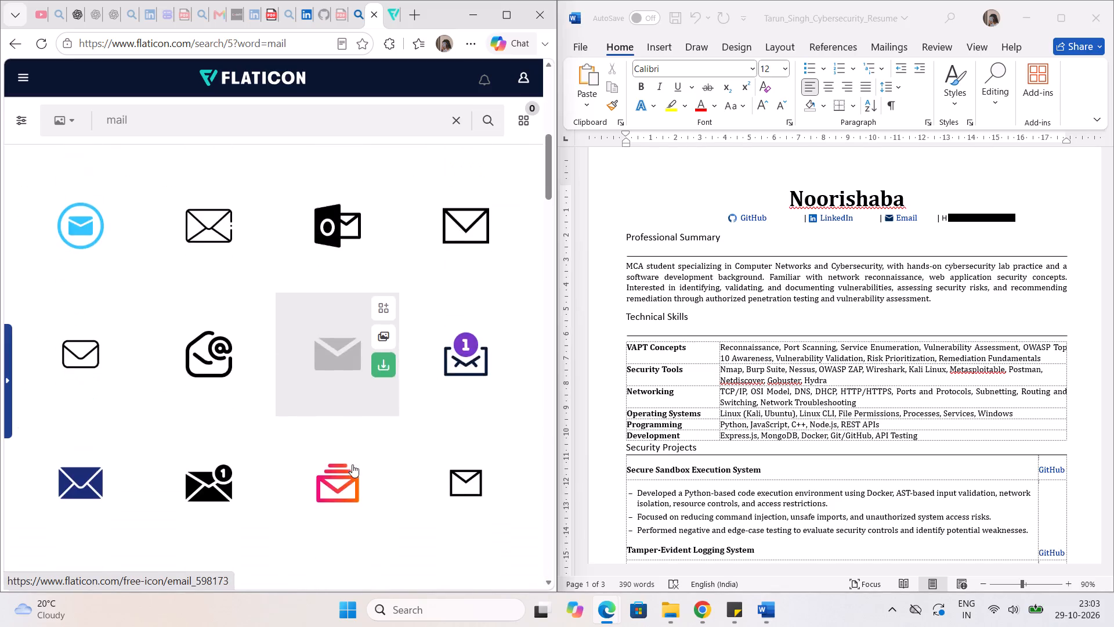
scroll(352, 464, down, 3)
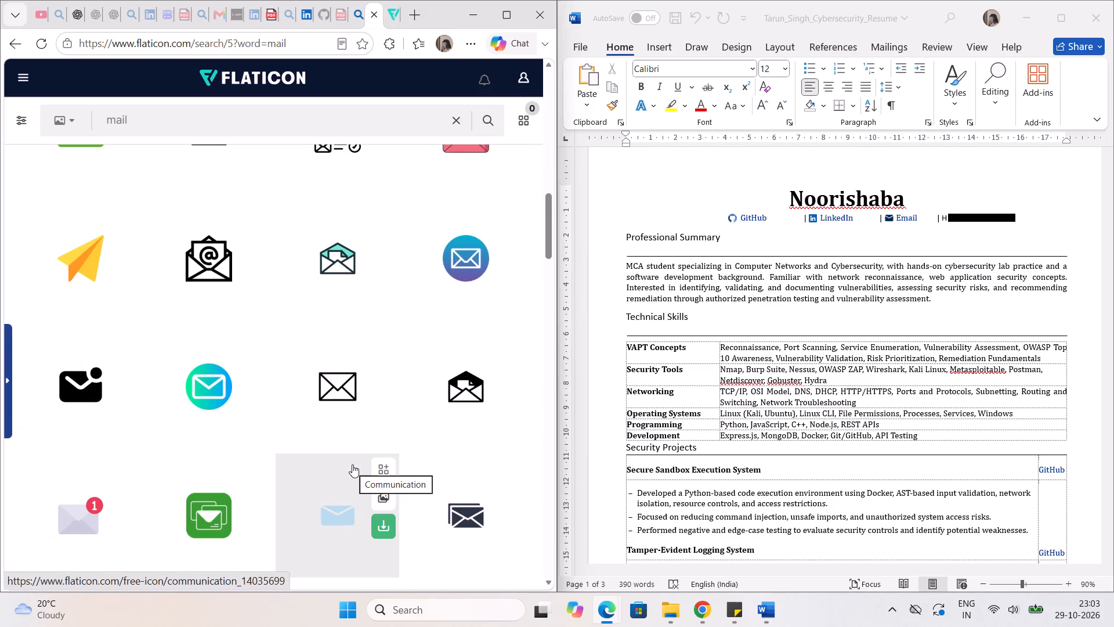
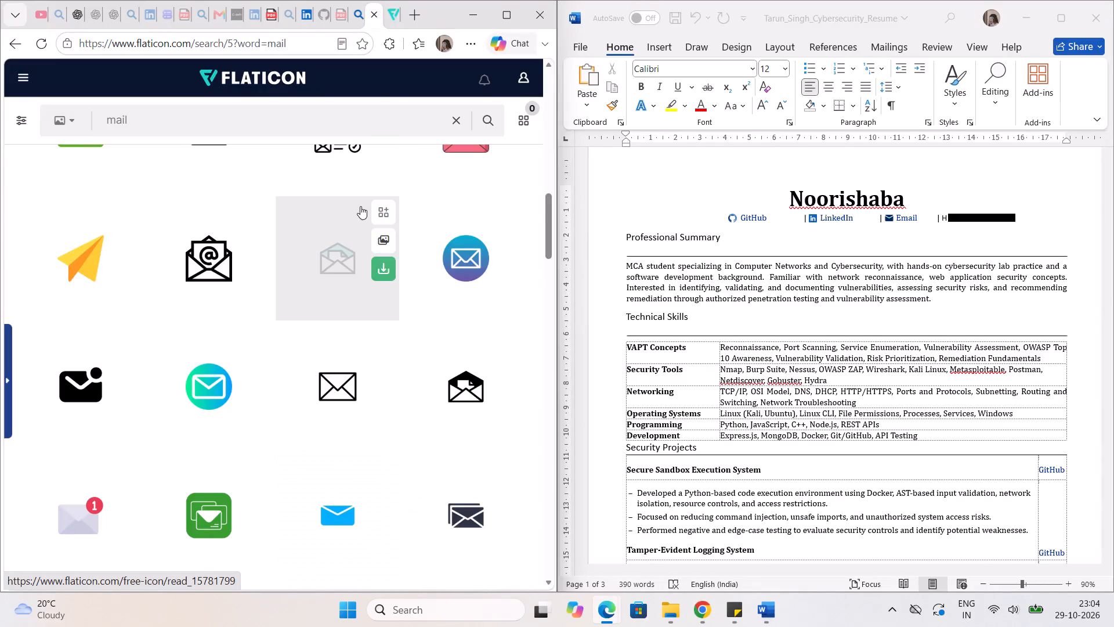
Close the leftover Flaticon and Bing icon-search pages, returning to the finished resume PDF.
click(374, 14)
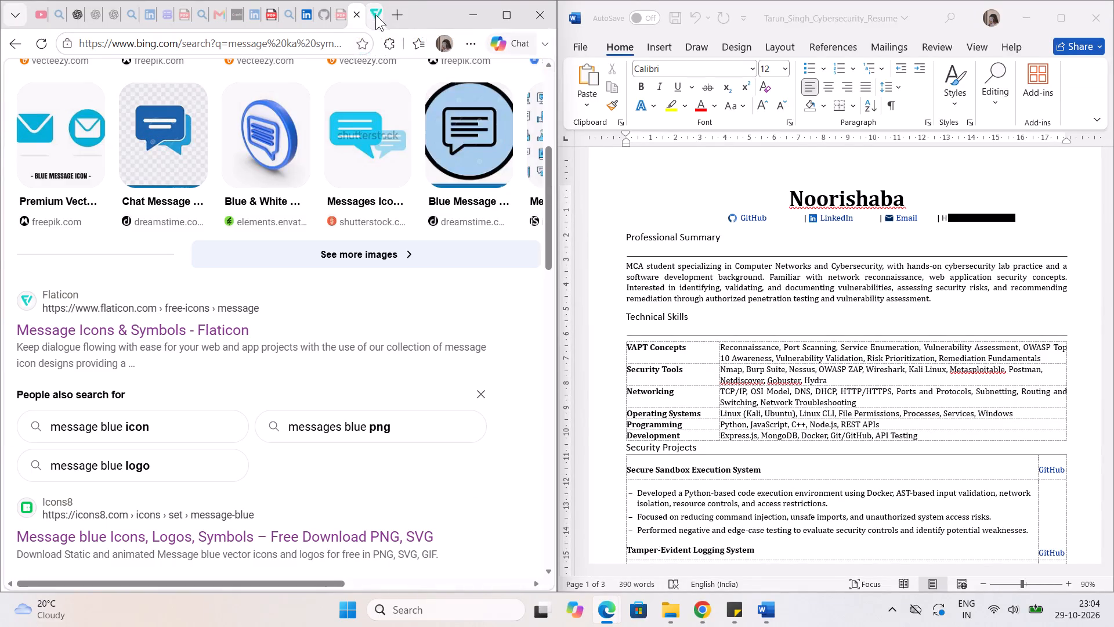
click(375, 15)
click(375, 15)
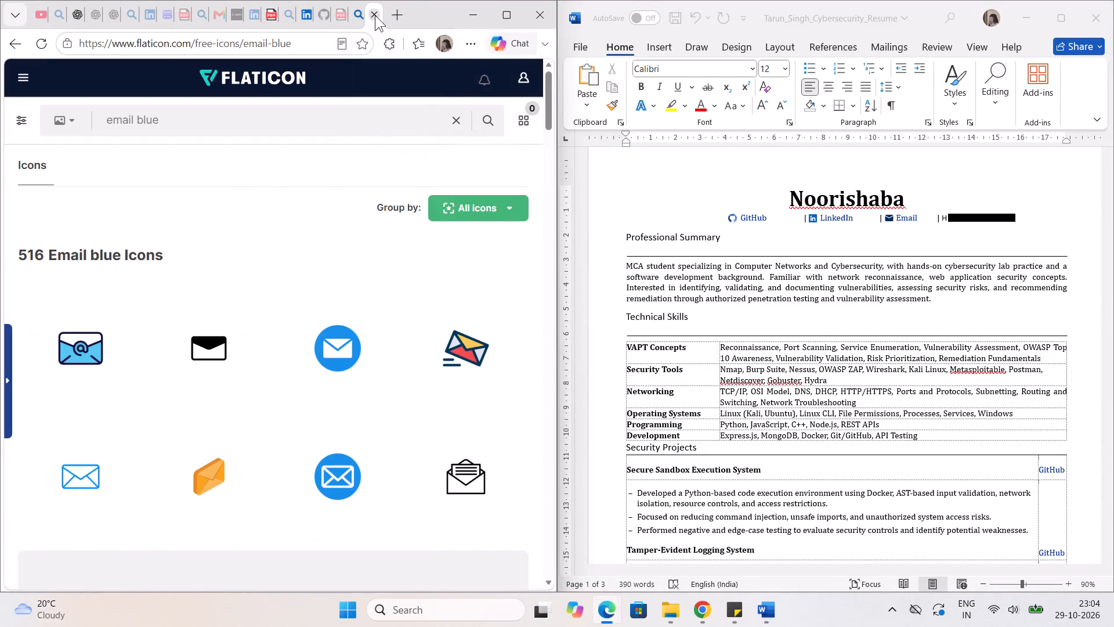
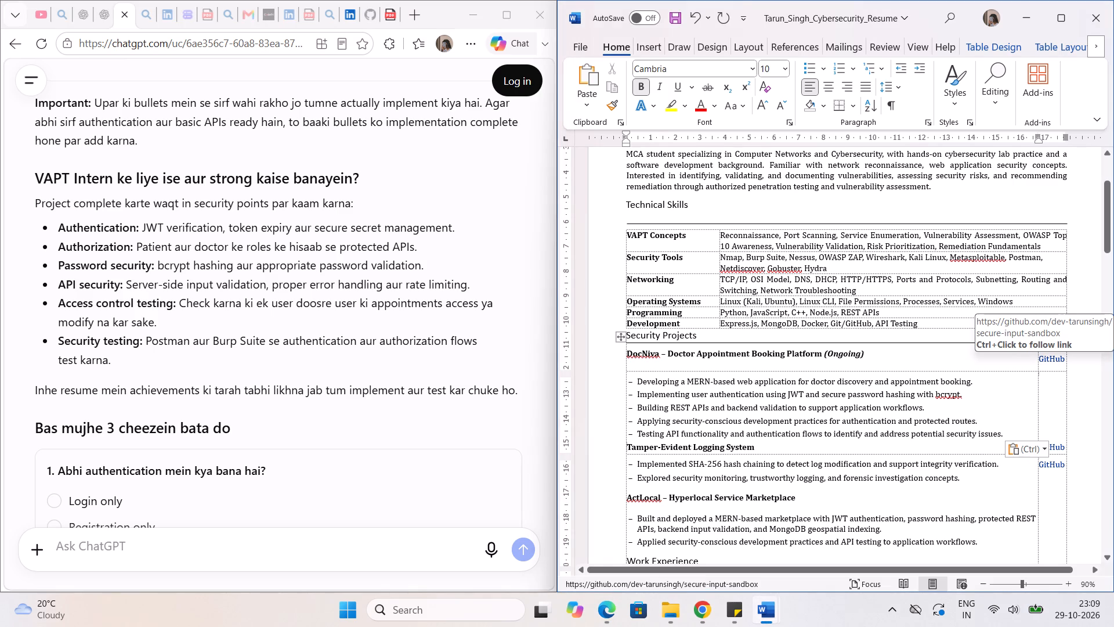
right_click(1052, 356)
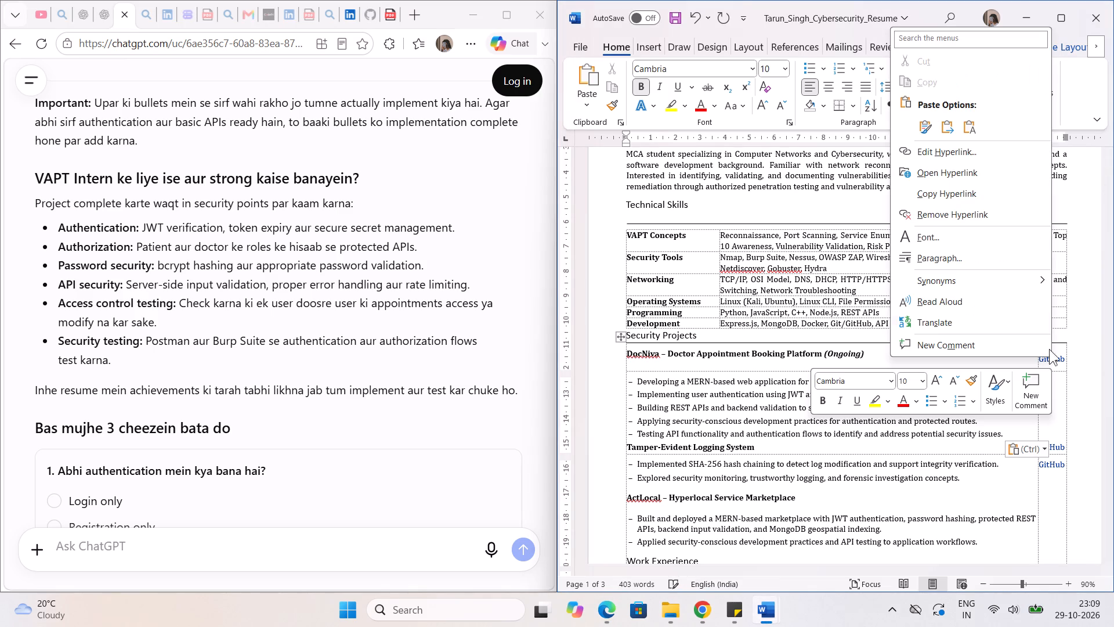
click(953, 153)
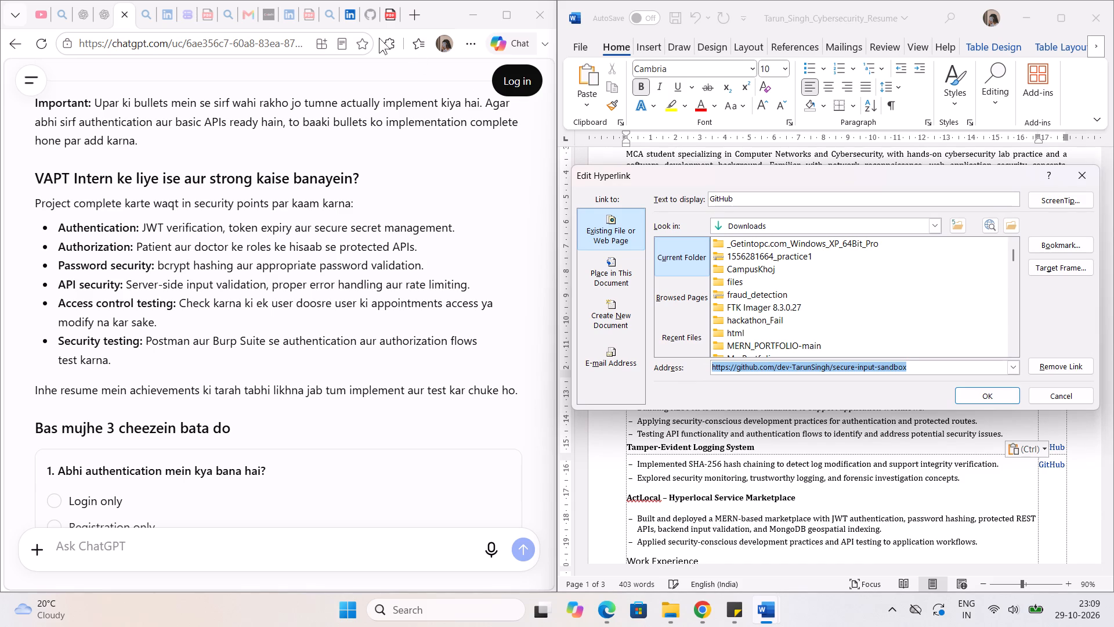
click(361, 17)
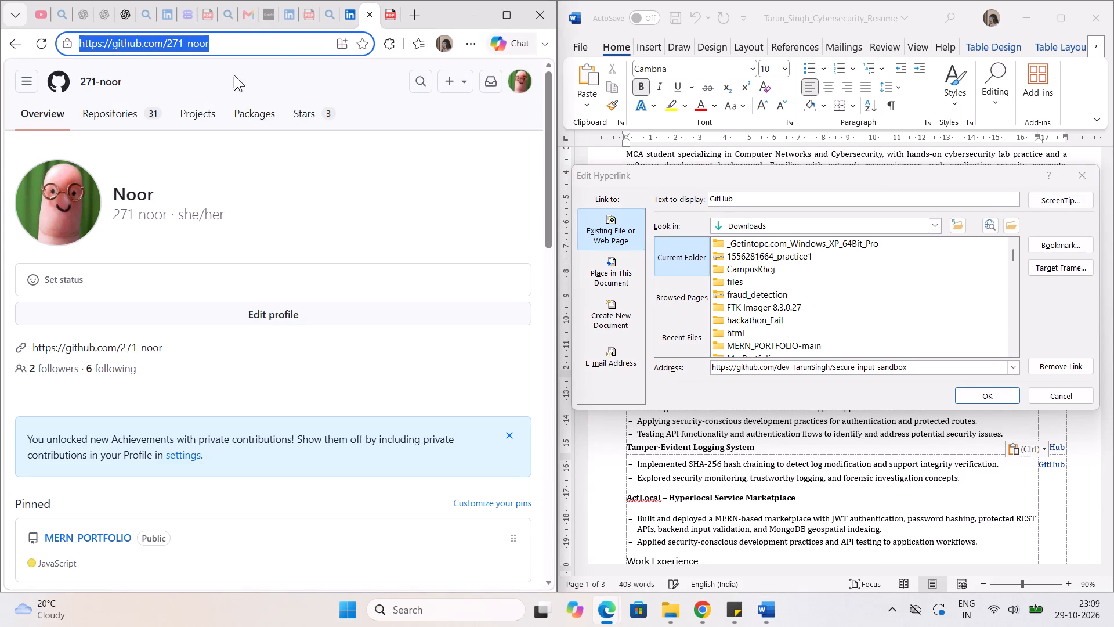
click(9, 41)
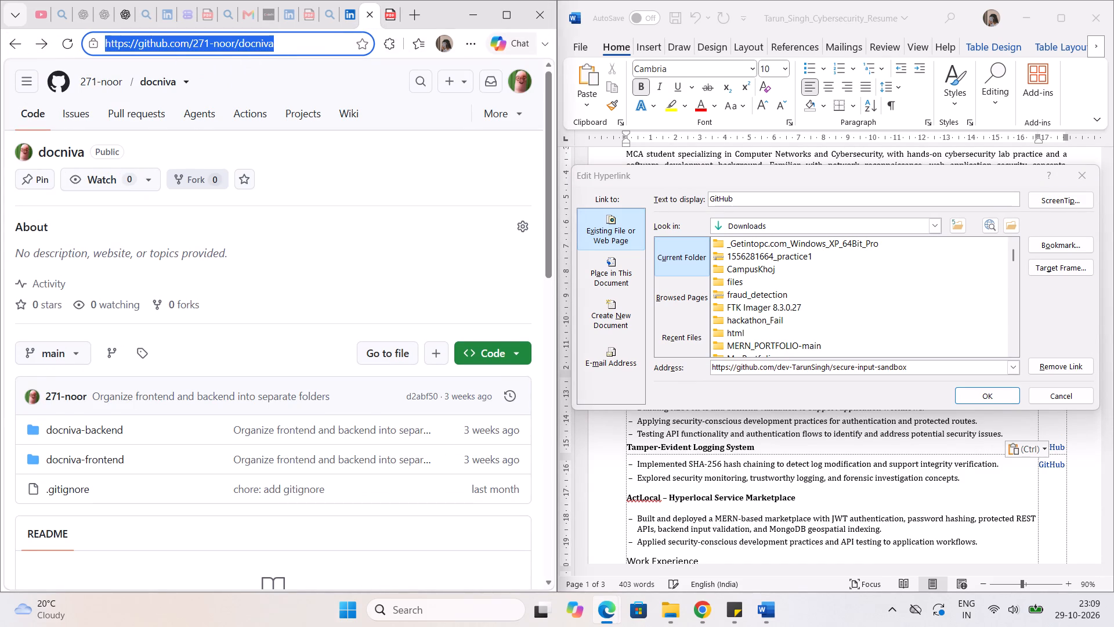
key(ctrl+c)
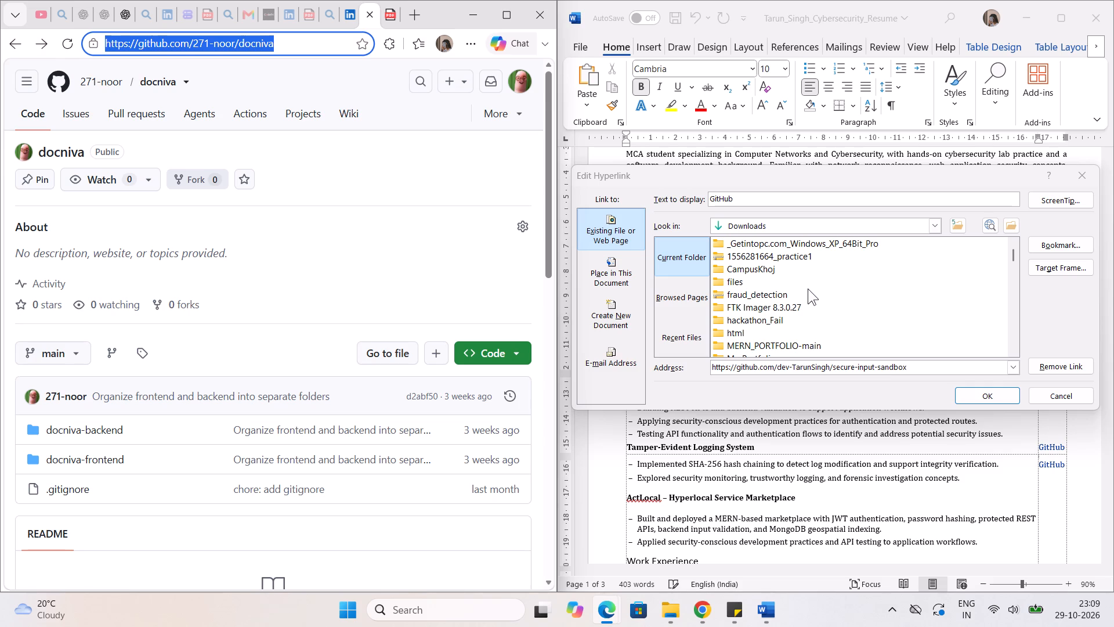
drag(914, 365, 745, 377)
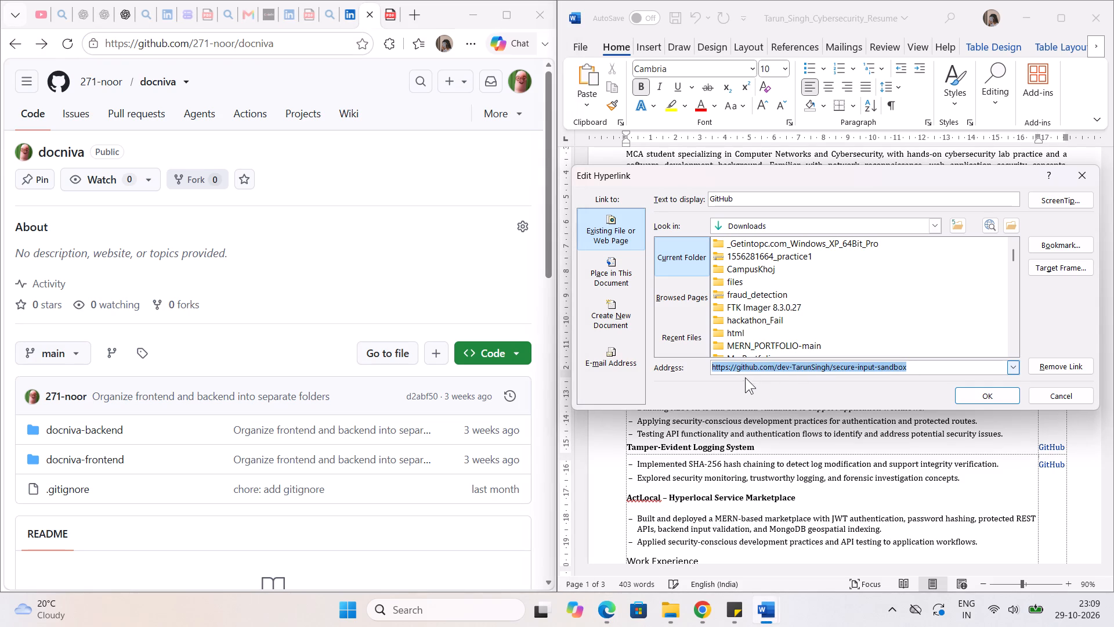
drag(745, 377, 740, 373)
key(ctrl+v)
click(990, 396)
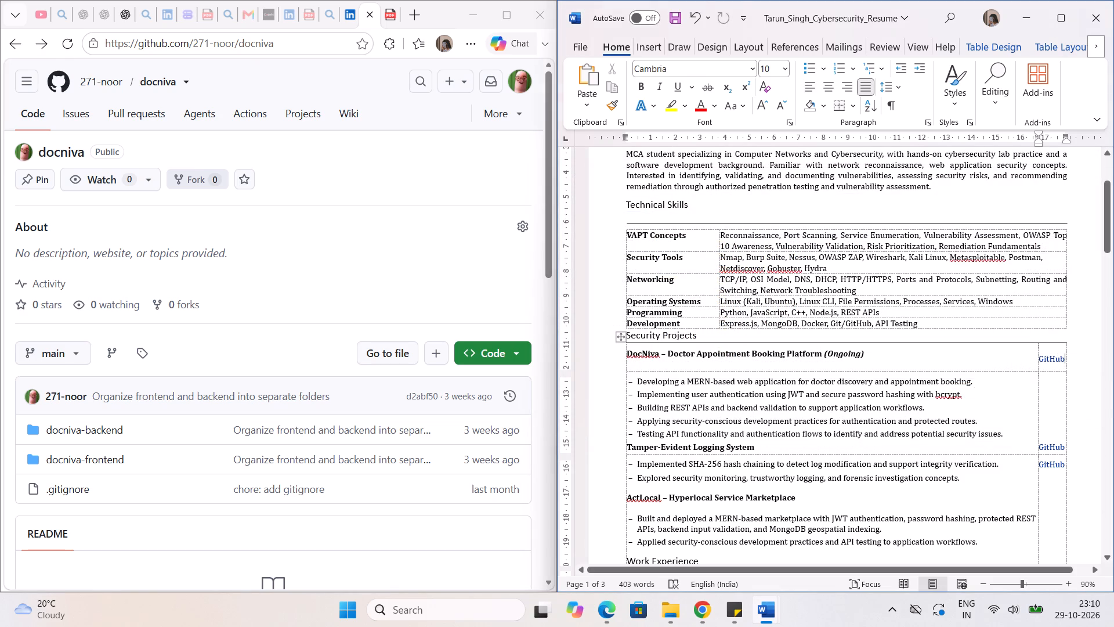
Delete the "Tamper-Evident Logging System" heading and its adjacent GitHub link cell, using the Shift cells left option.
scroll(876, 441, down, 1)
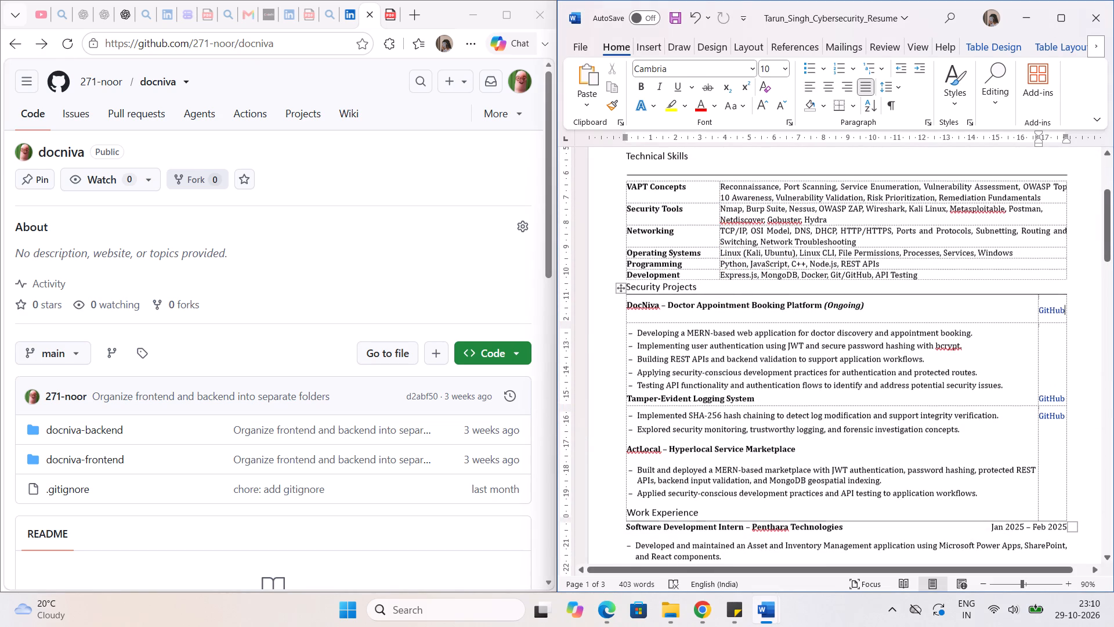
drag(757, 397, 712, 401)
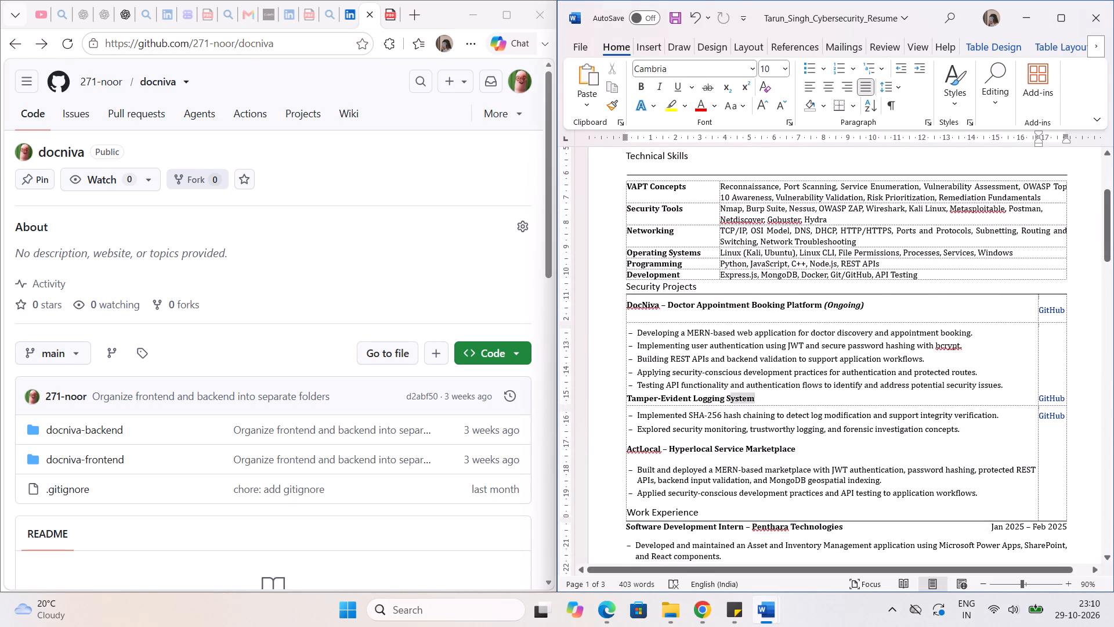
drag(712, 401, 635, 398)
key(BackSpace)
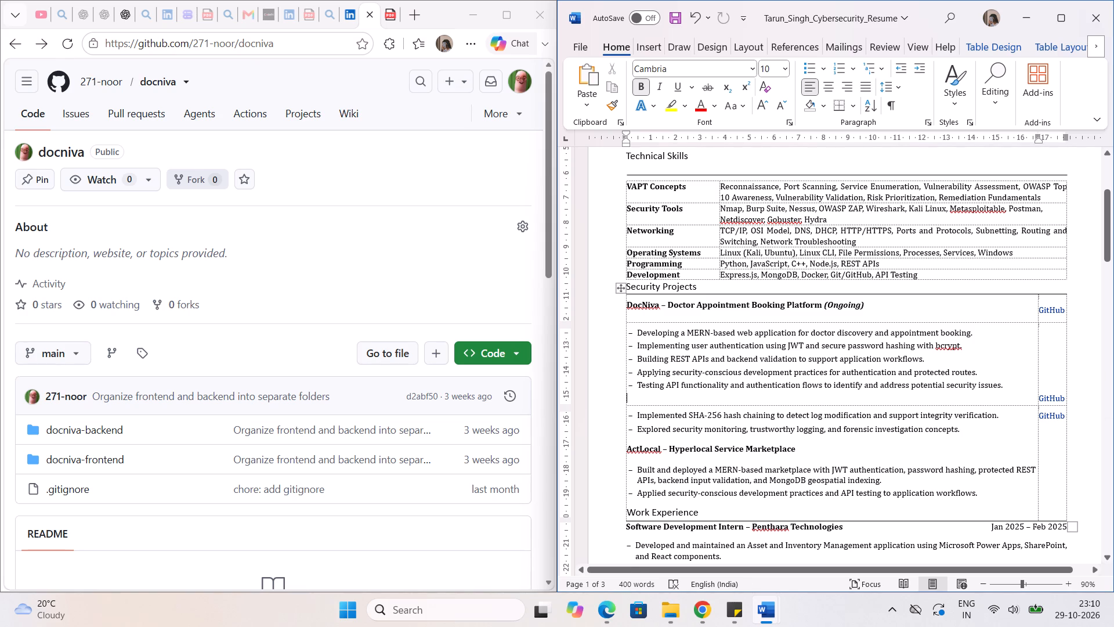
drag(1062, 399, 1038, 401)
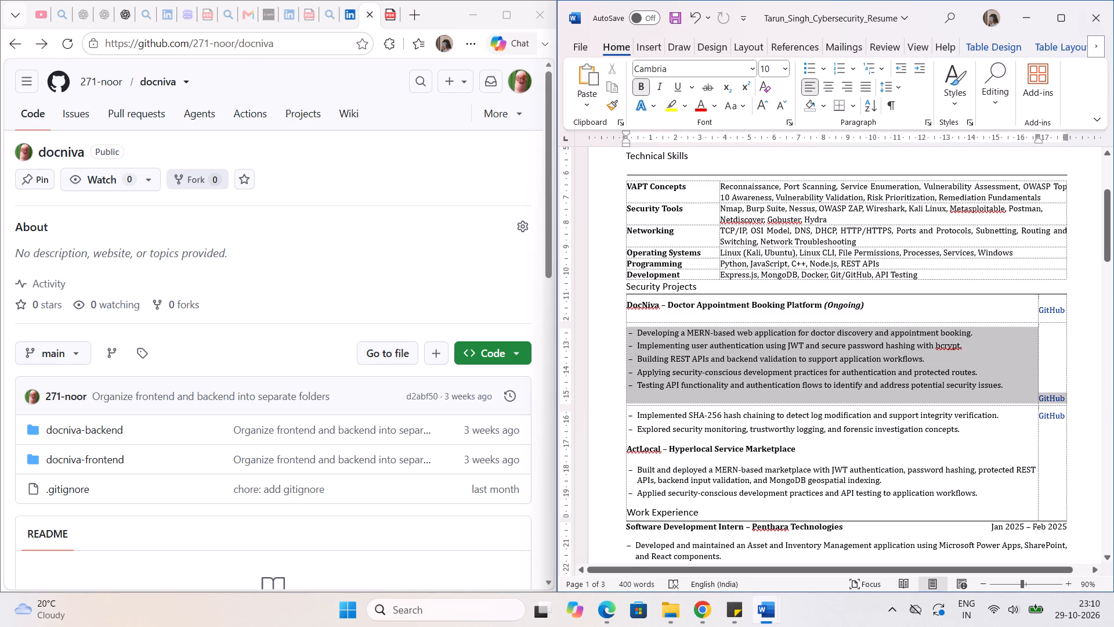
drag(1038, 401, 1040, 398)
key(BackSpace)
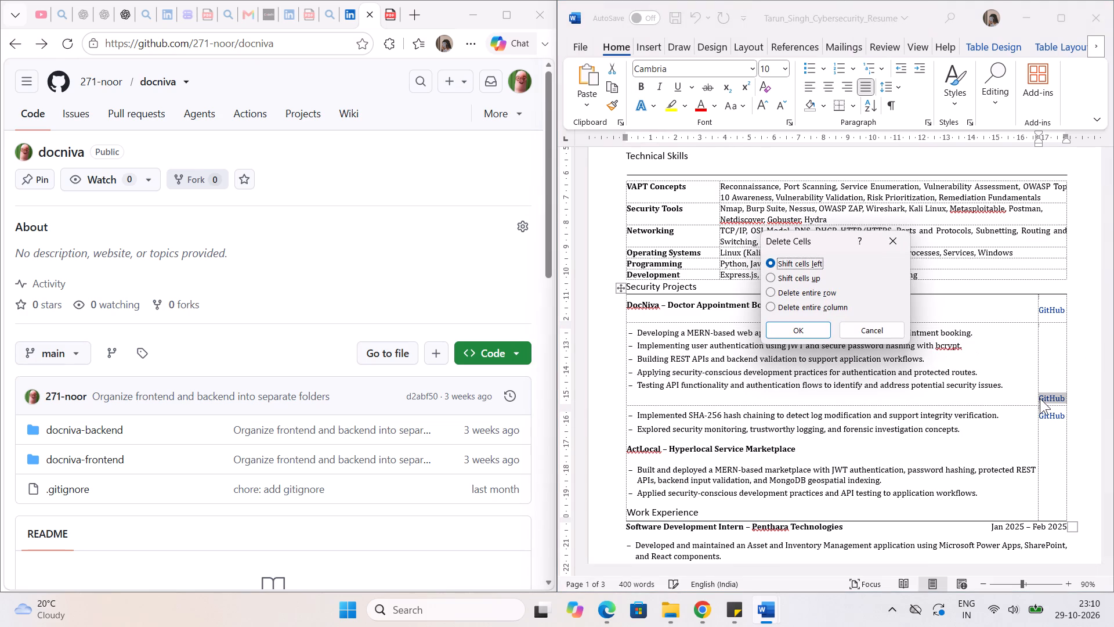
click(788, 327)
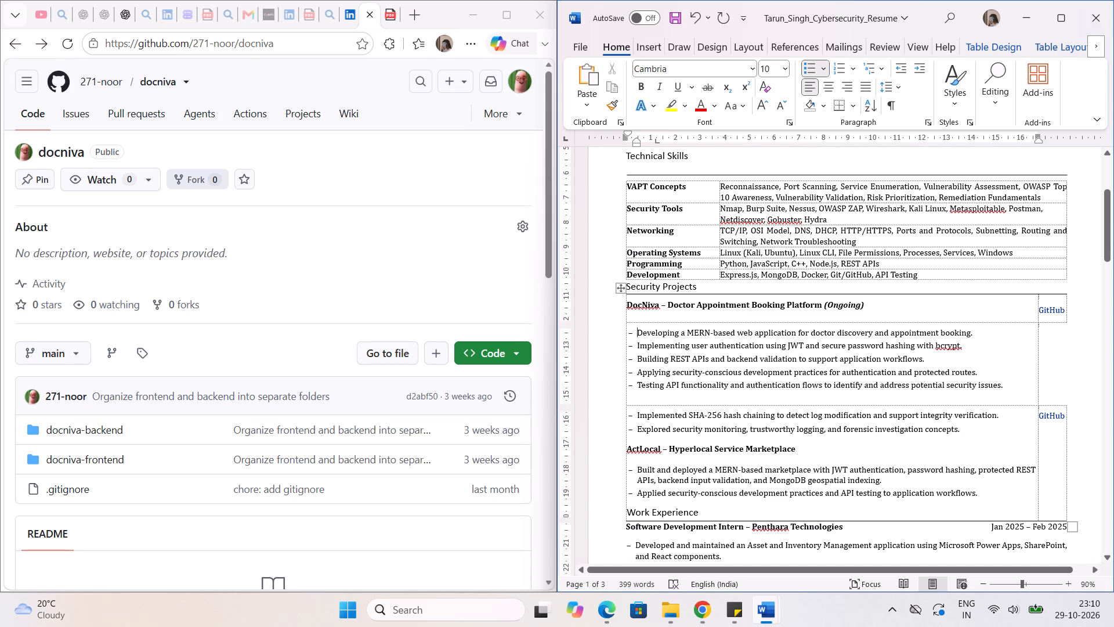
Clear the table row holding the logging bullets, ActLocal project and Work Experience heading, and delete that entire row.
drag(1061, 515, 1023, 438)
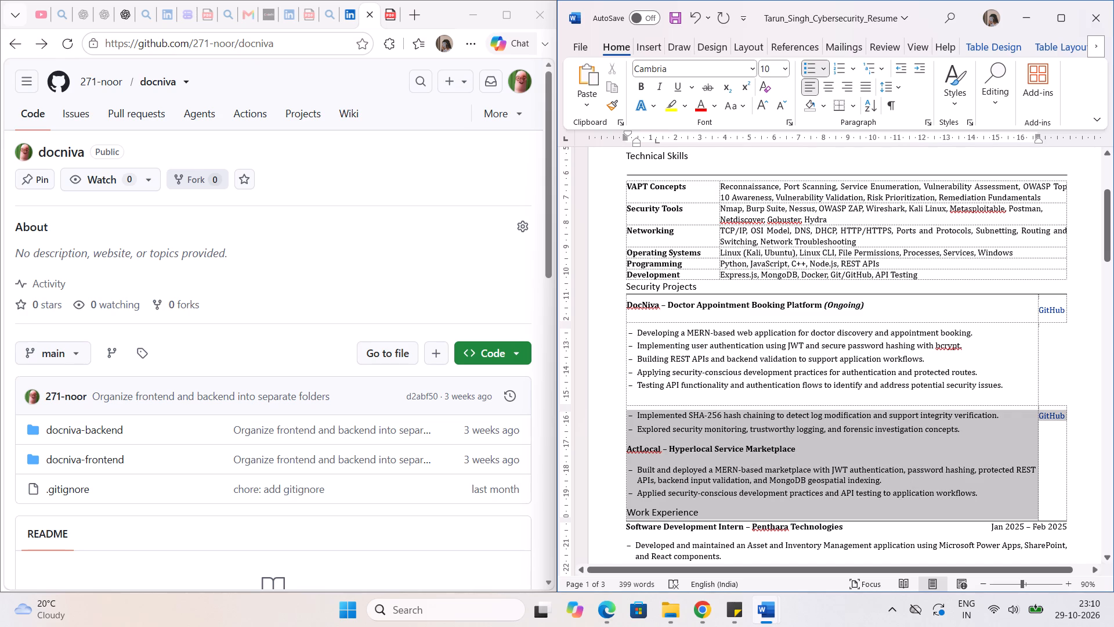
drag(1023, 438, 1023, 435)
key(Delete)
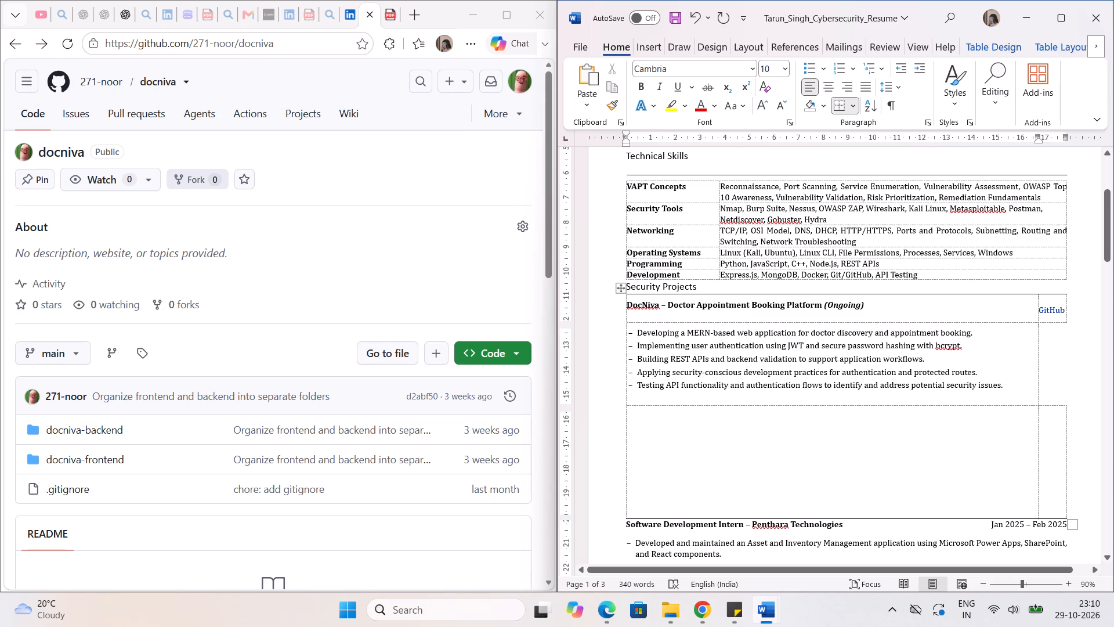
right_click(974, 484)
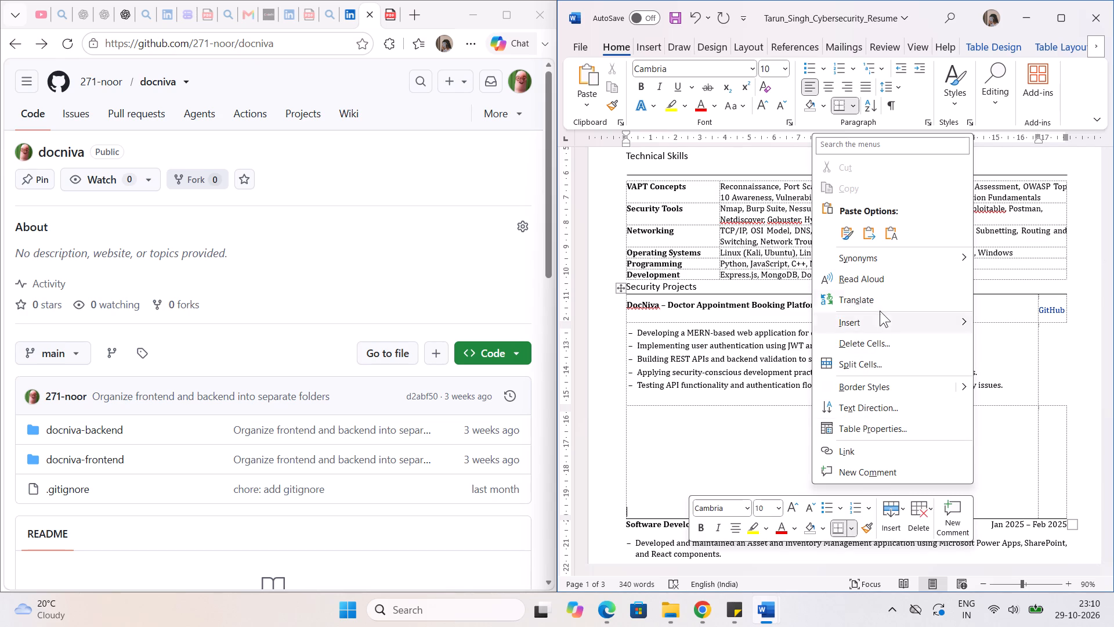
click(871, 346)
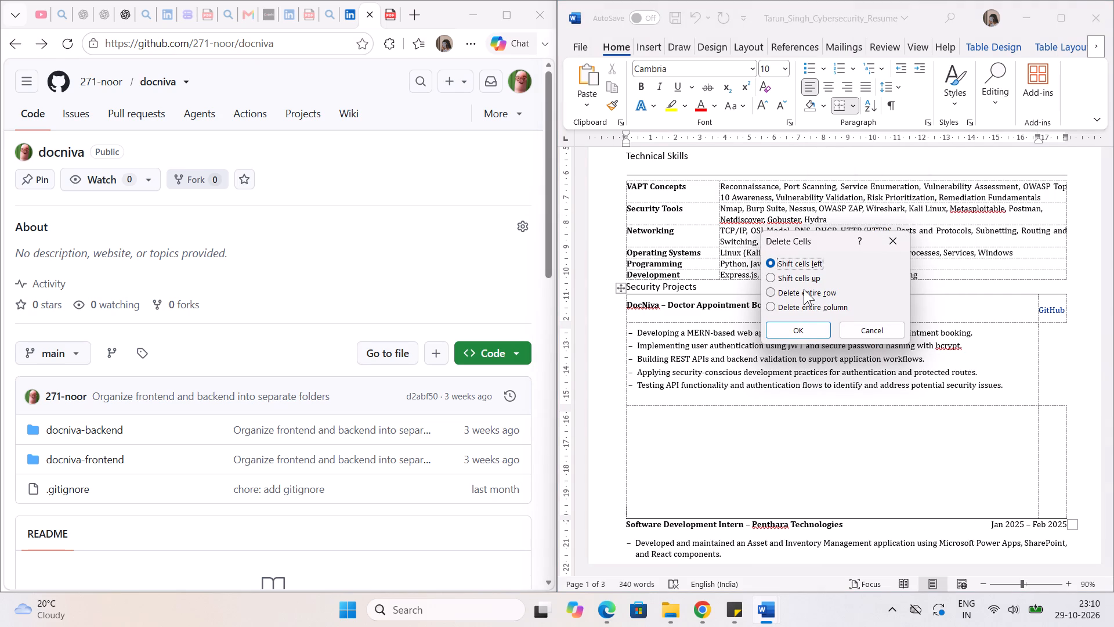
click(804, 289)
click(813, 331)
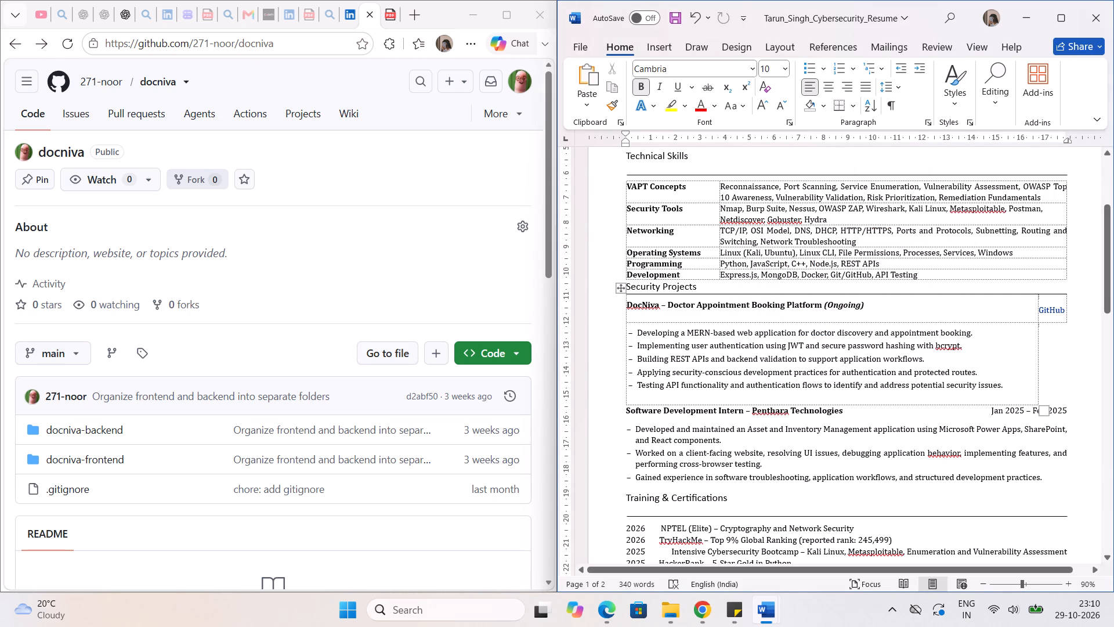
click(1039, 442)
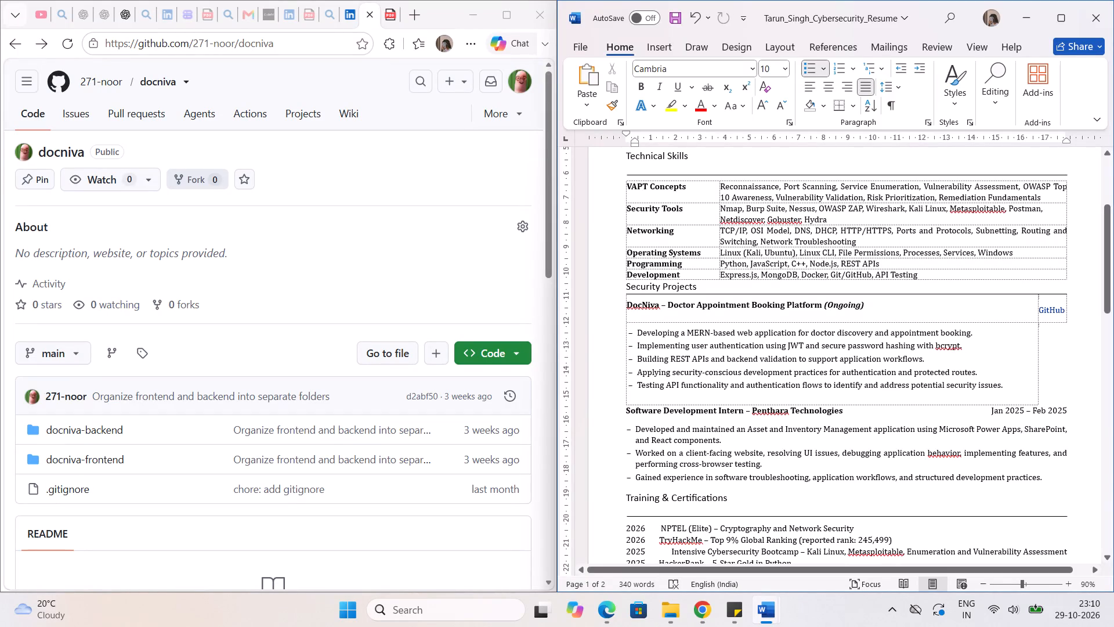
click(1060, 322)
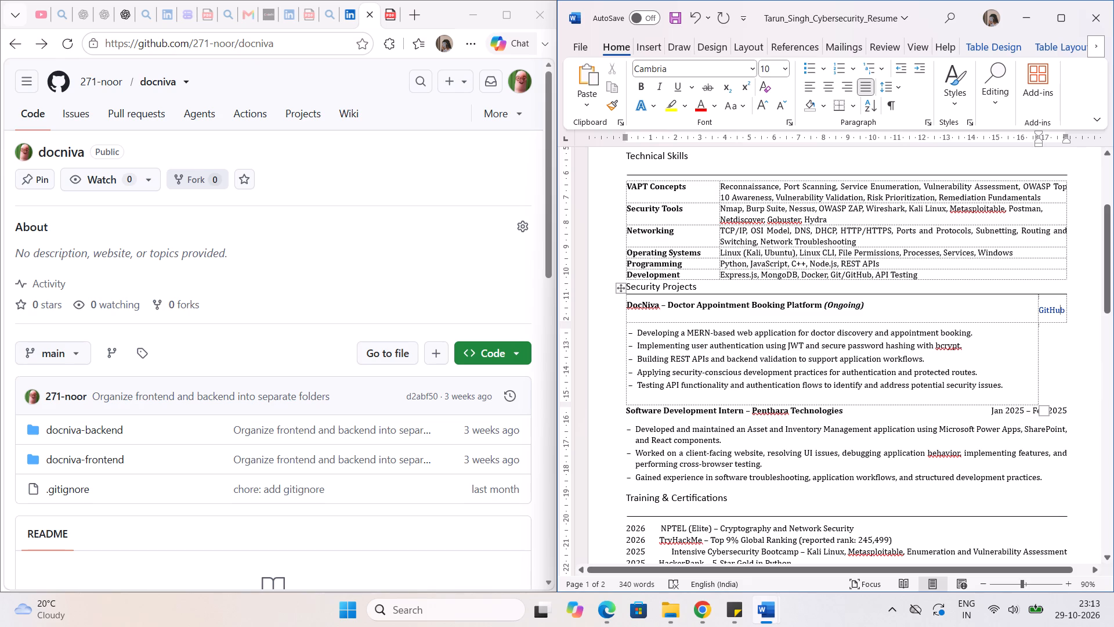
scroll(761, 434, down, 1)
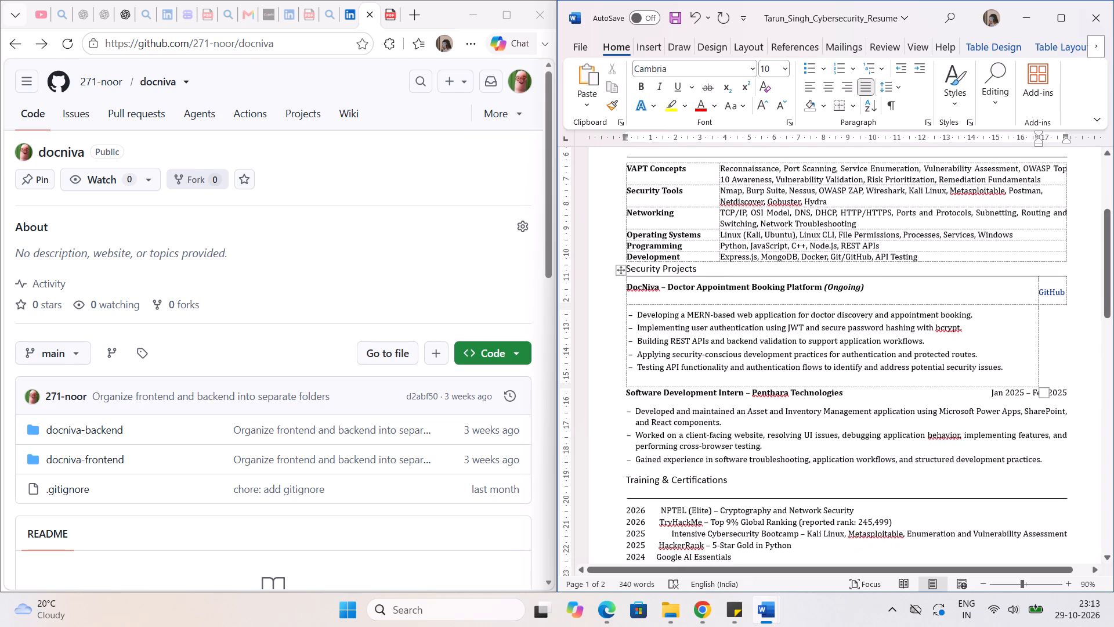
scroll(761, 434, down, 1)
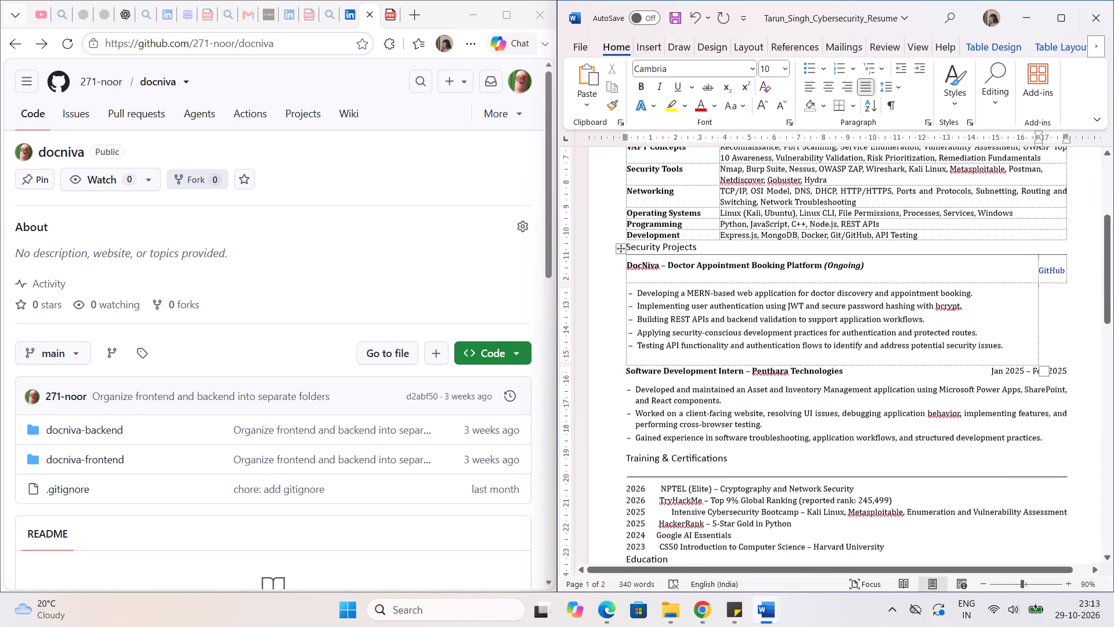
Delete the Software Development Intern – Penthara Technologies entry with its date and three bullets above Training & Certifications.
scroll(761, 434, down, 2)
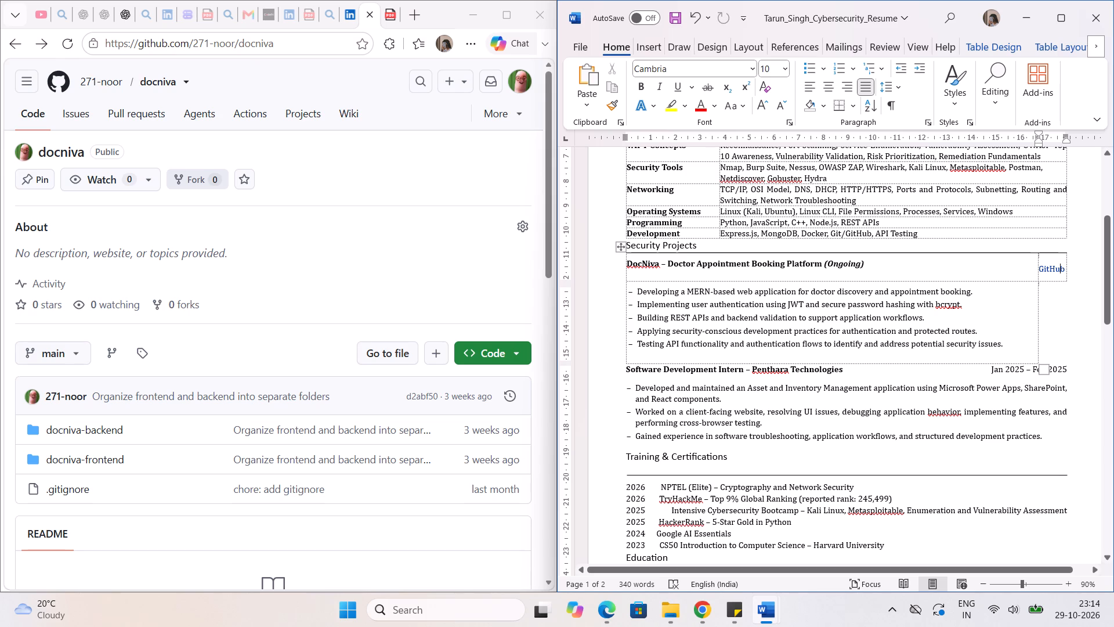
click(1054, 446)
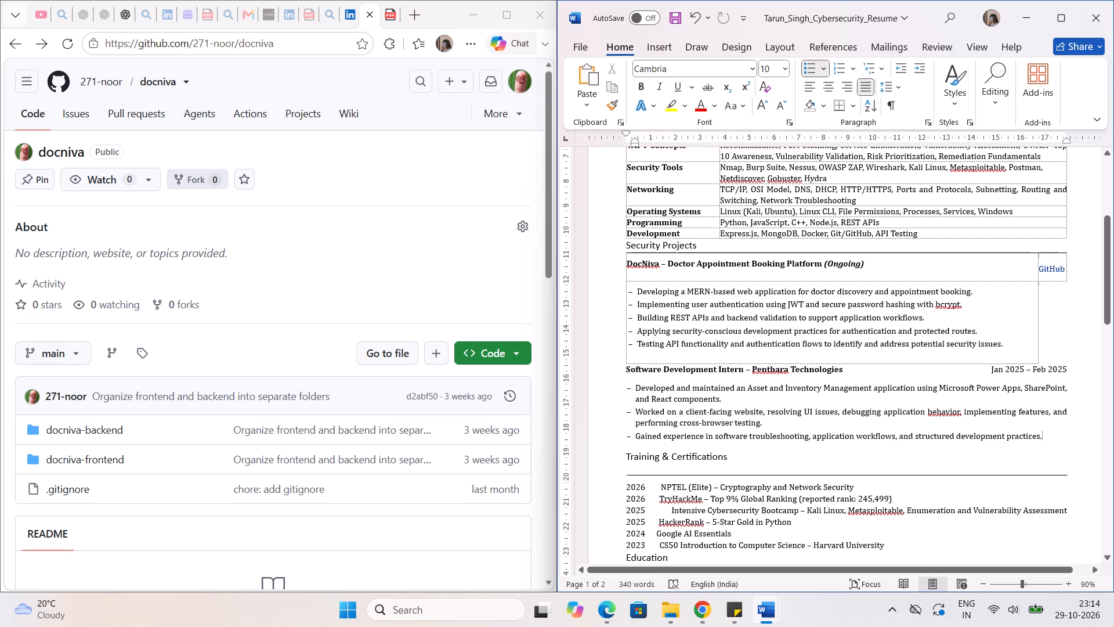
drag(1052, 437, 659, 413)
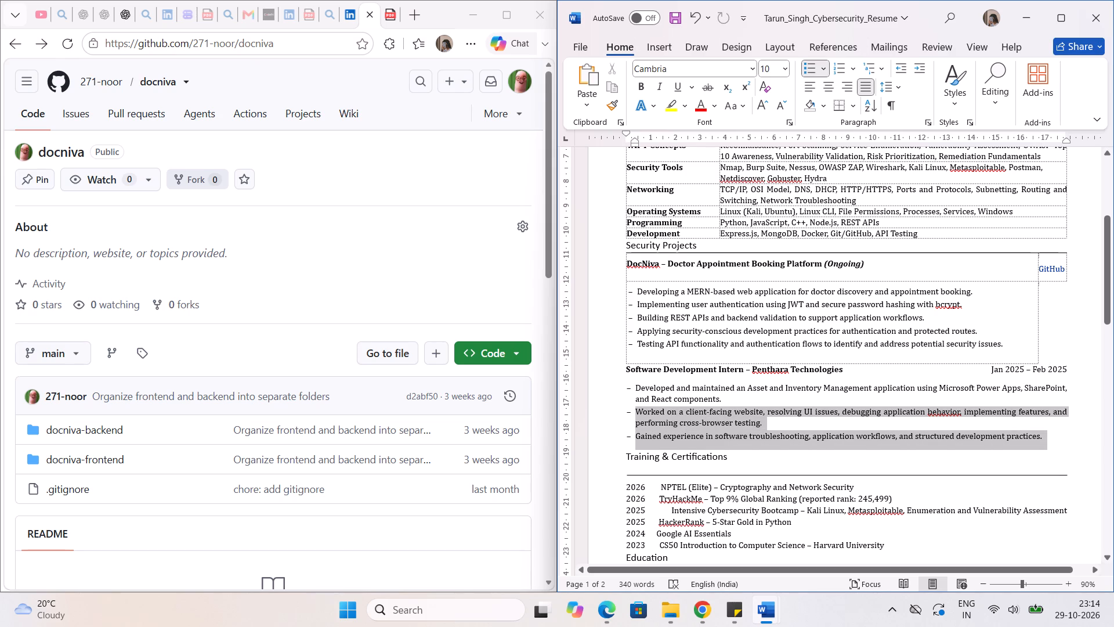
drag(659, 413, 624, 373)
key(BackSpace)
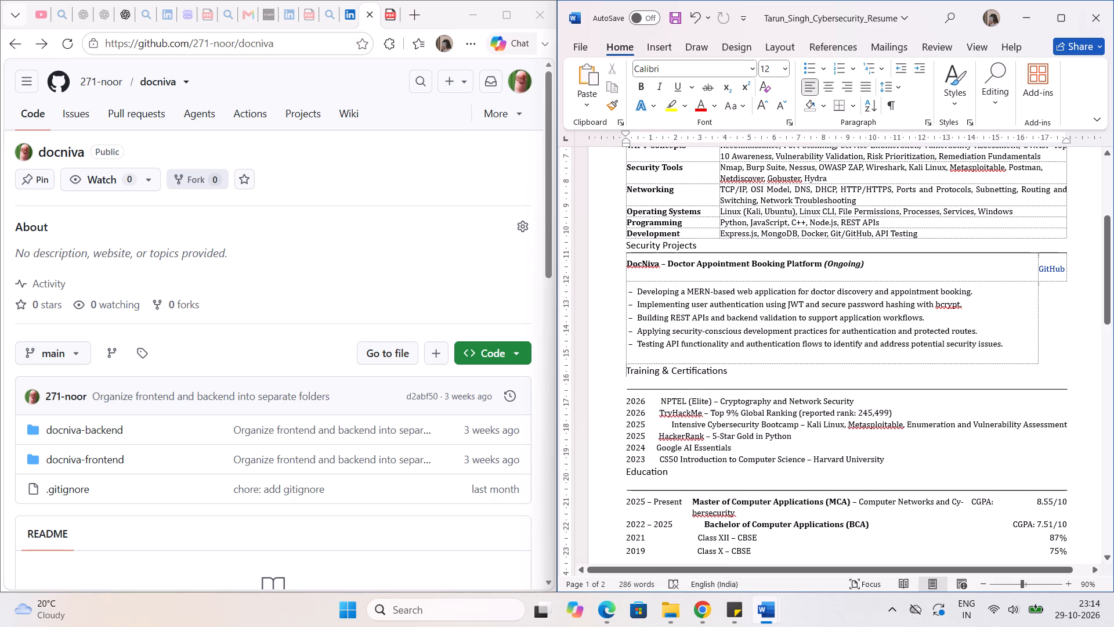
Change the C++ entry to C in the Programming row of the Technical Skills table.
scroll(717, 277, up, 1)
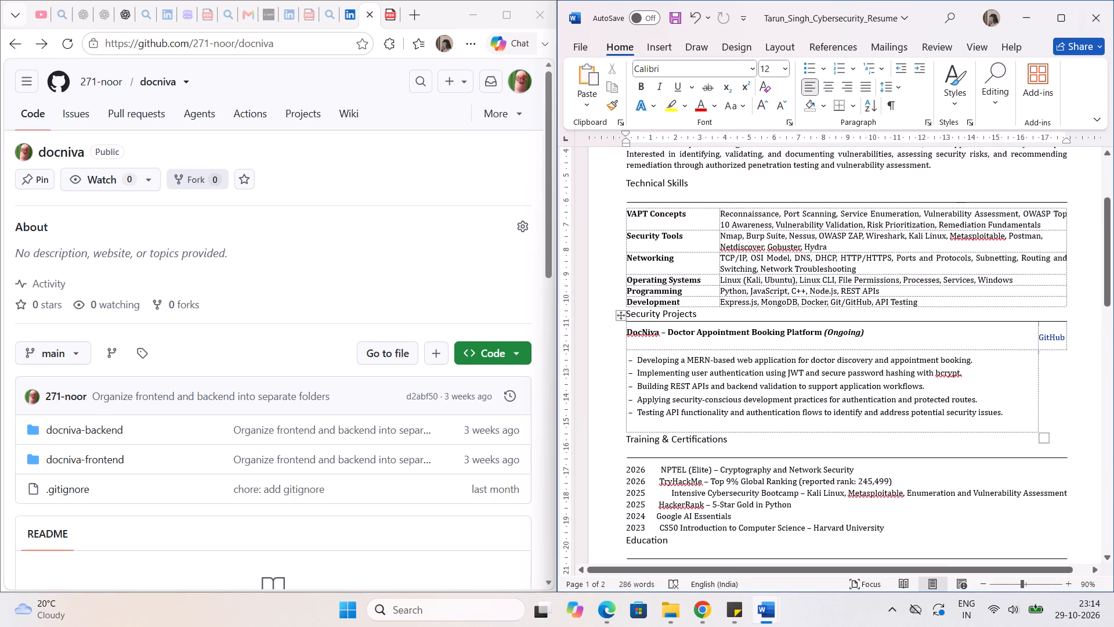
click(805, 289)
key(BackSpace)
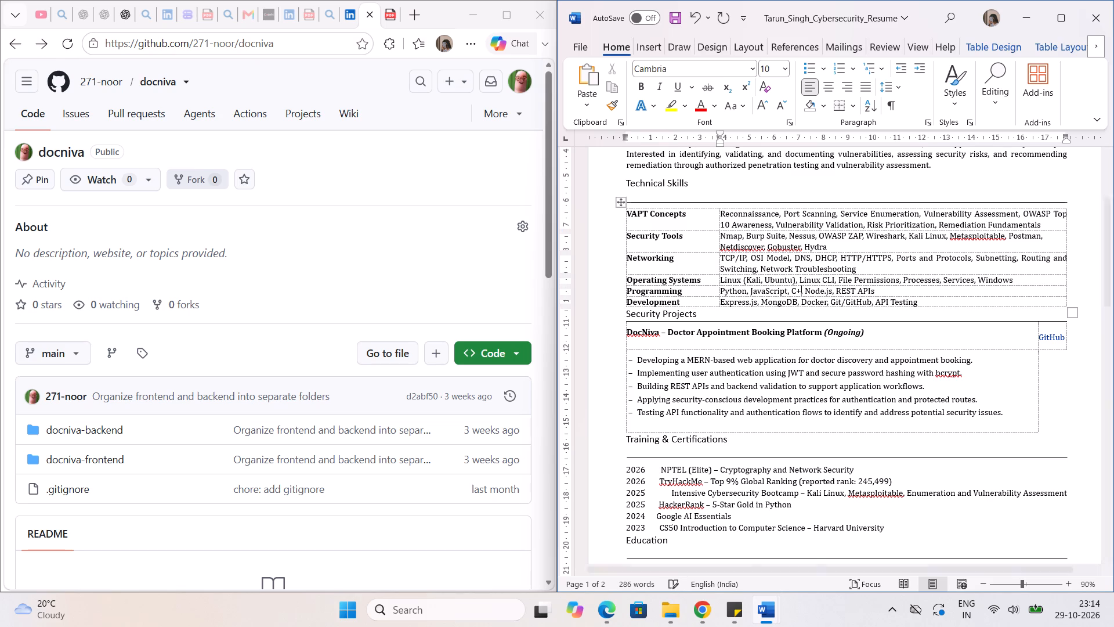
key(BackSpace)
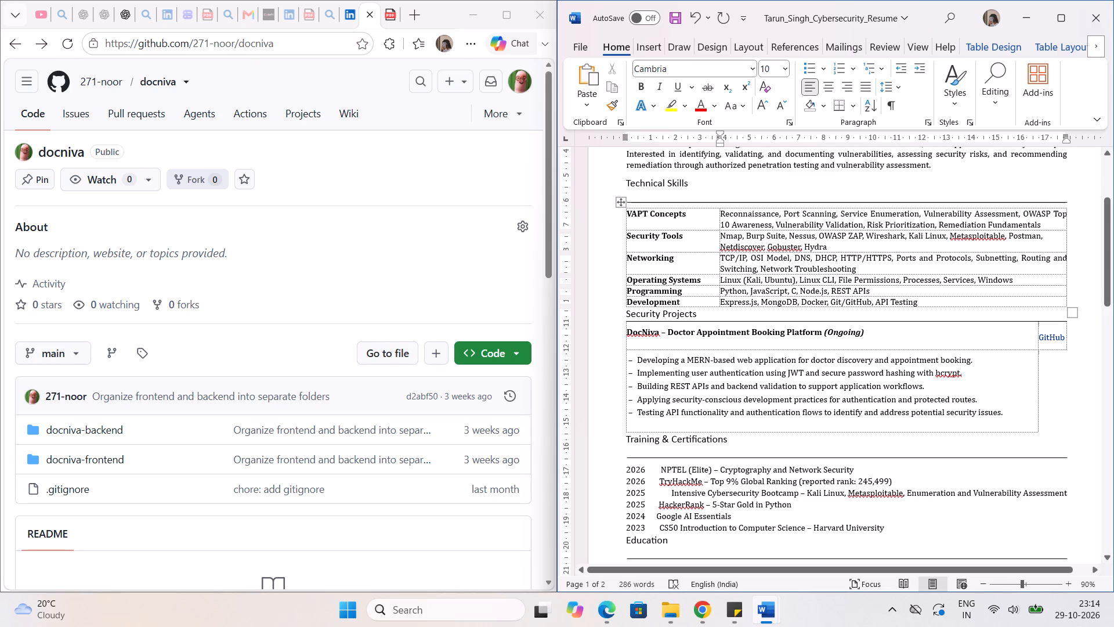
Remove Docker with its comma and extra space from the Development row of the Technical Skills table.
drag(827, 302, 798, 302)
drag(798, 302, 801, 302)
key(BackSpace)
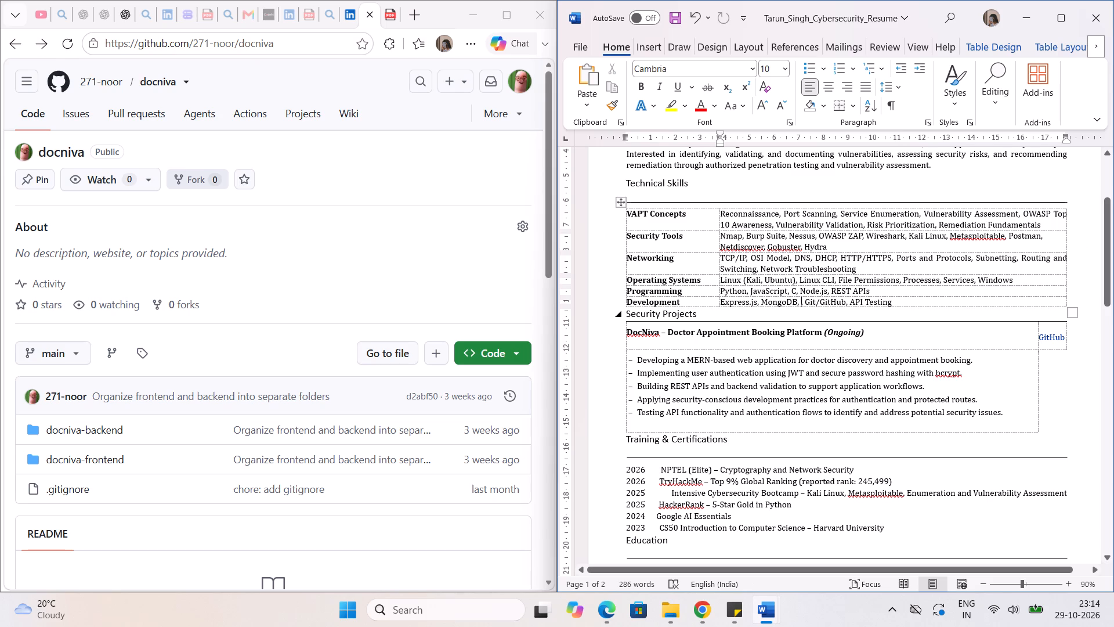
key(Right)
key(BackSpace)
key(BackSpace)
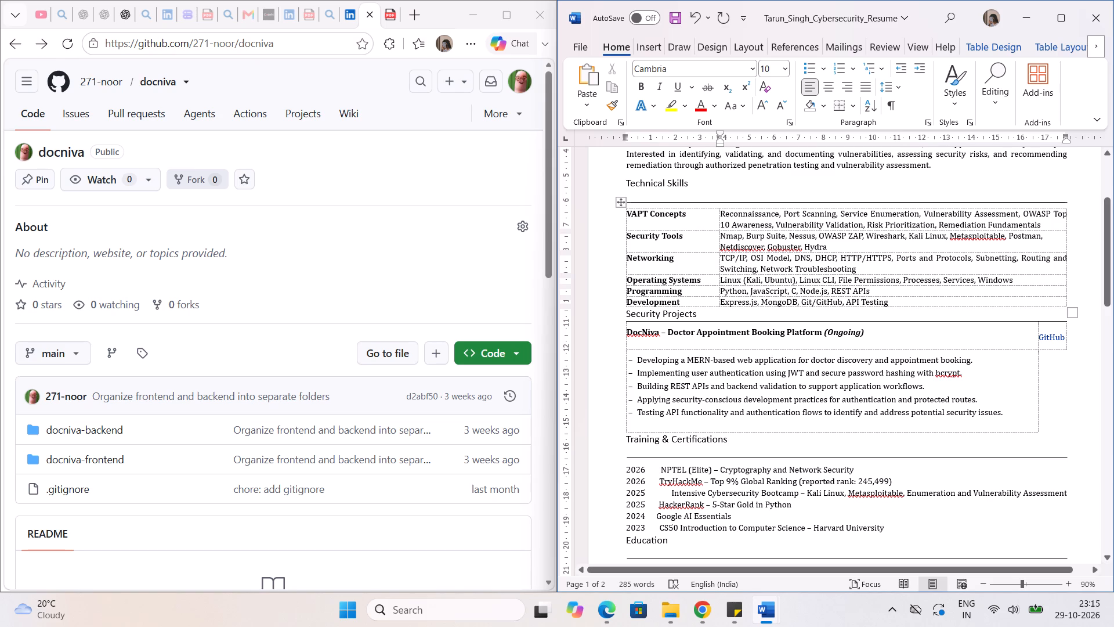
Make the Development row slightly taller to add space between the skills table and the Security Projects heading.
drag(713, 306, 710, 312)
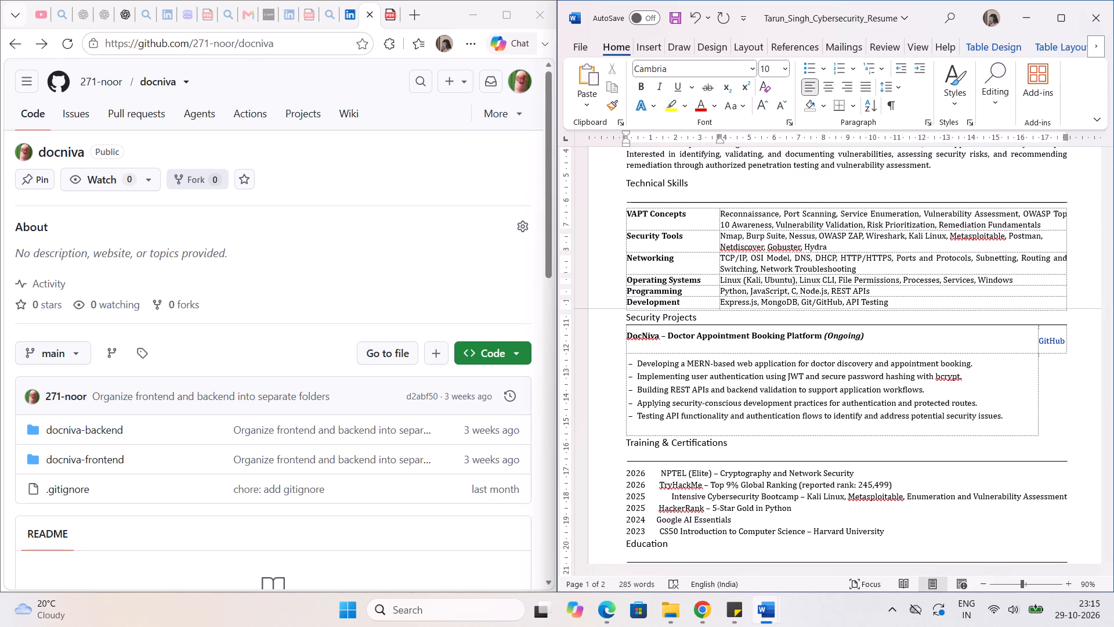
drag(710, 312, 712, 313)
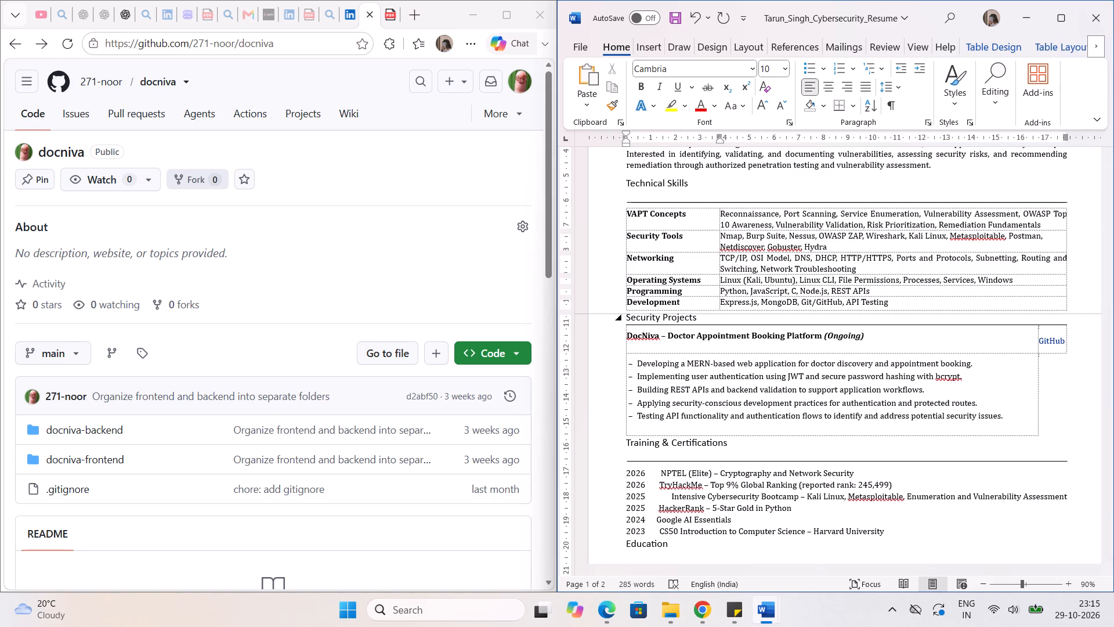
drag(712, 313, 711, 312)
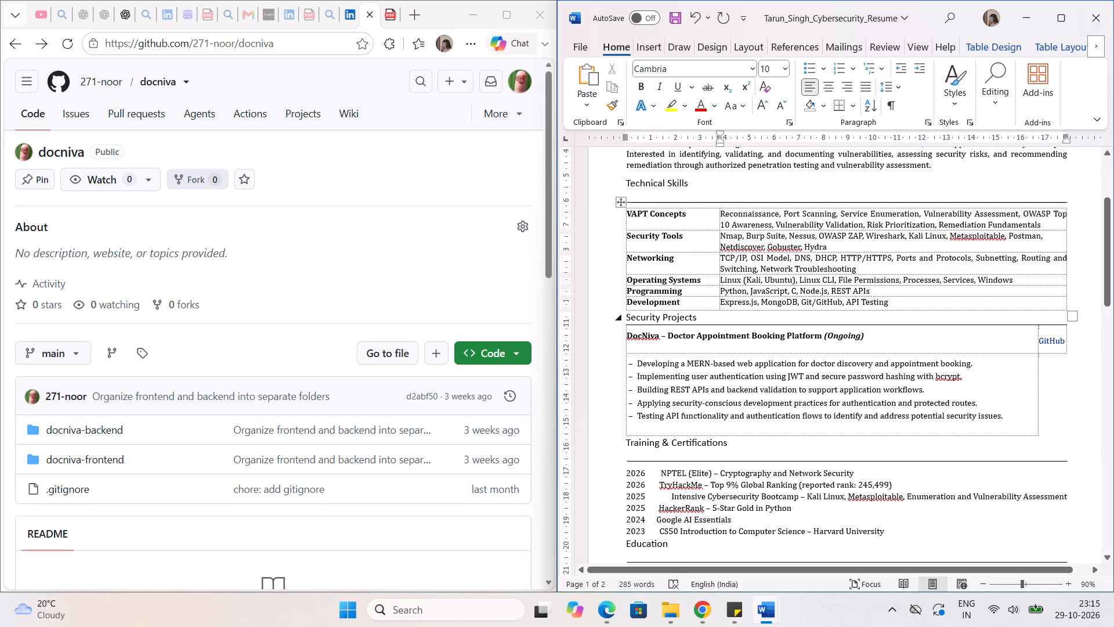
click(702, 317)
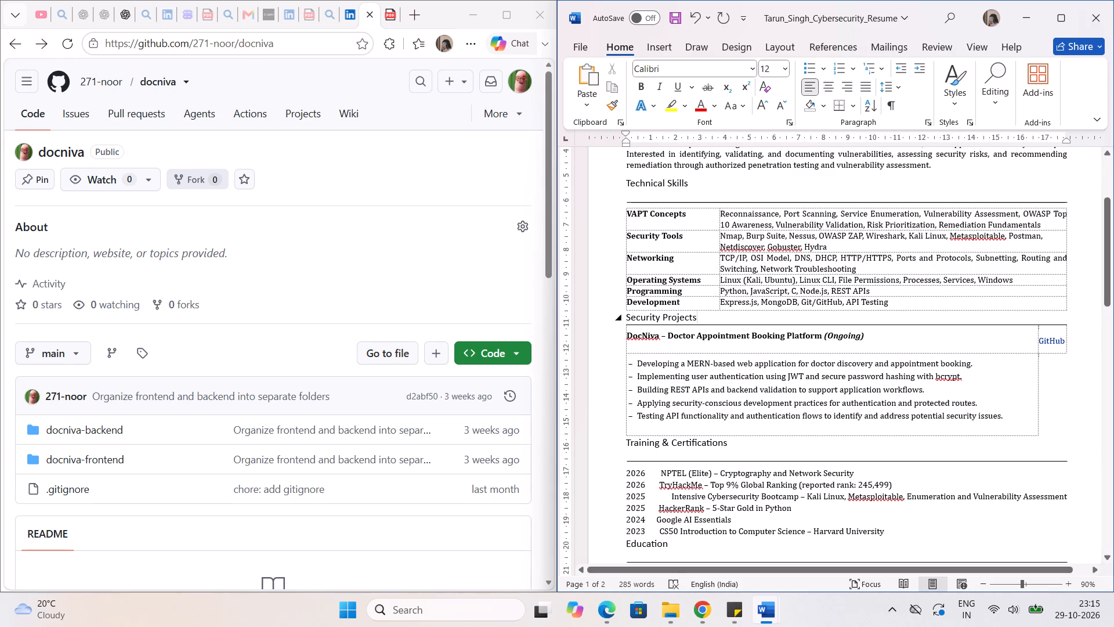
click(902, 344)
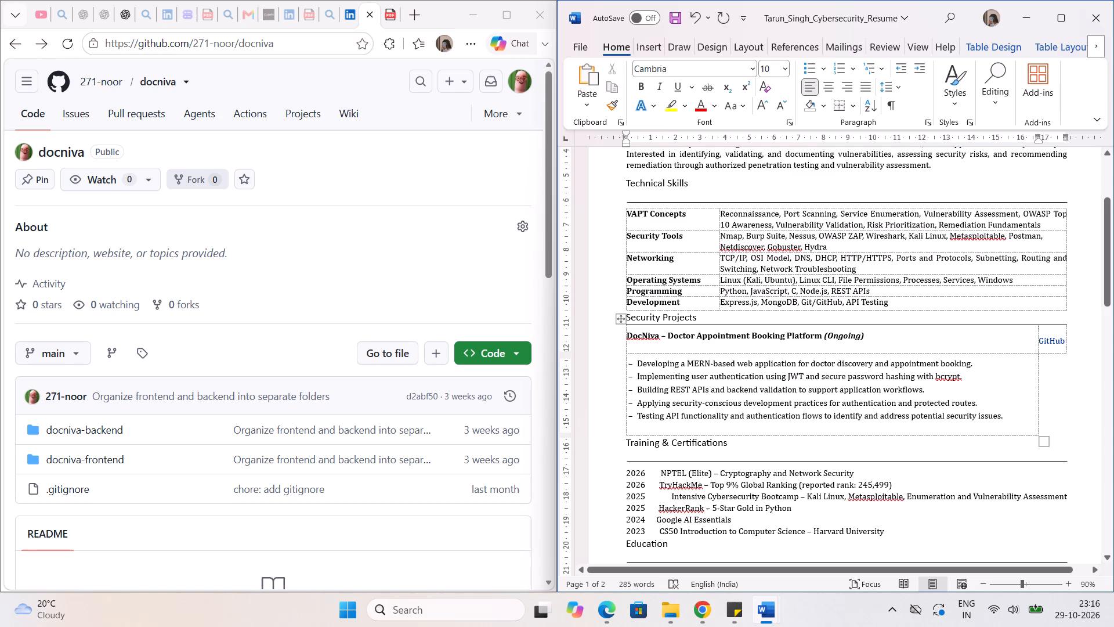
Clear the Networking row of the Technical Skills table and delete that entire row.
drag(862, 266, 804, 272)
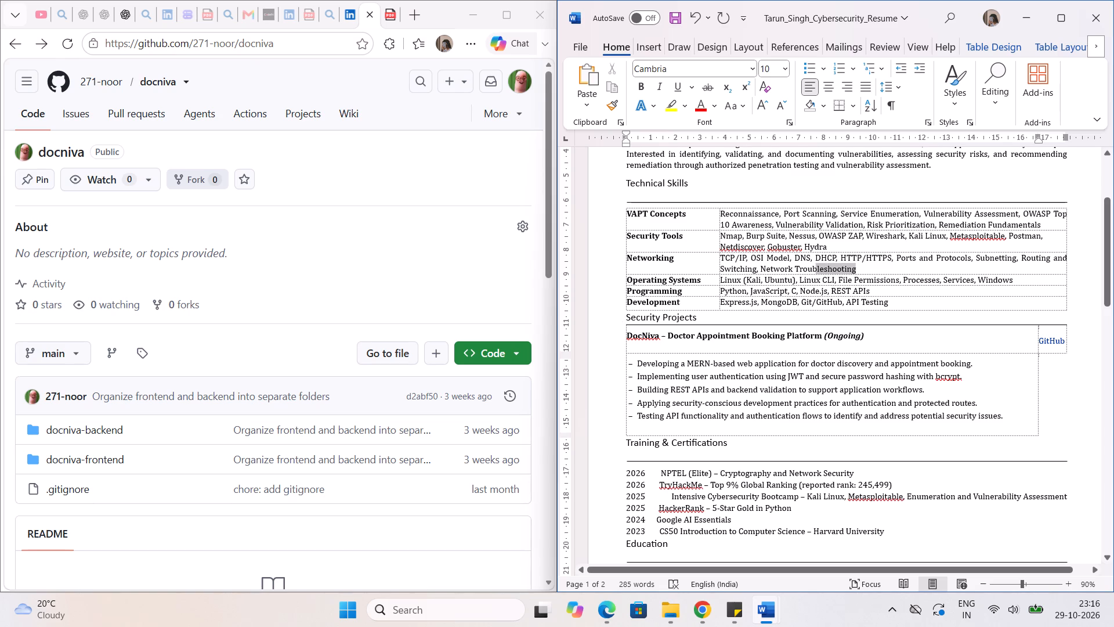
drag(804, 272, 639, 260)
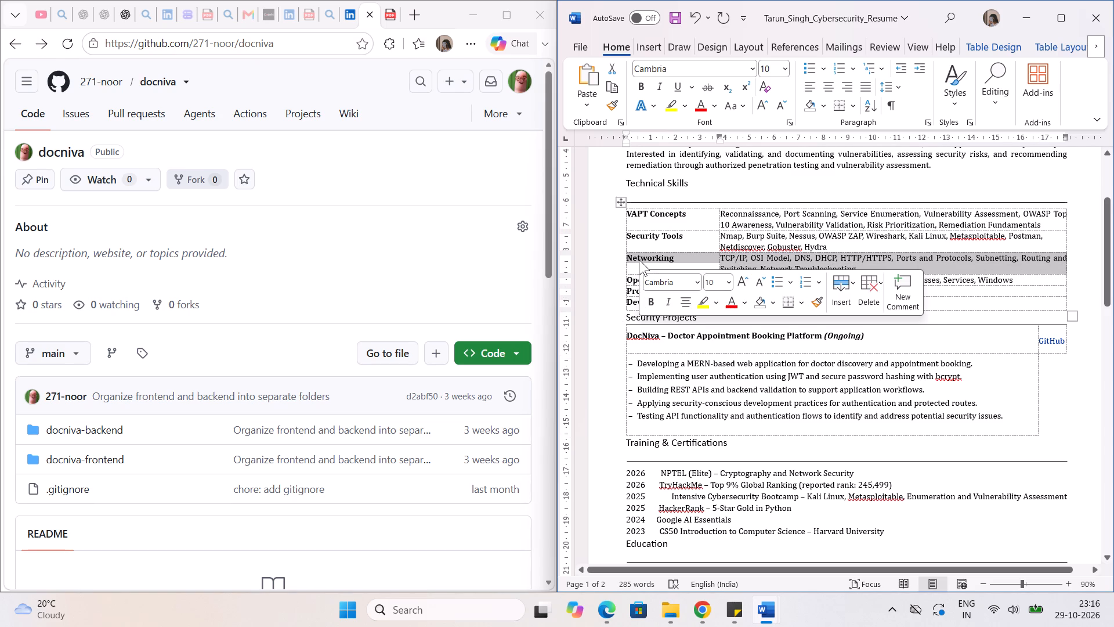
key(Delete)
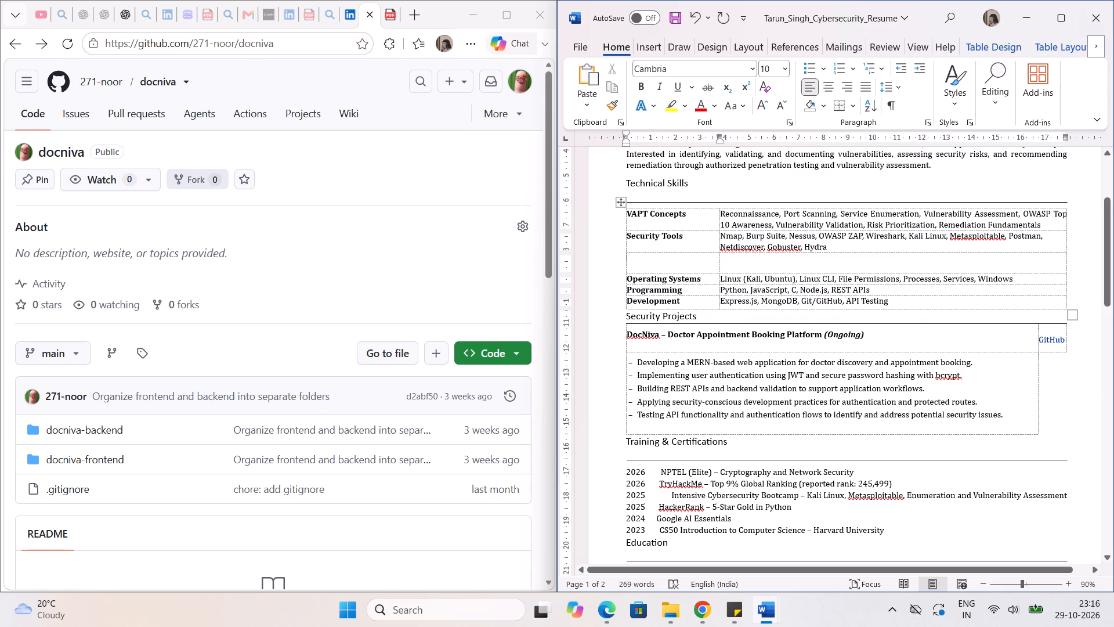
drag(639, 260, 727, 265)
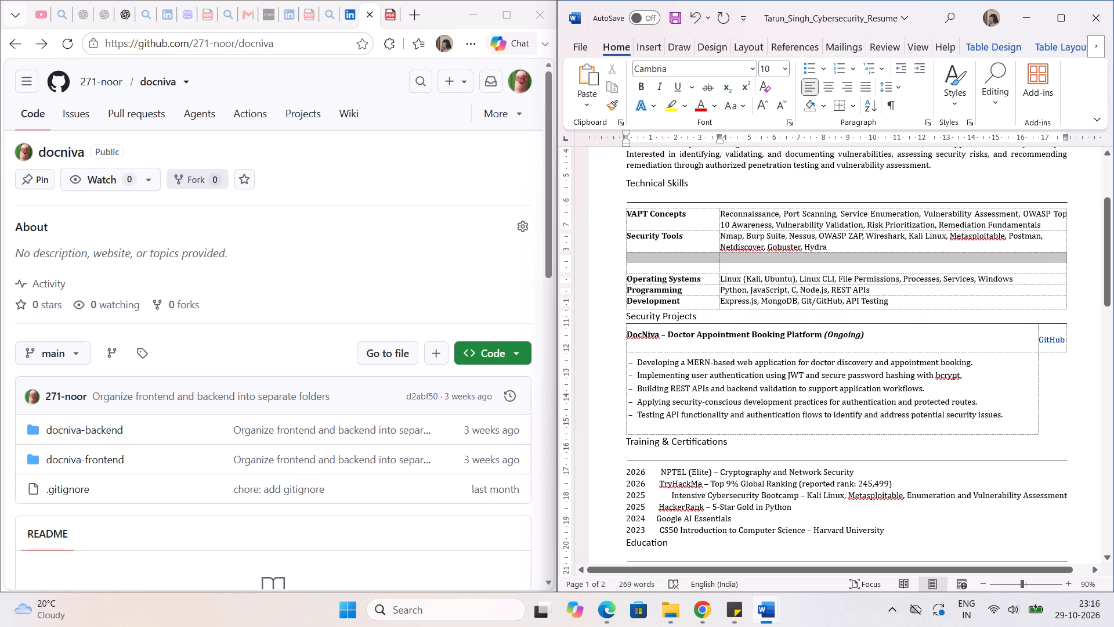
drag(727, 265, 747, 263)
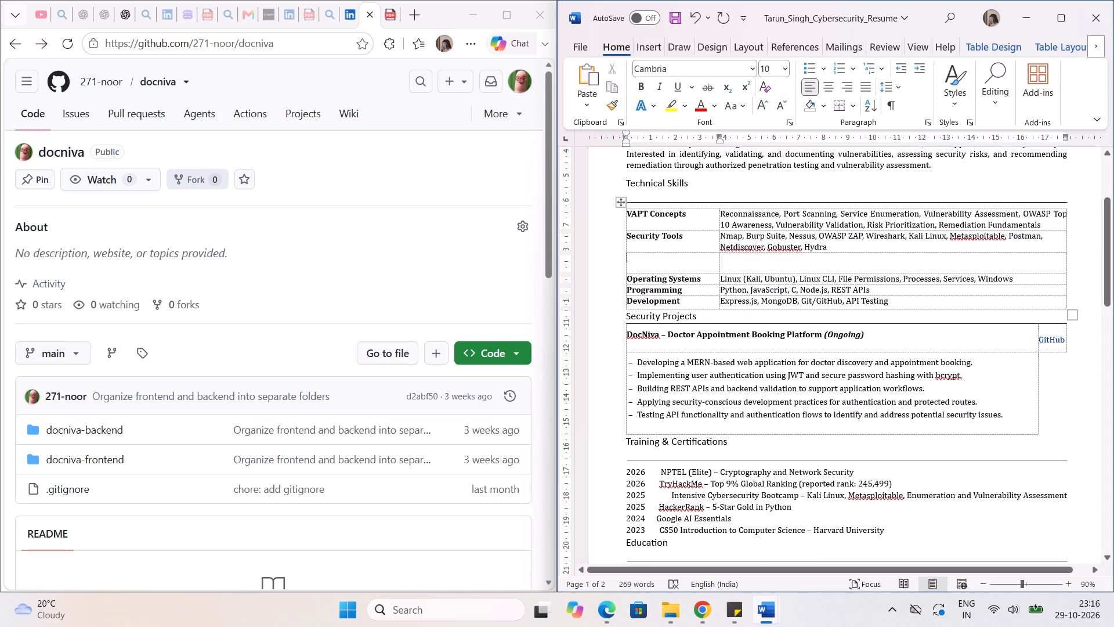
drag(652, 258, 720, 264)
drag(720, 264, 751, 265)
click(751, 265)
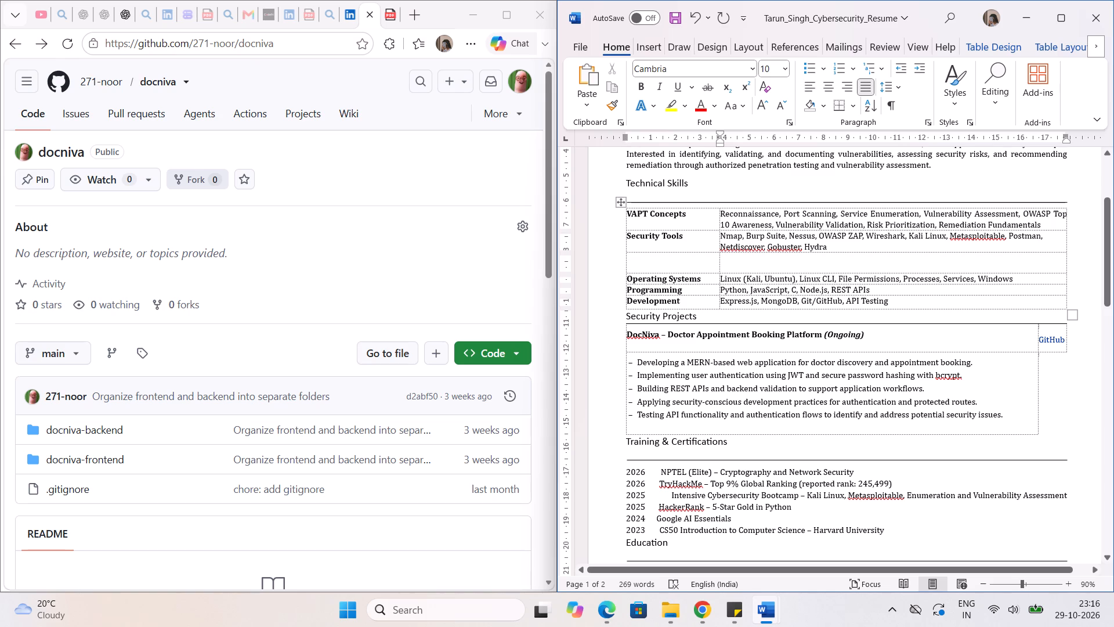
right_click(736, 265)
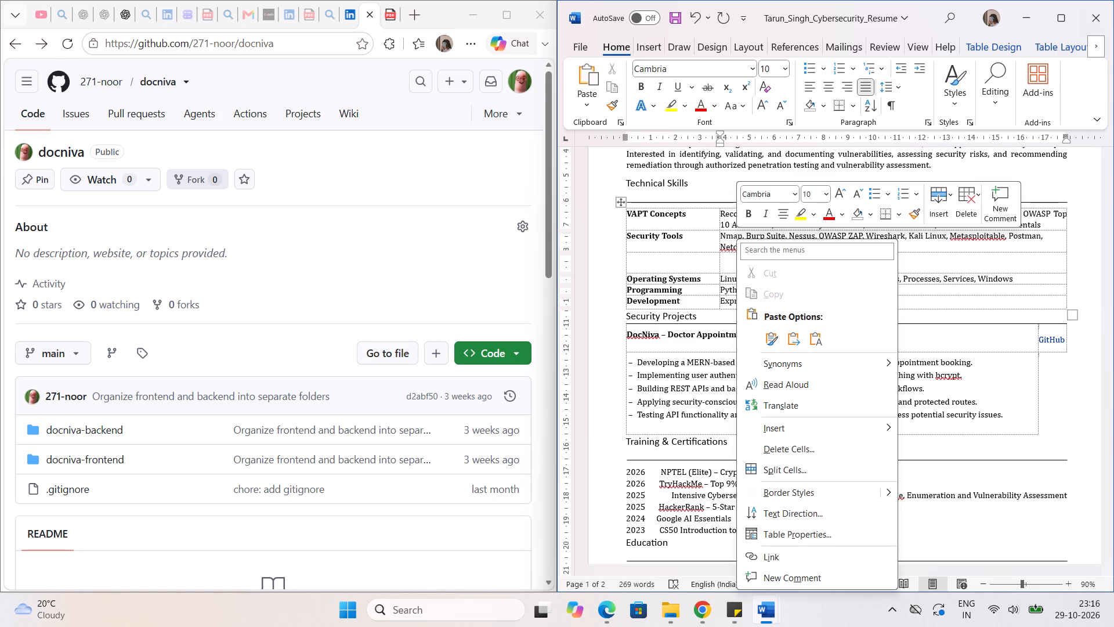
click(793, 451)
click(809, 290)
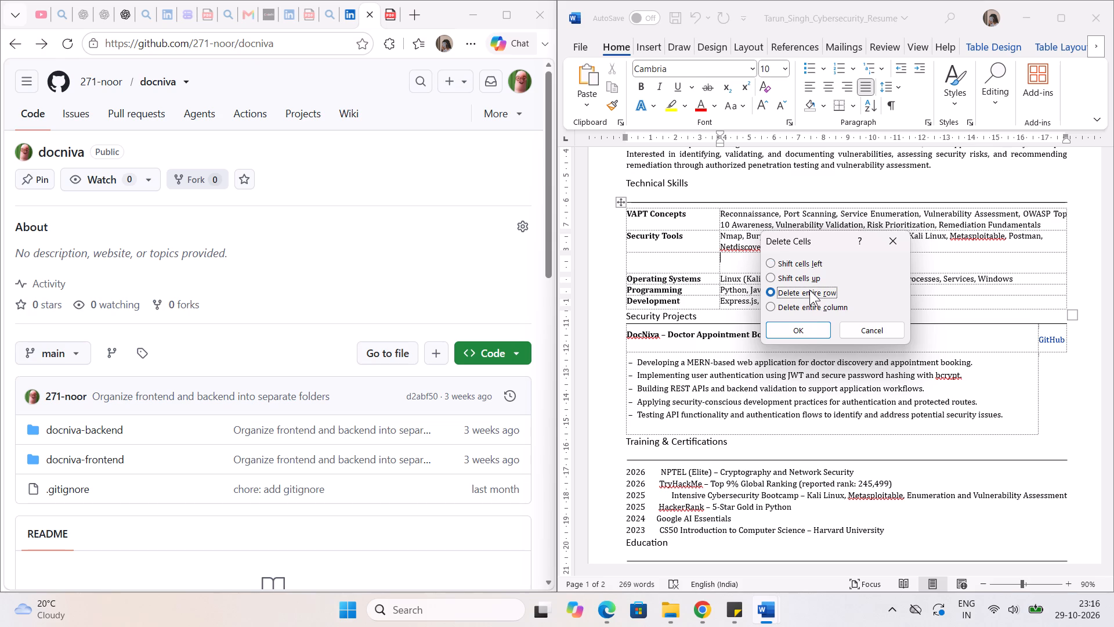
click(809, 328)
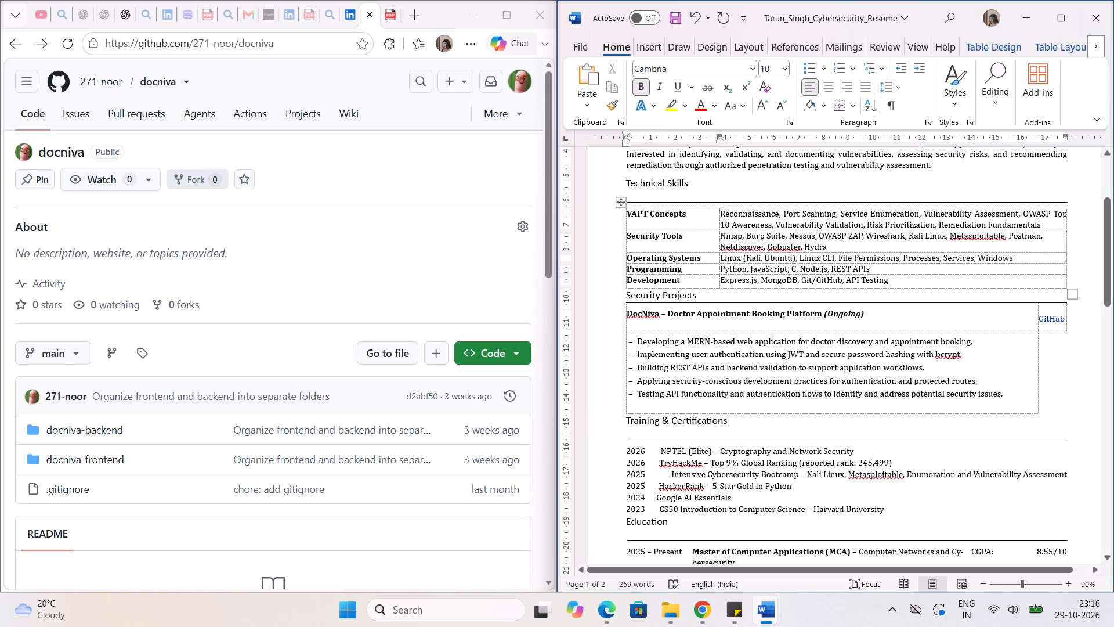
Slightly increase the heights of the Operating Systems and Programming rows in the Technical Skills table.
click(795, 264)
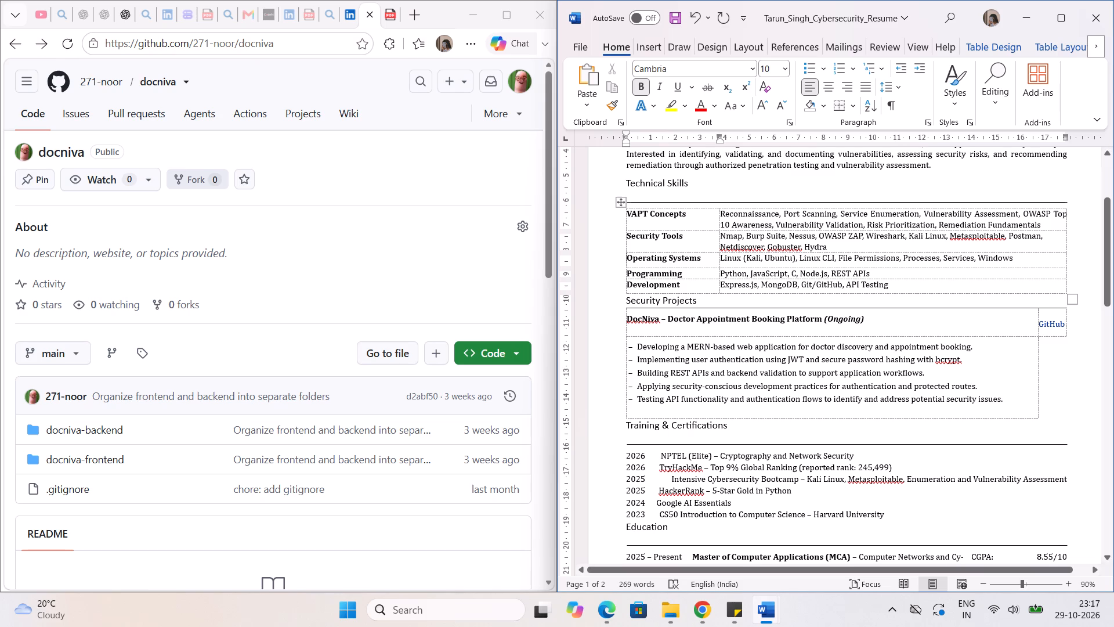
click(774, 279)
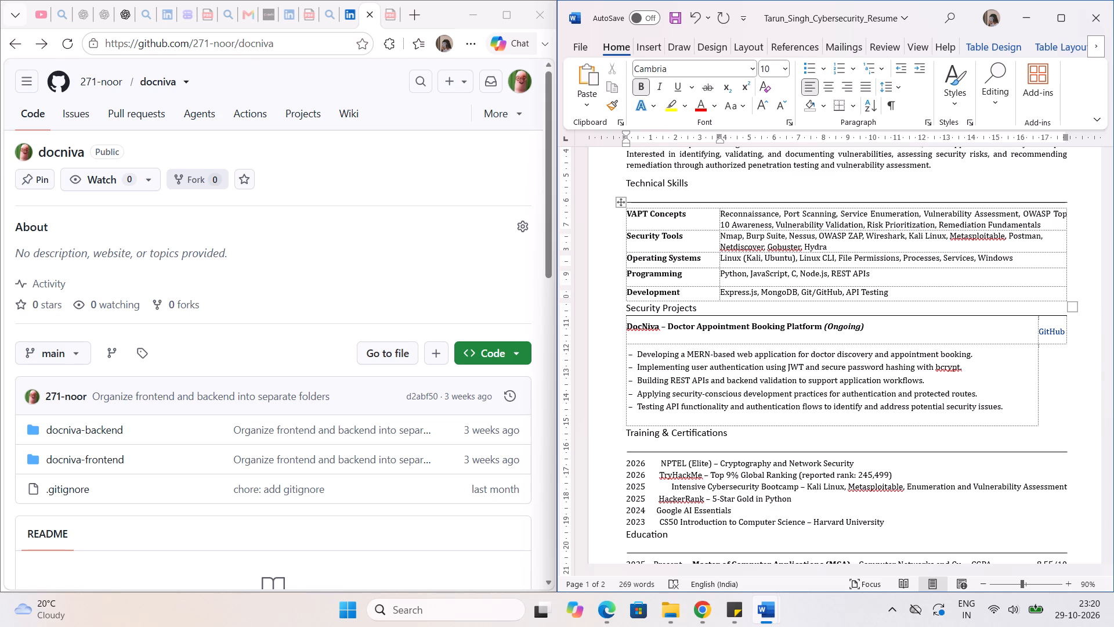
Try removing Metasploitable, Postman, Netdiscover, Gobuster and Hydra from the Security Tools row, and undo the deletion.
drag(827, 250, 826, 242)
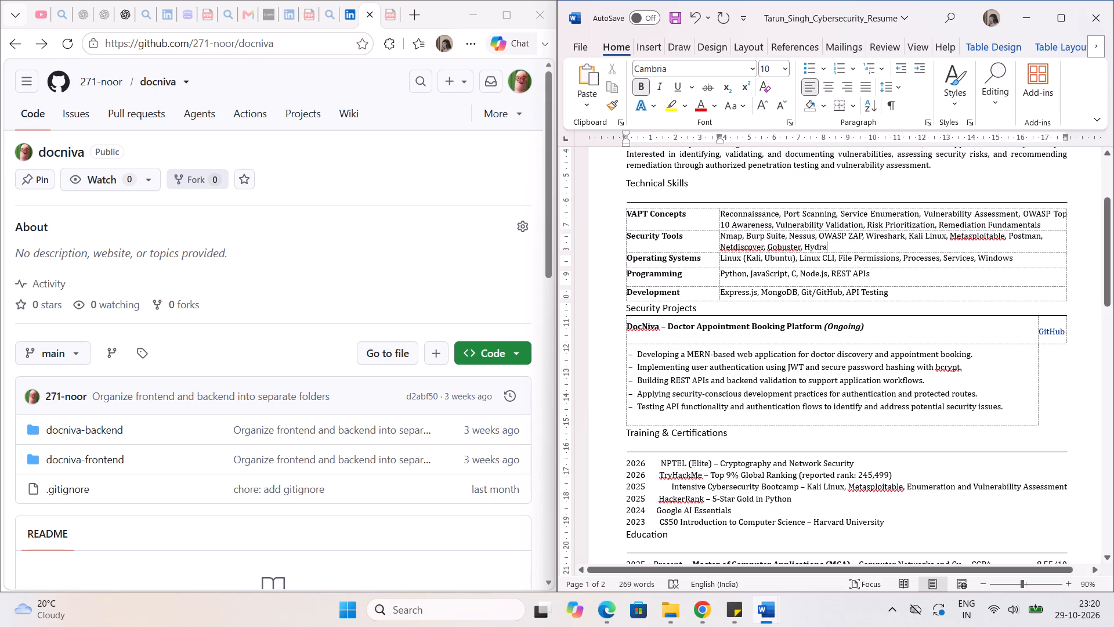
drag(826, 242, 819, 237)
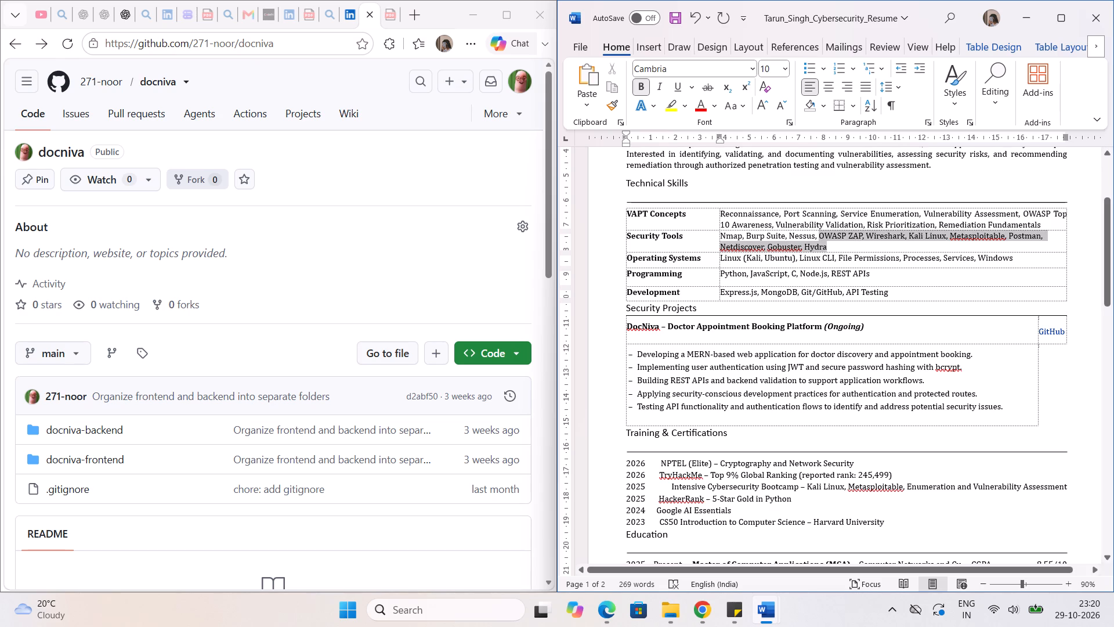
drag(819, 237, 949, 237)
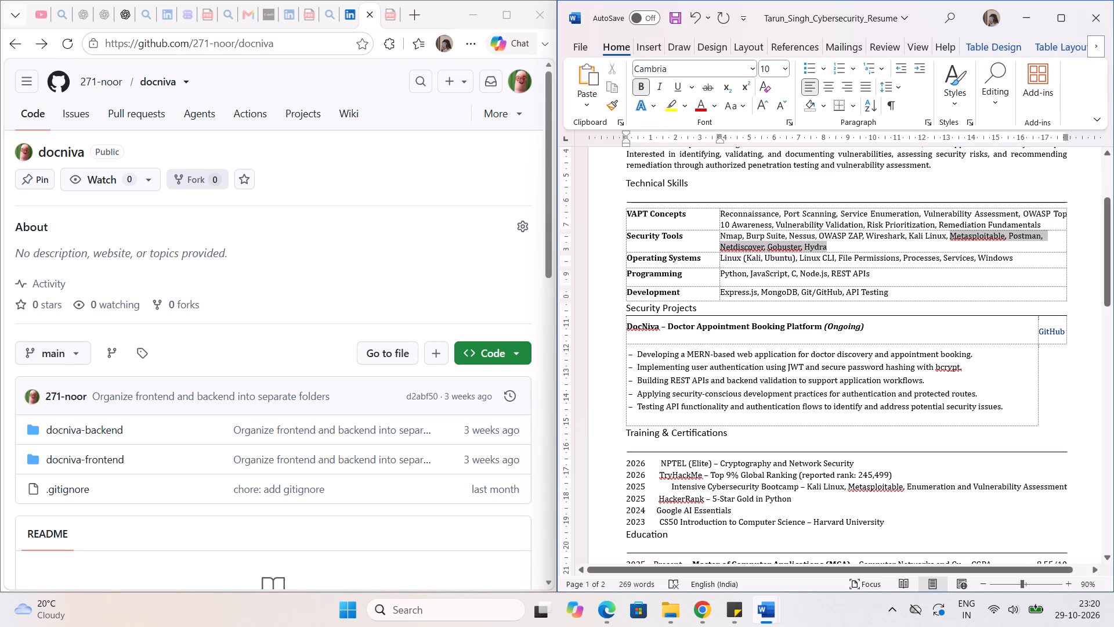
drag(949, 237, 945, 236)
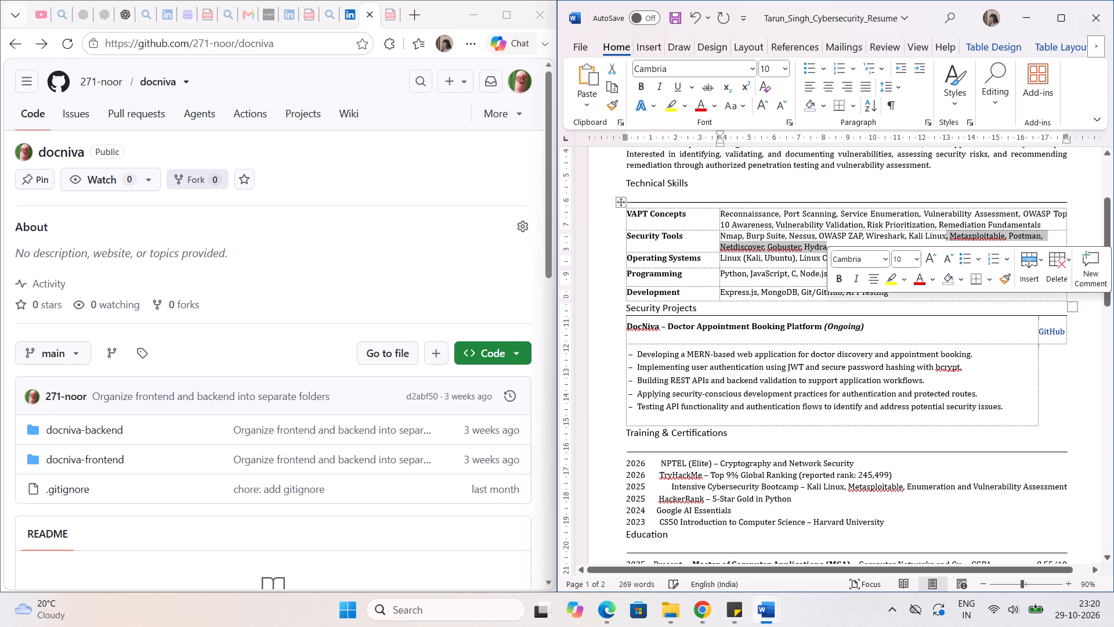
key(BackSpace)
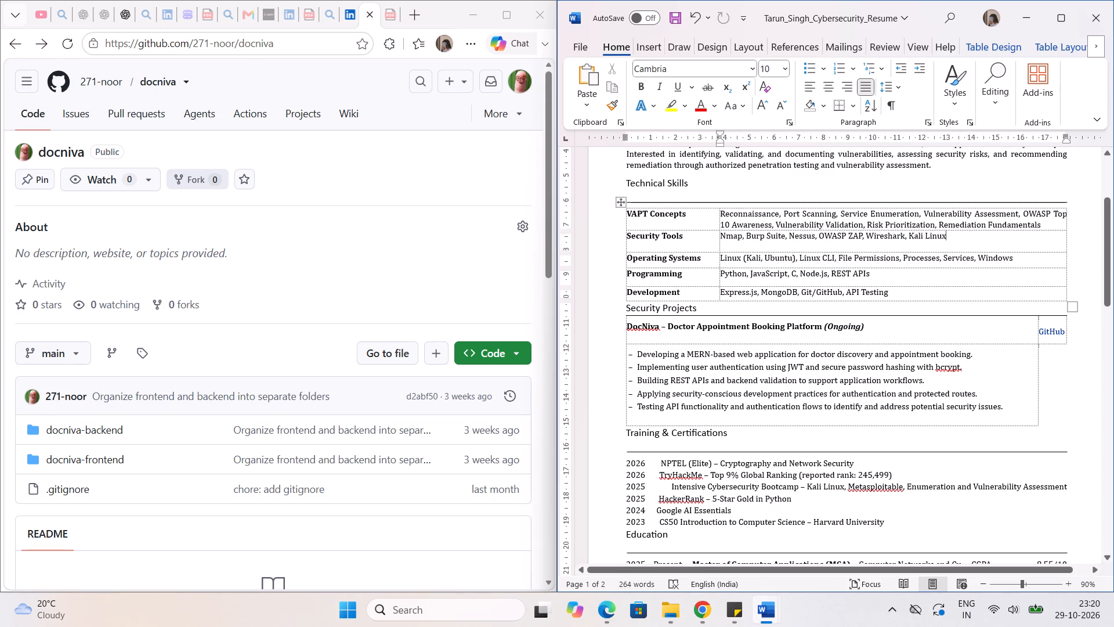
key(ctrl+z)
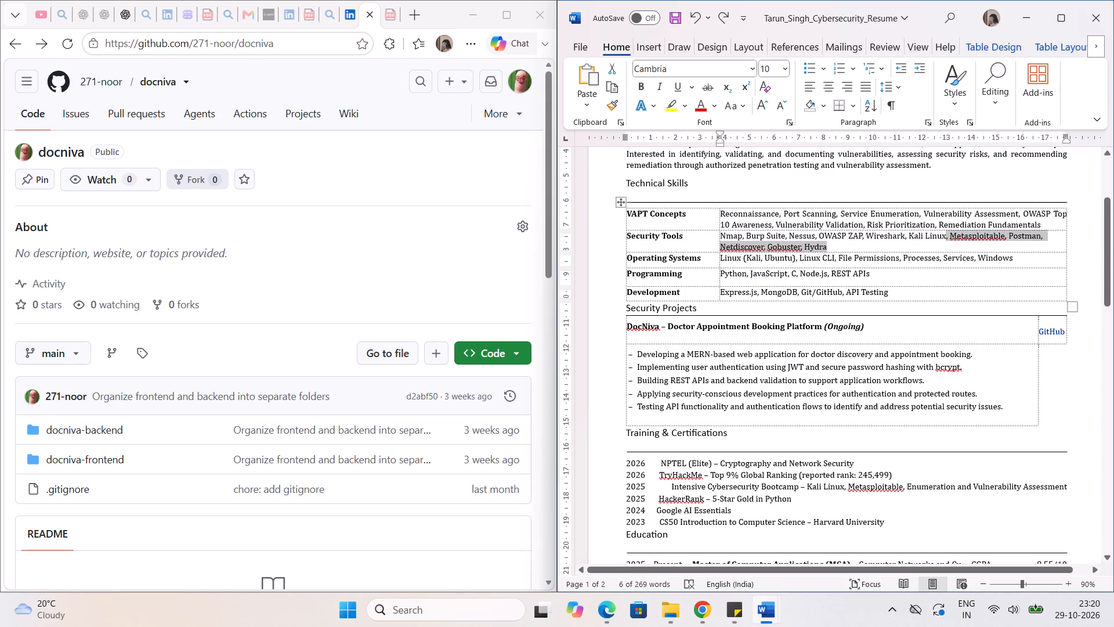
Trim the Security Tools row to Nmap, Wireshark, Kali Linux and Postman by removing the other listed tools.
click(780, 238)
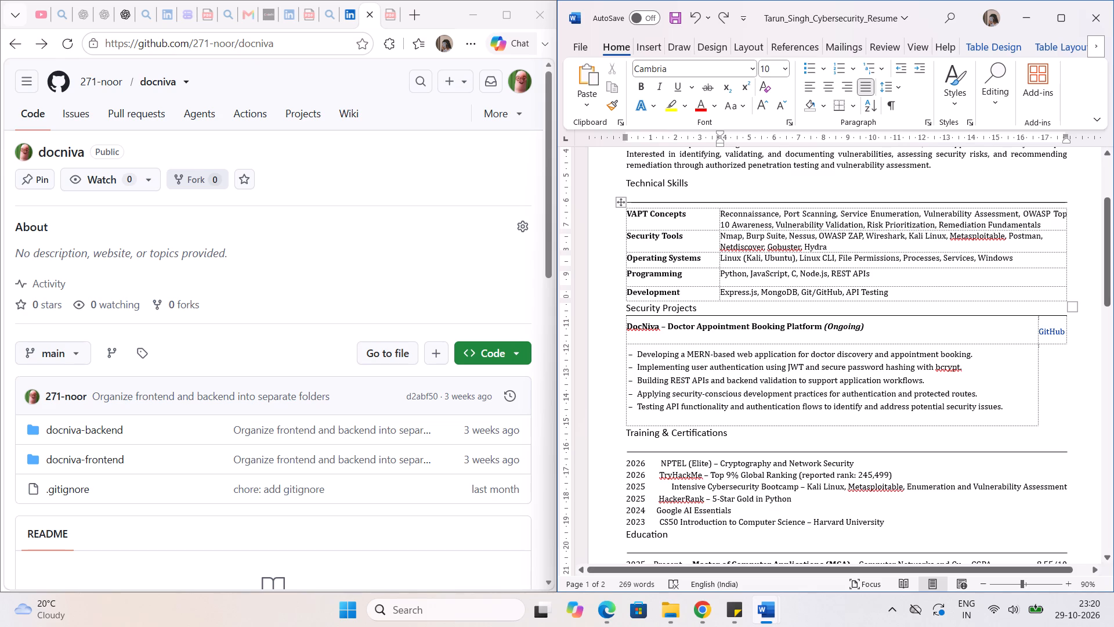
drag(833, 247, 732, 246)
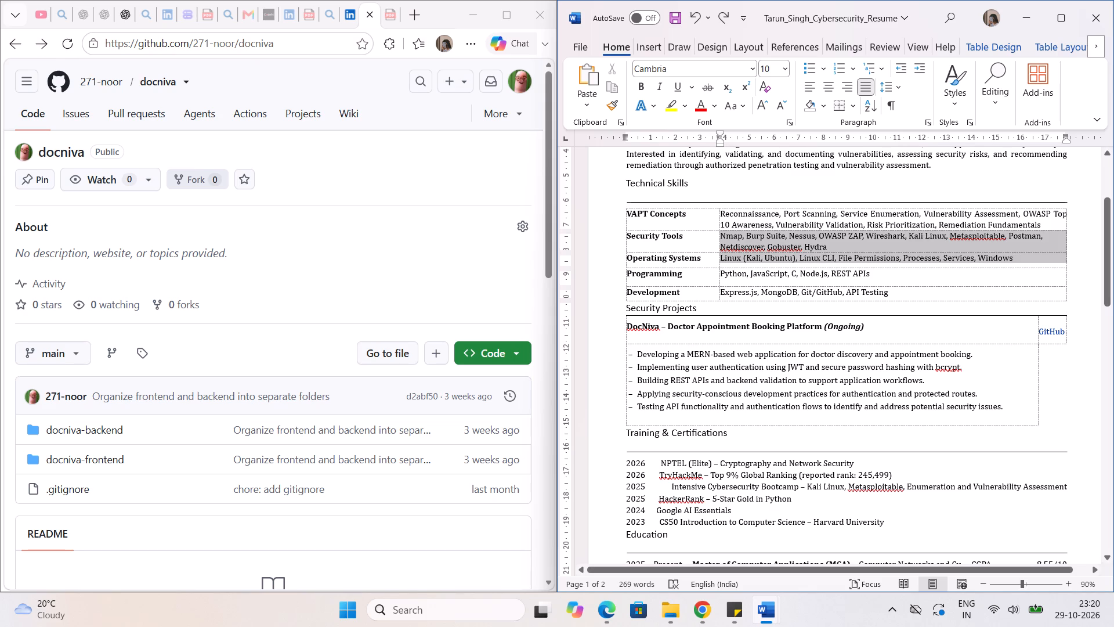
drag(732, 246, 720, 240)
click(720, 240)
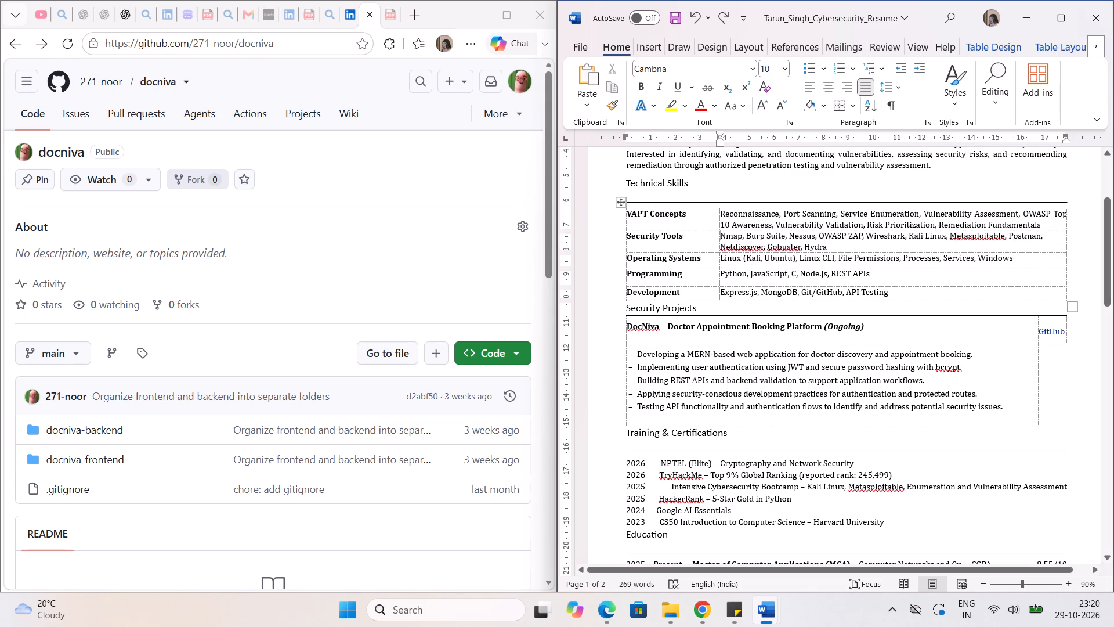
drag(830, 244, 733, 244)
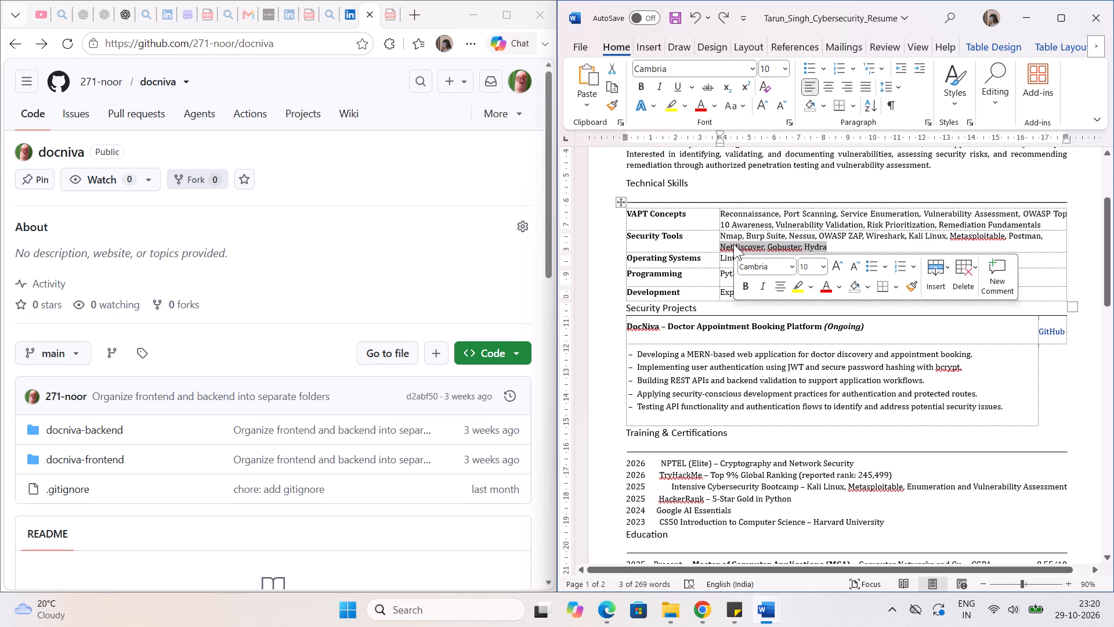
key(BackSpace)
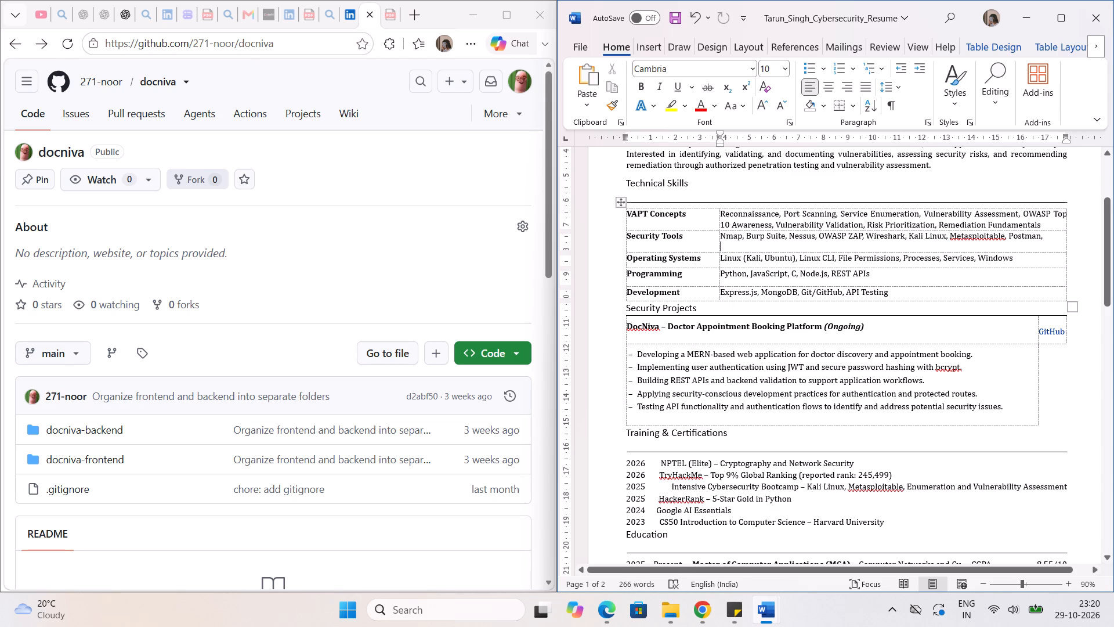
drag(1006, 238, 961, 238)
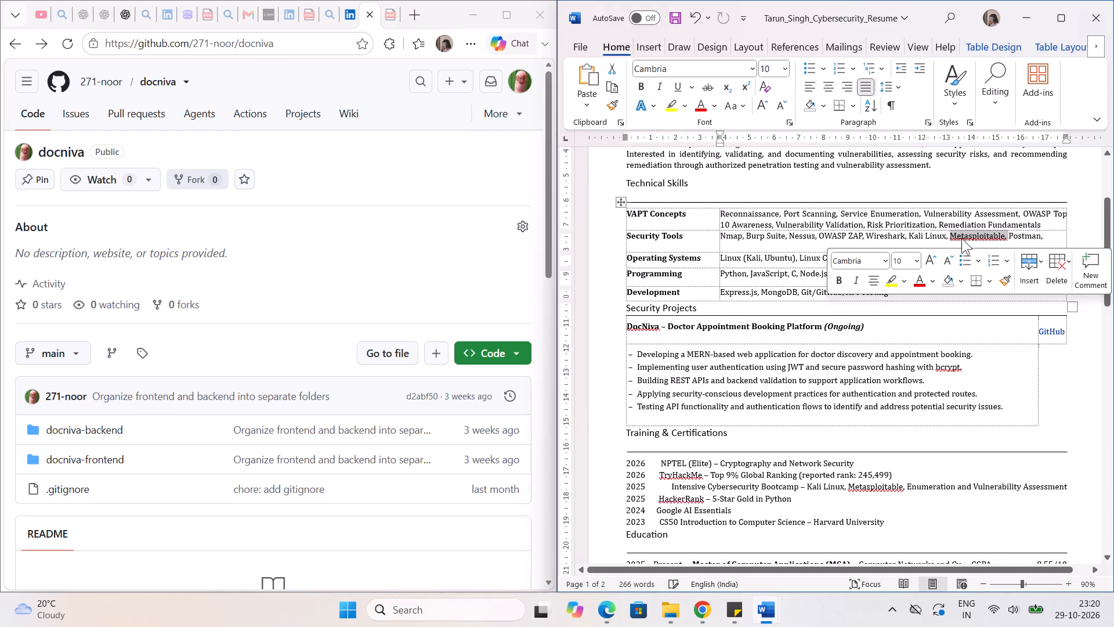
key(BackSpace)
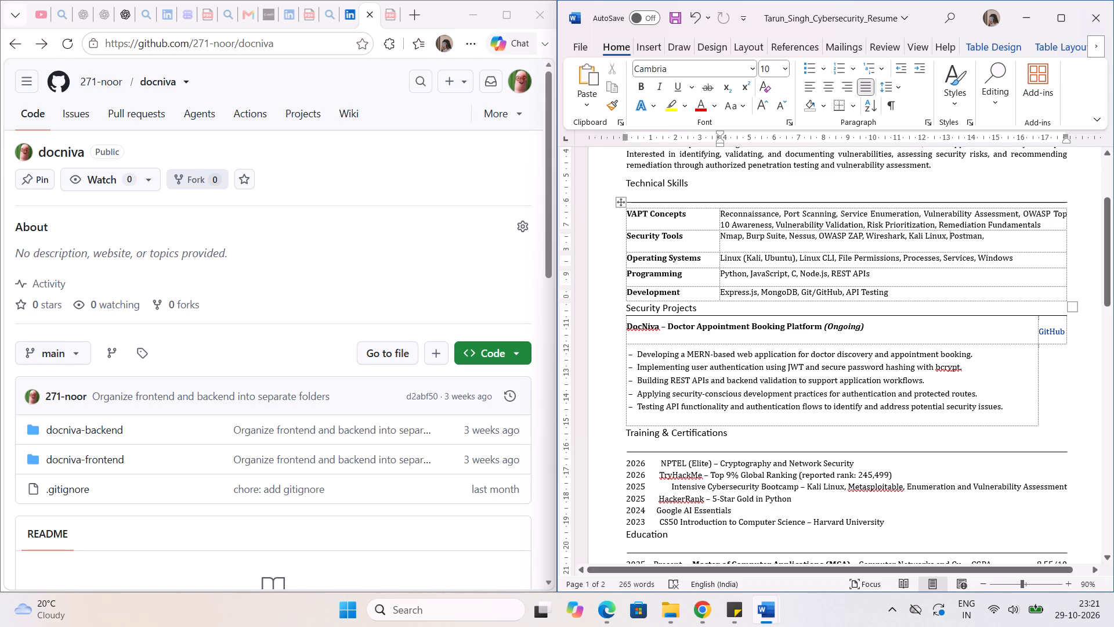
drag(863, 235, 763, 236)
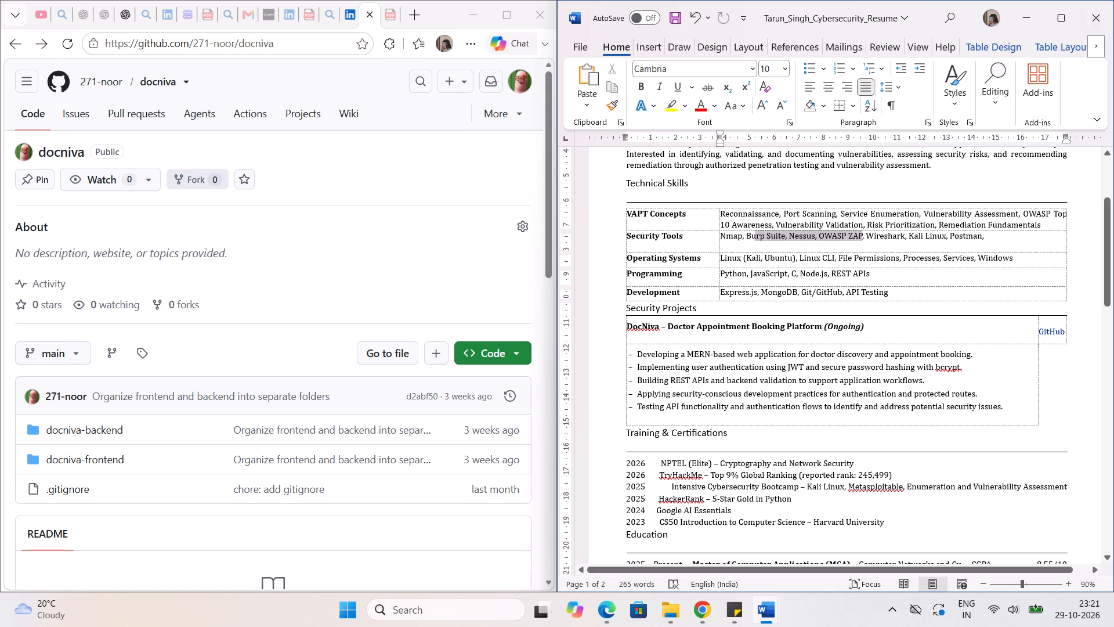
drag(763, 236, 757, 236)
key(BackSpace)
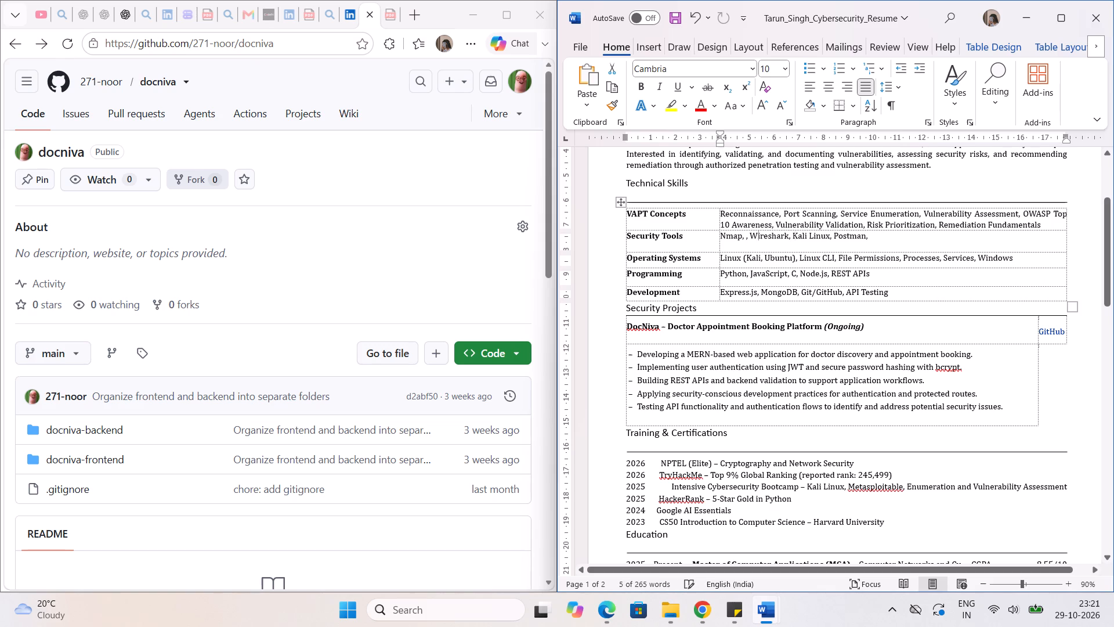
key(BackSpace)
key(BackSpace)
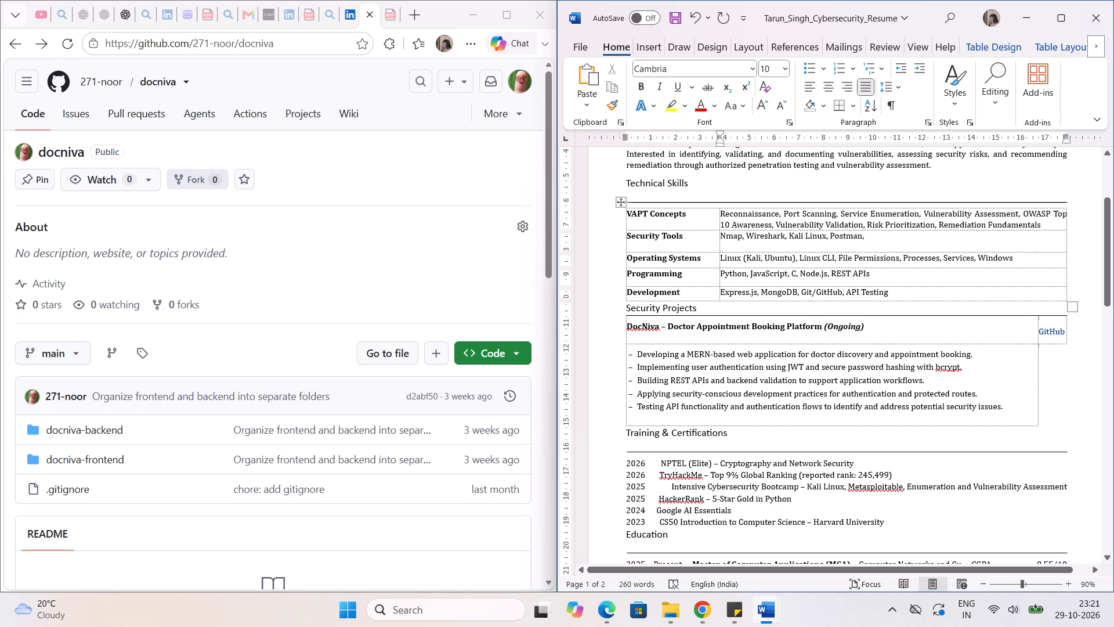
Delete the entire VAPT Concepts row from the Technical Skills table.
click(1005, 226)
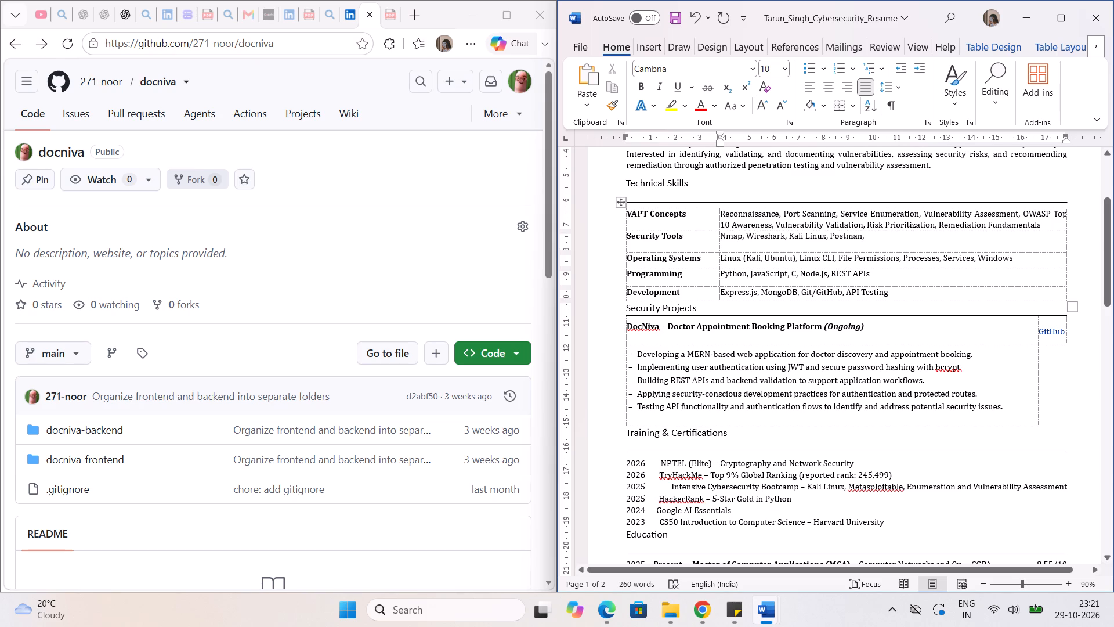
right_click(1004, 226)
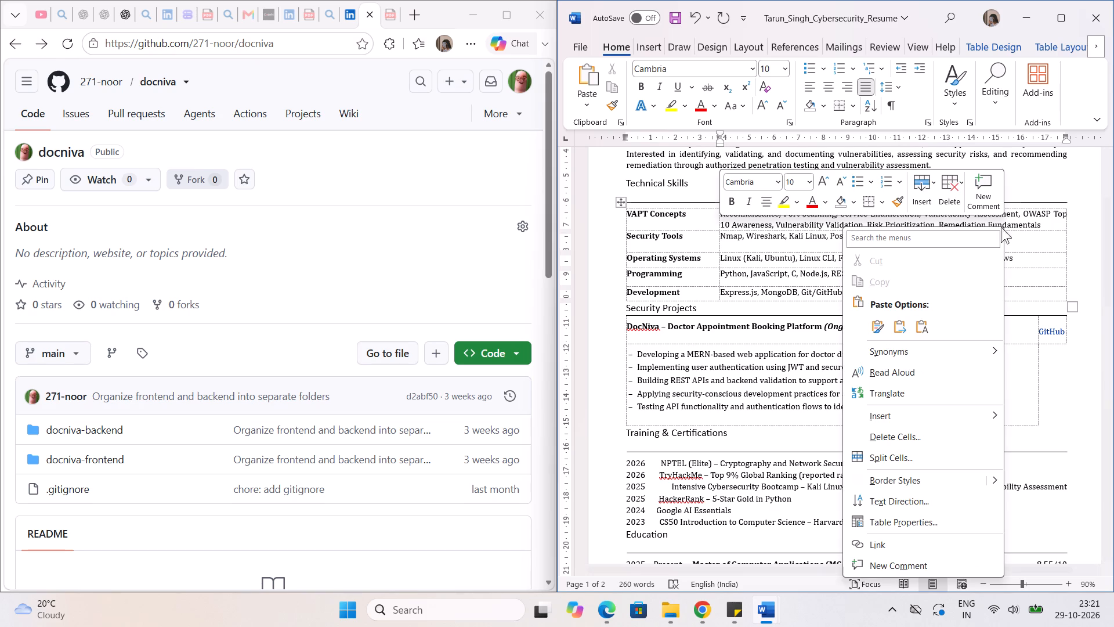
click(911, 442)
click(833, 293)
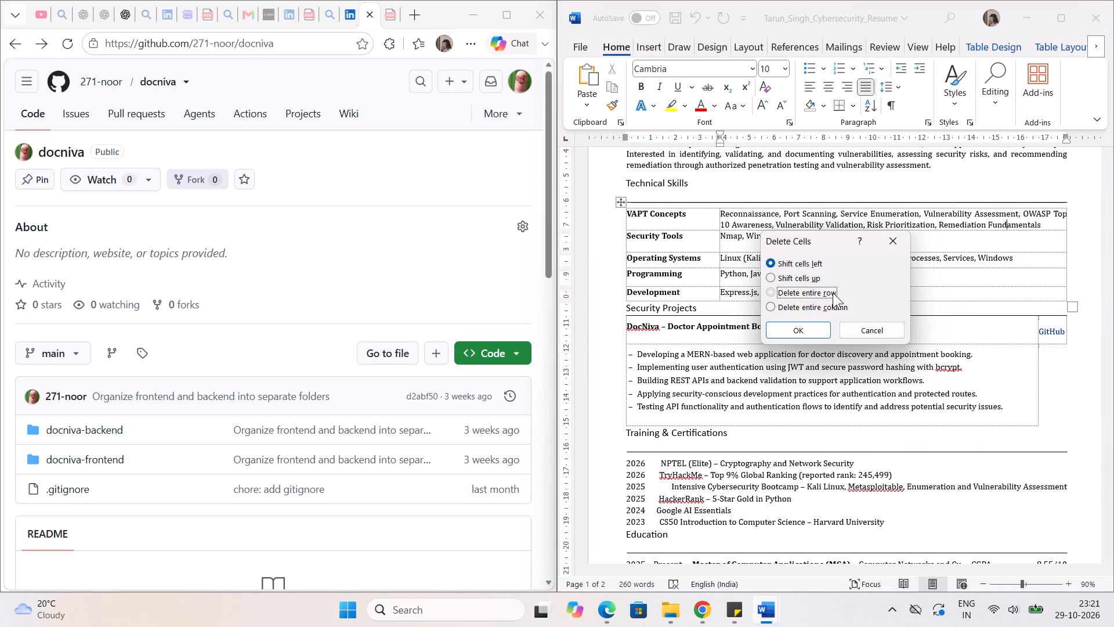
click(800, 327)
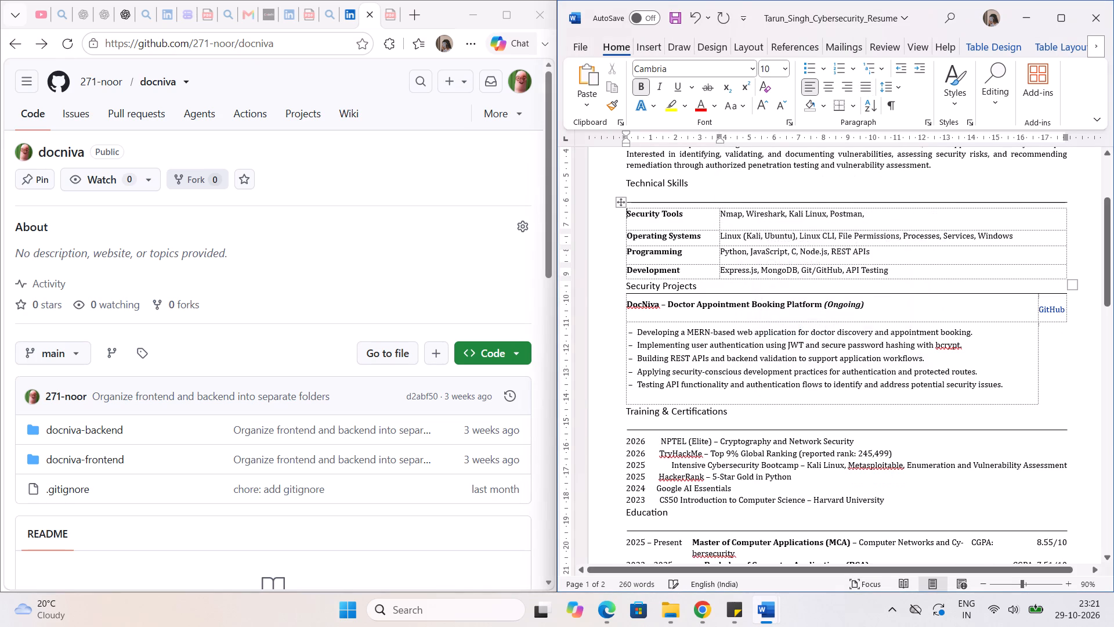
Shift the divider line under the Technical Skills heading slightly to add space between it and the skills table.
click(885, 210)
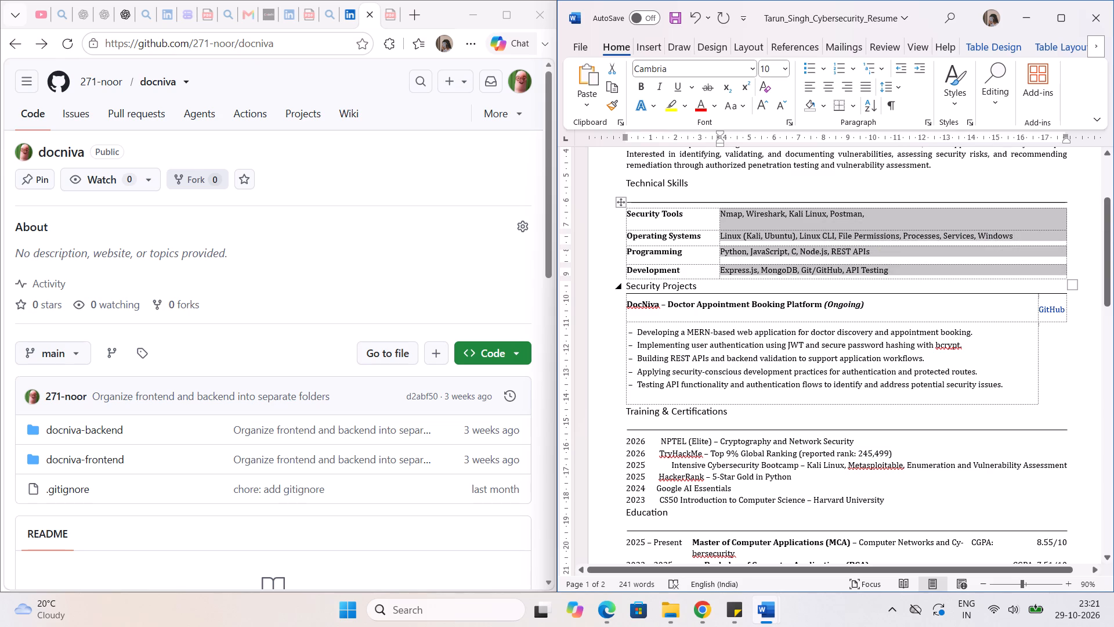
click(744, 355)
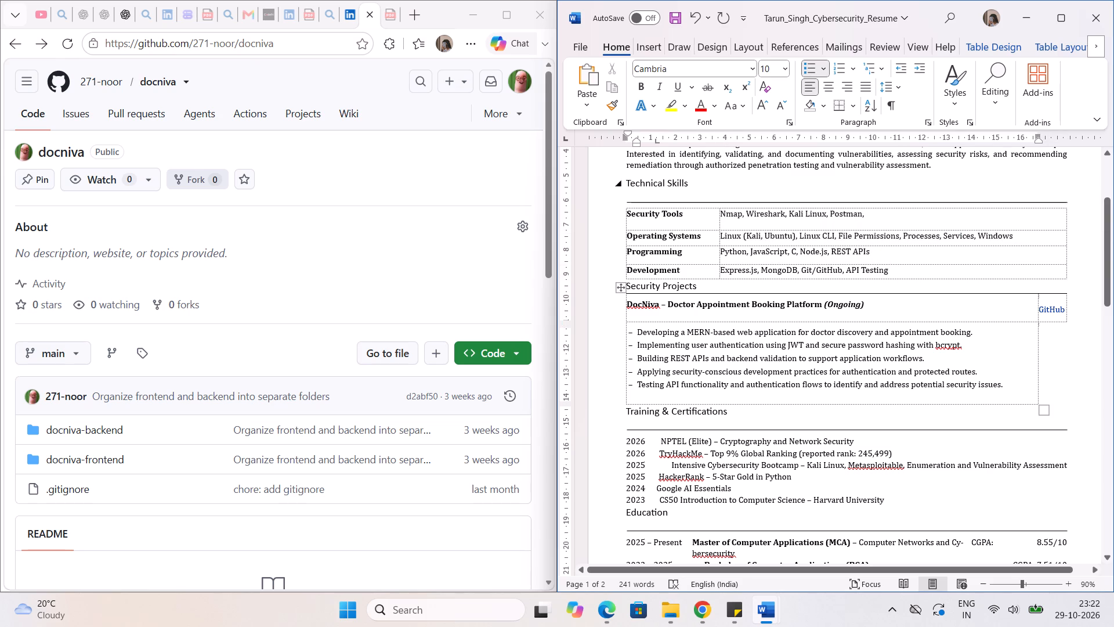
click(798, 201)
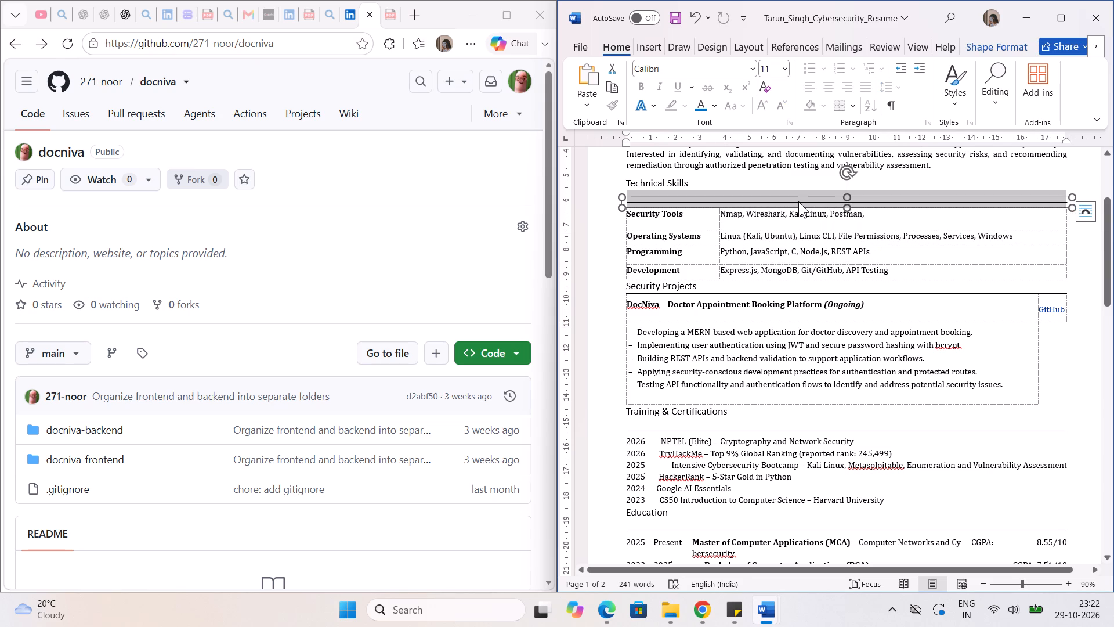
key(Up)
key(Up)
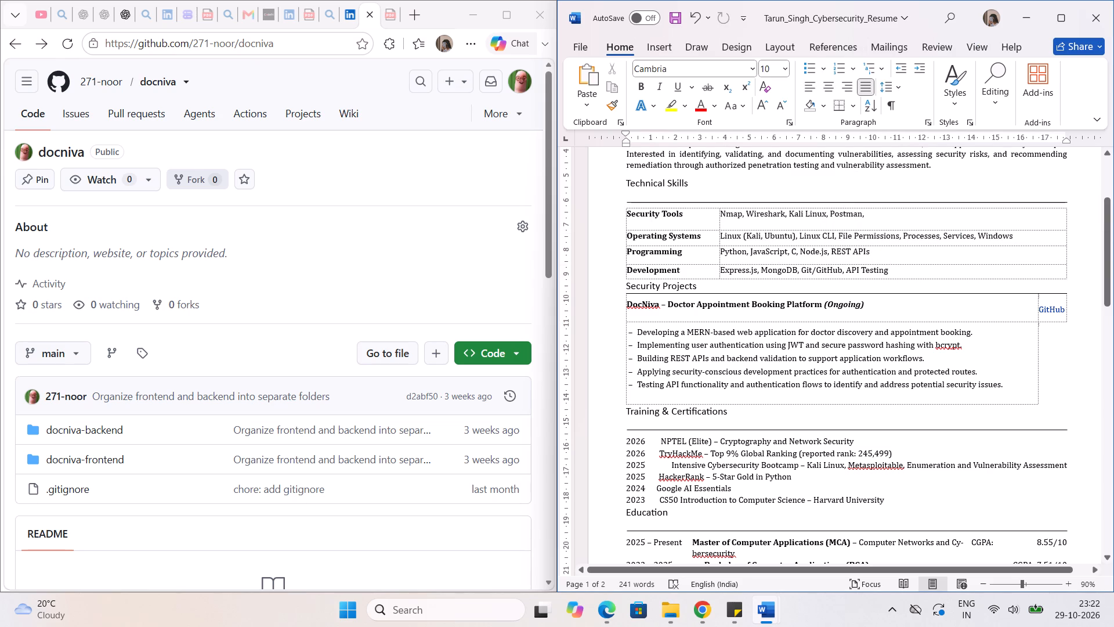
click(798, 201)
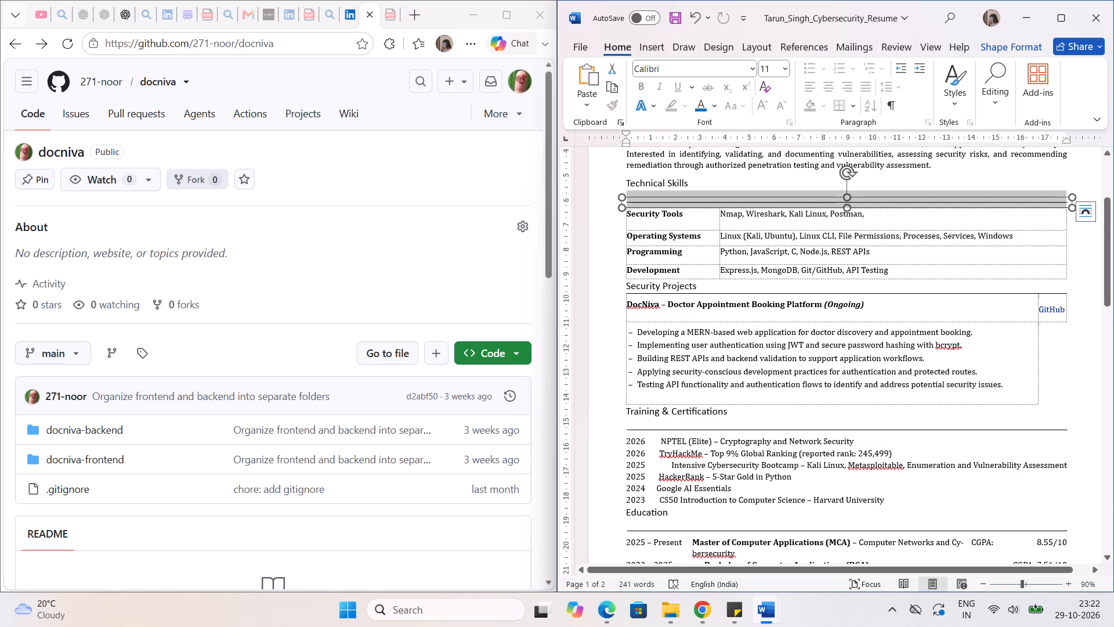
drag(837, 195, 834, 186)
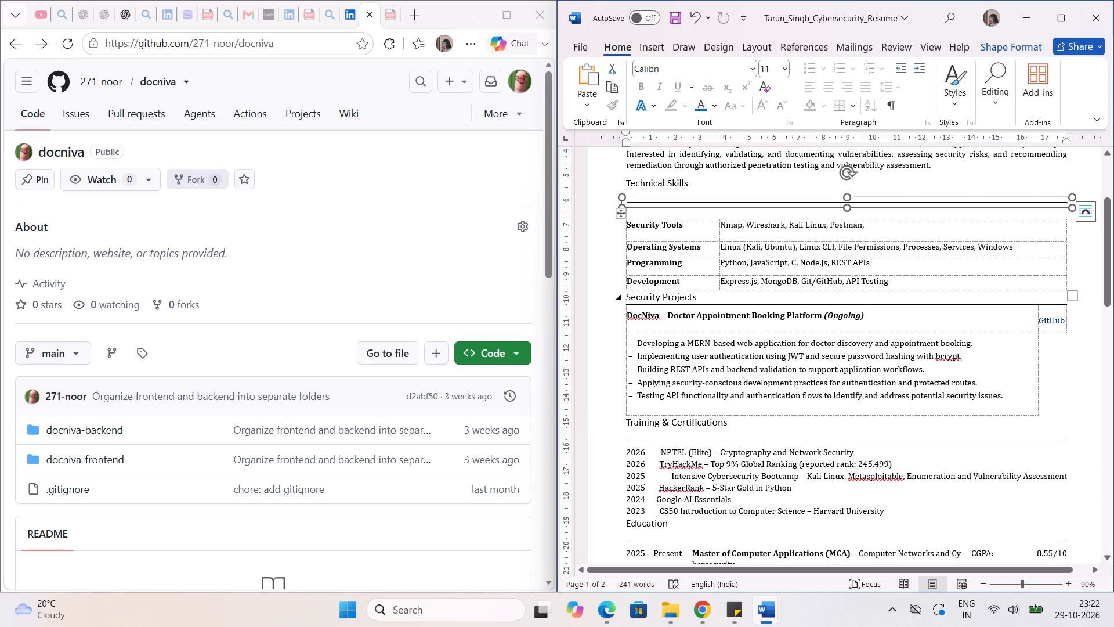
click(815, 297)
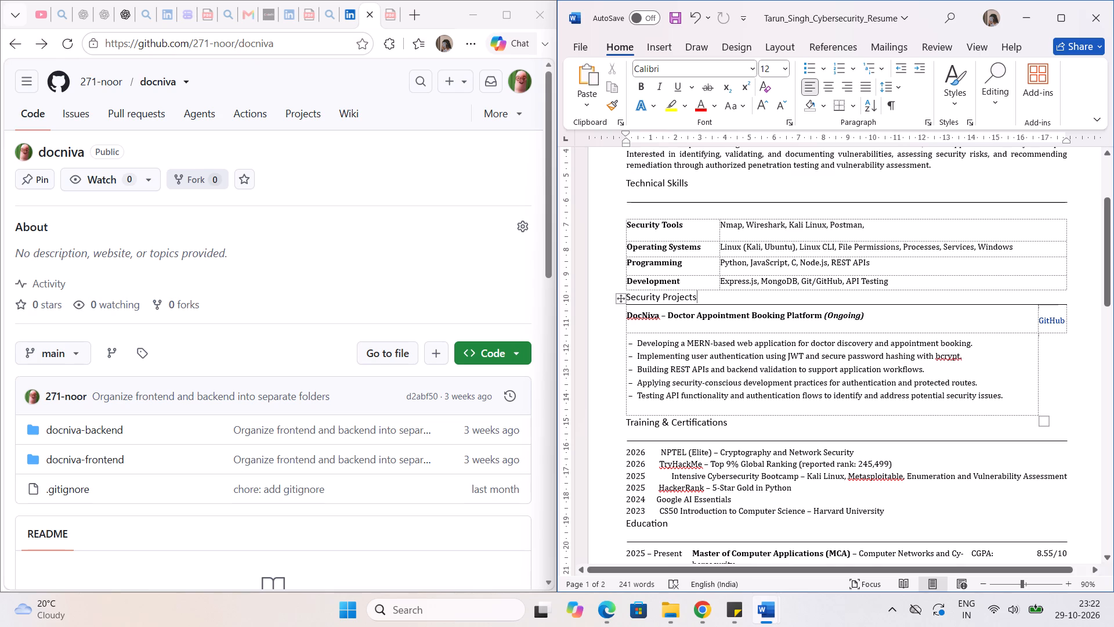
Delete the Intensive Cybersecurity Bootcamp, HackerRank, Google AI Essentials and CS50 entries under Training & Certifications, and add a blank line before Education.
click(820, 354)
scroll(820, 354, down, 1)
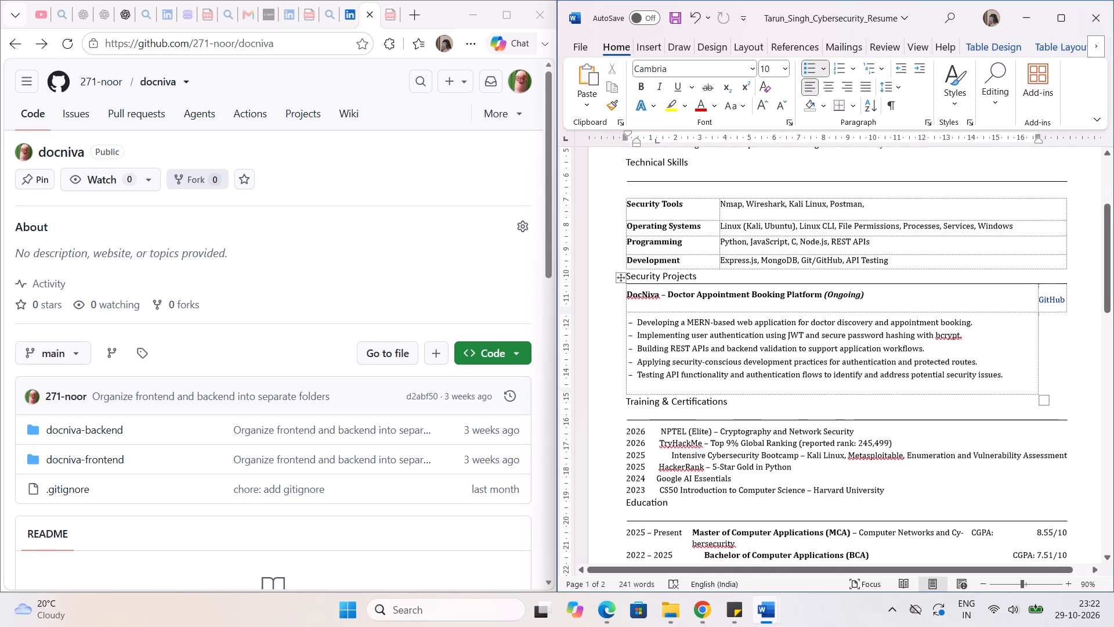
scroll(823, 305, down, 3)
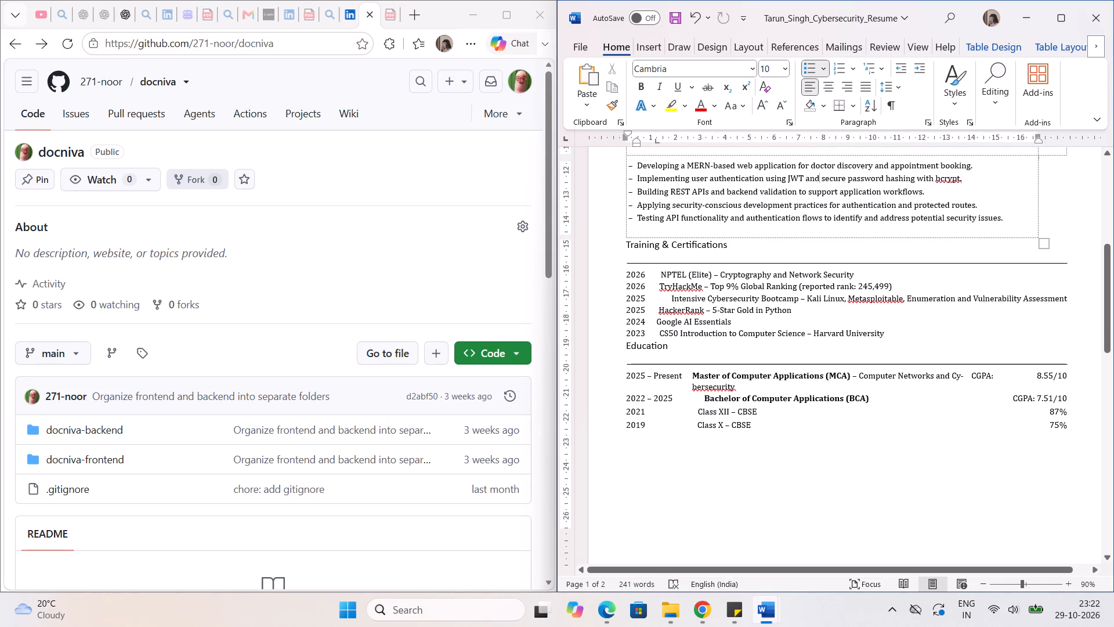
drag(888, 334, 669, 310)
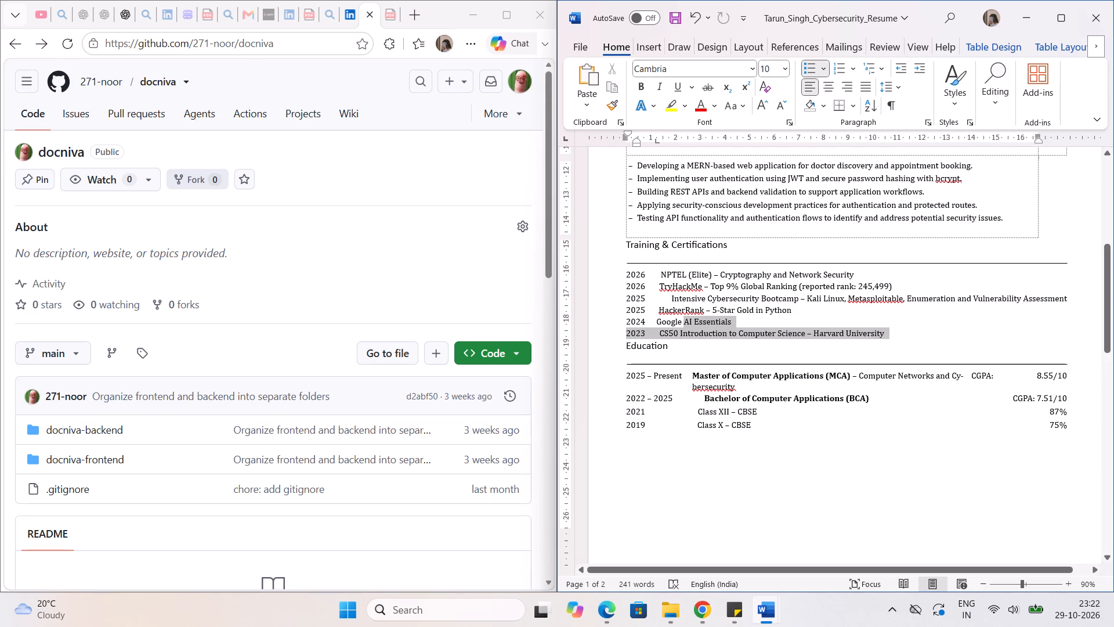
drag(669, 310, 631, 298)
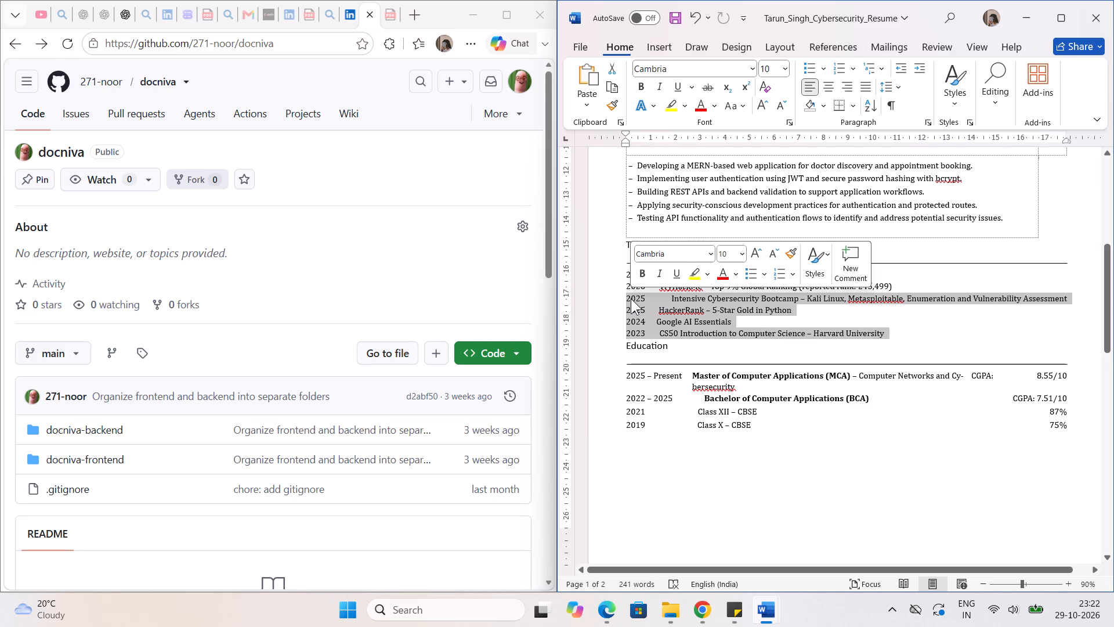
key(BackSpace)
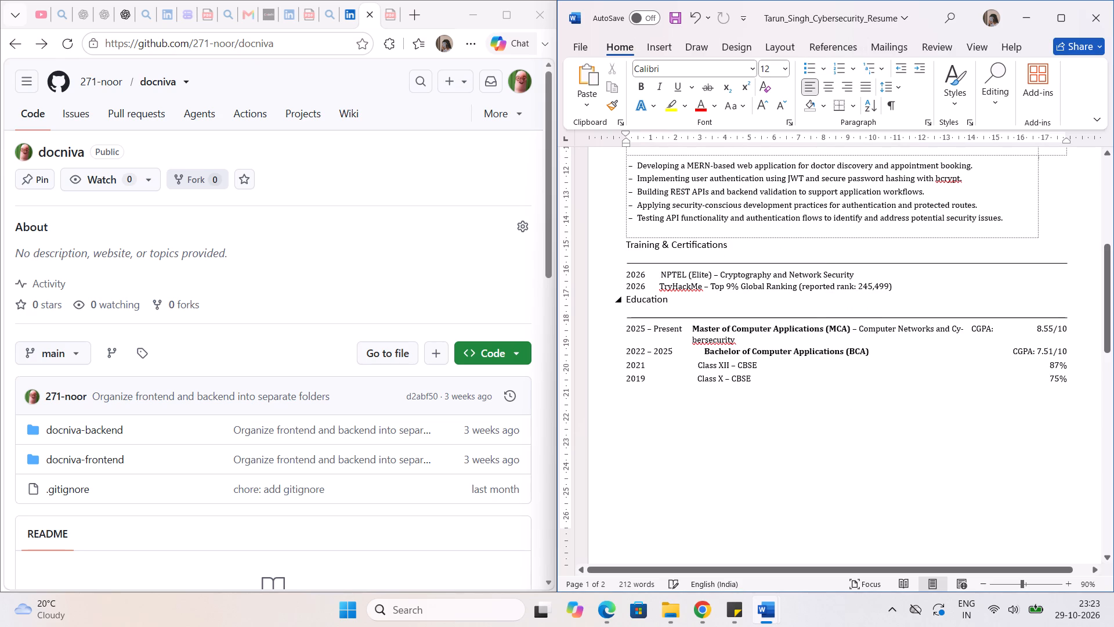
key(Return)
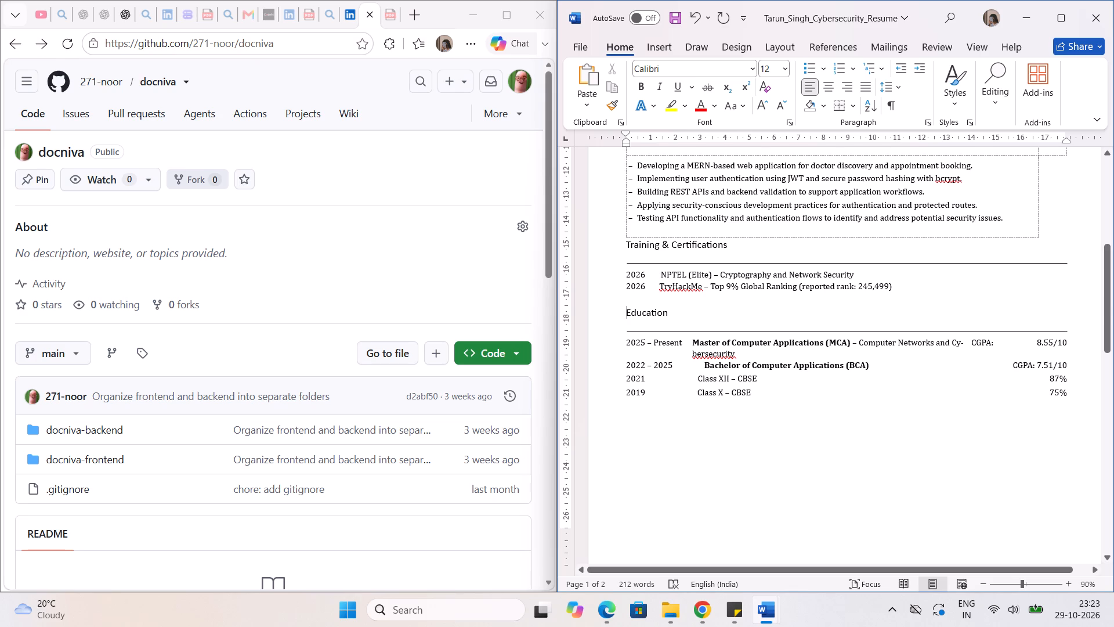
Replace the TryHackMe entry's ranking description under Training & Certifications with "Built, Innovate, Deploy (Hackathon)".
drag(888, 285, 824, 290)
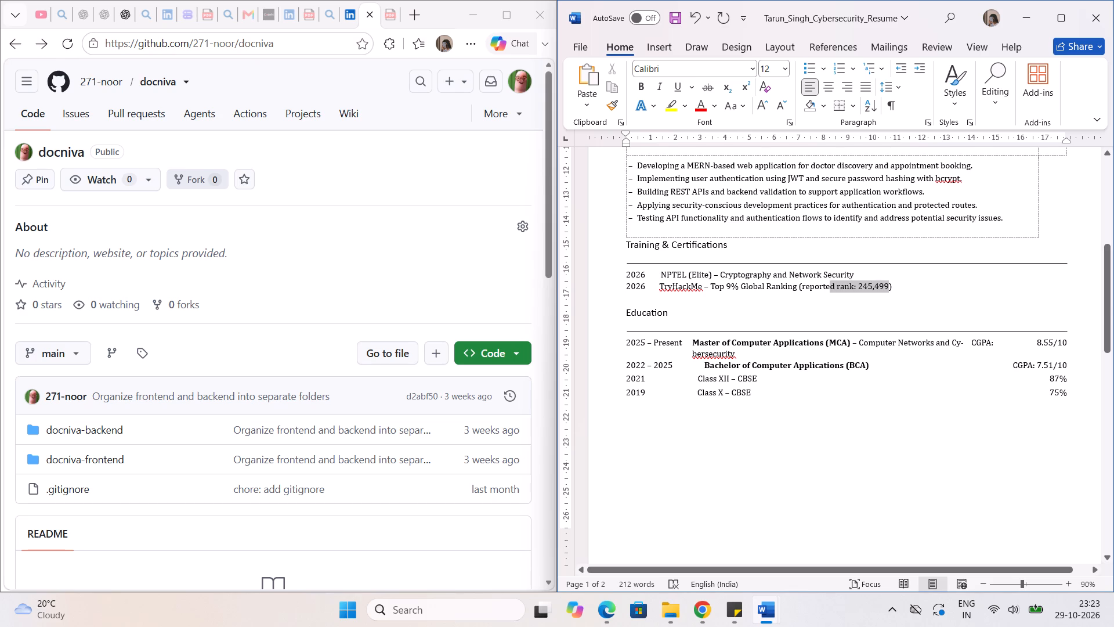
drag(824, 290, 812, 286)
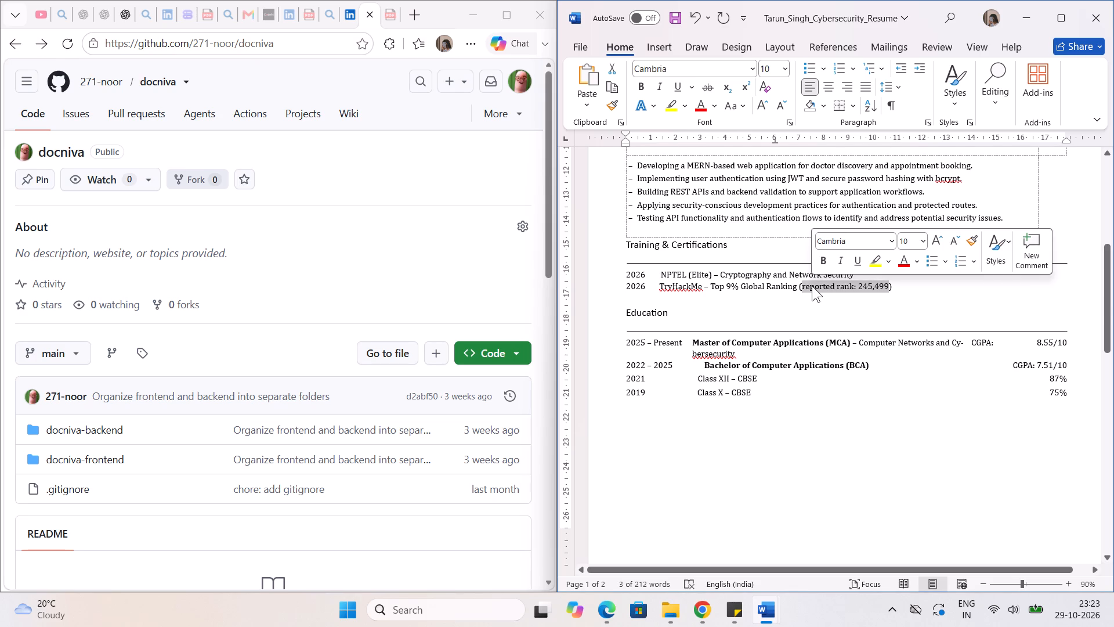
text(Hackathon)
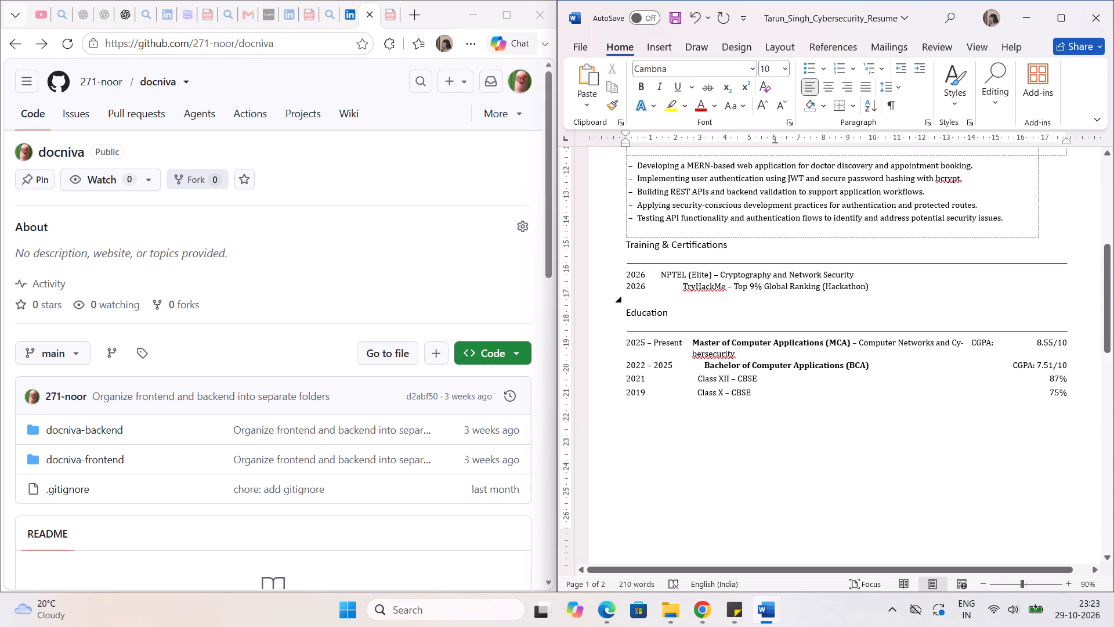
drag(819, 288, 767, 284)
drag(767, 284, 739, 286)
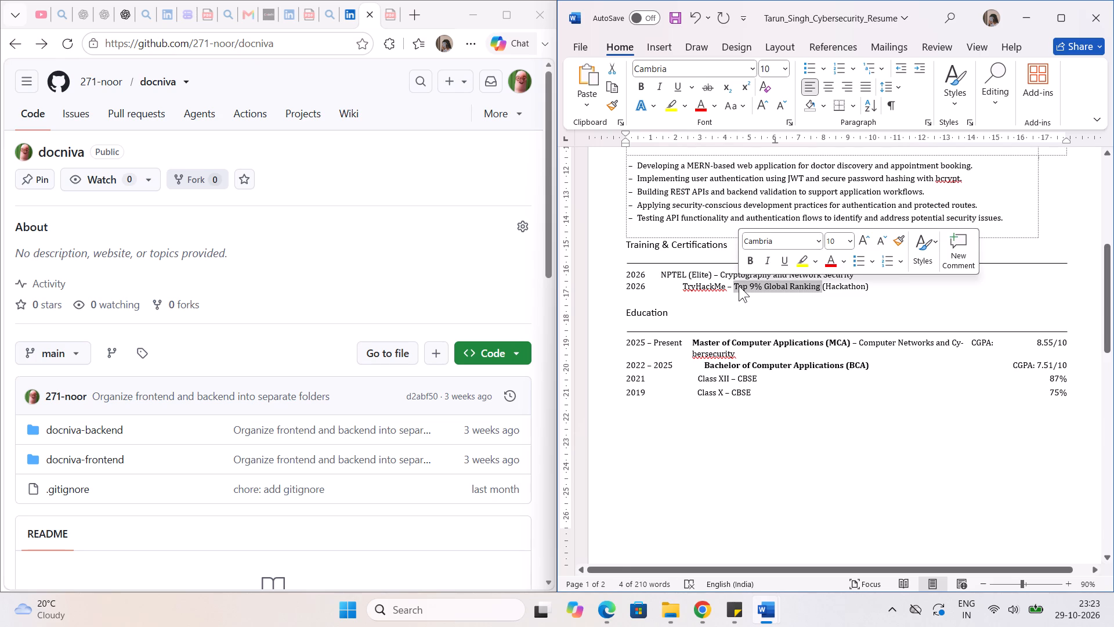
text(Built)
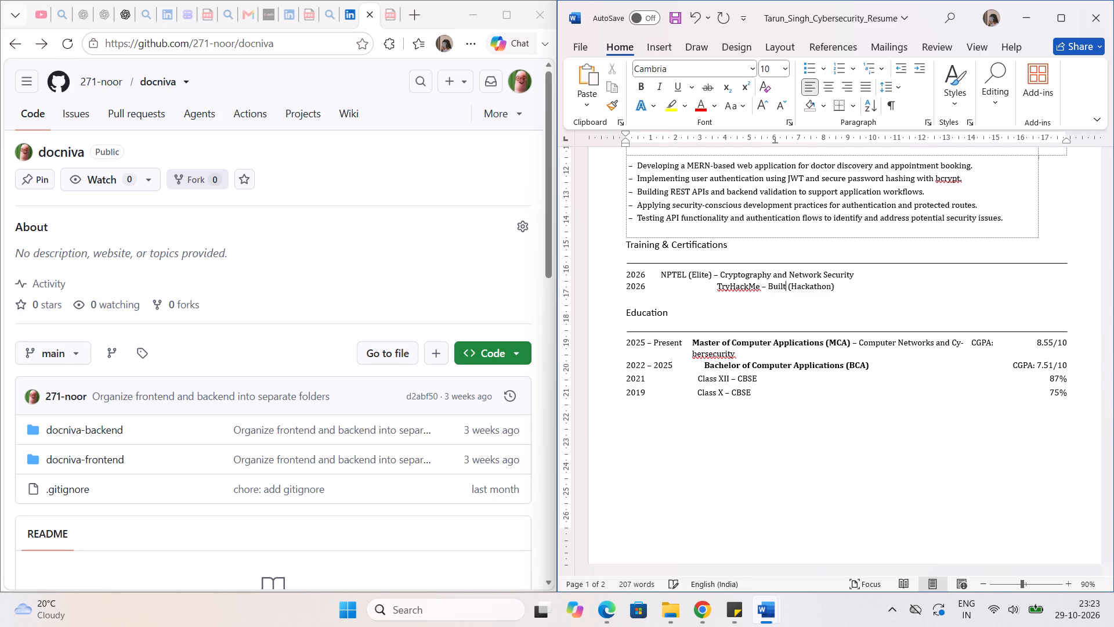
text(, Innovate,)
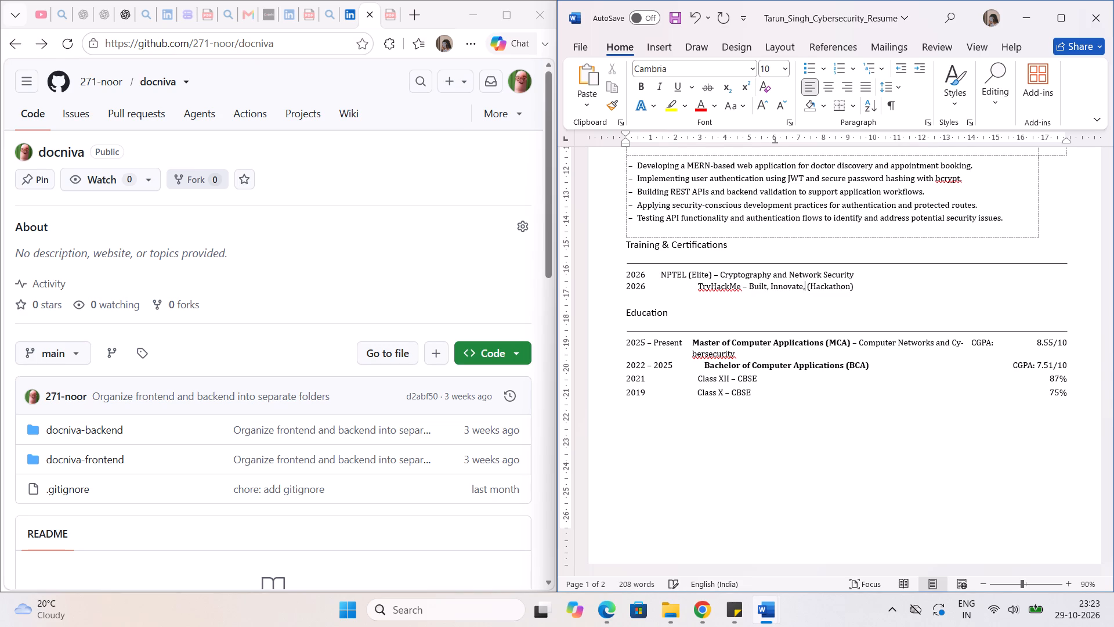
key(space)
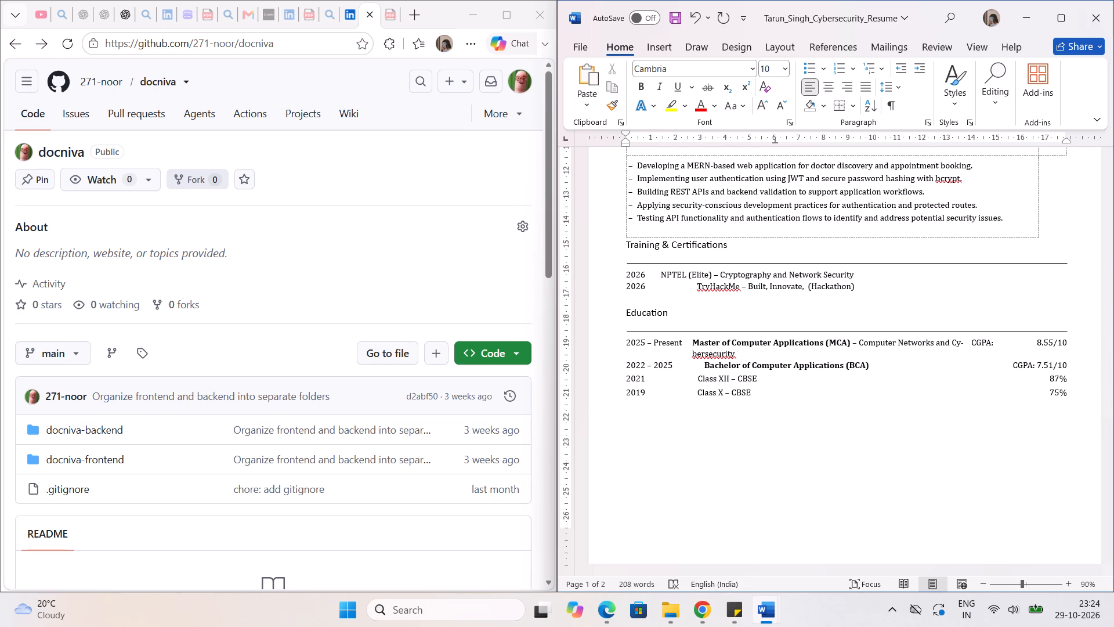
text(De)
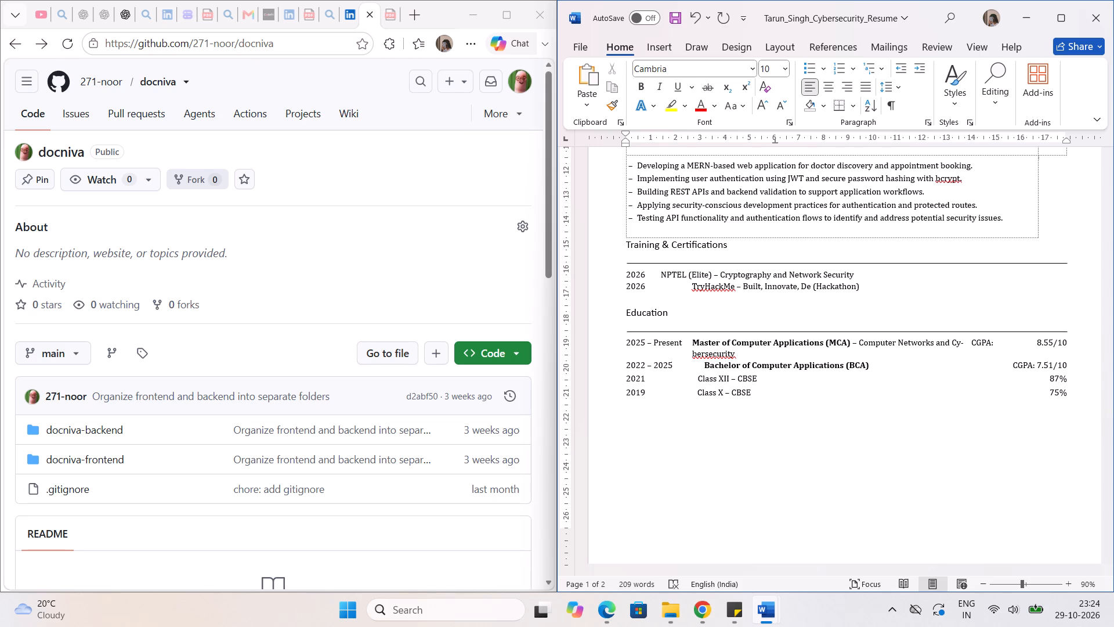
text(ploy)
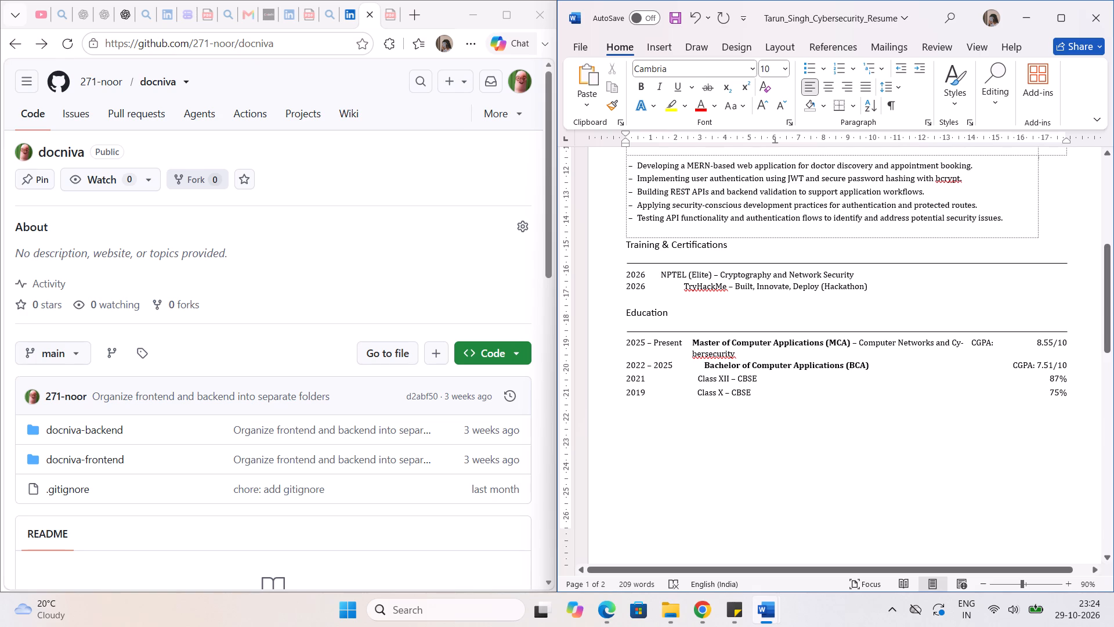
Replace "TryHackMe" in the second 2026 training entry with "Galgotias Webxcelrate".
drag(726, 286, 688, 286)
drag(688, 286, 683, 286)
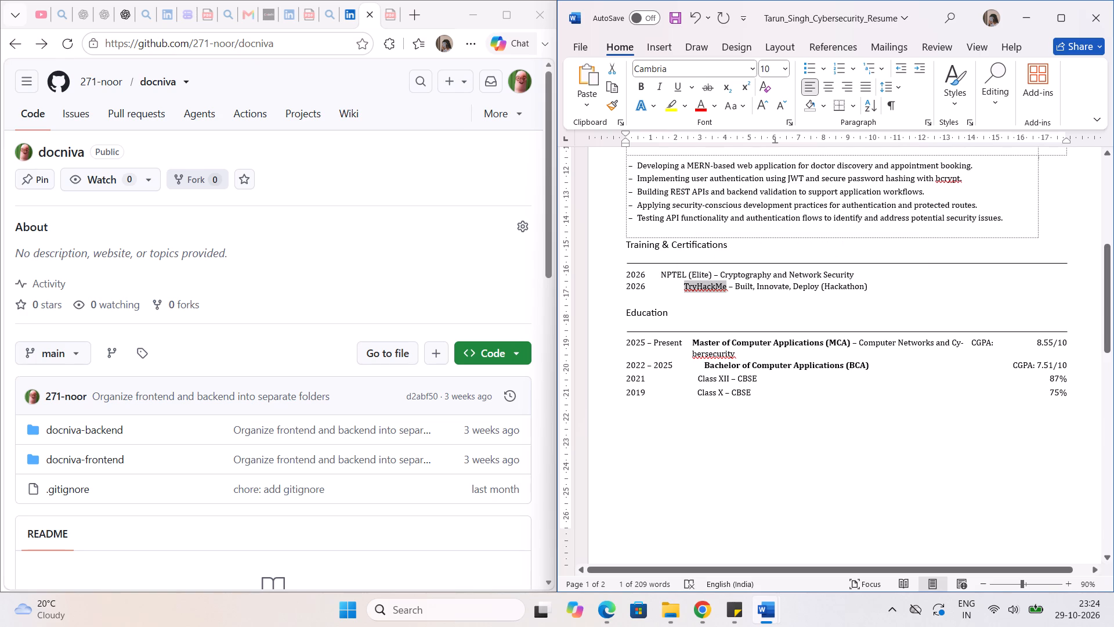
key(shift+b)
key(shift+BackSpace)
text(Ga)
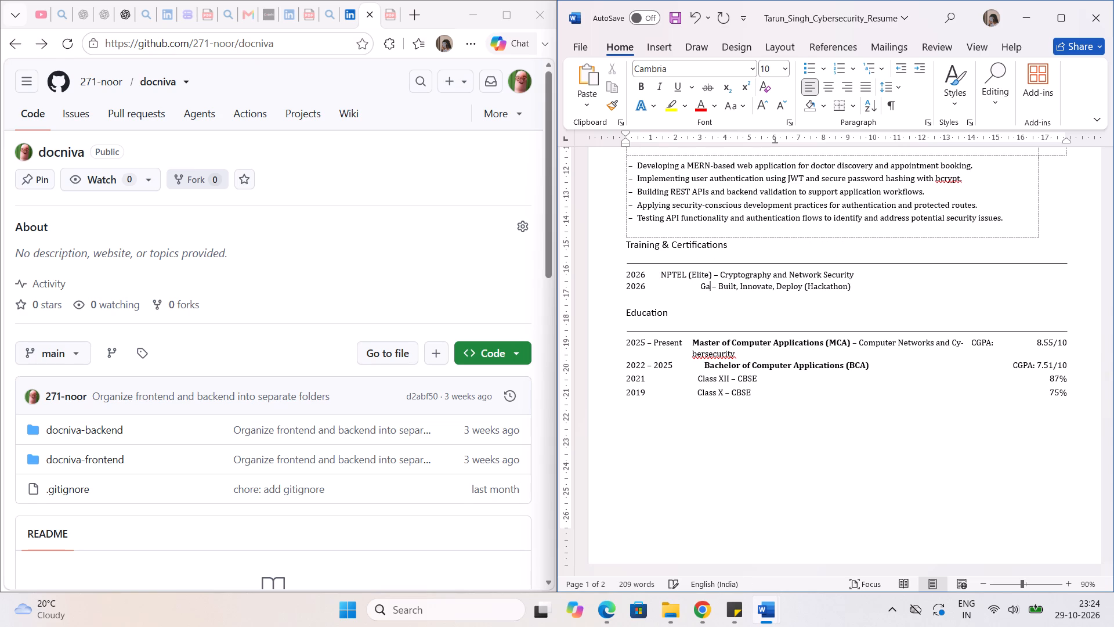
text(lgotias Web)
text(xcelrate)
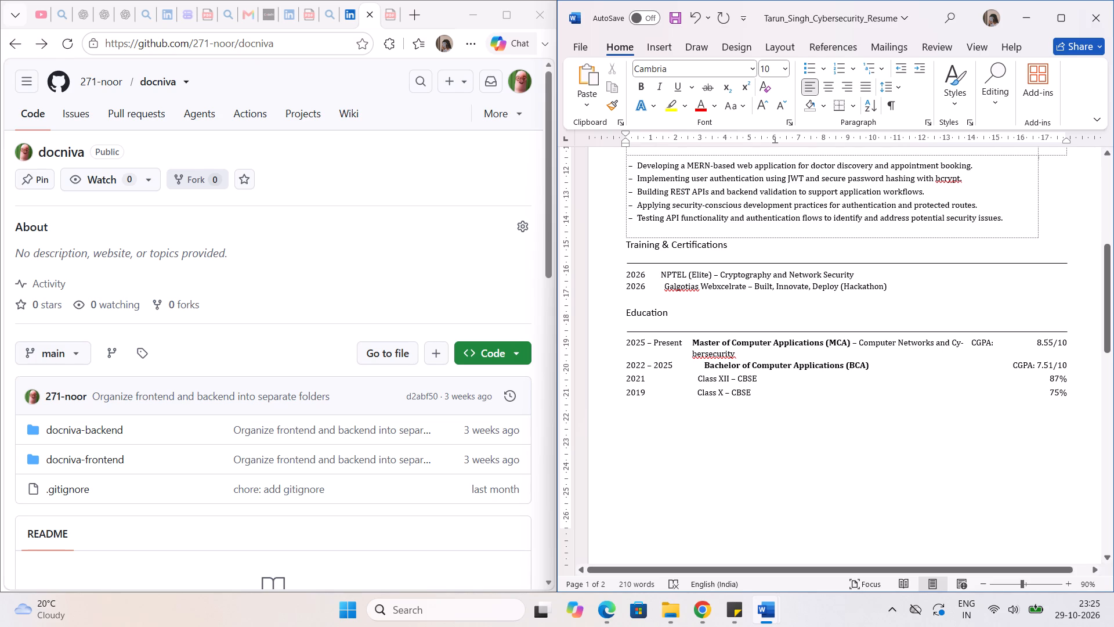
Correct "Built" to "Build" in the Galgotias Webxcelrate hackathon entry.
click(789, 316)
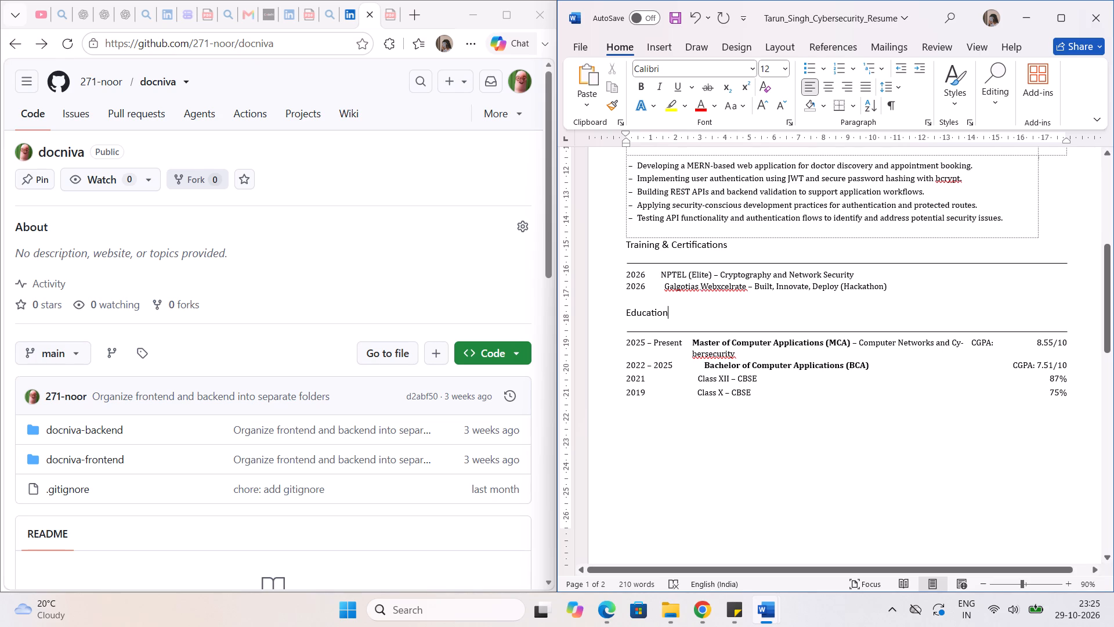
click(771, 285)
key(BackSpace)
key(d)
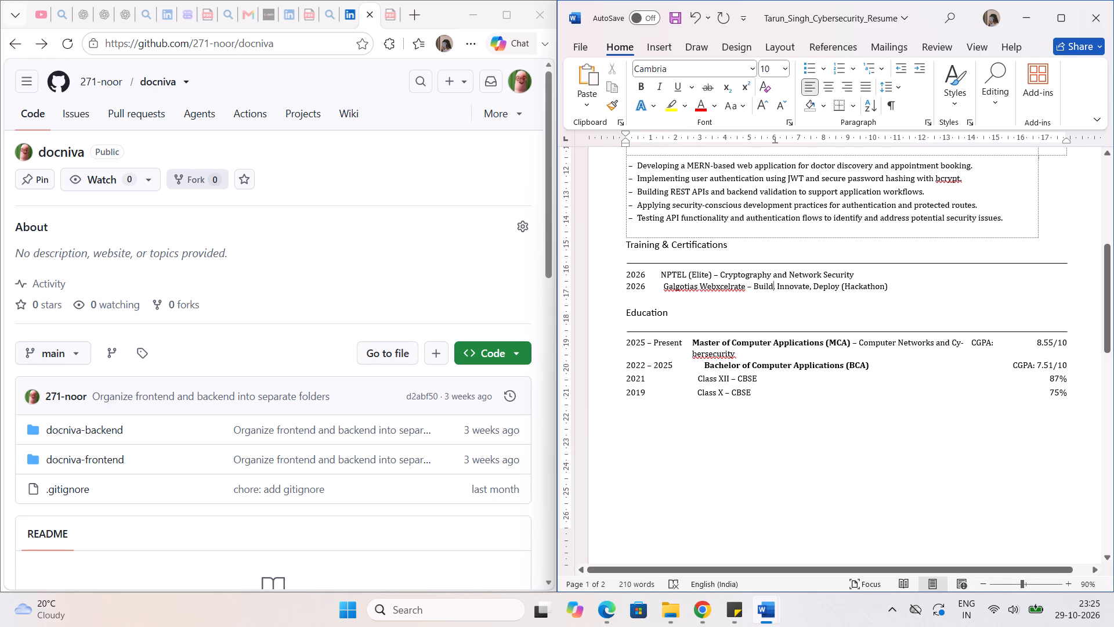
click(787, 434)
Change the board in the Class X education entry to UP Board.
drag(754, 394, 736, 394)
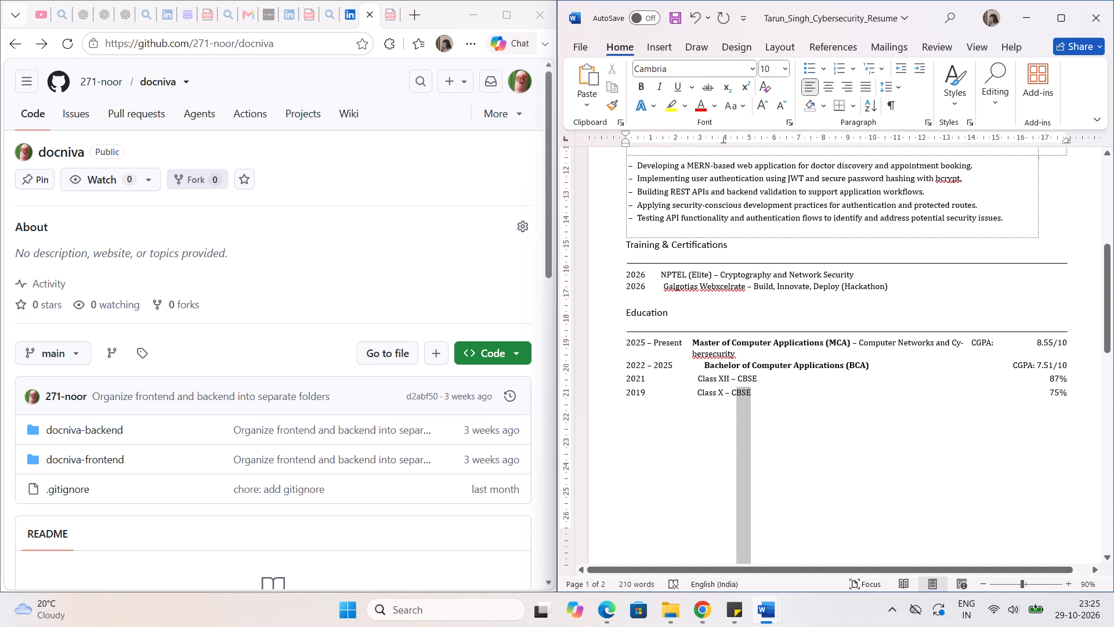
drag(736, 394, 731, 394)
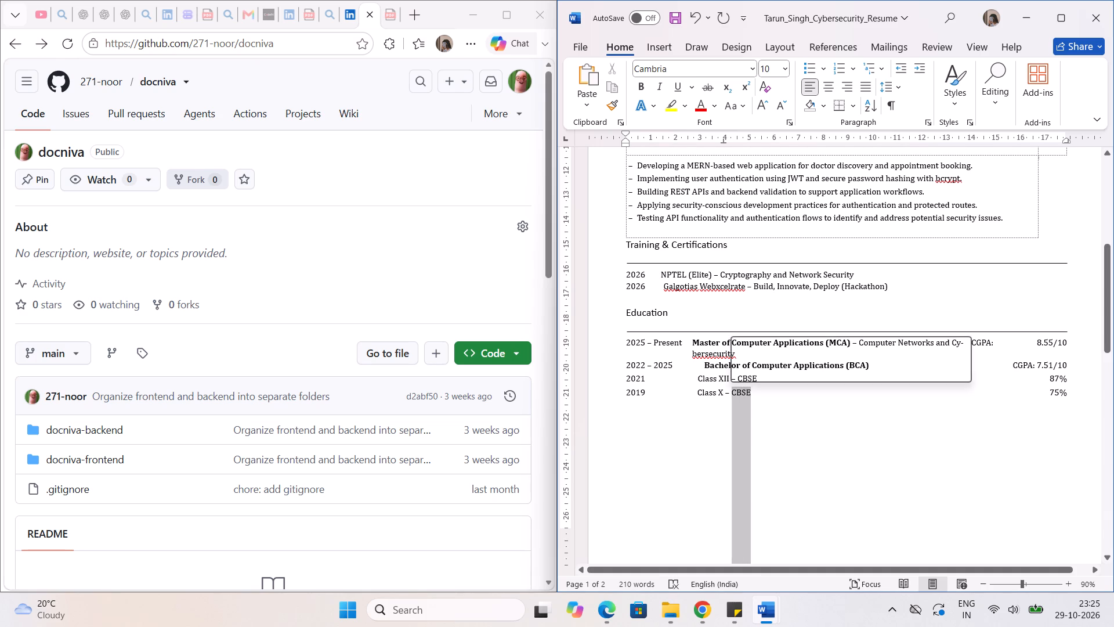
click(731, 394)
drag(757, 389, 729, 395)
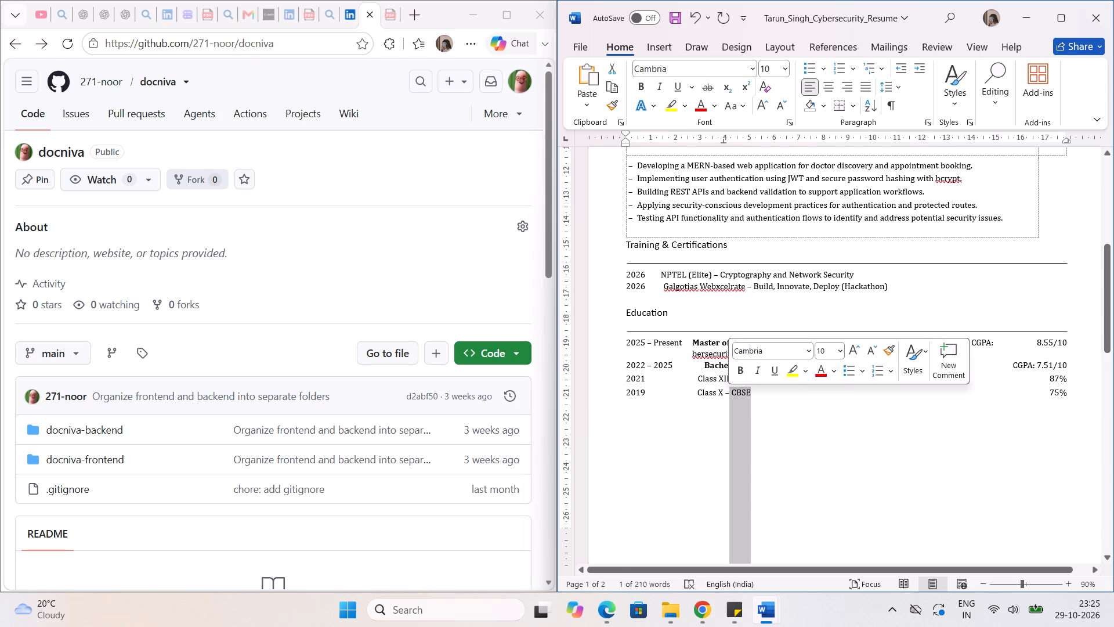
click(729, 395)
drag(751, 394, 738, 394)
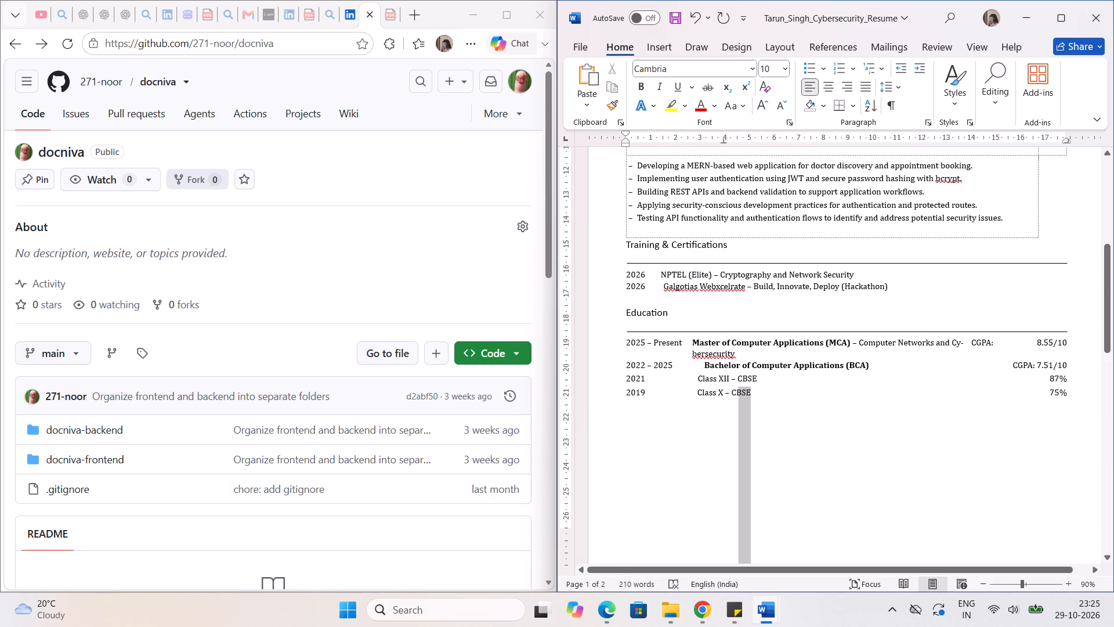
drag(738, 394, 732, 395)
text(UP)
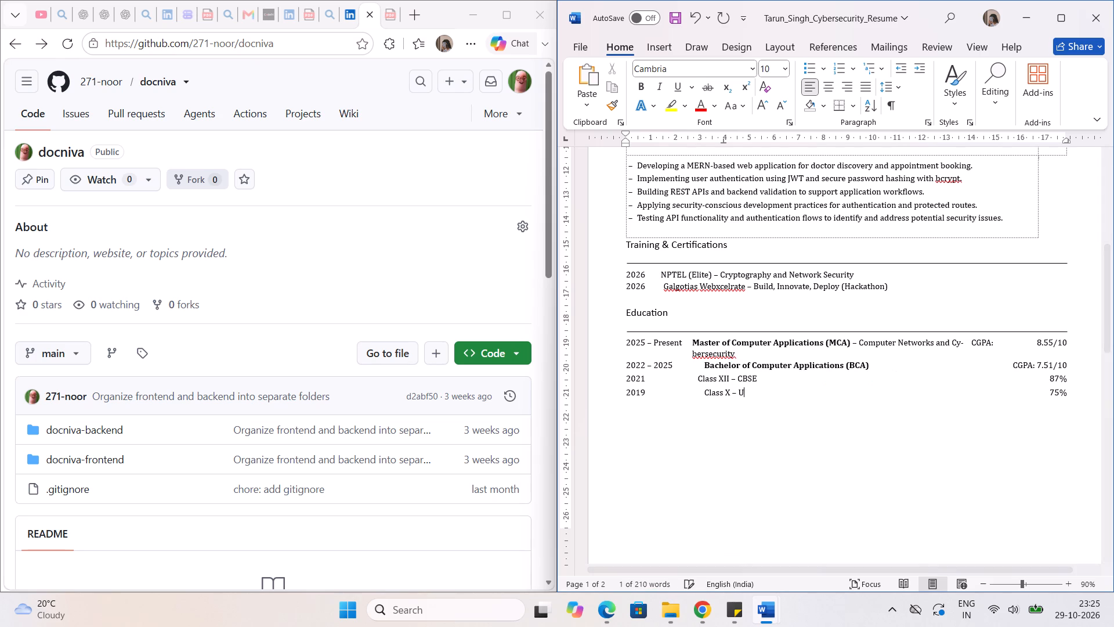
key(space)
text(Bora)
key(BackSpace)
key(BackSpace)
text(ard)
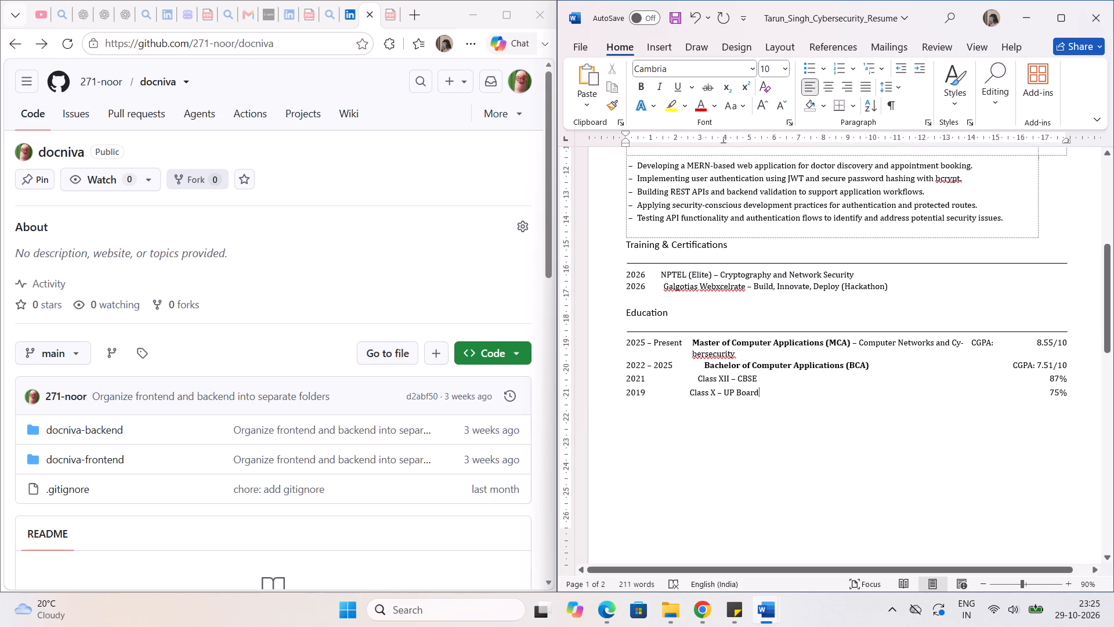
Change the board in the Class XII education entry to UP Board.
click(756, 379)
key(BackSpace)
key(BackSpace)
key(BackSpace)
key(BackSpace)
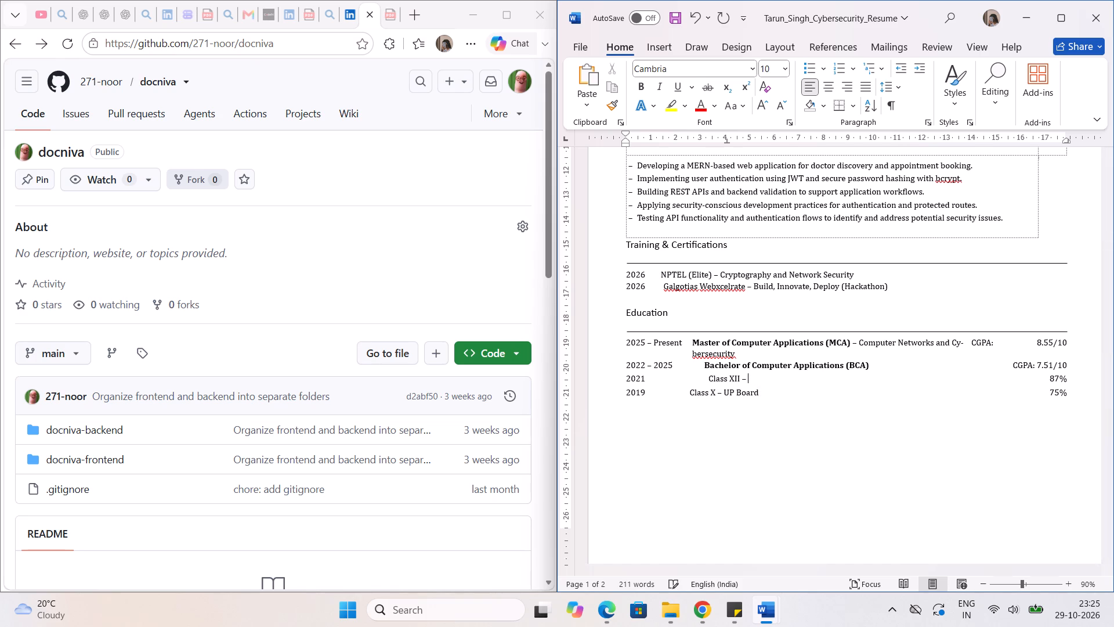
text(UP Board)
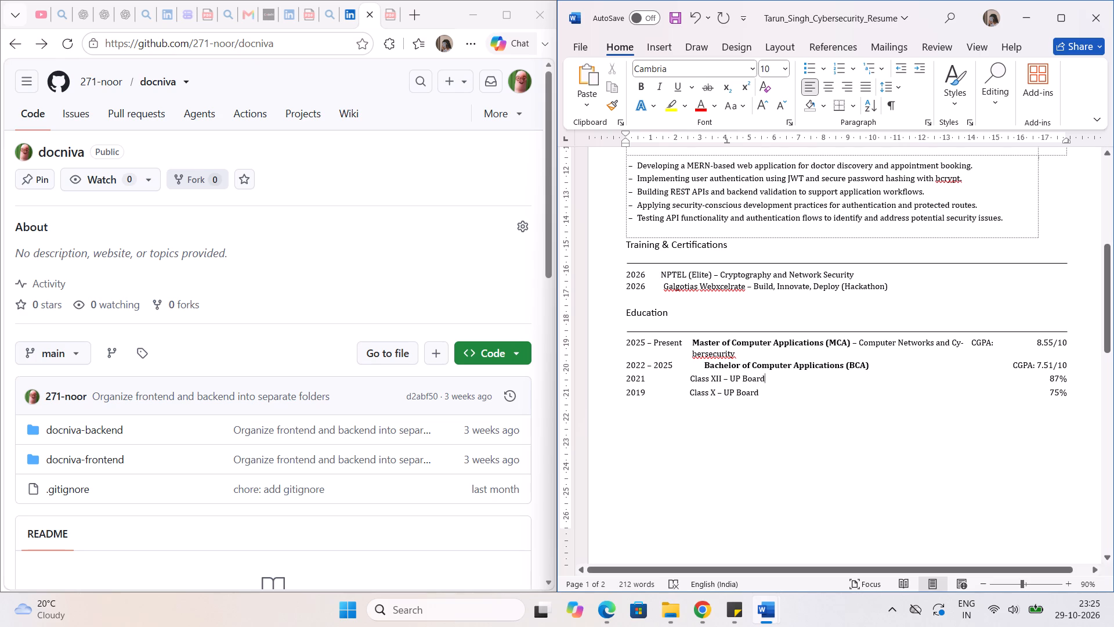
Set the school percentages under Education to 78% for Class X and 71% for Class XII.
click(1058, 394)
key(BackSpace)
key(8)
click(1056, 378)
key(BackSpace)
key(Right)
key(1)
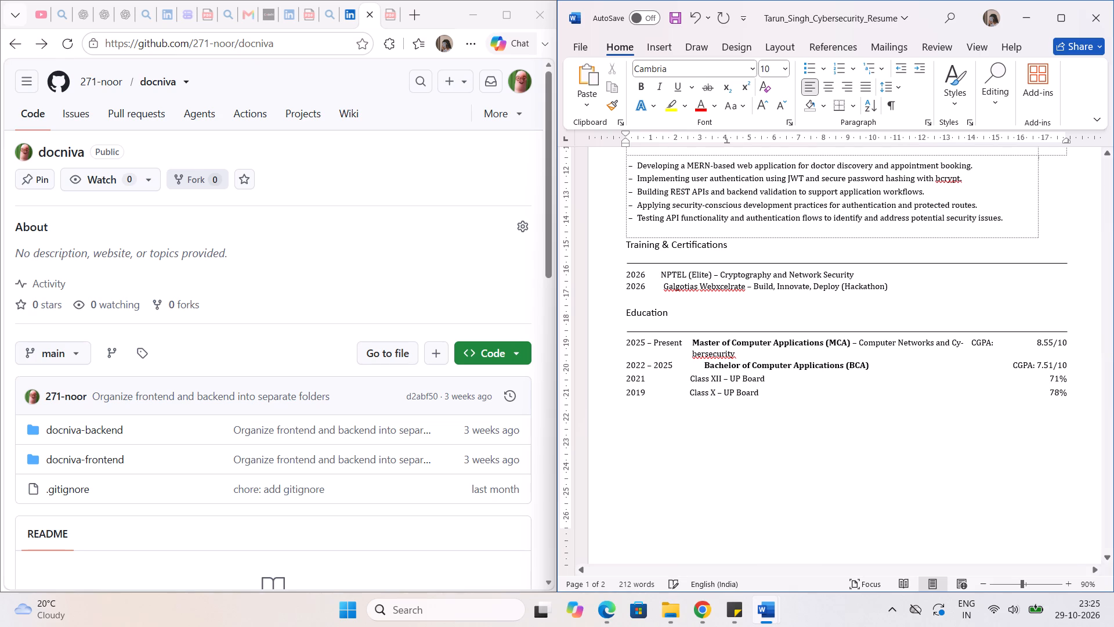
Replace the BCA entry's CGPA with 79% and set the MCA entry's CGPA to 8.48/10.
drag(1069, 366, 1024, 361)
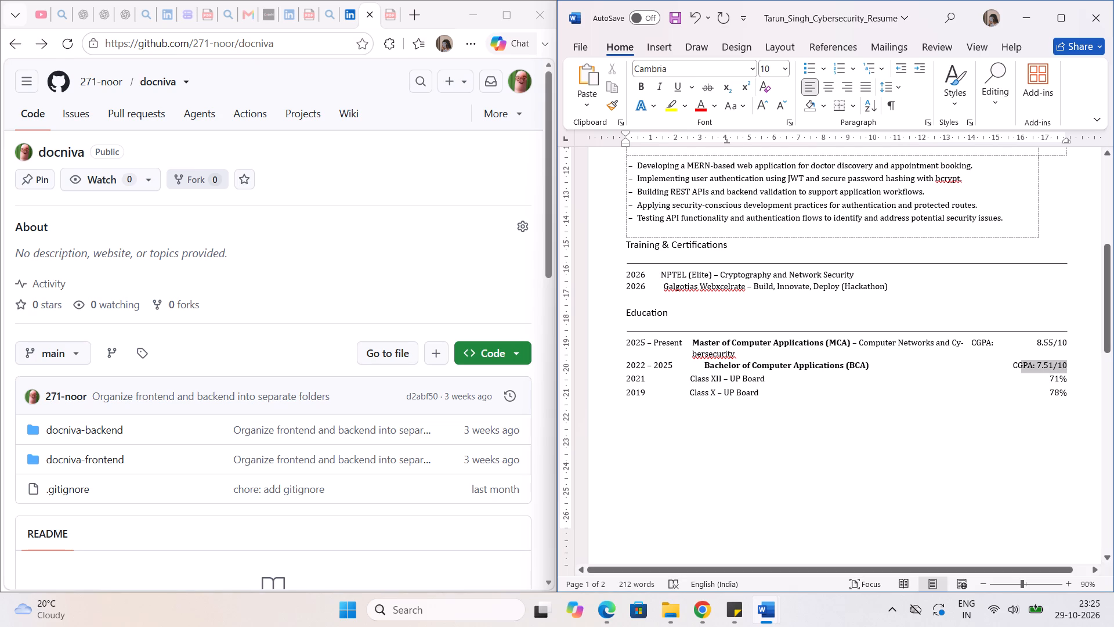
drag(1024, 361, 1018, 362)
text(79)
key(shift+percent)
click(1052, 341)
key(BackSpace)
key(BackSpace)
text(48)
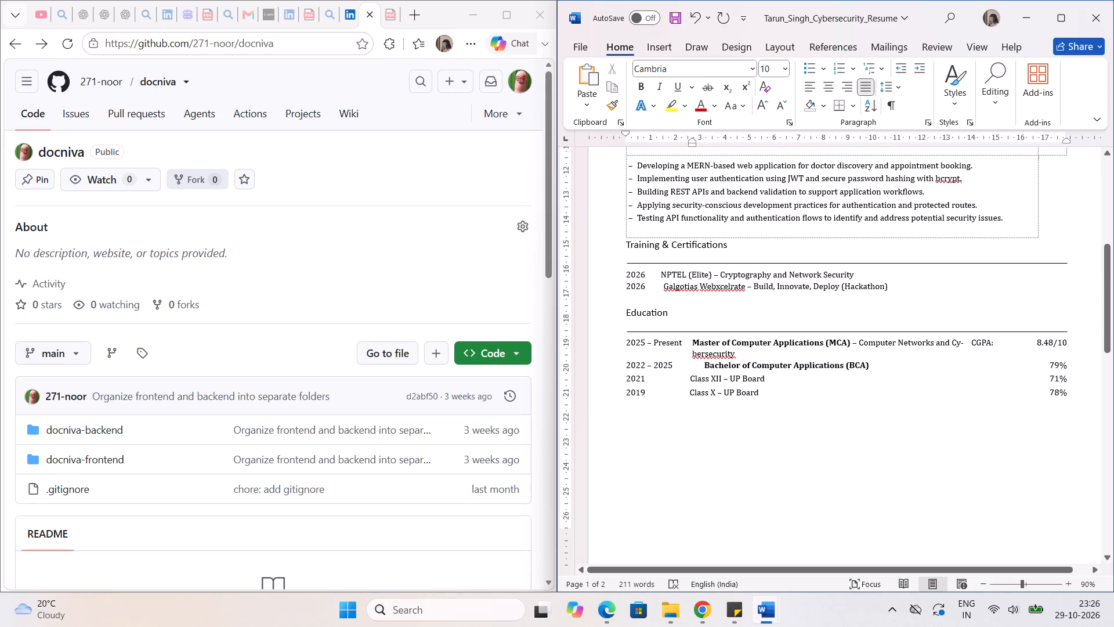
Rejoin the split word in the MCA education entry so it reads "Cybersecurity" unhyphenated on one line.
drag(734, 352, 733, 352)
drag(733, 352, 693, 352)
key(ctrl+x)
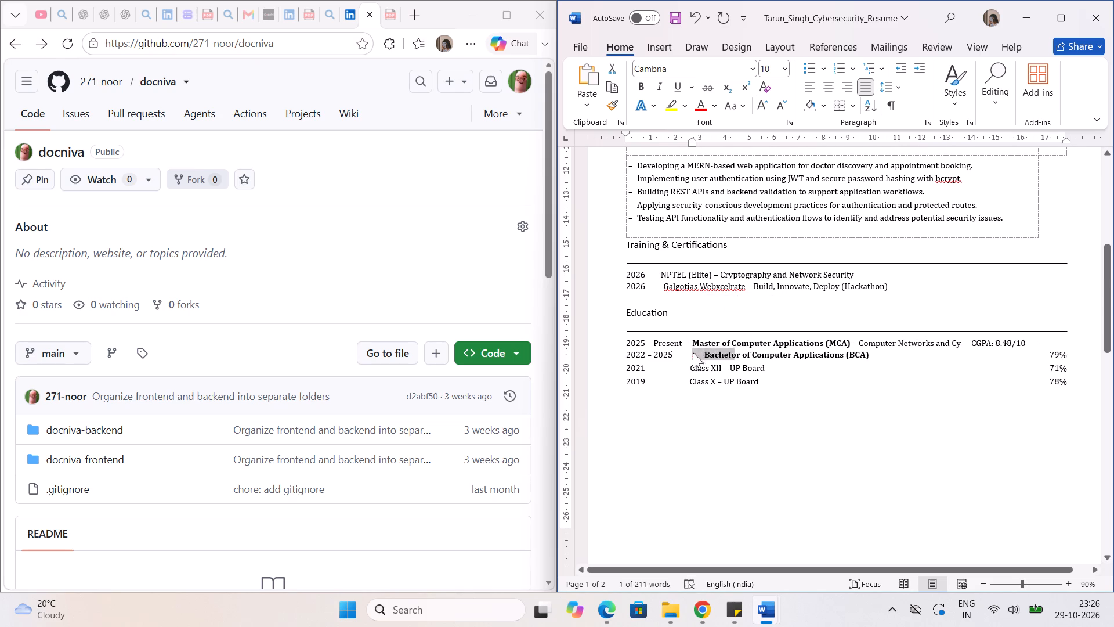
click(963, 341)
key(BackSpace)
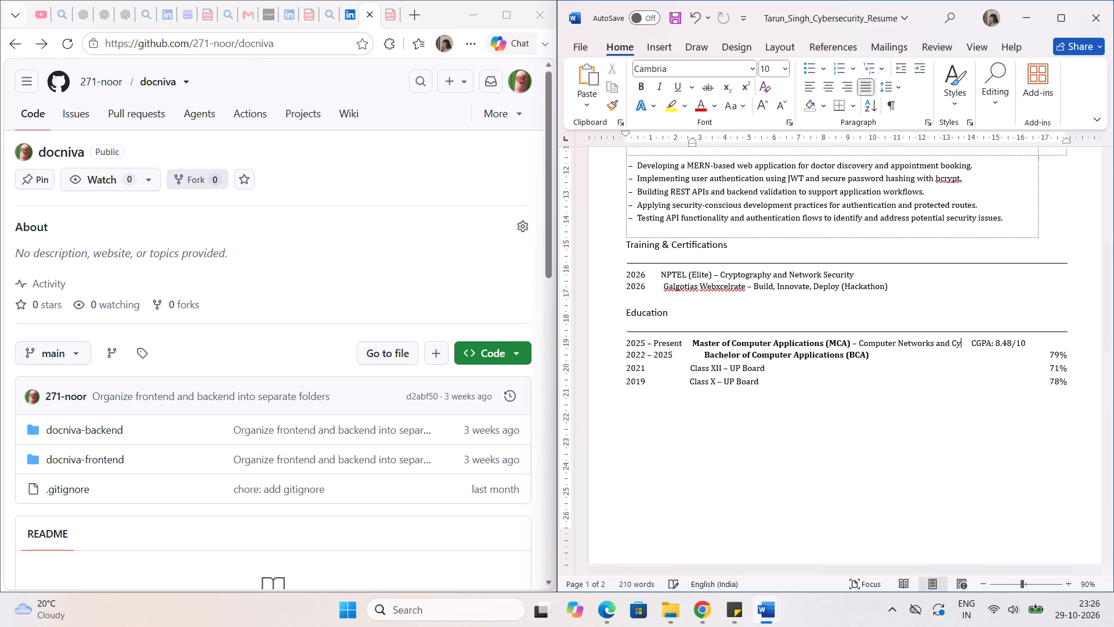
key(ctrl+v)
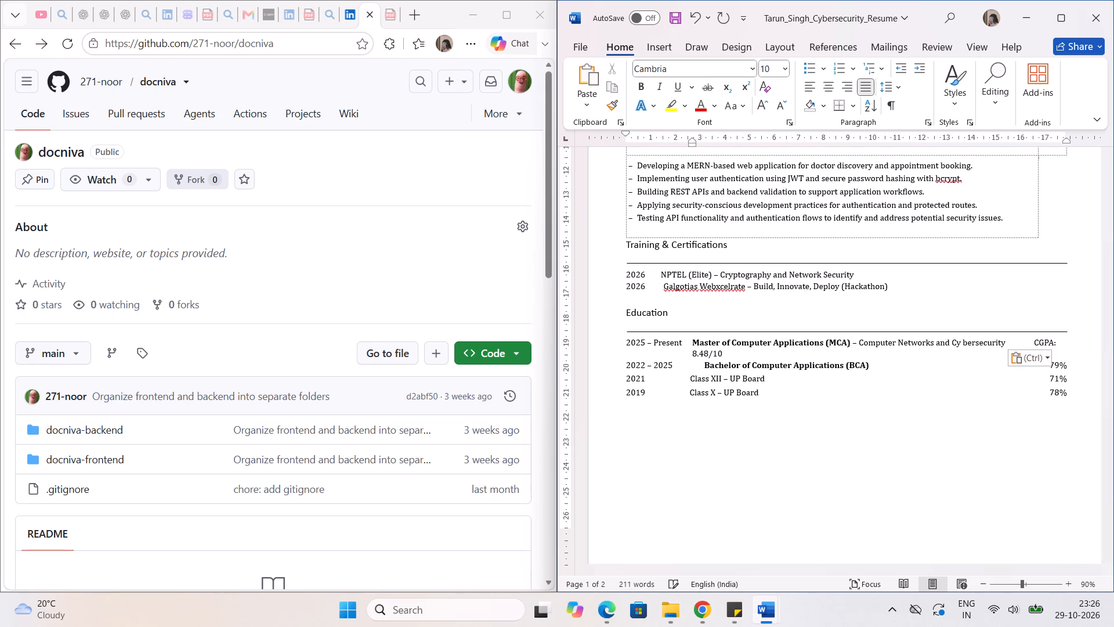
click(963, 345)
key(BackSpace)
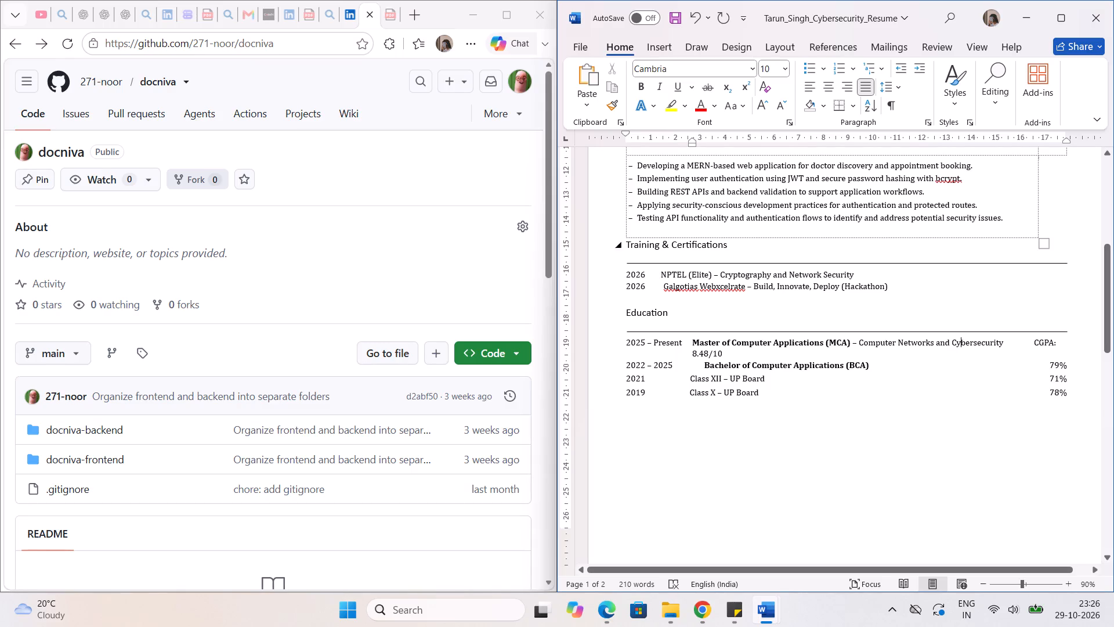
Check the Education and Training & Certifications sections of the original resume PDF in Edge against the Word version, and return to Word.
click(305, 9)
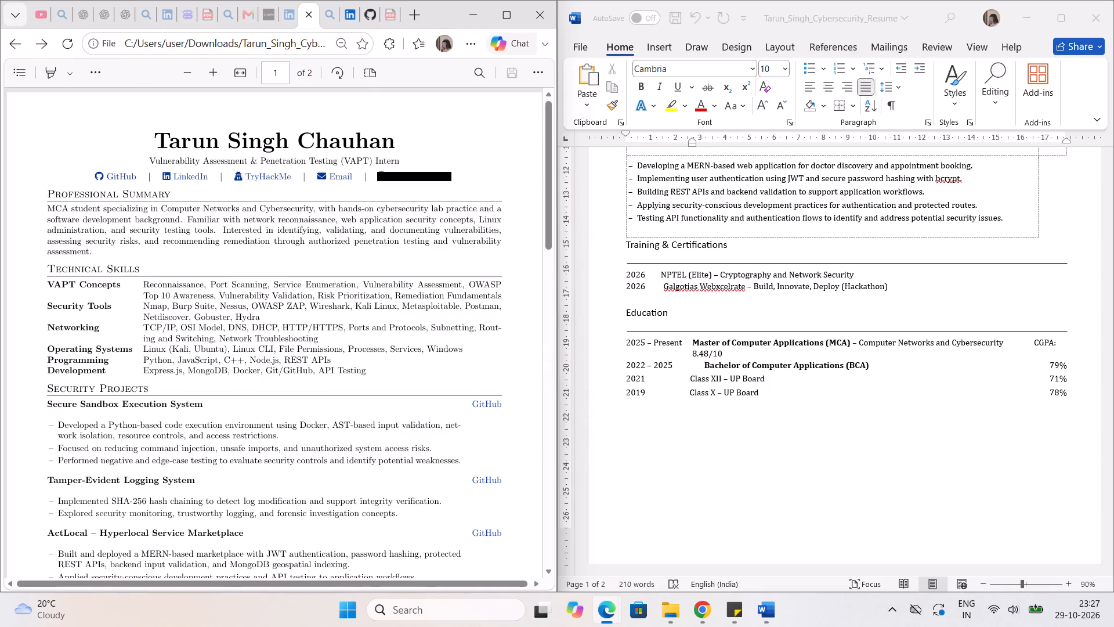
scroll(241, 341, down, 7)
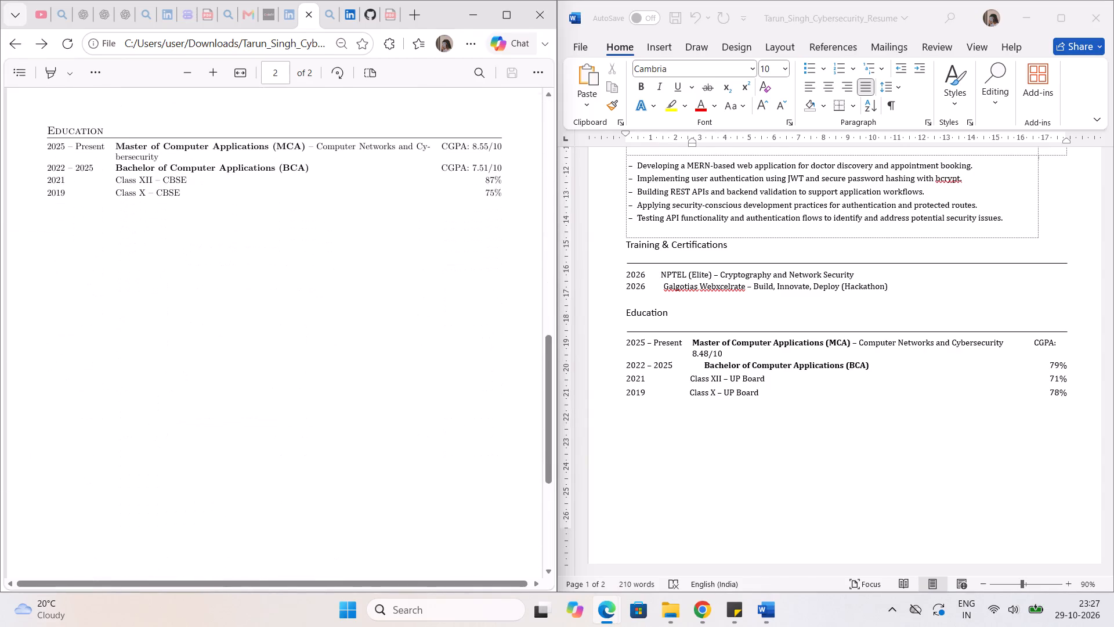
scroll(241, 341, up, 3)
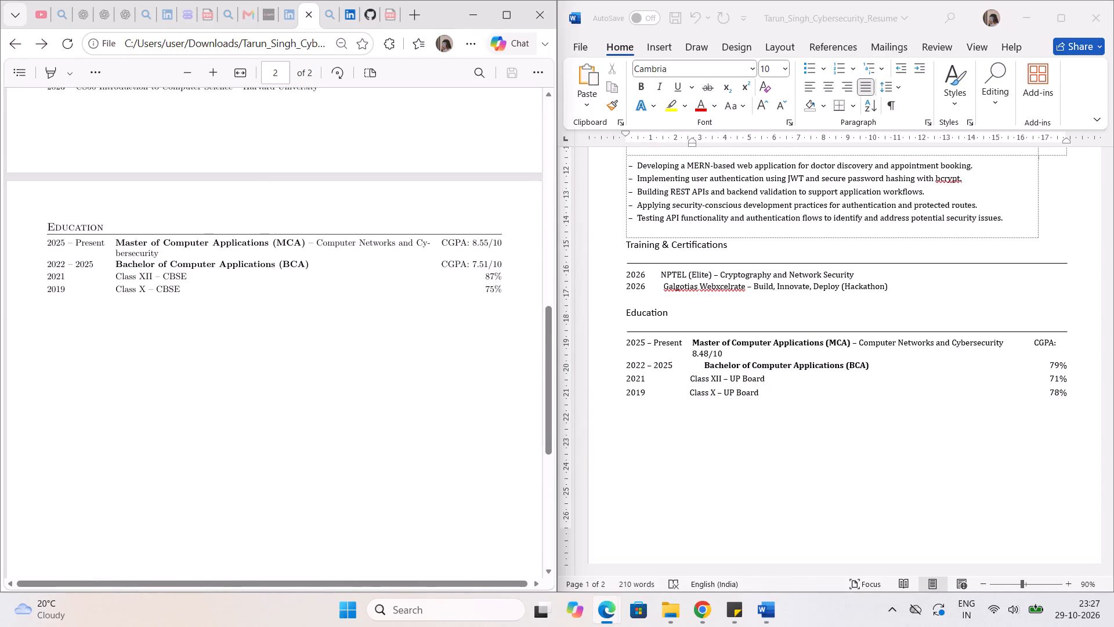
scroll(271, 355, up, 2)
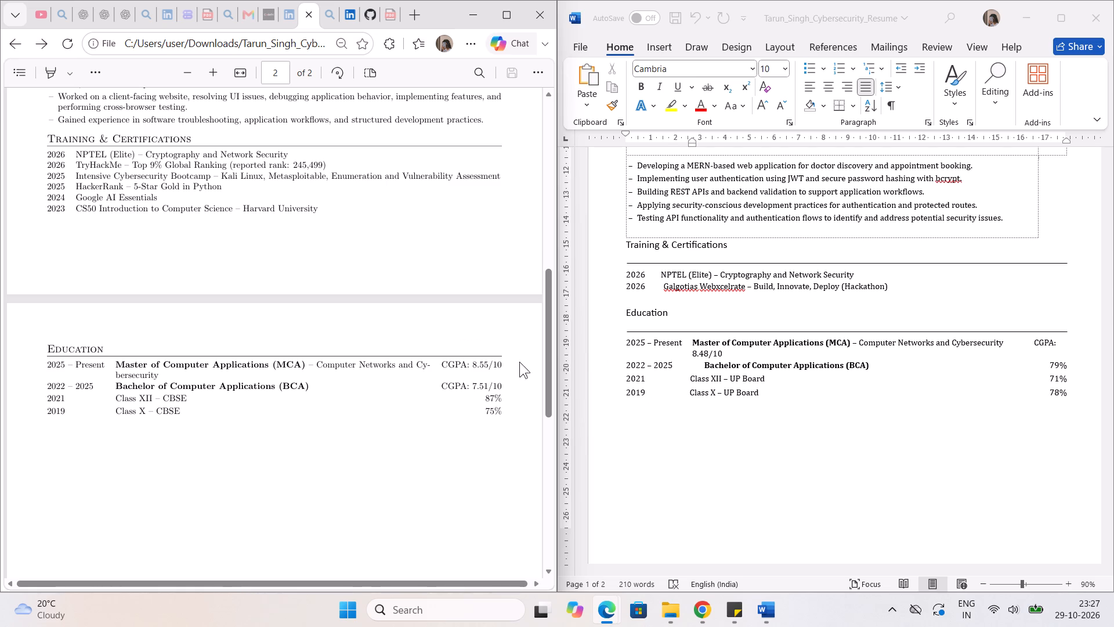
click(672, 313)
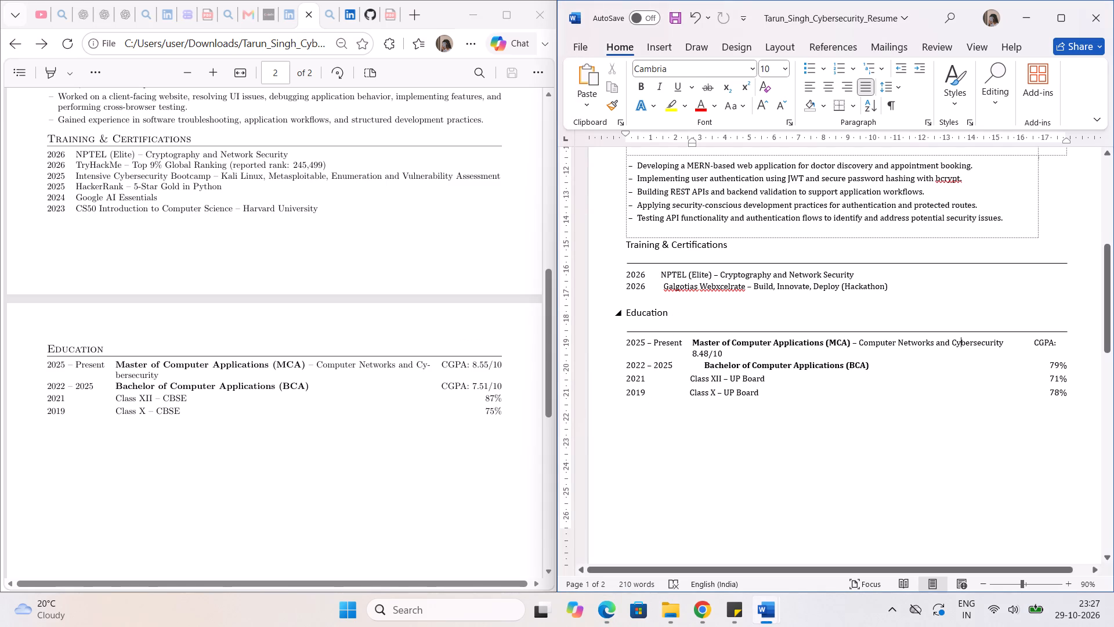
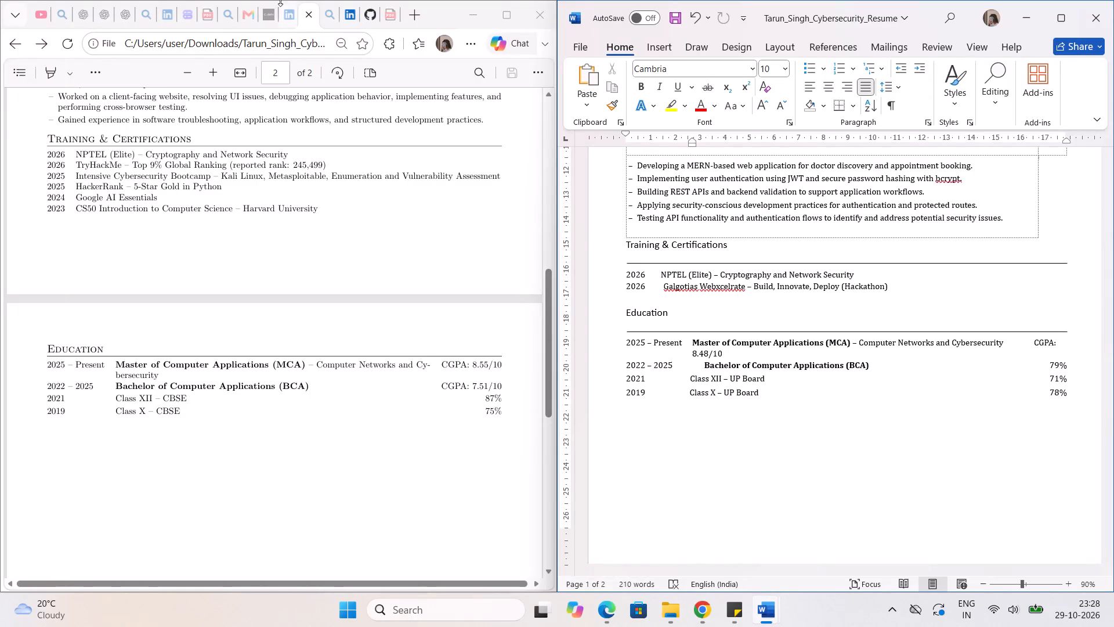
Return to the two-page reference resume PDF in the browser and view its sections above Education.
click(382, 19)
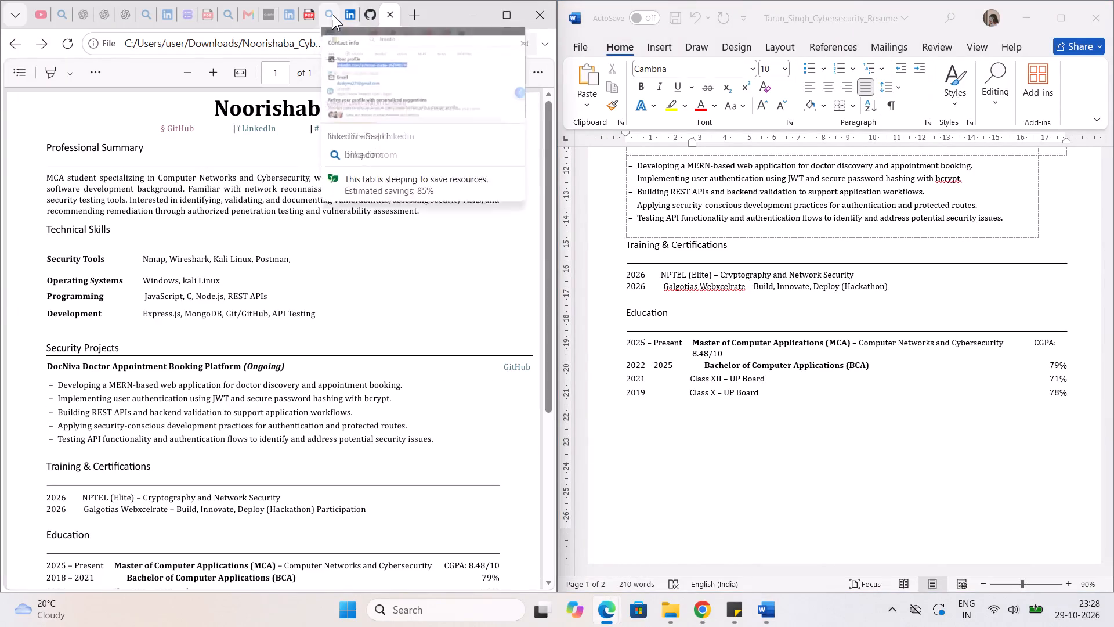
click(306, 12)
scroll(298, 203, up, 1)
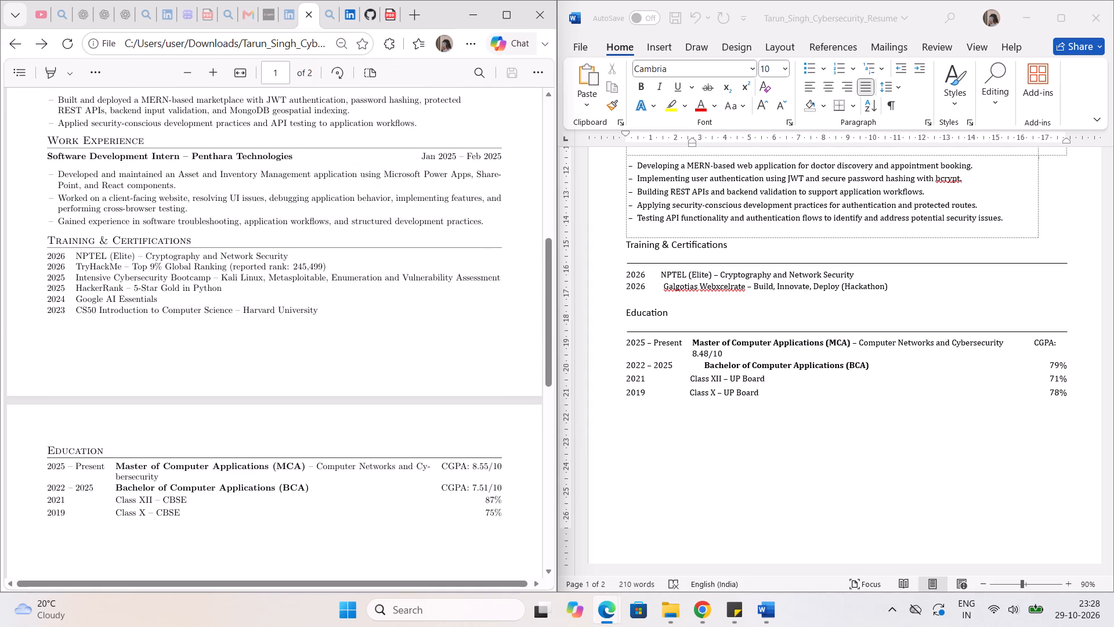
scroll(298, 203, up, 2)
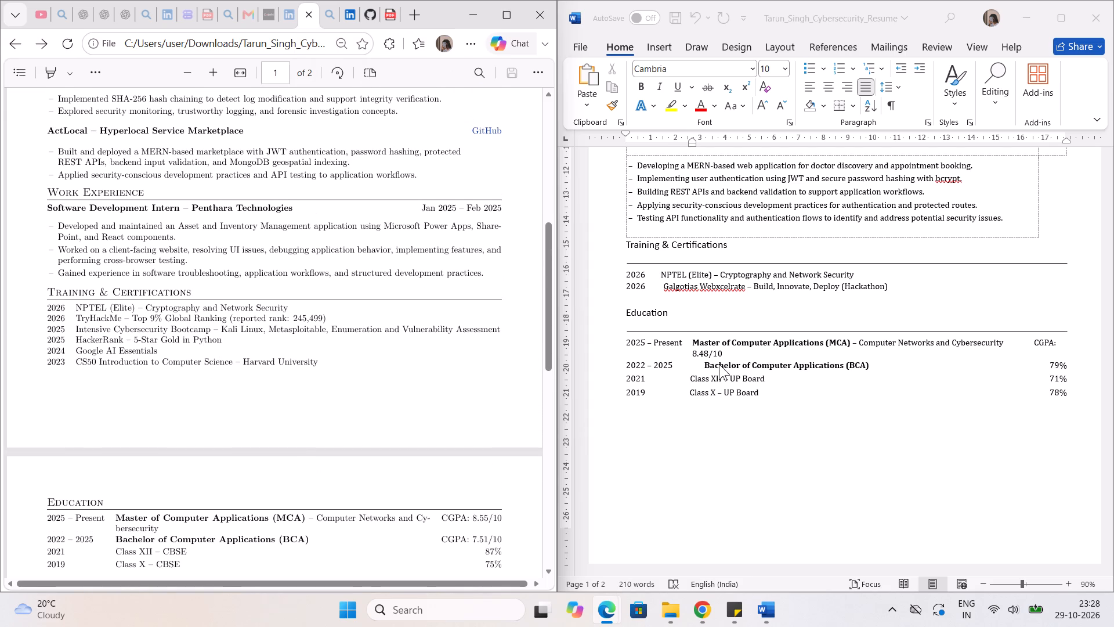
In the Word resume, try to move the horizontal line under the Education heading closer to the heading.
click(669, 322)
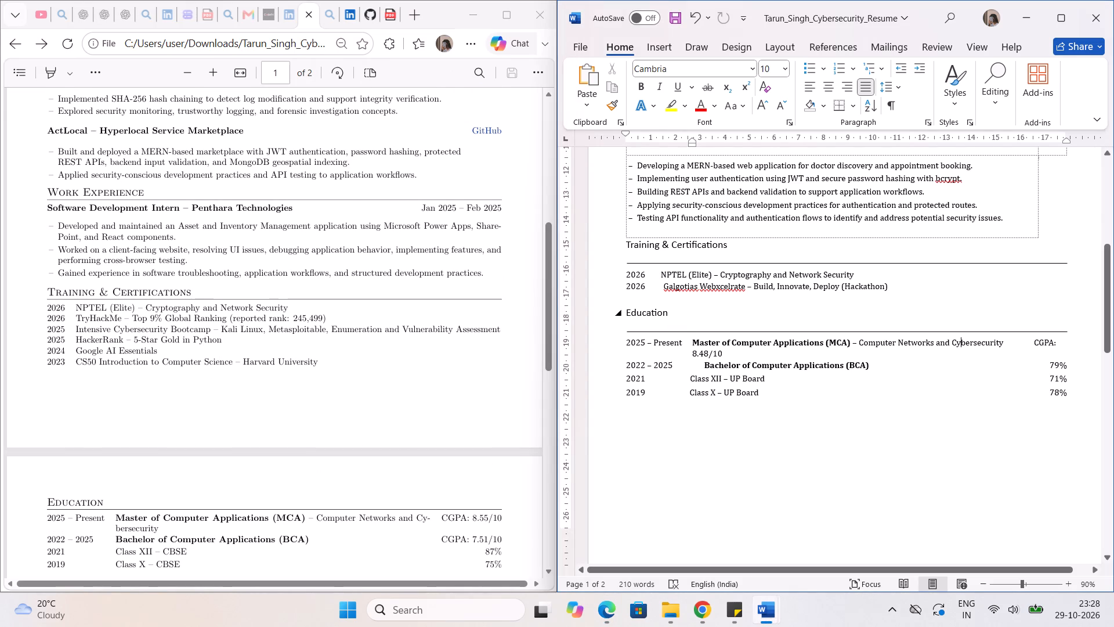
click(669, 322)
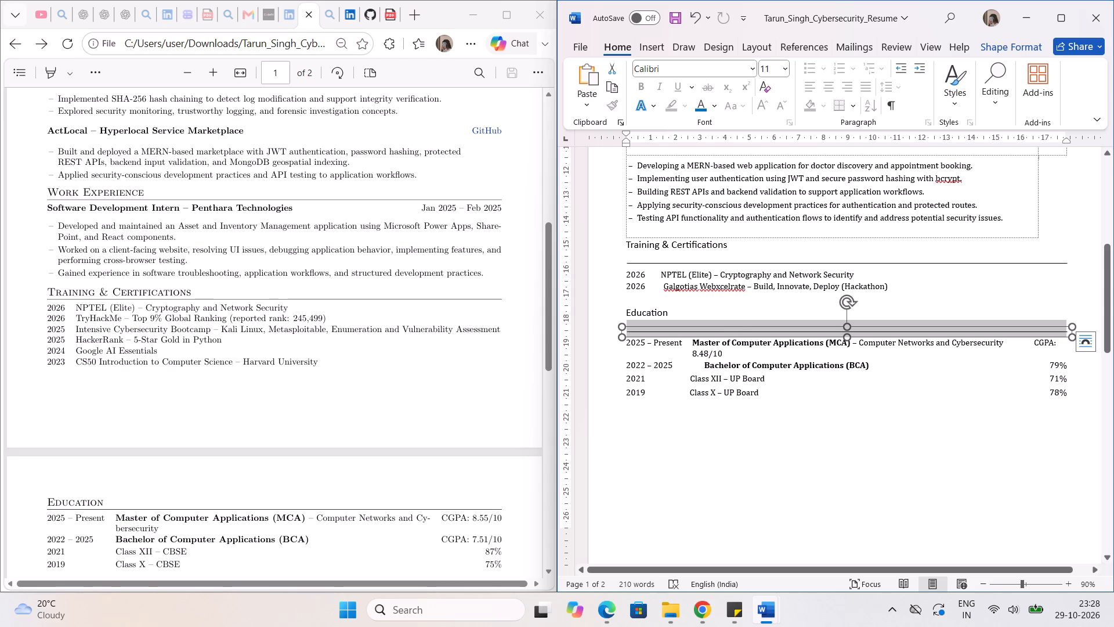
drag(835, 334, 830, 322)
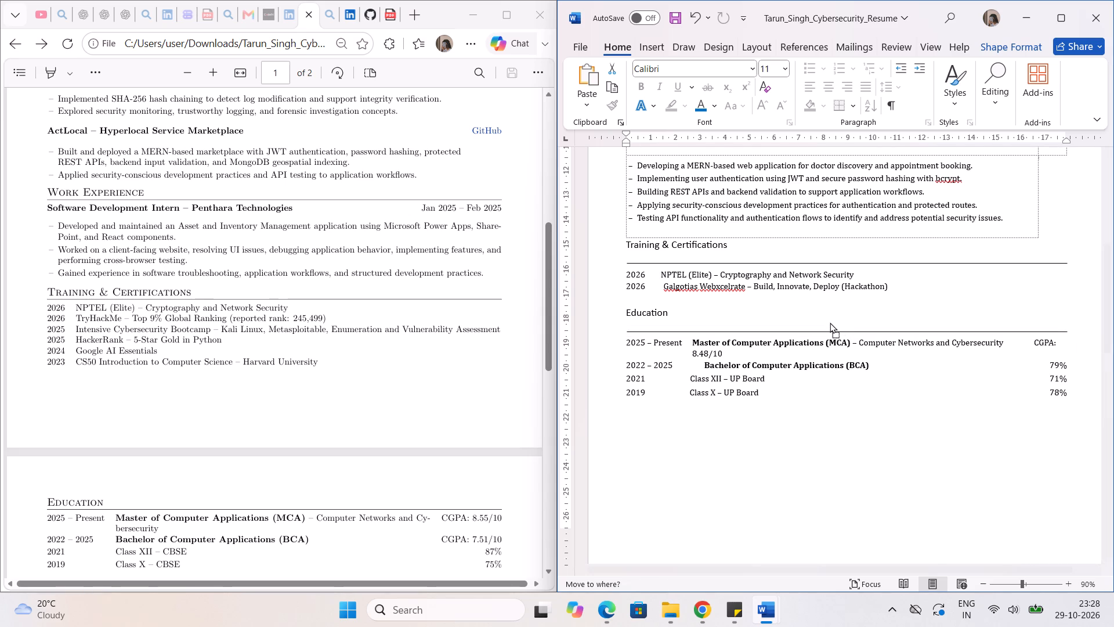
drag(830, 322, 829, 318)
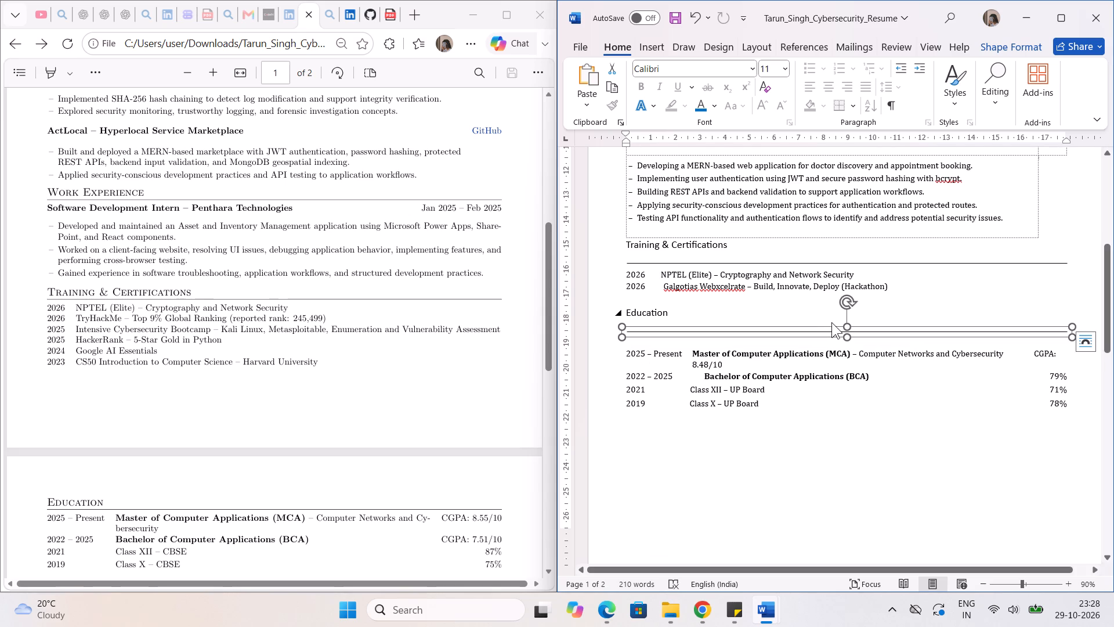
drag(836, 333, 836, 329)
drag(836, 329, 835, 323)
key(Up)
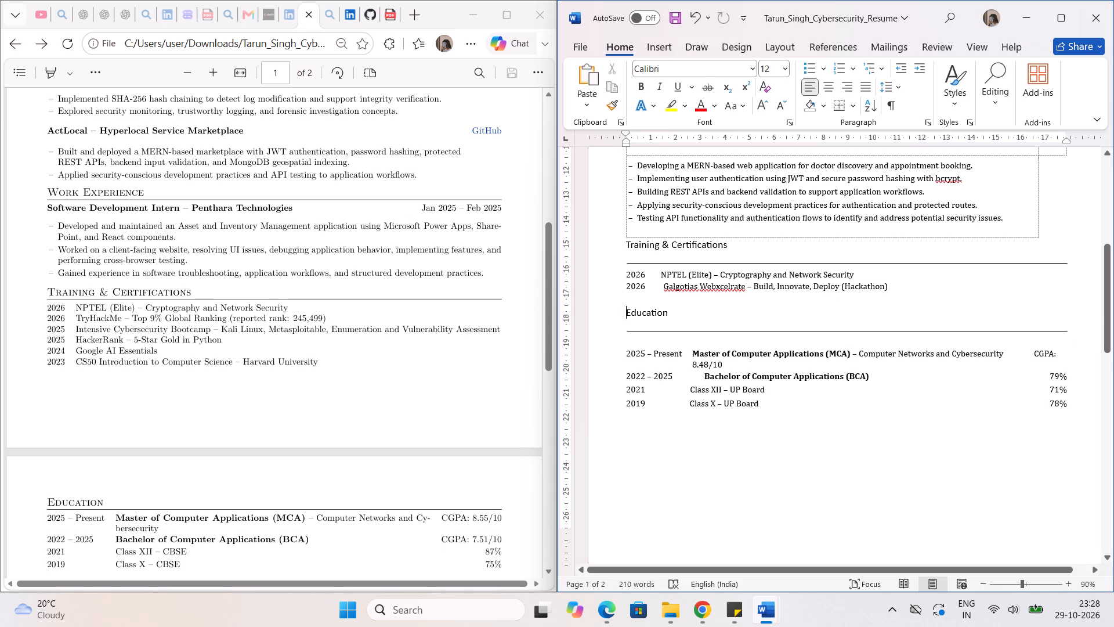
key(Up)
click(789, 336)
Retype the Education heading in capitals as EDUCATION.
click(664, 313)
drag(669, 313, 634, 313)
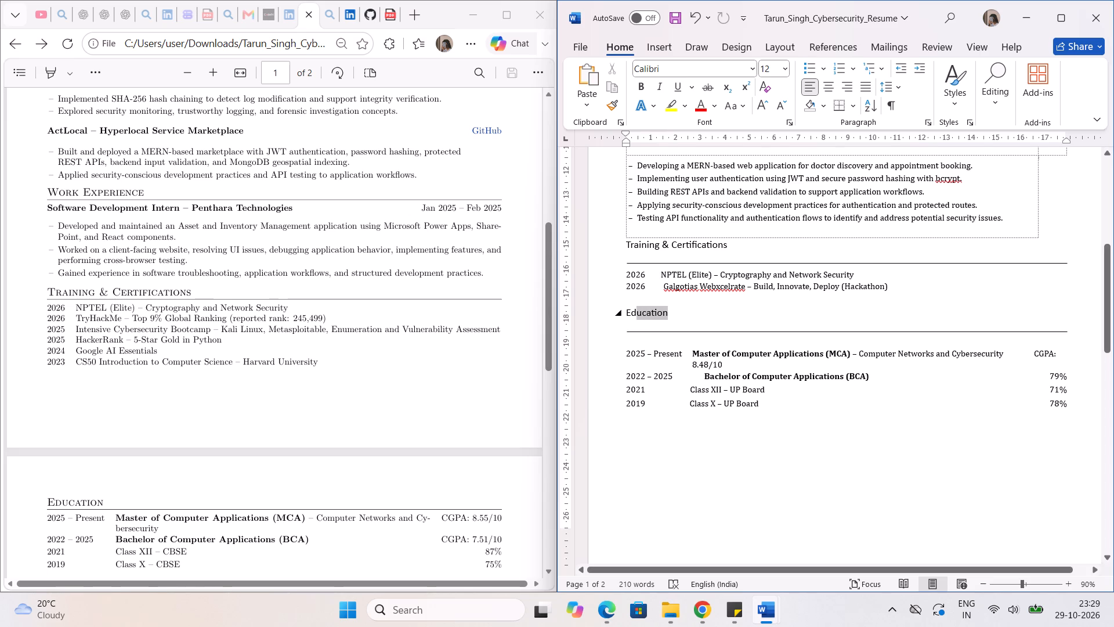
drag(634, 313, 631, 313)
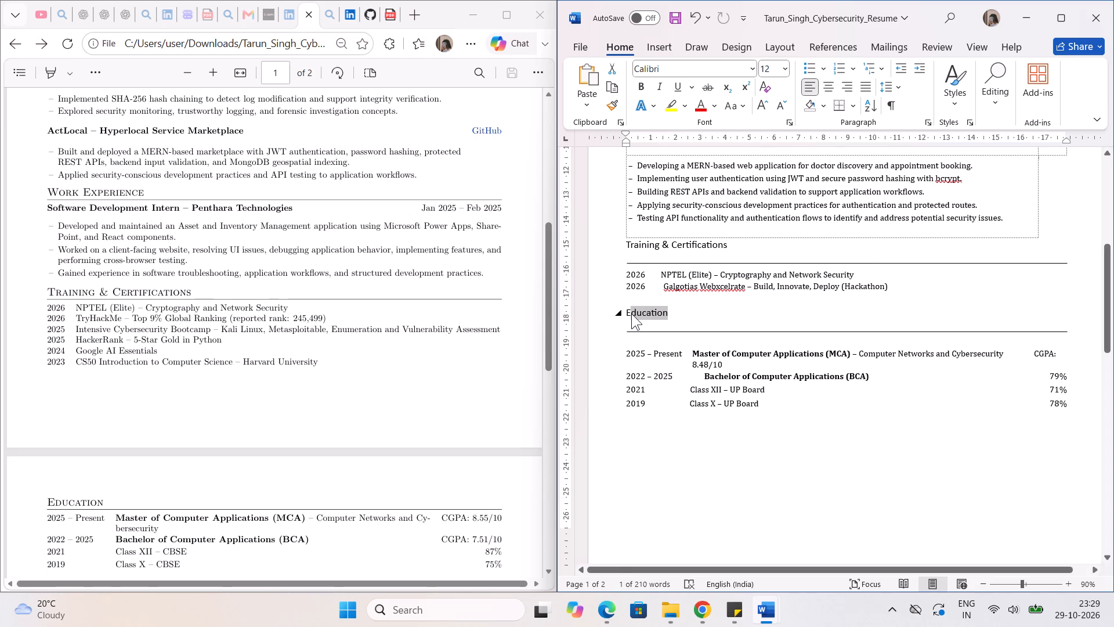
text(DUCATION)
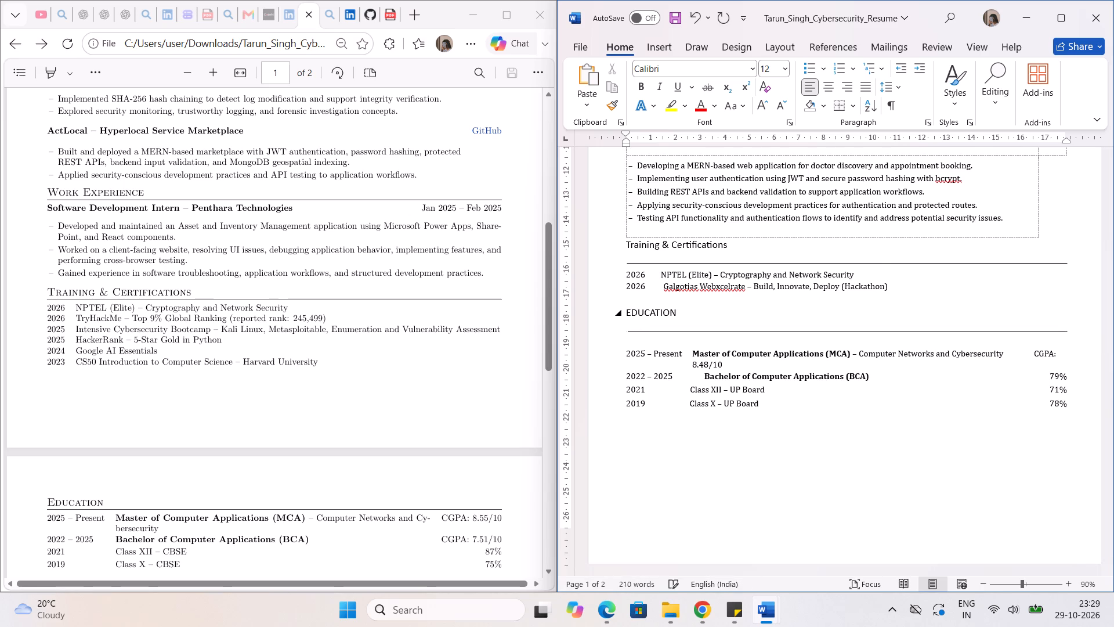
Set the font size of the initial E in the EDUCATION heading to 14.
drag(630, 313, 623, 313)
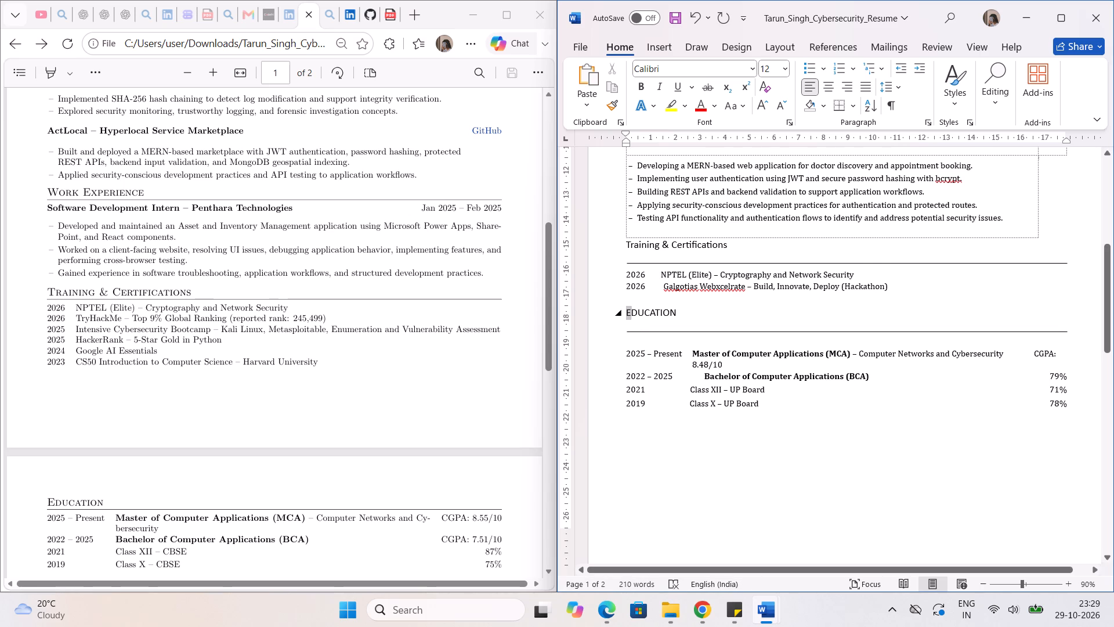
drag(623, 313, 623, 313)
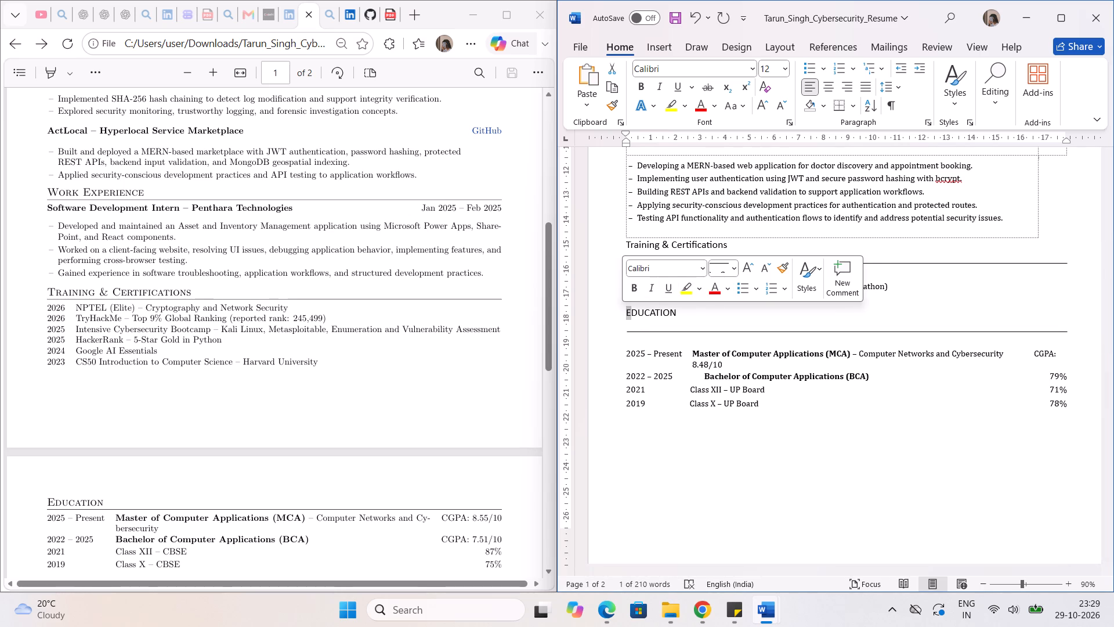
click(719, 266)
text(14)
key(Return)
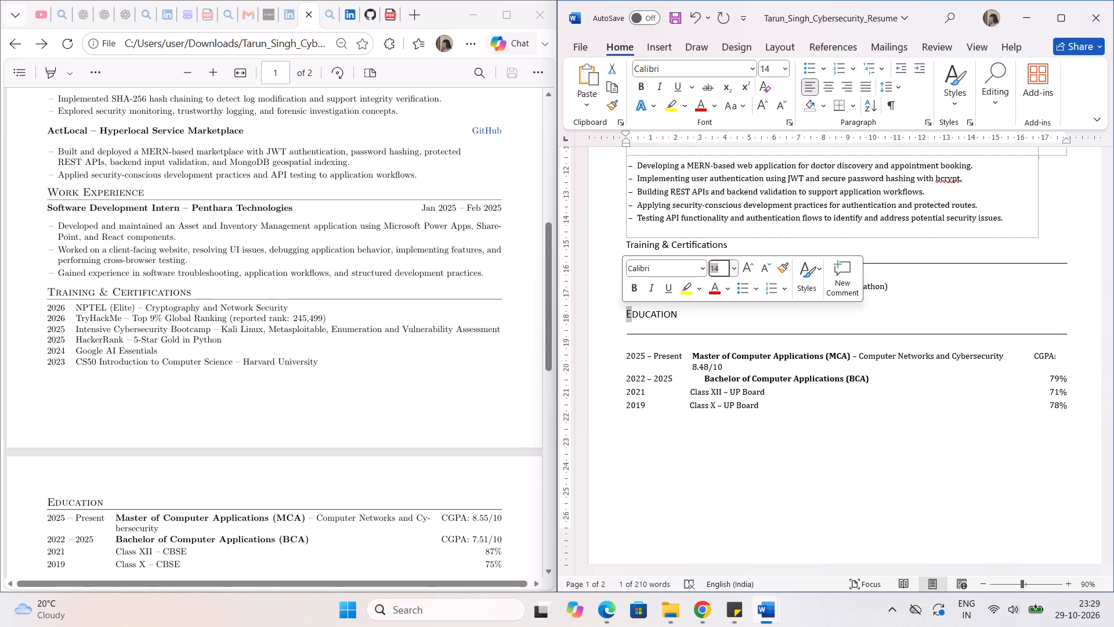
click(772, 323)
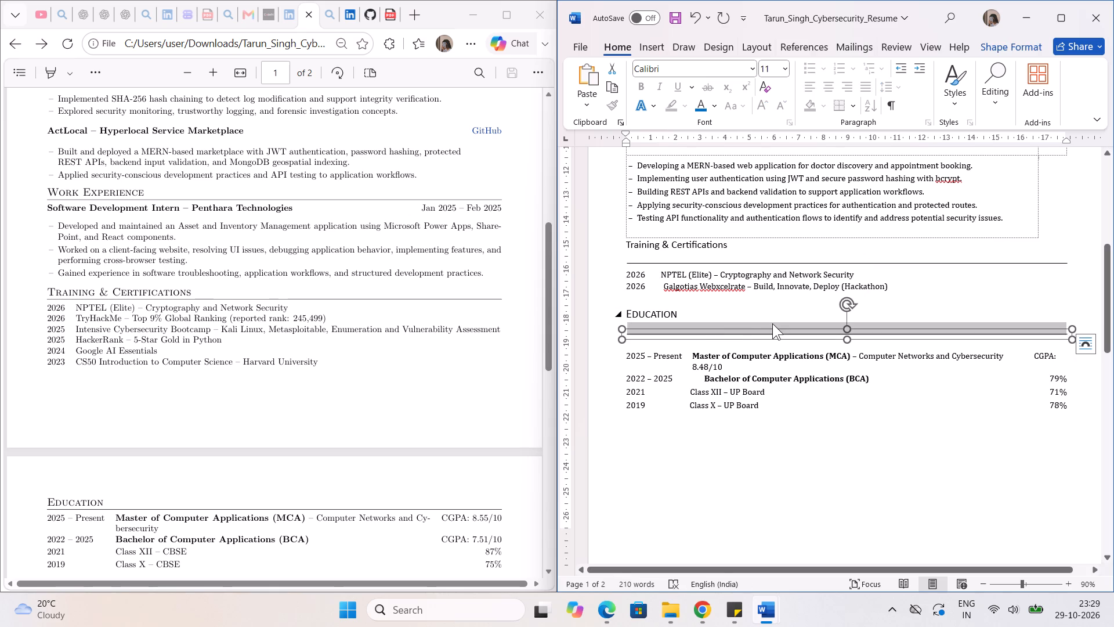
Change the font of the entire resume document to Times New Roman.
click(698, 269)
key(ctrl+a)
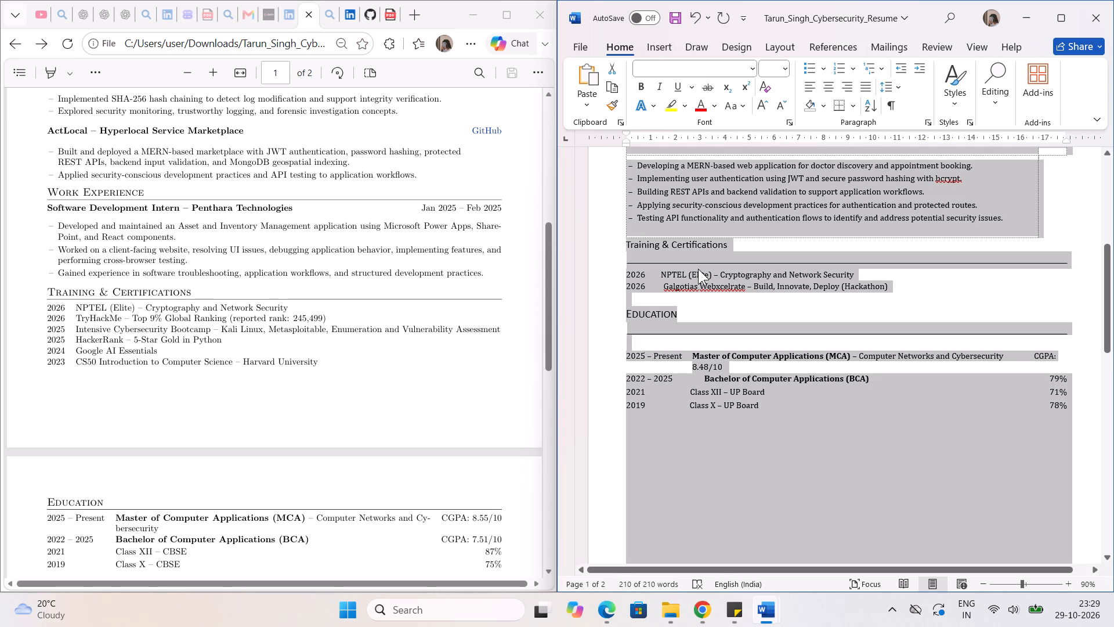
click(699, 72)
text(tim)
key(Return)
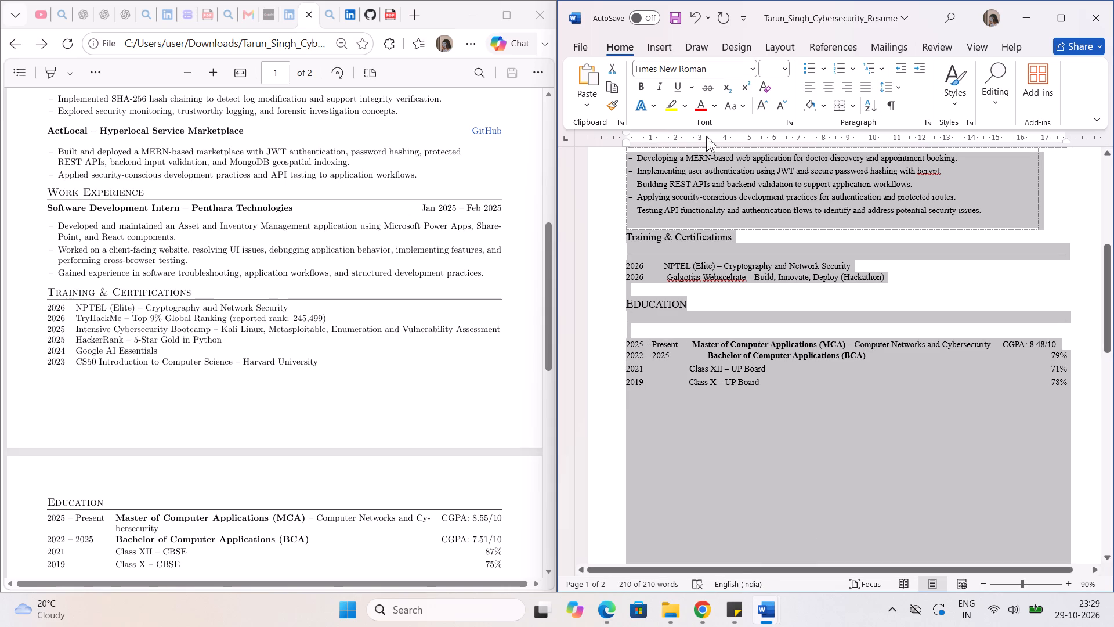
click(725, 292)
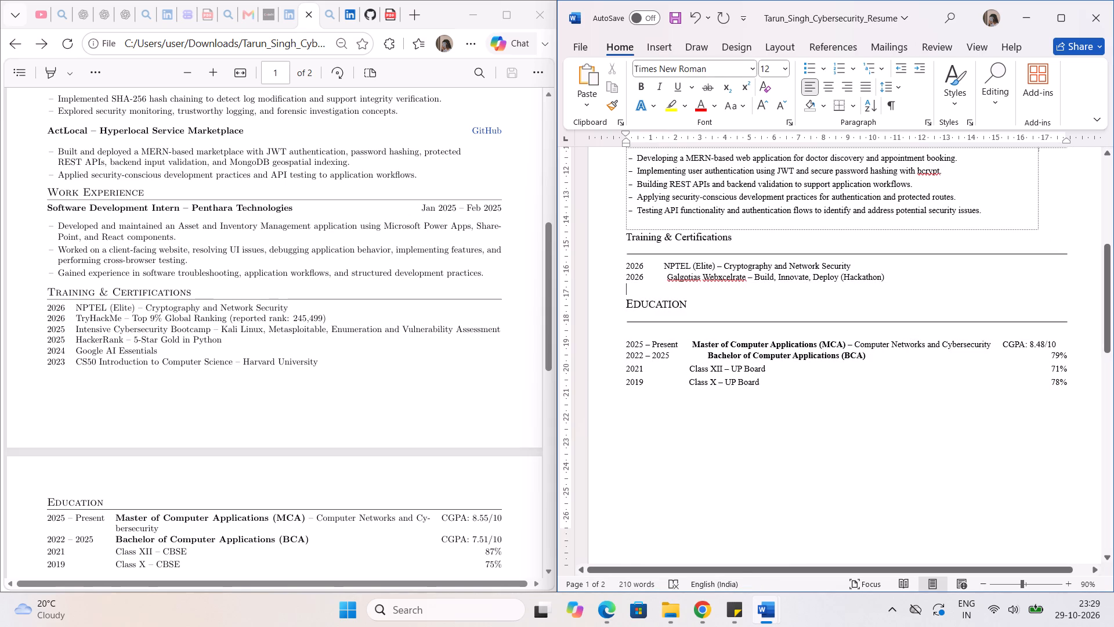
Set the font size of the initial E in the EDUCATION heading to 16.
click(691, 306)
drag(634, 304, 628, 305)
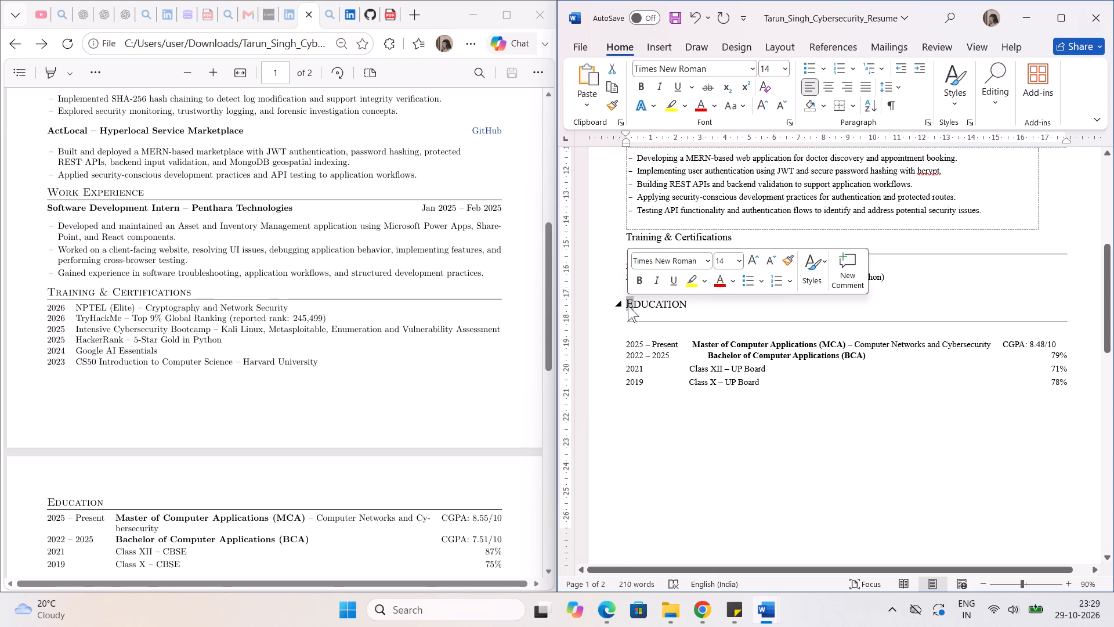
click(724, 264)
text(16)
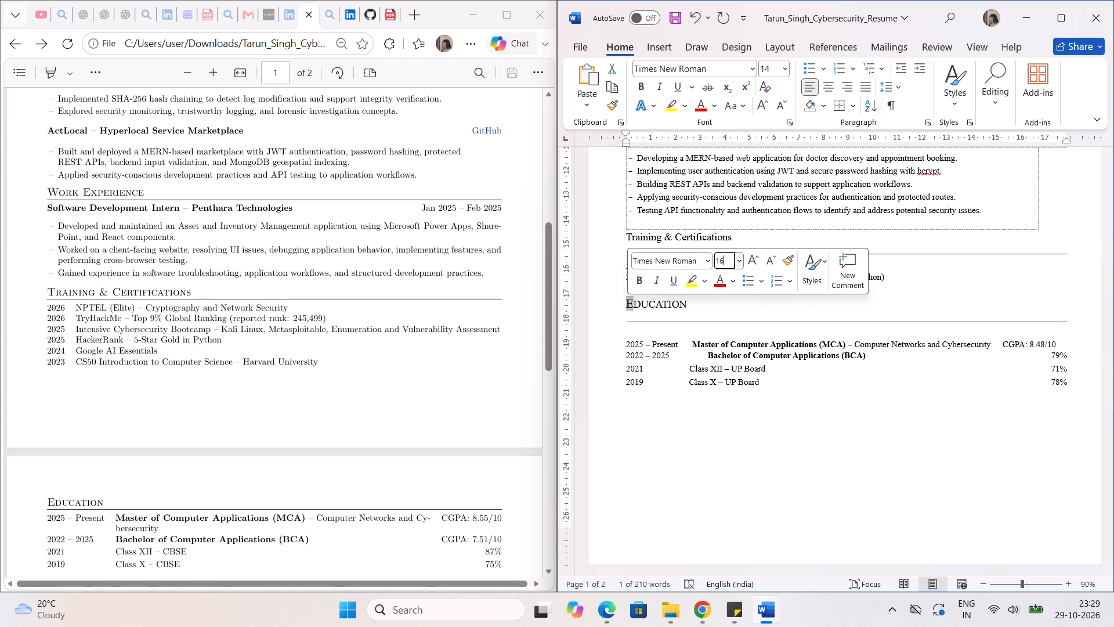
key(Return)
click(730, 308)
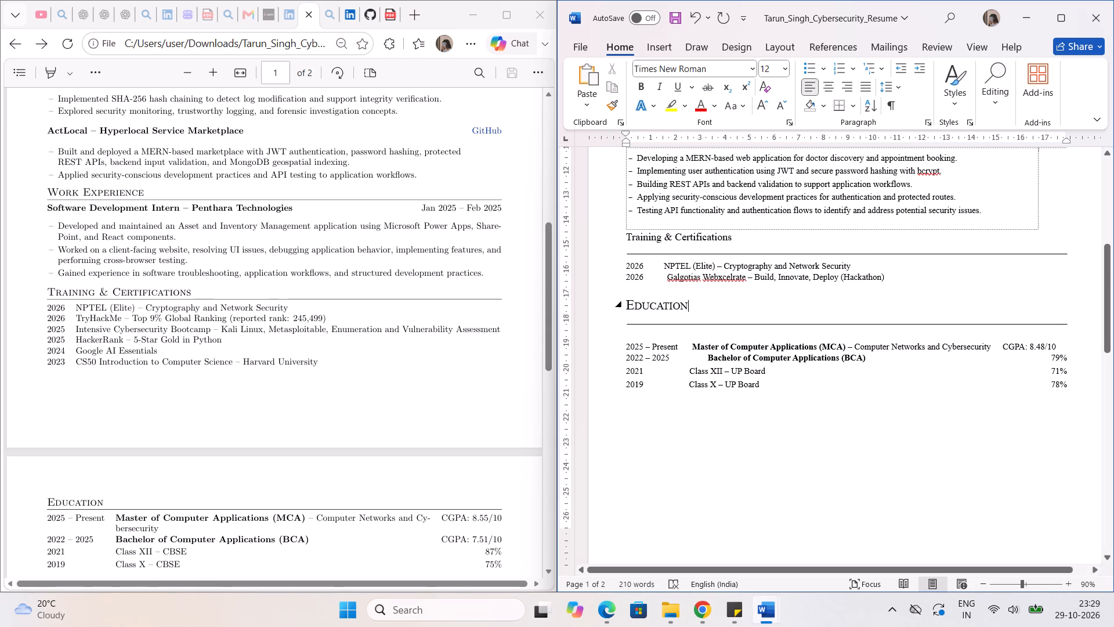
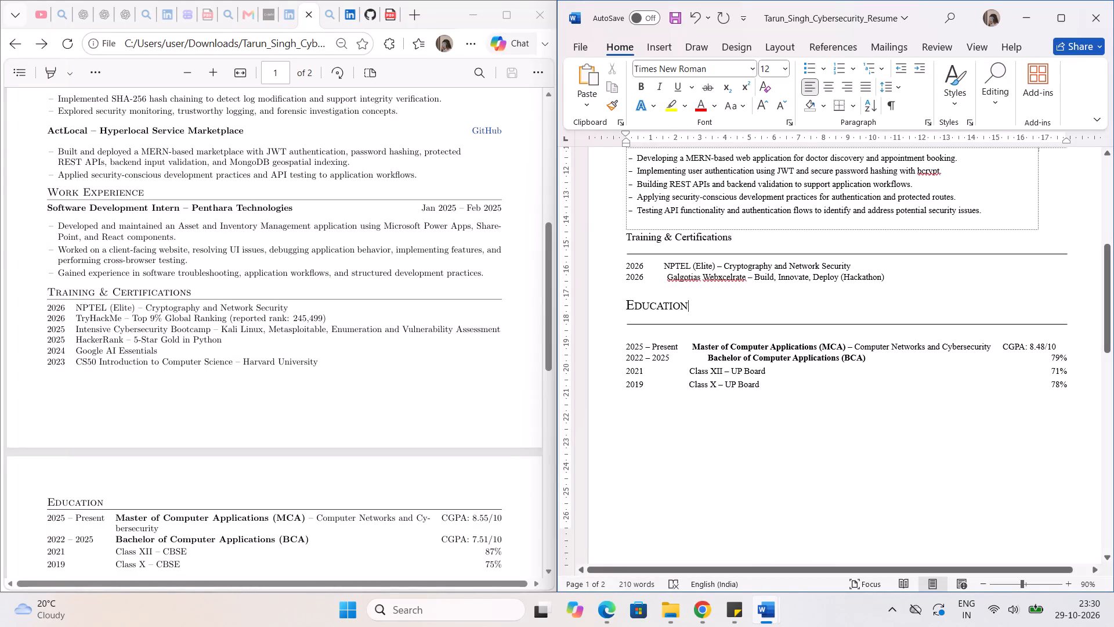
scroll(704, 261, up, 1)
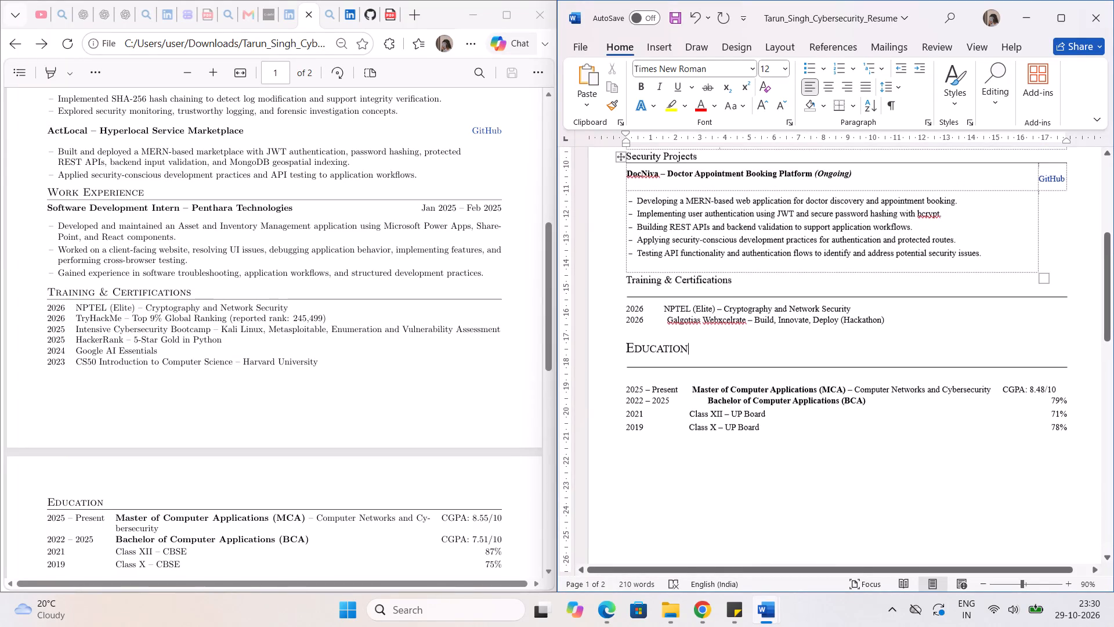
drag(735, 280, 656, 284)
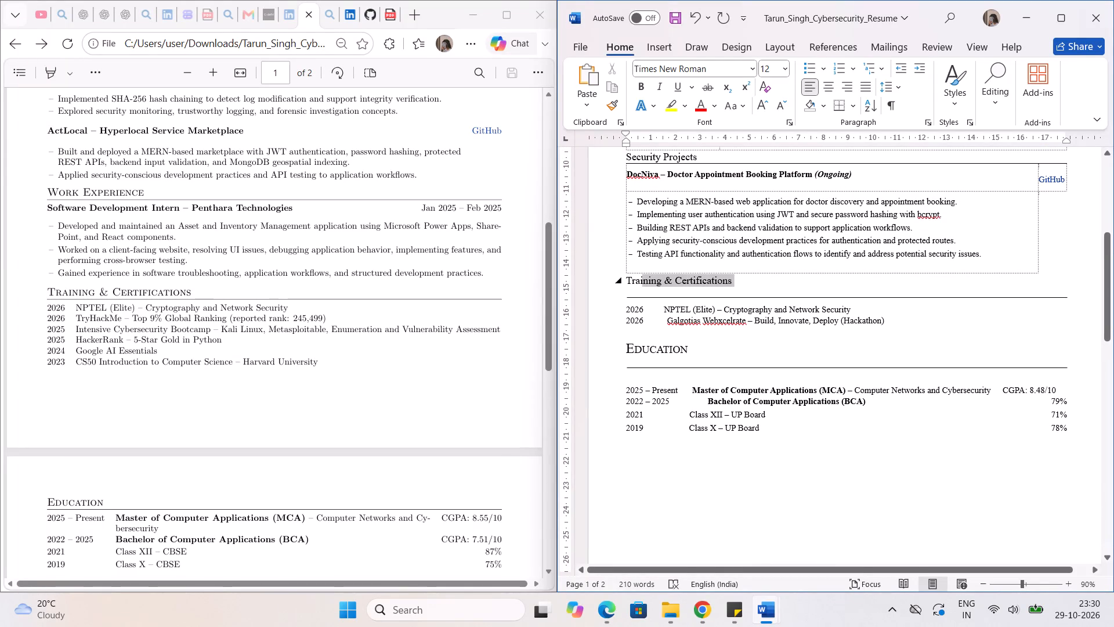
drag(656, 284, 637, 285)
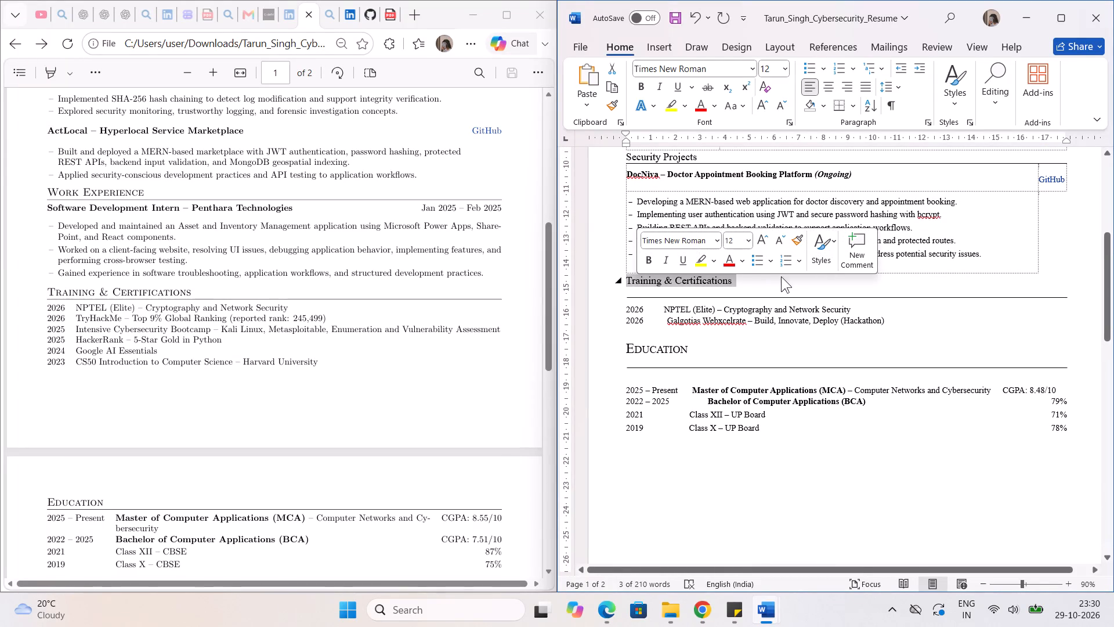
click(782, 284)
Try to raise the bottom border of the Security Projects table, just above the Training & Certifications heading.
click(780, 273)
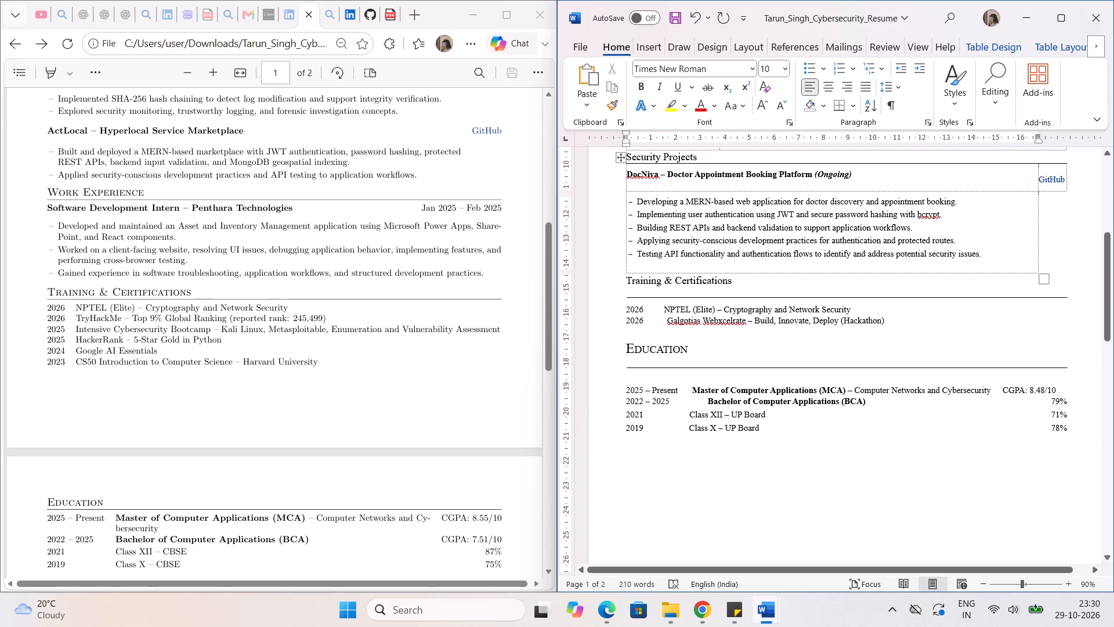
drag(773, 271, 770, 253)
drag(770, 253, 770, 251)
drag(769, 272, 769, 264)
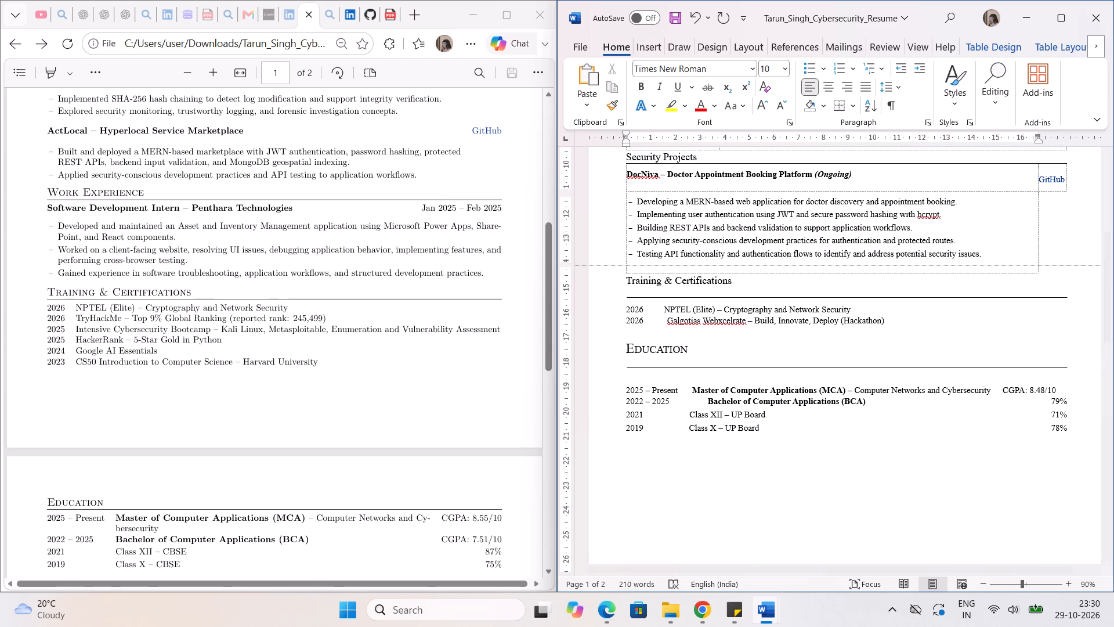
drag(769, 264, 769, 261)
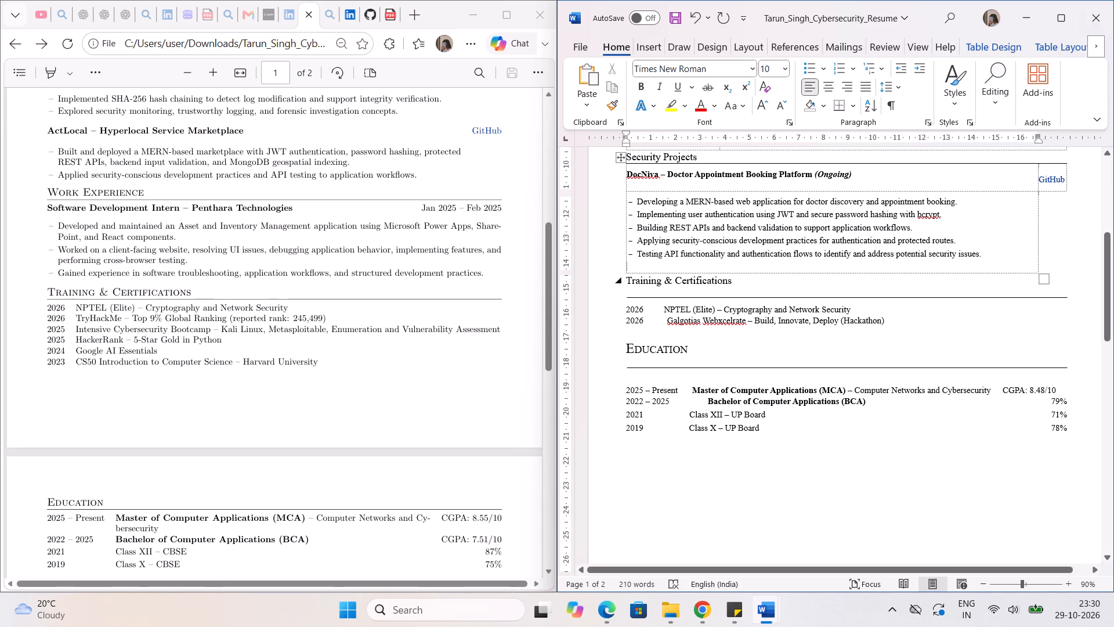
Insert a blank line between the Security Projects table and the Training & Certifications heading.
click(627, 282)
key(Return)
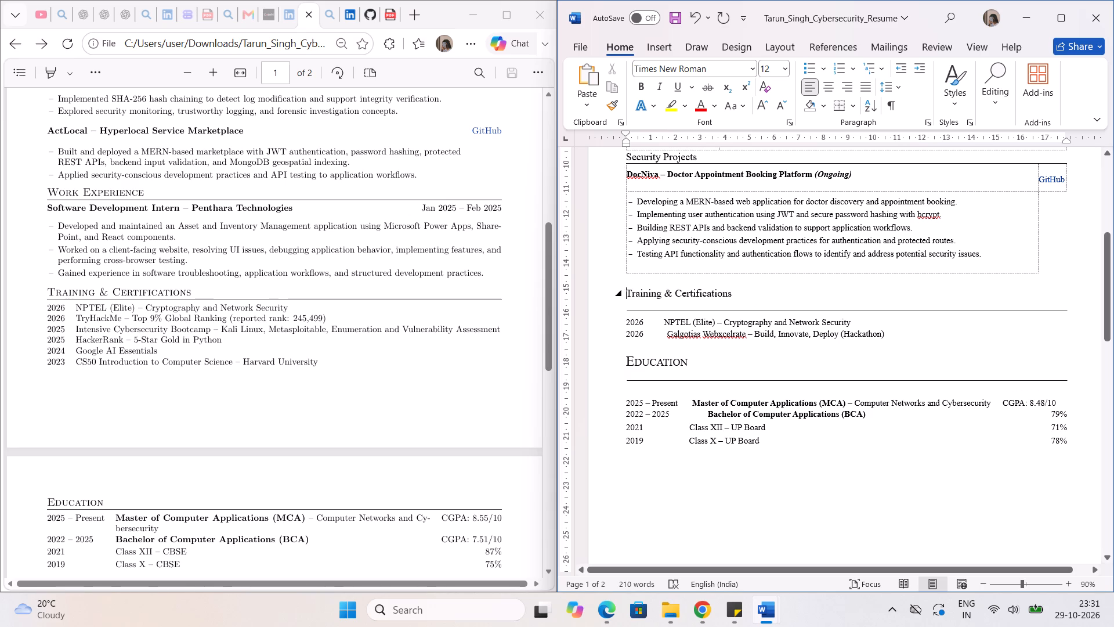
Retype the Training & Certifications heading in capitals as TRAINING & CERTIFICATE.
drag(673, 289, 708, 290)
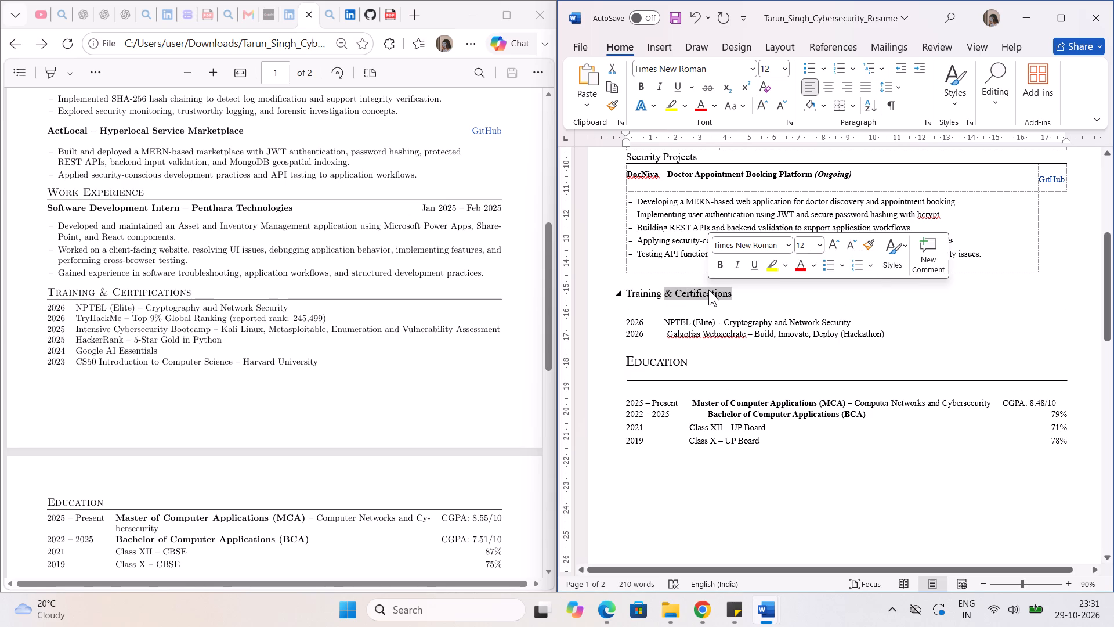
click(734, 290)
drag(734, 290, 632, 293)
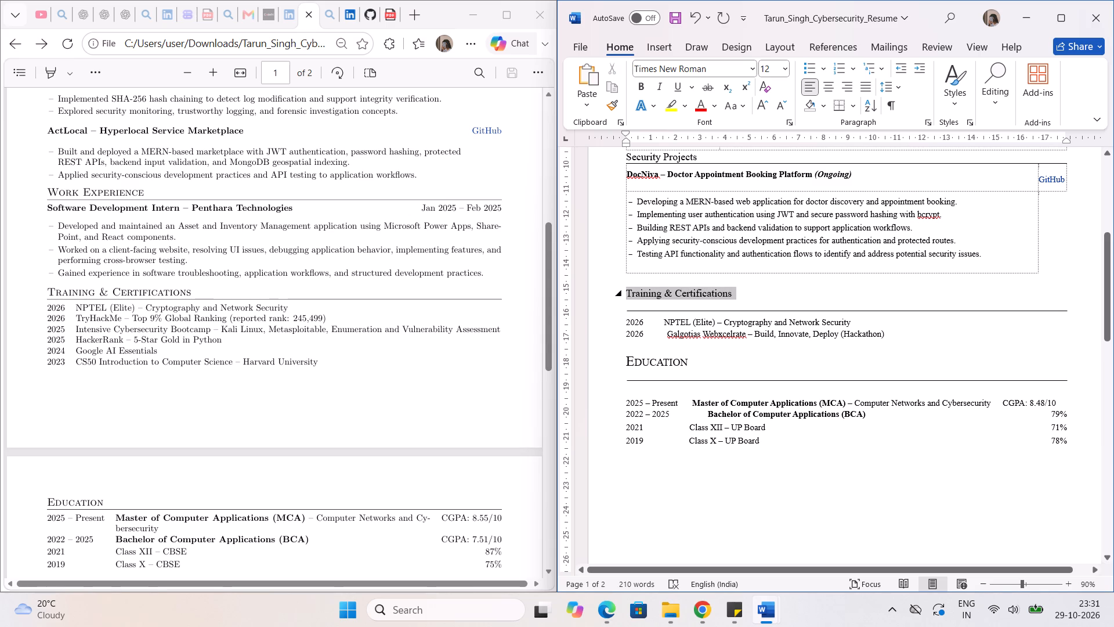
drag(632, 293, 631, 294)
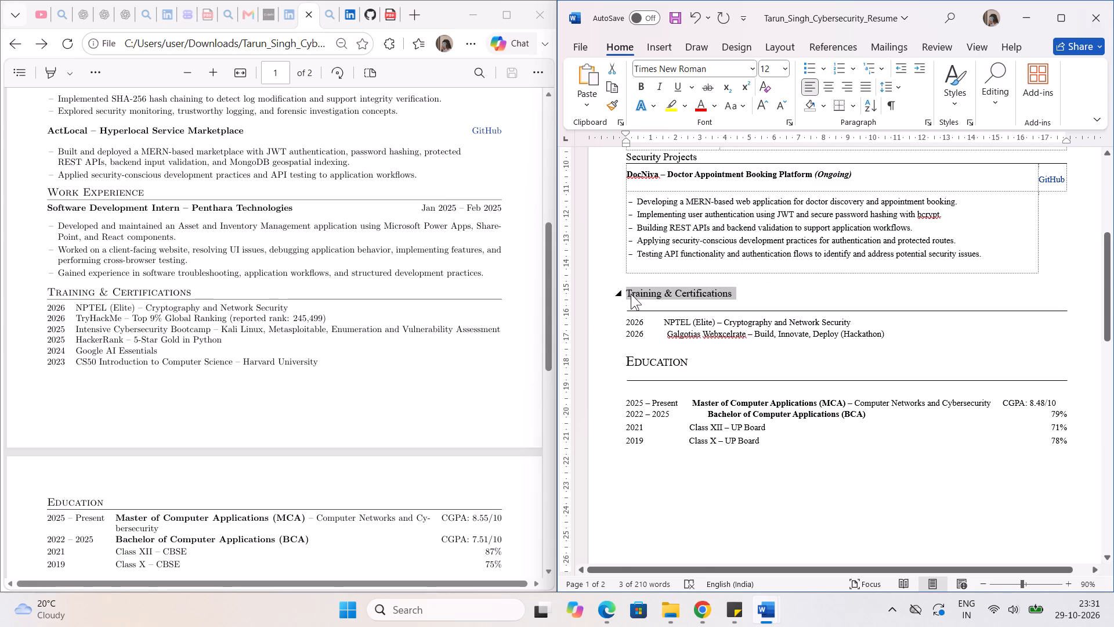
key(shift+t)
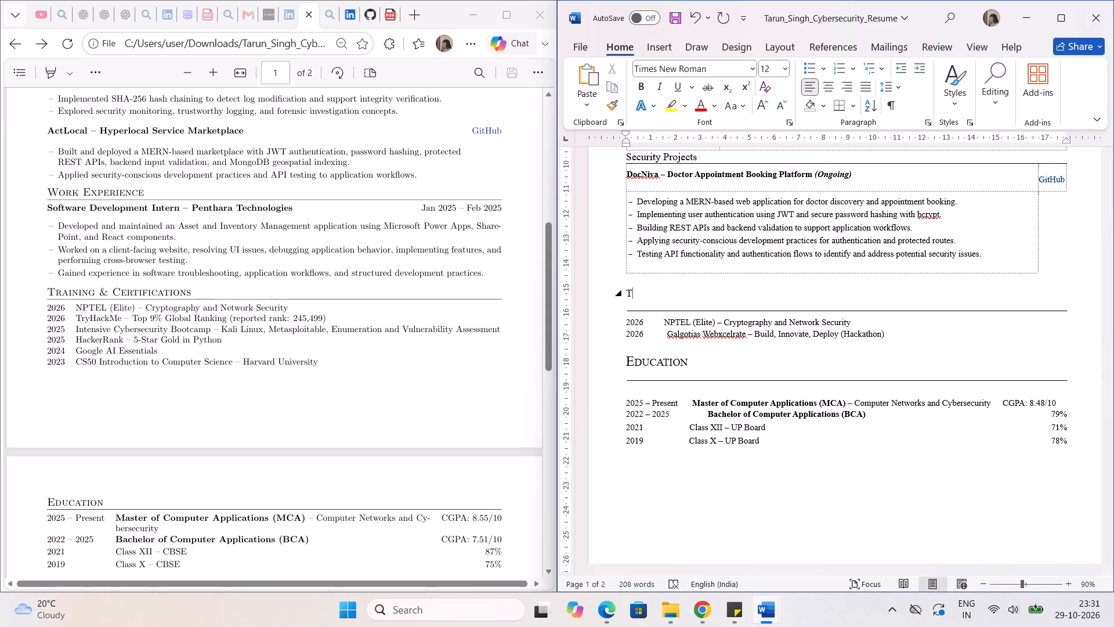
text(RAINING)
key(space)
text(& CERTIFICATE)
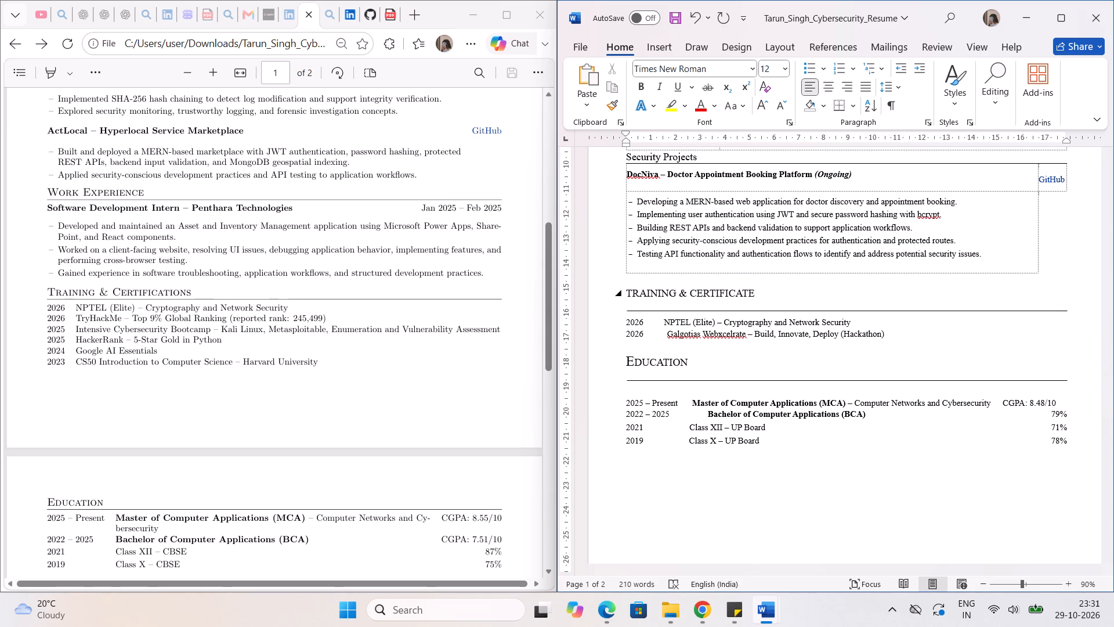
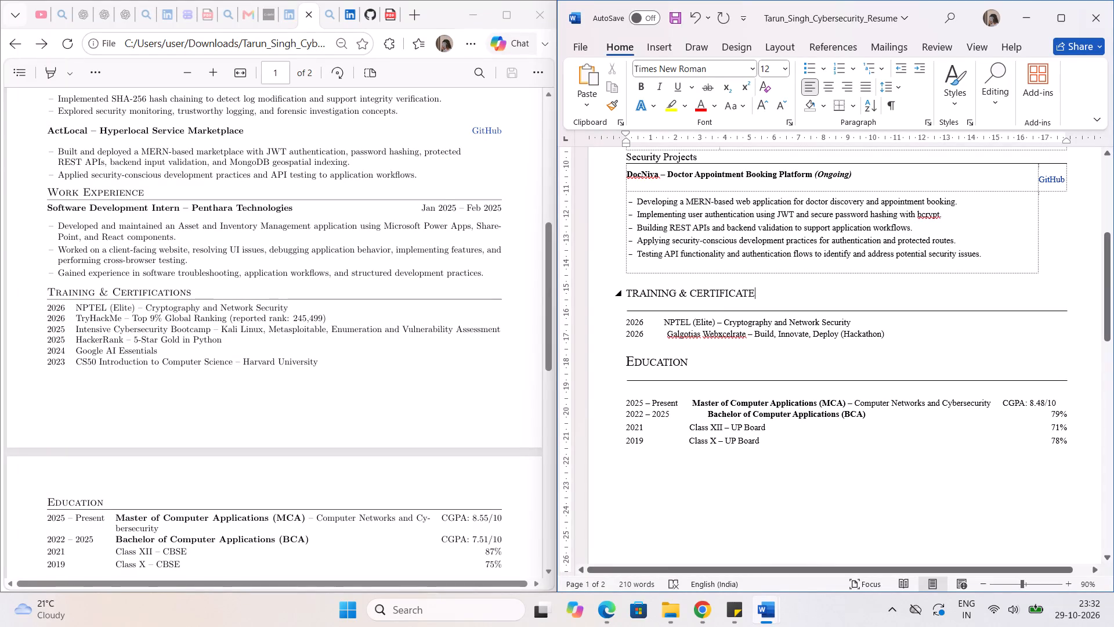
Set the initial C of CERTIFICATE in the TRAINING & CERTIFICATE heading to 16 pt.
click(696, 293)
click(786, 251)
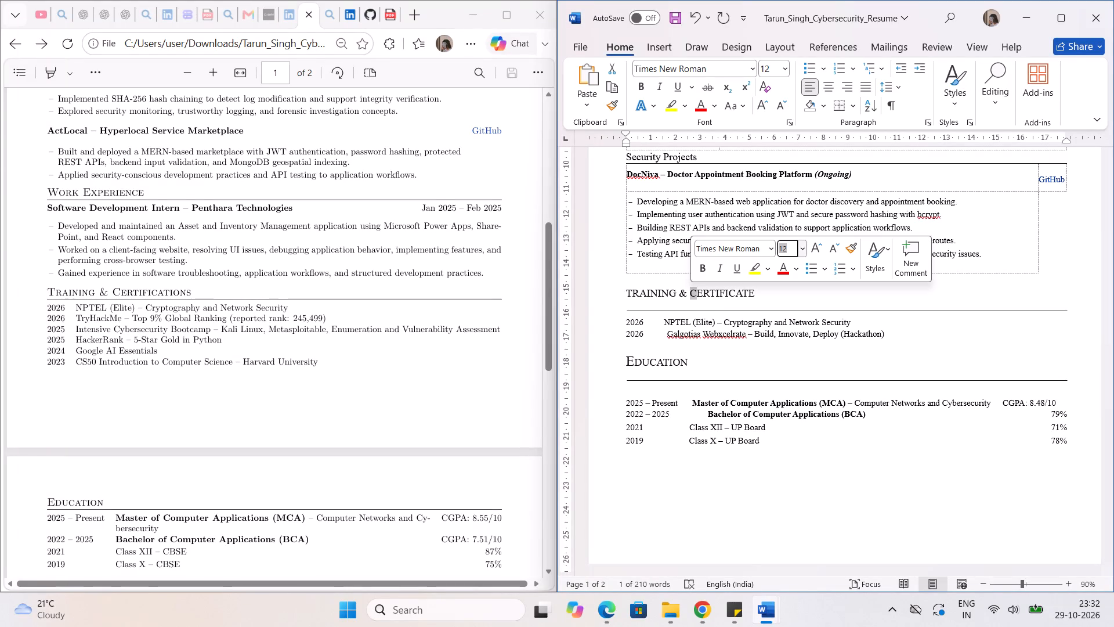
text(16)
key(Return)
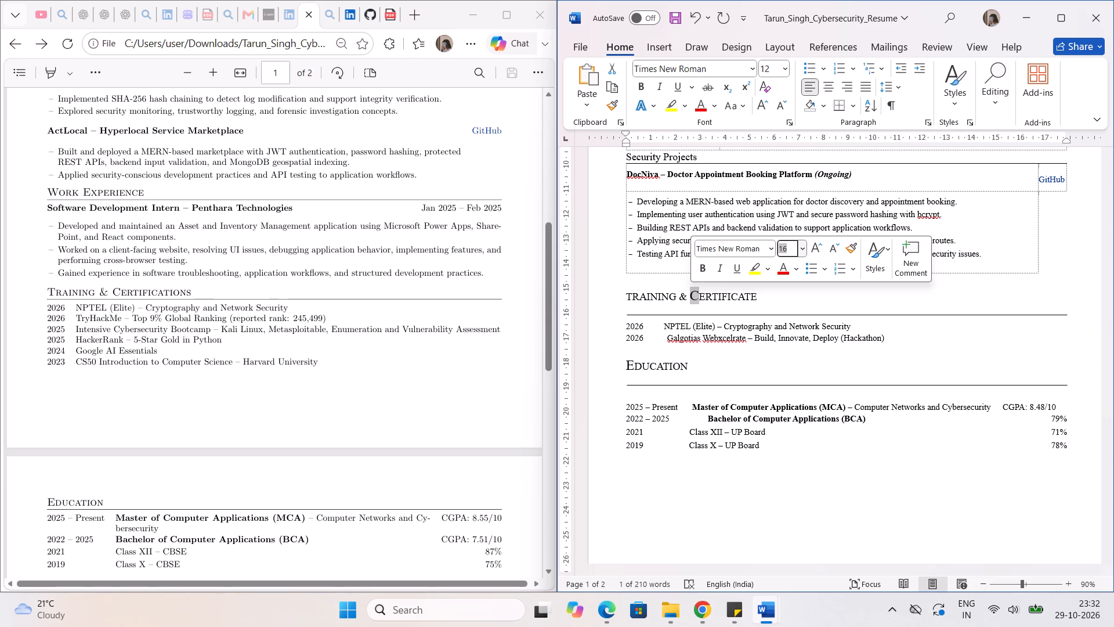
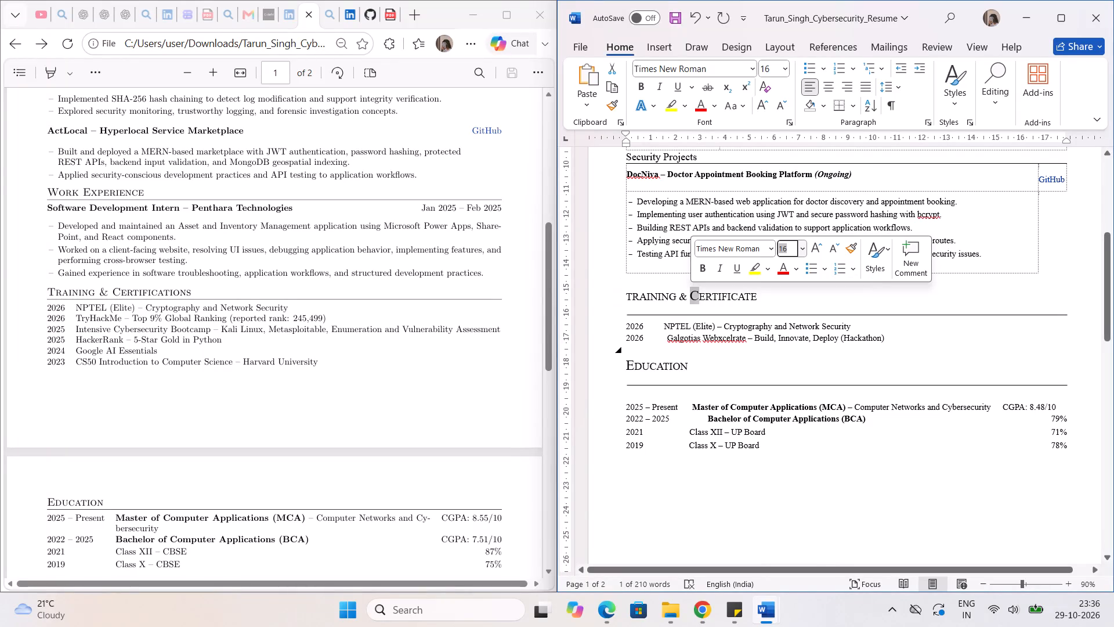
Set the initial T of TRAINING in the TRAINING & CERTIFICATE heading to 16 pt.
click(776, 310)
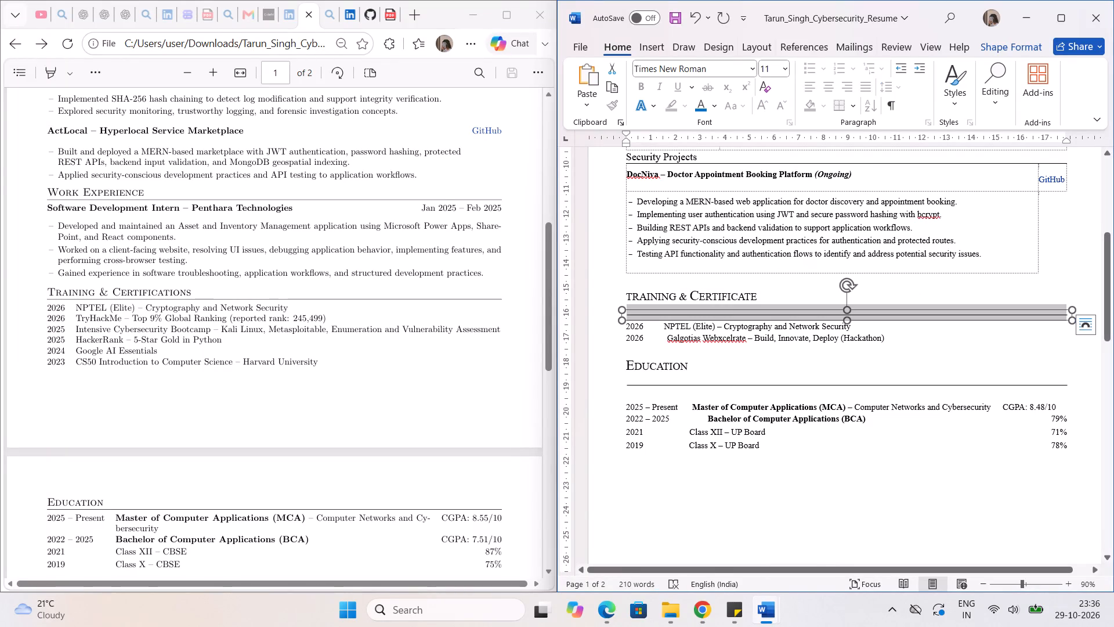
drag(630, 295, 625, 295)
click(717, 248)
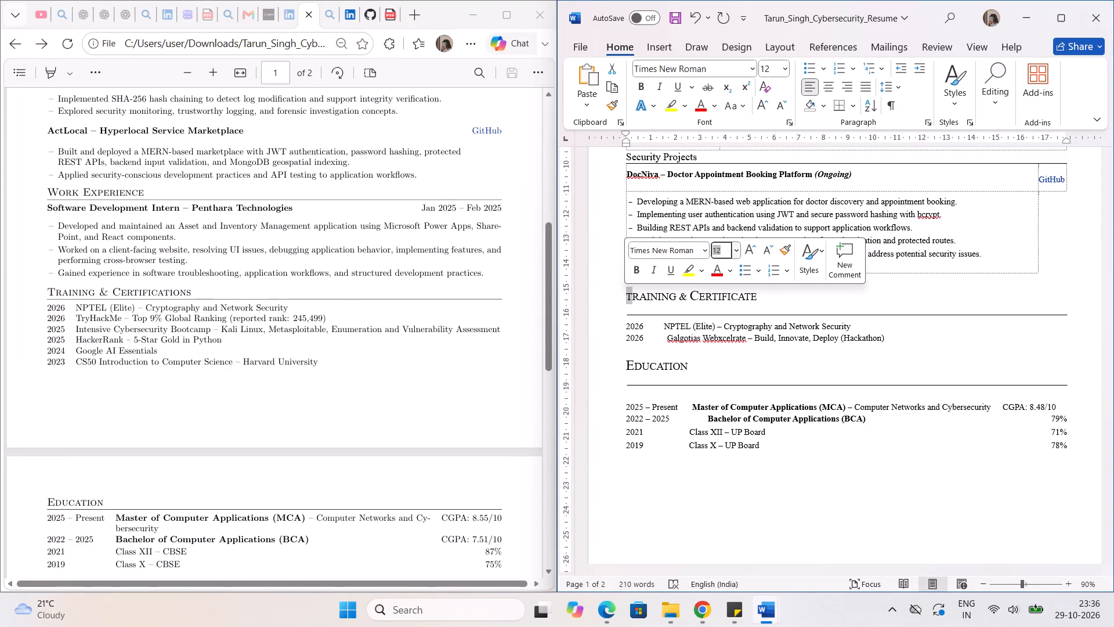
text(16)
key(Return)
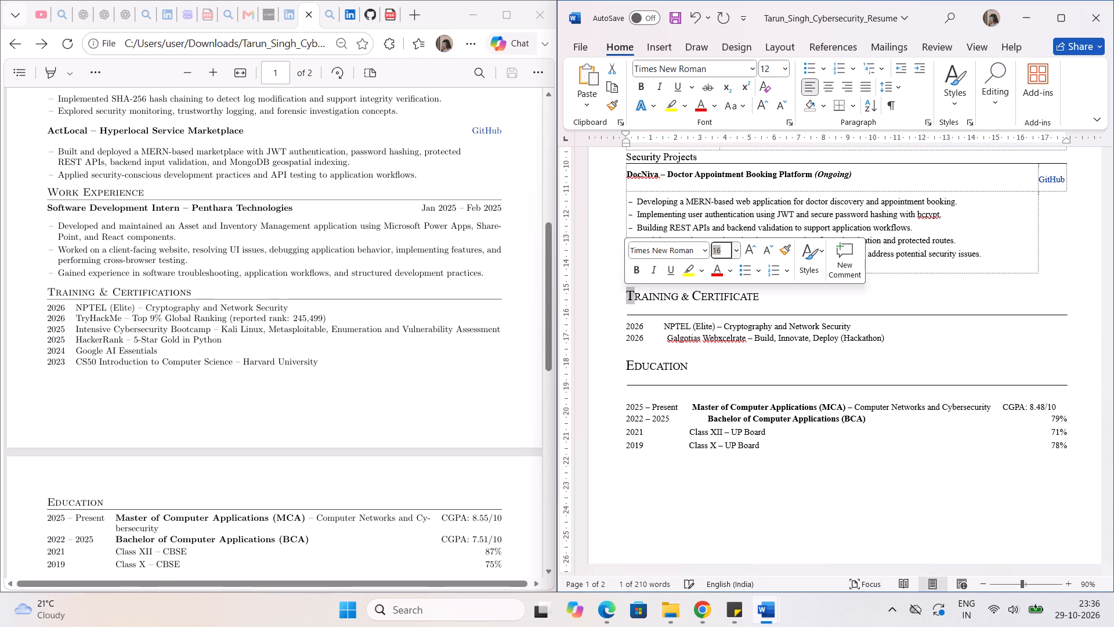
click(762, 321)
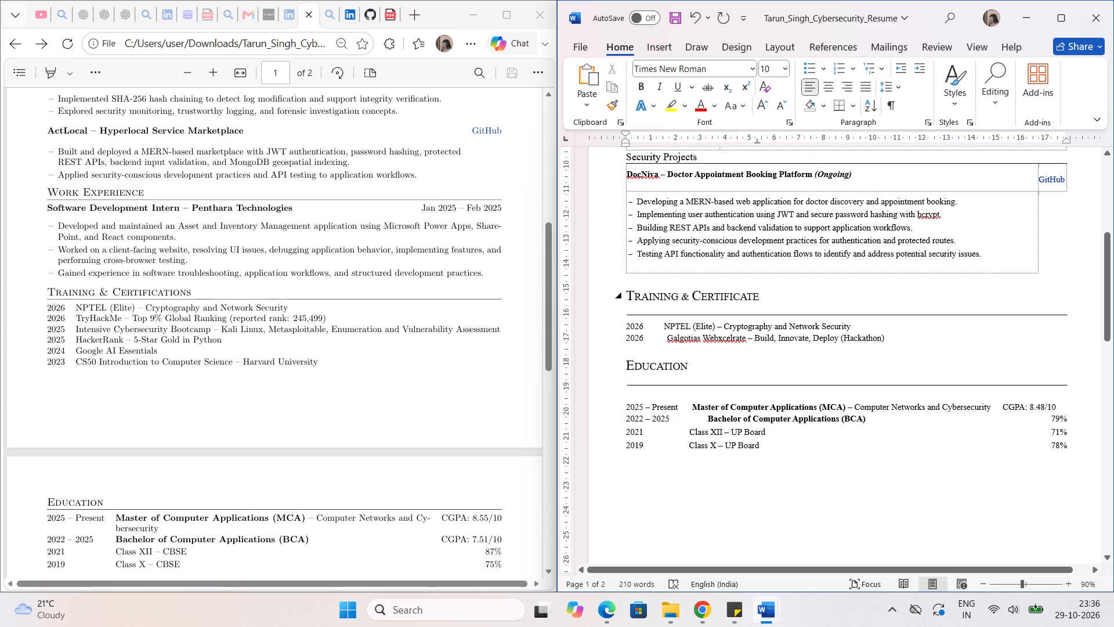
Insert a blank line between the technical skills table and the Security Projects heading.
scroll(807, 287, up, 3)
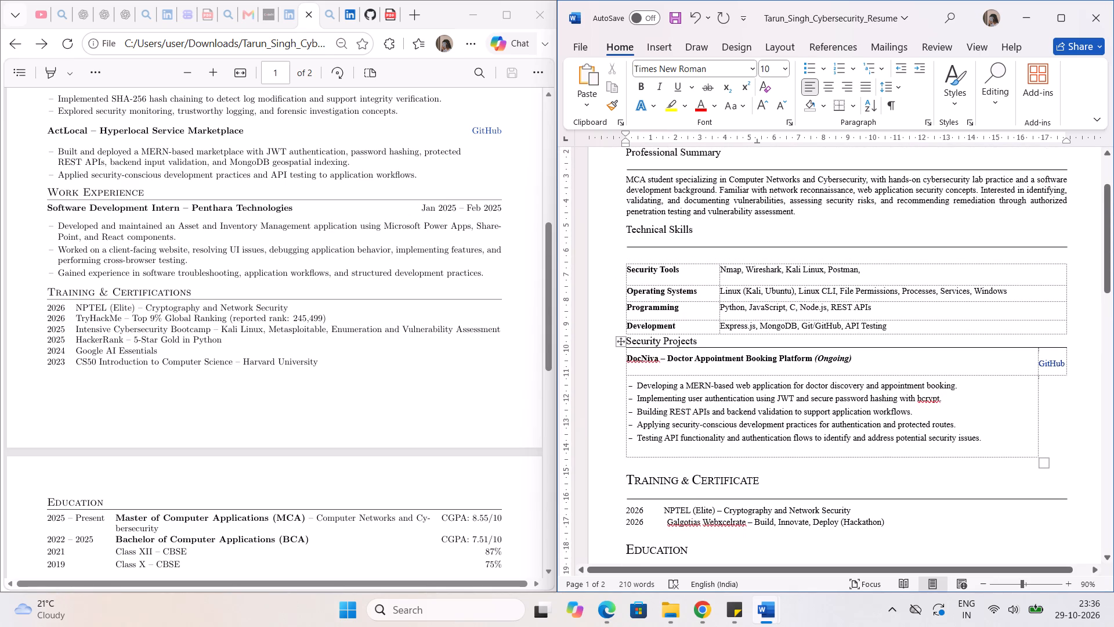
click(627, 343)
key(Return)
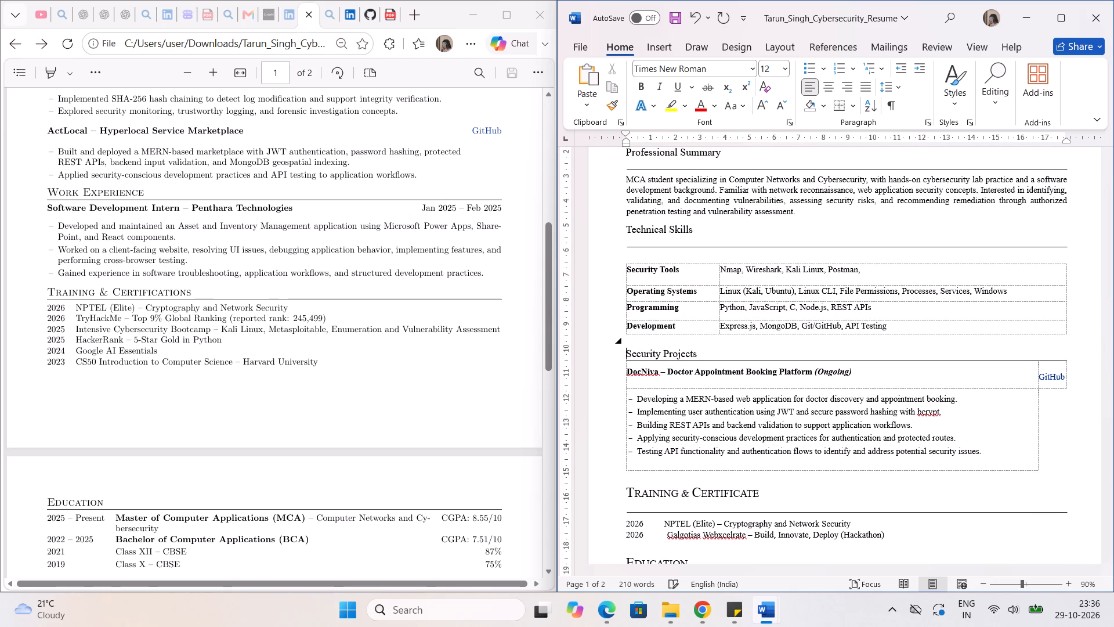
Replace the Security Projects heading text with SECURITY PROJECTS in all capitals, following the reference PDF's wording.
drag(699, 353, 648, 353)
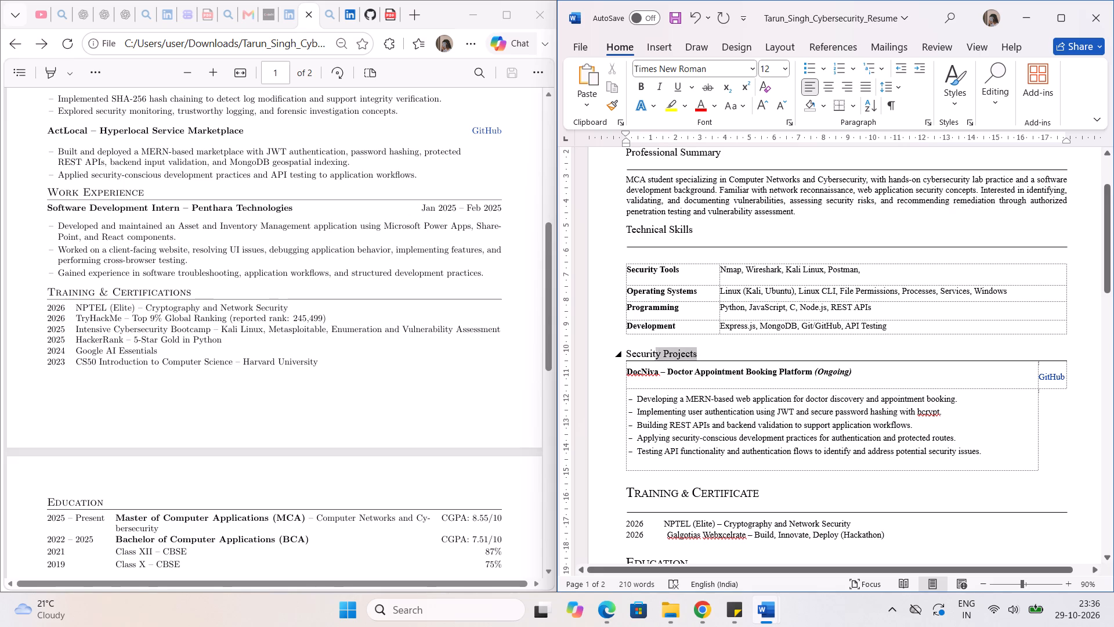
drag(648, 353, 630, 353)
text(SECURITY)
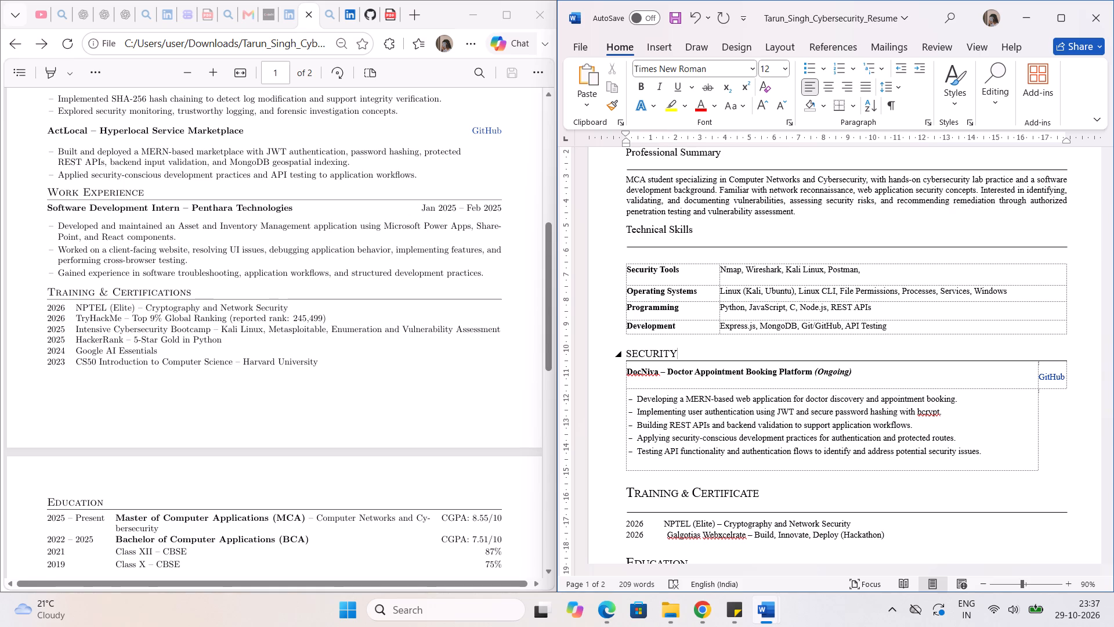
scroll(300, 207, up, 2)
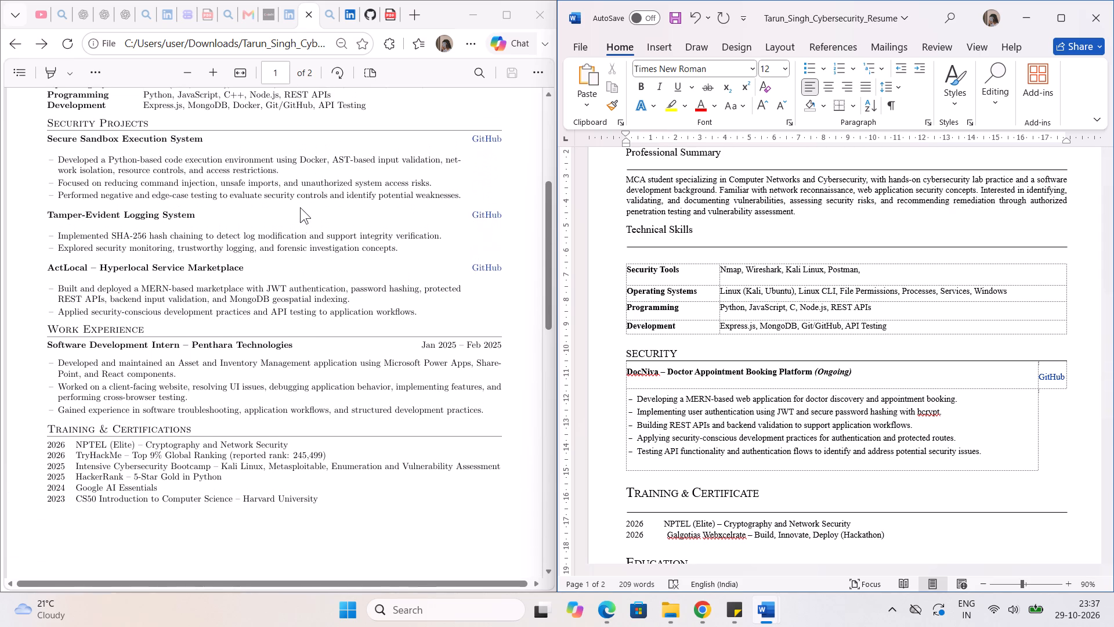
scroll(300, 207, up, 2)
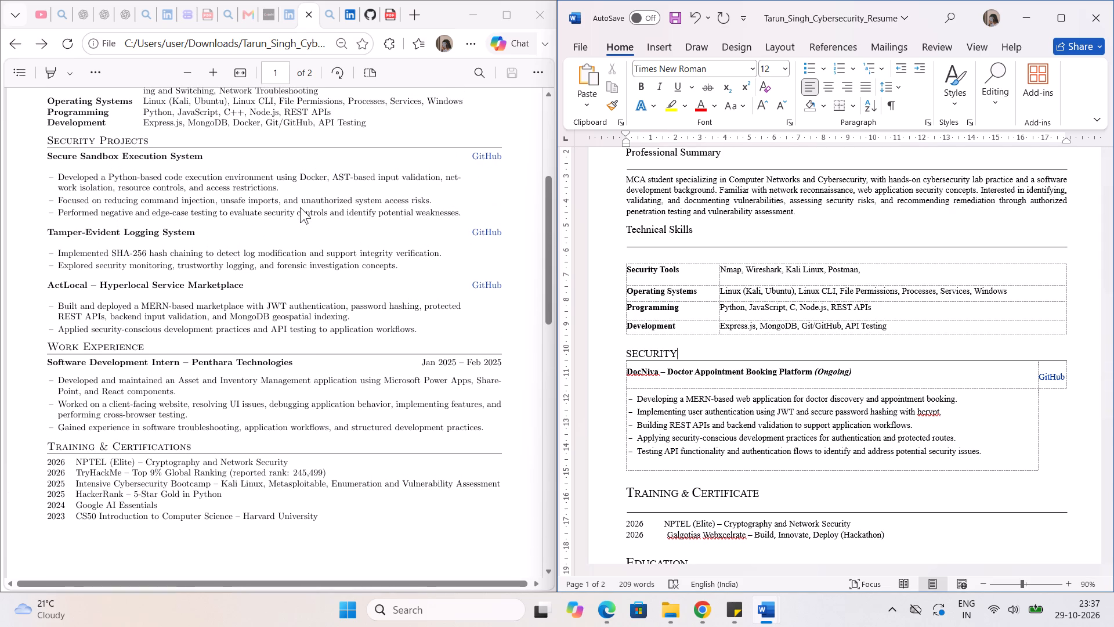
key(BackSpace)
key(BackSpace)
key(BackSpace)
key(BackSpace)
key(BackSpace)
key(BackSpace)
key(BackSpace)
key(BackSpace)
key(shift+s)
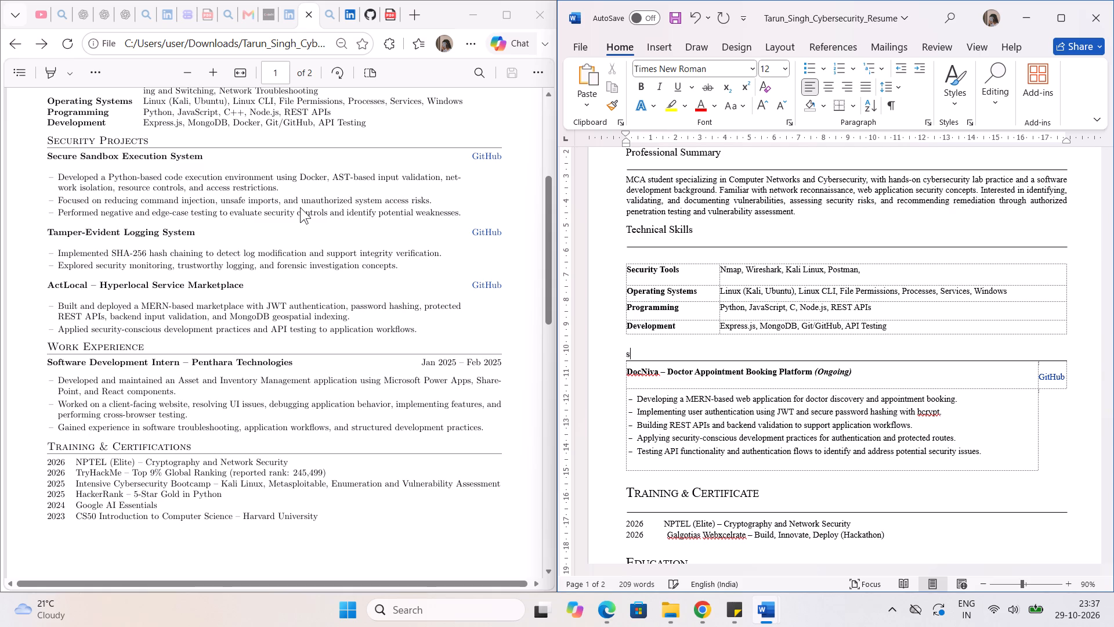
key(BackSpace)
text(SECURITY p)
key(BackSpace)
text(PROJECTS)
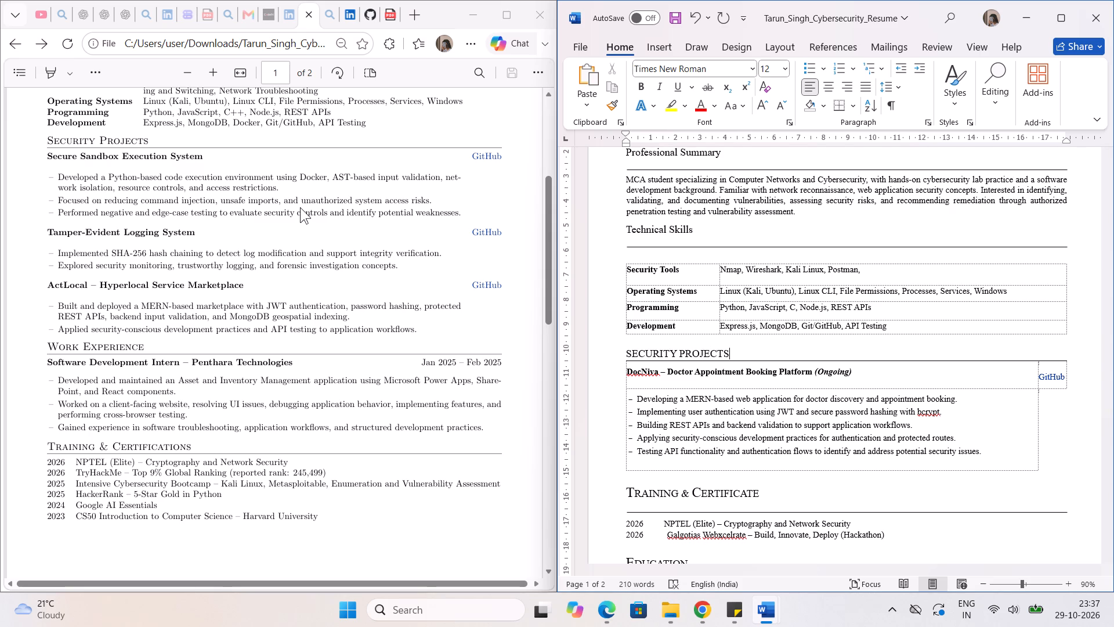
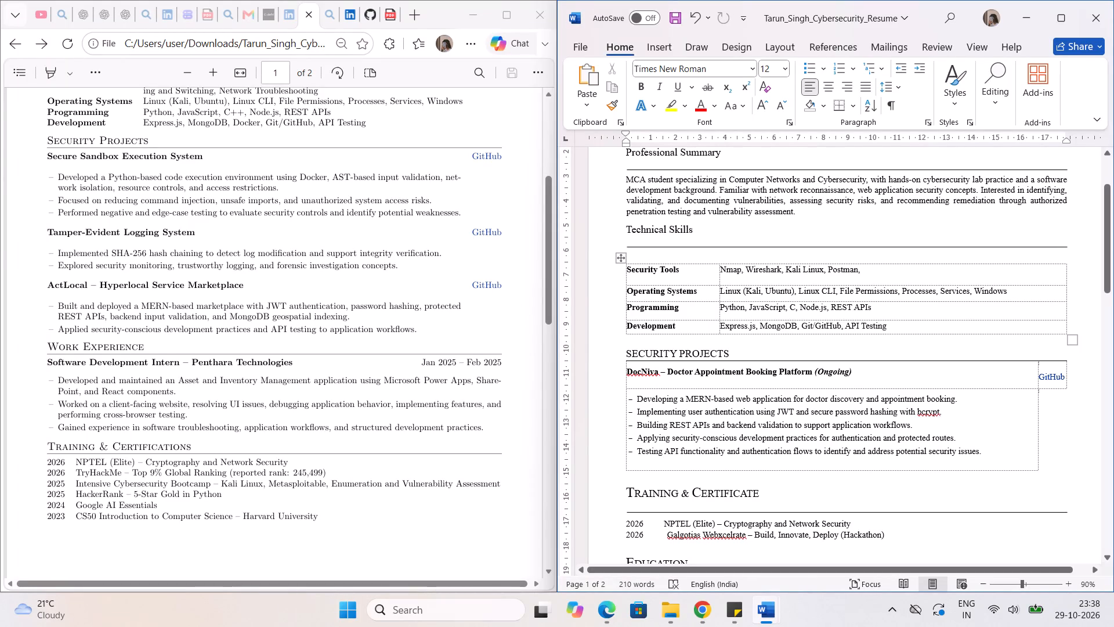
Slightly increase the height of the Development row at the bottom of the technical skills table.
drag(745, 332, 745, 337)
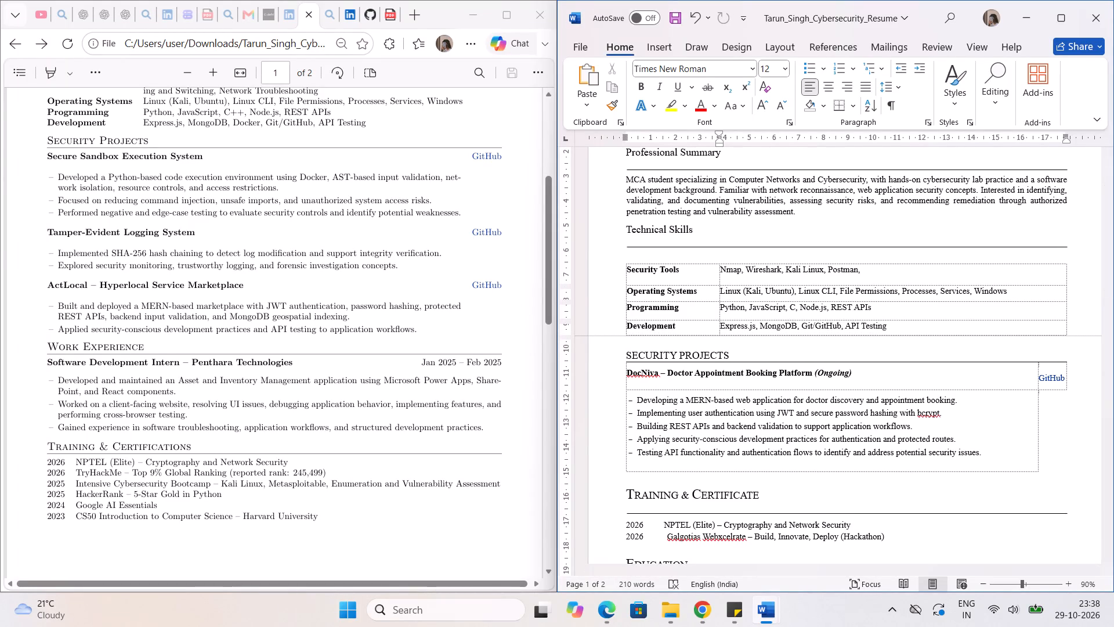
drag(745, 337, 746, 340)
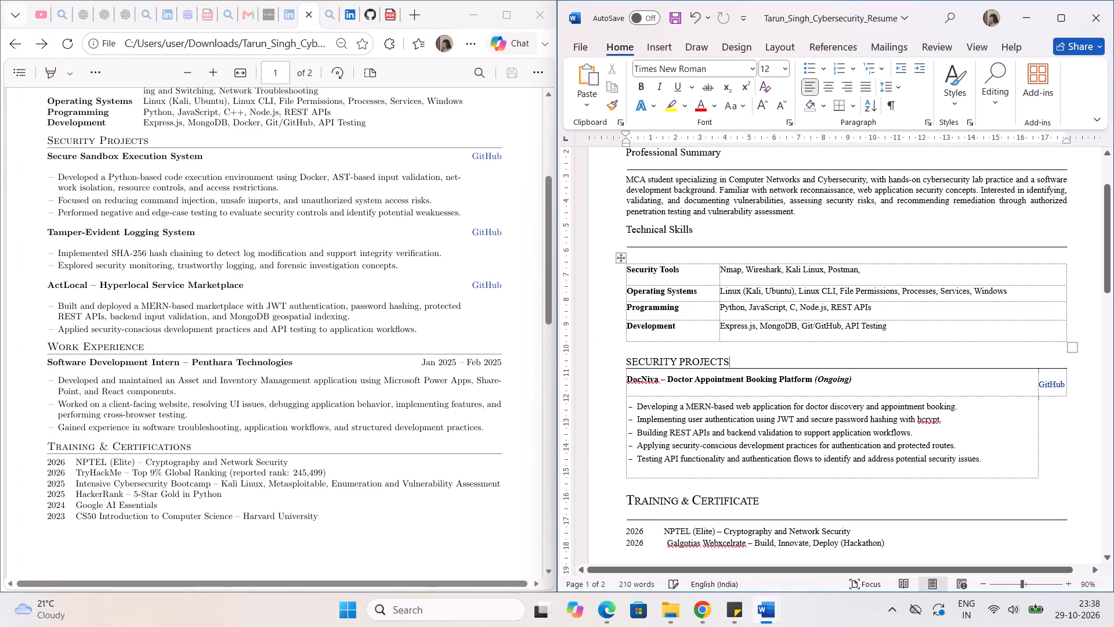
Set the initial P of PROJECTS in the SECURITY PROJECTS heading to 16 pt, keeping a single space between the words.
click(678, 359)
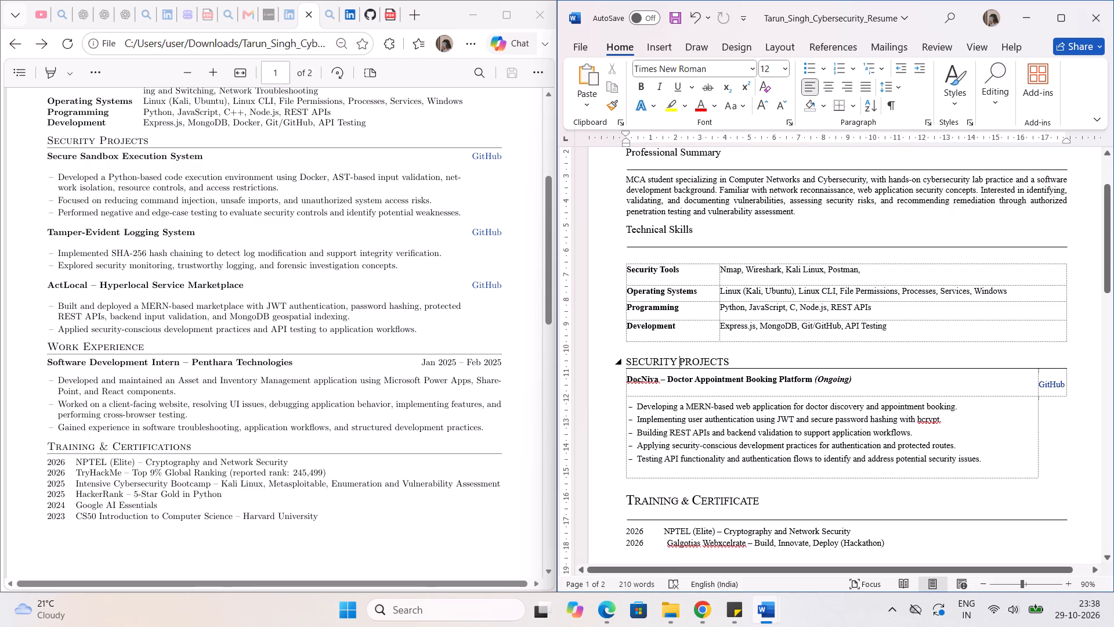
key(space)
click(688, 361)
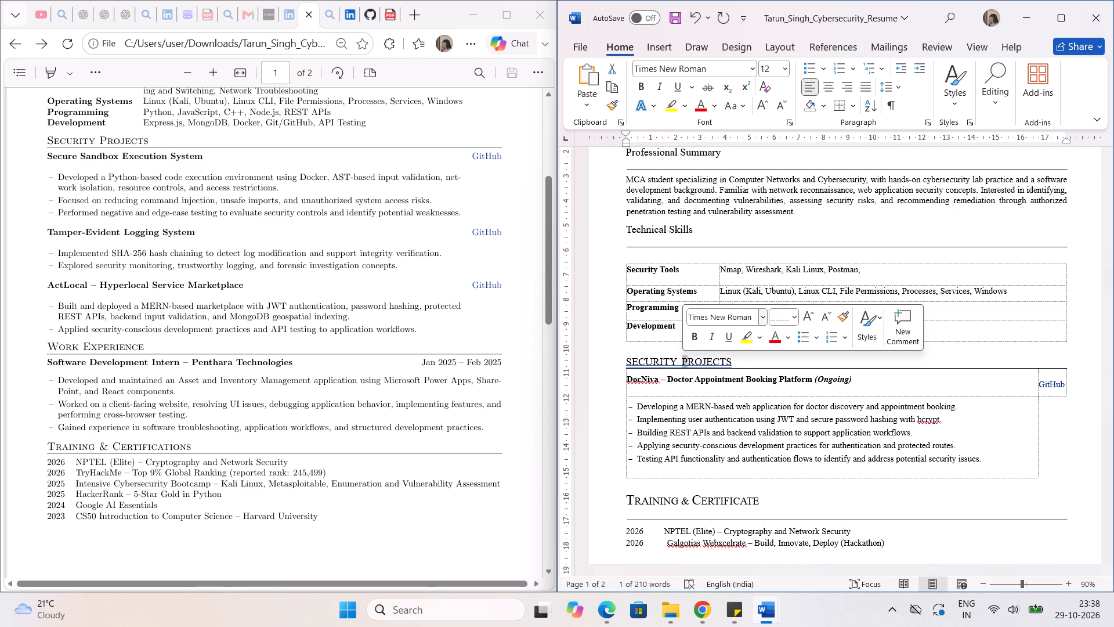
click(778, 313)
text(16)
key(Return)
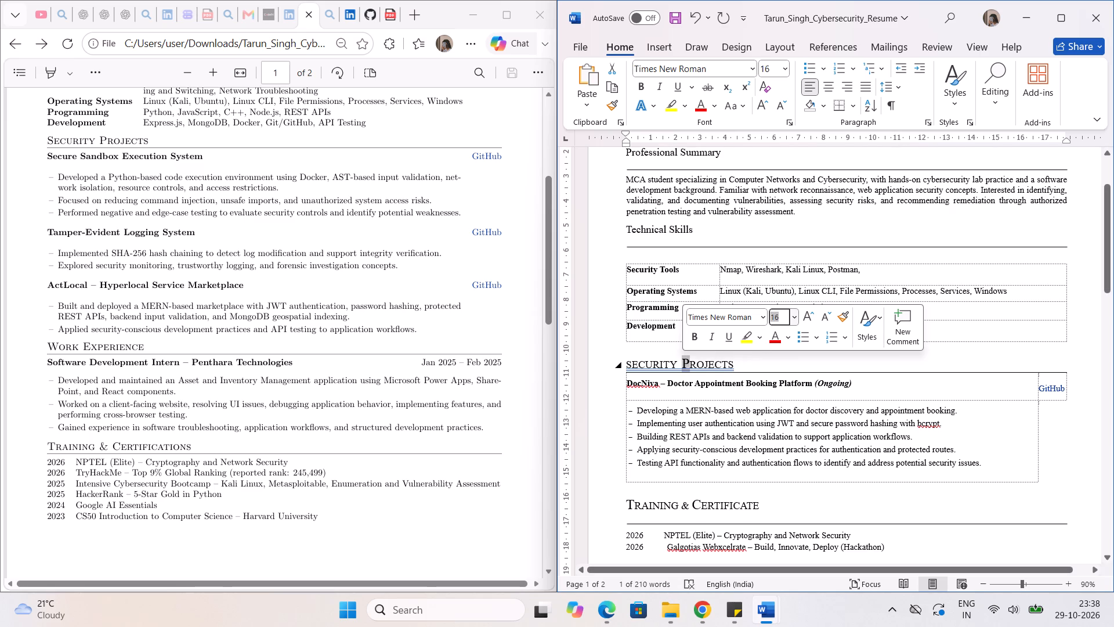
click(682, 367)
key(BackSpace)
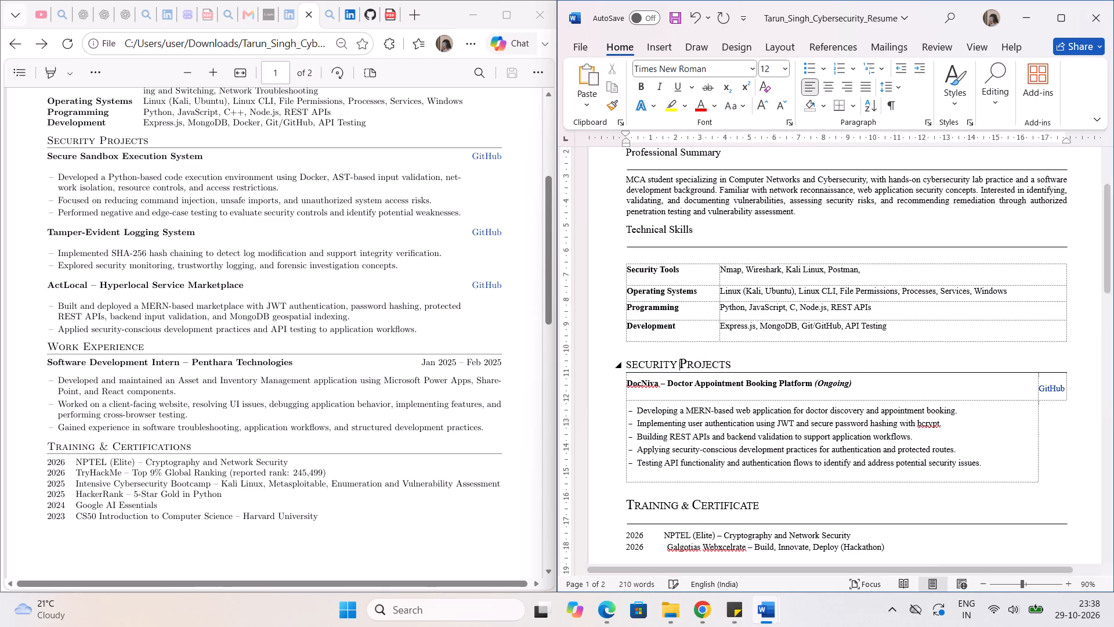
Set the initial S of SECURITY in the SECURITY PROJECTS heading to 16 pt.
click(631, 367)
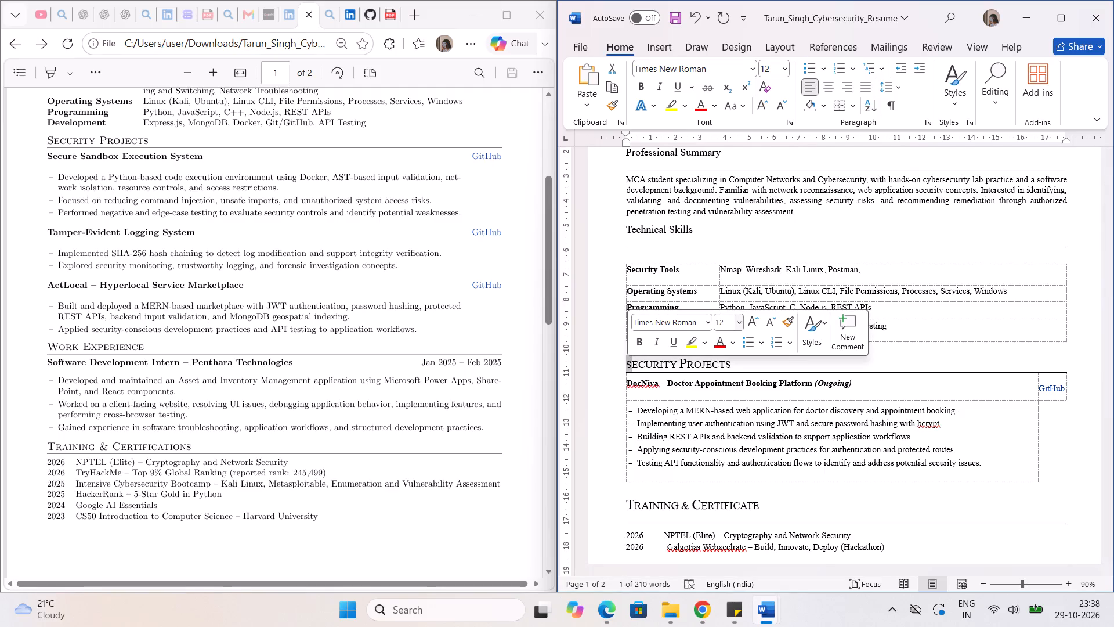
click(721, 323)
text(16)
key(Return)
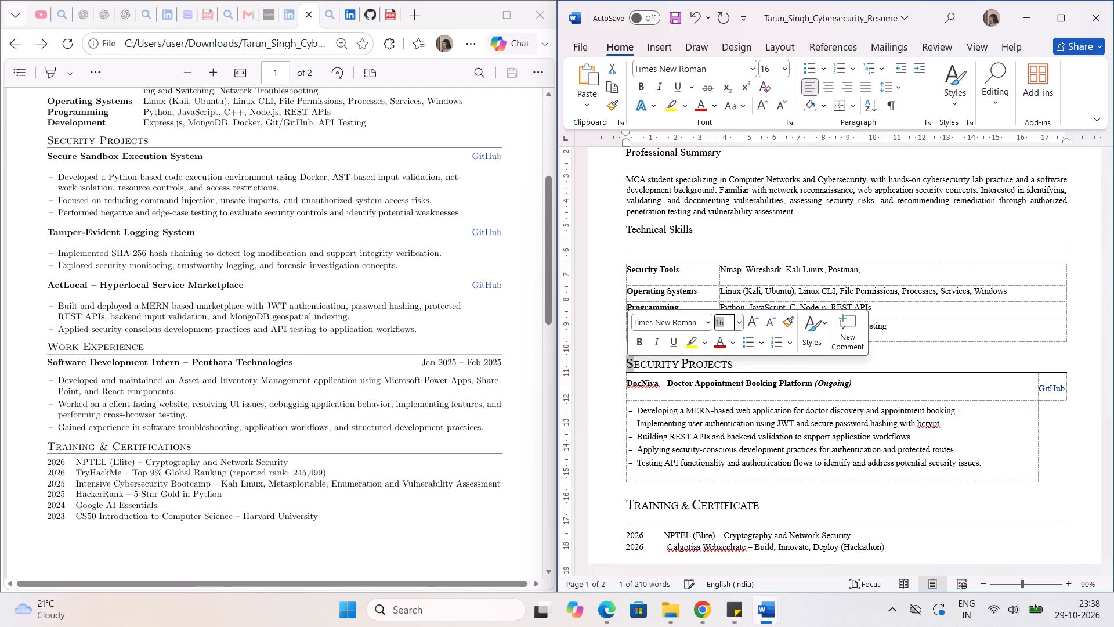
click(764, 379)
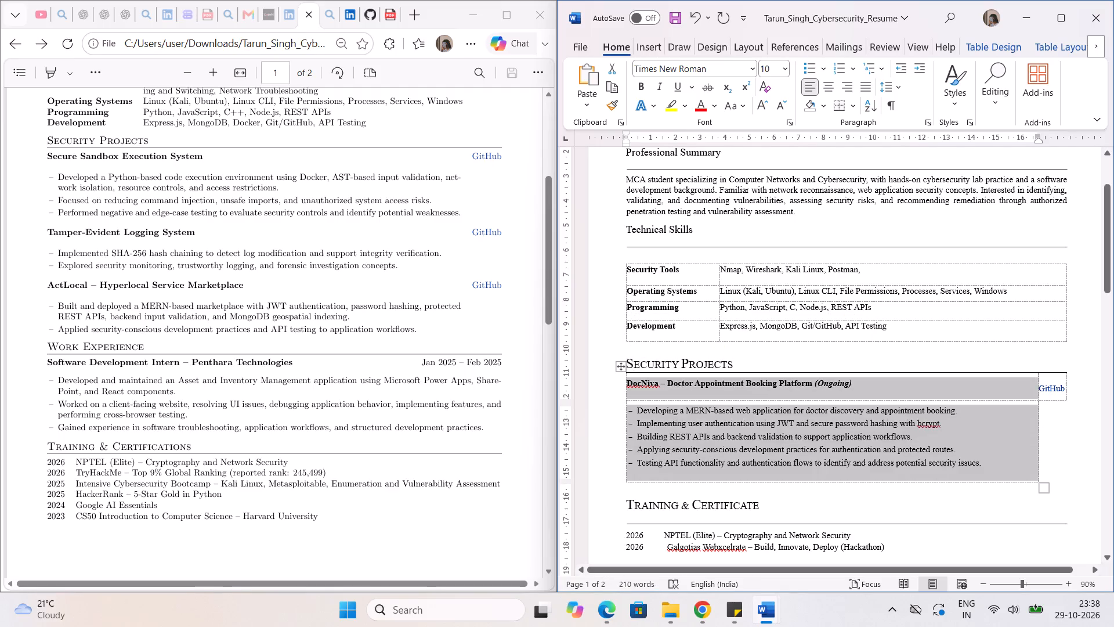
click(806, 282)
scroll(806, 282, up, 1)
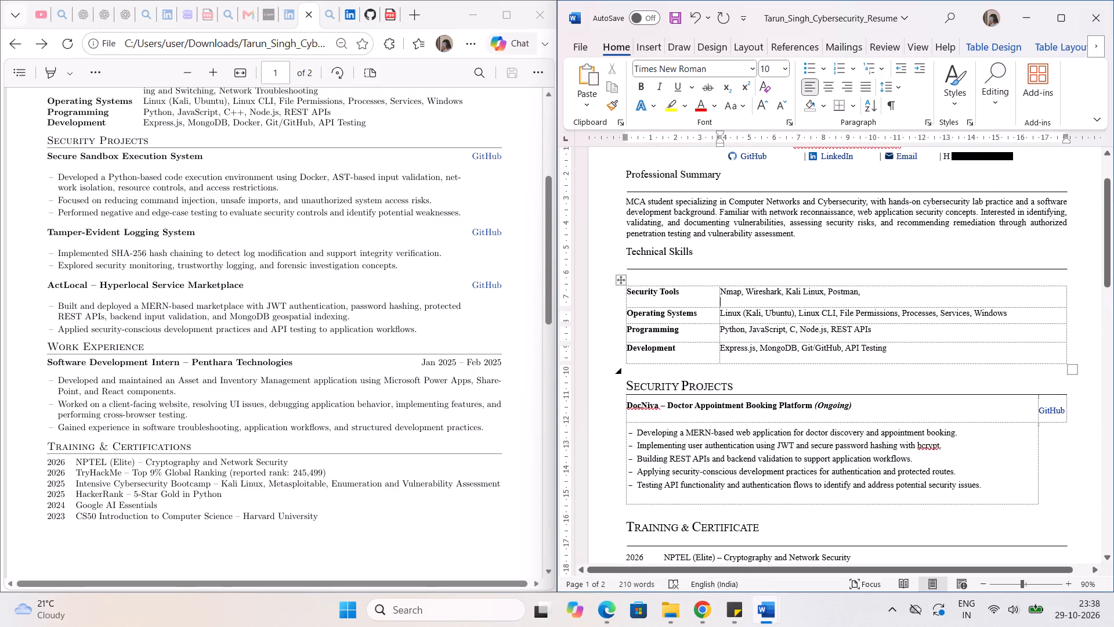
click(683, 384)
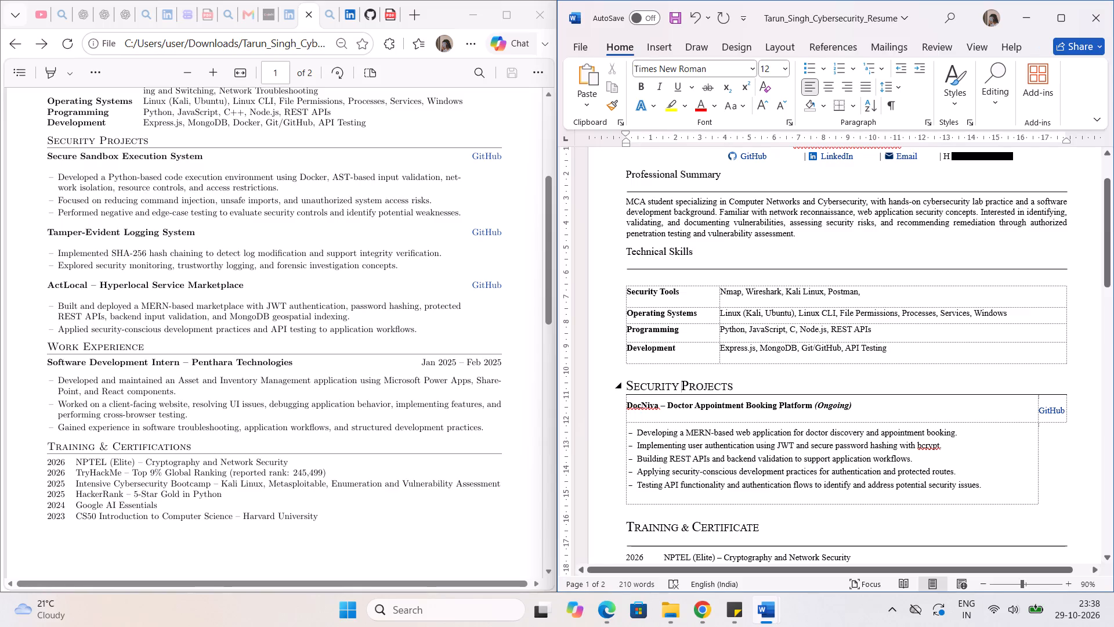
click(685, 385)
Replace the Technical Skills heading text with TECHNICAL SKILL in all capitals.
scroll(685, 385, up, 1)
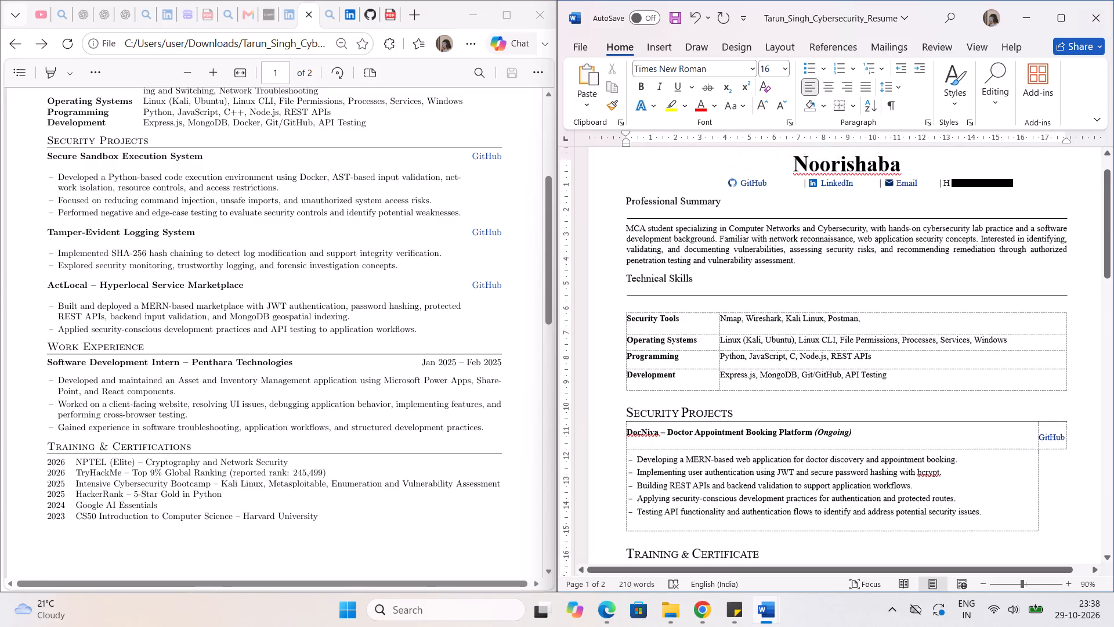
scroll(685, 385, up, 2)
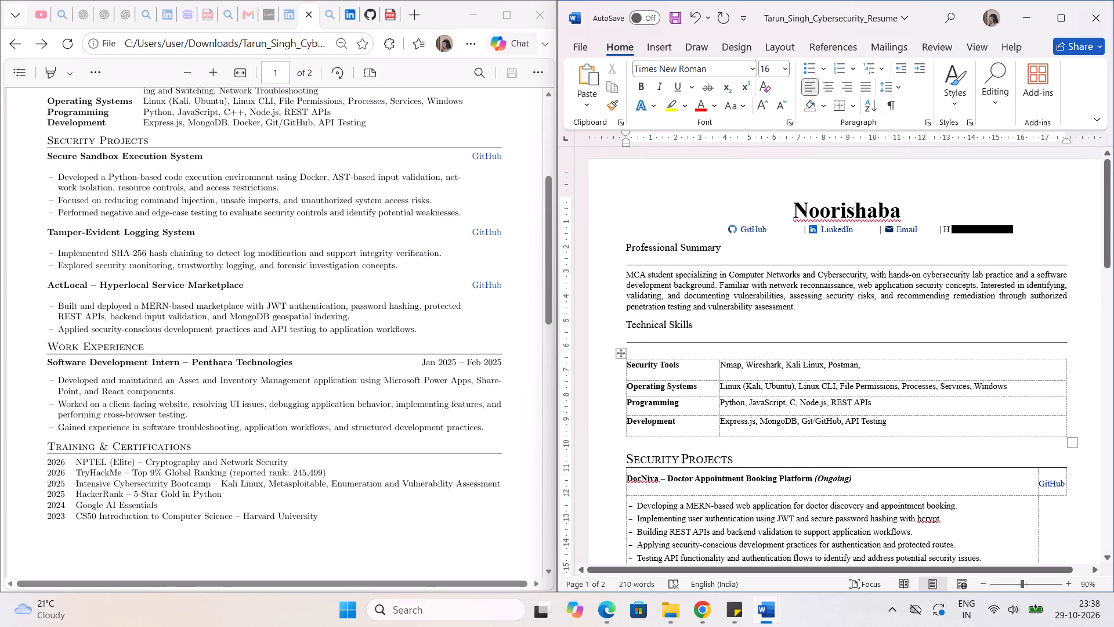
drag(691, 326, 637, 326)
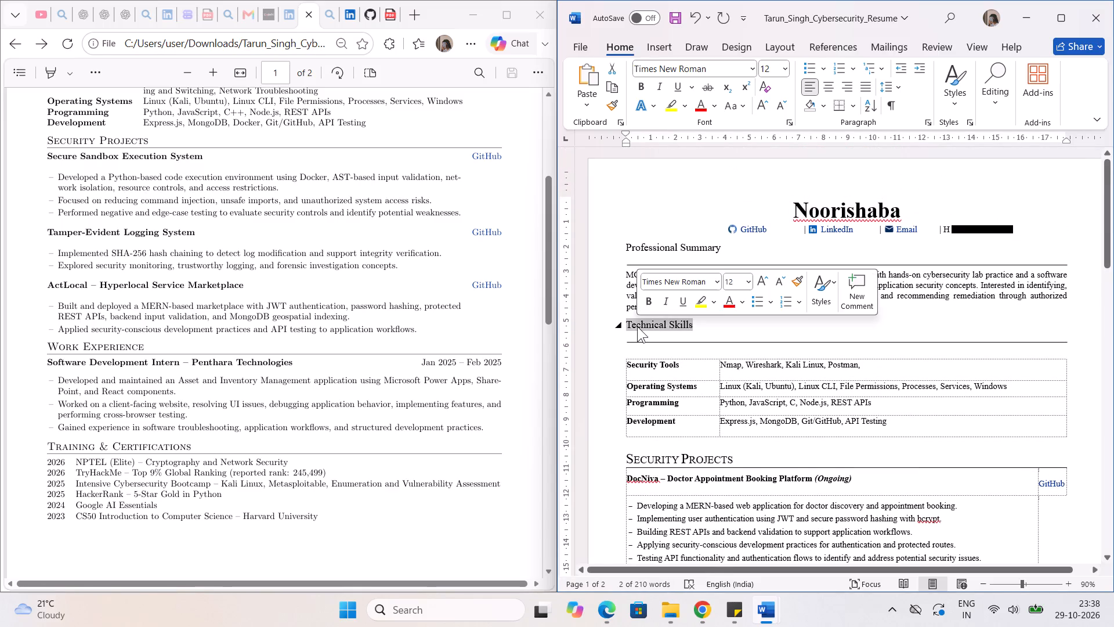
text(TECHNICAL)
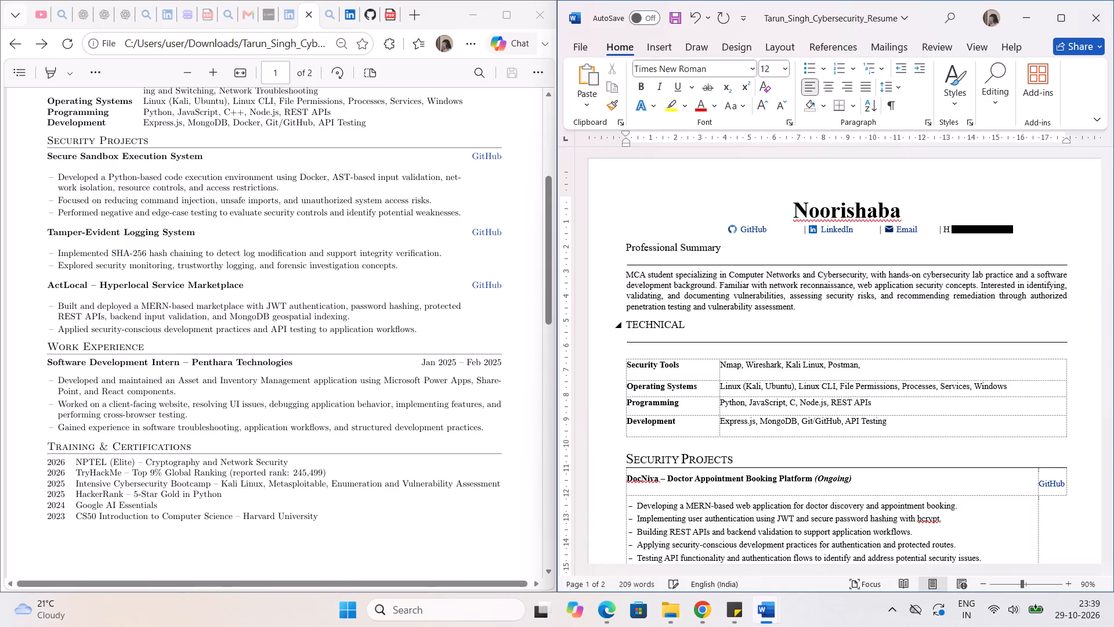
key(space)
text(SKILL)
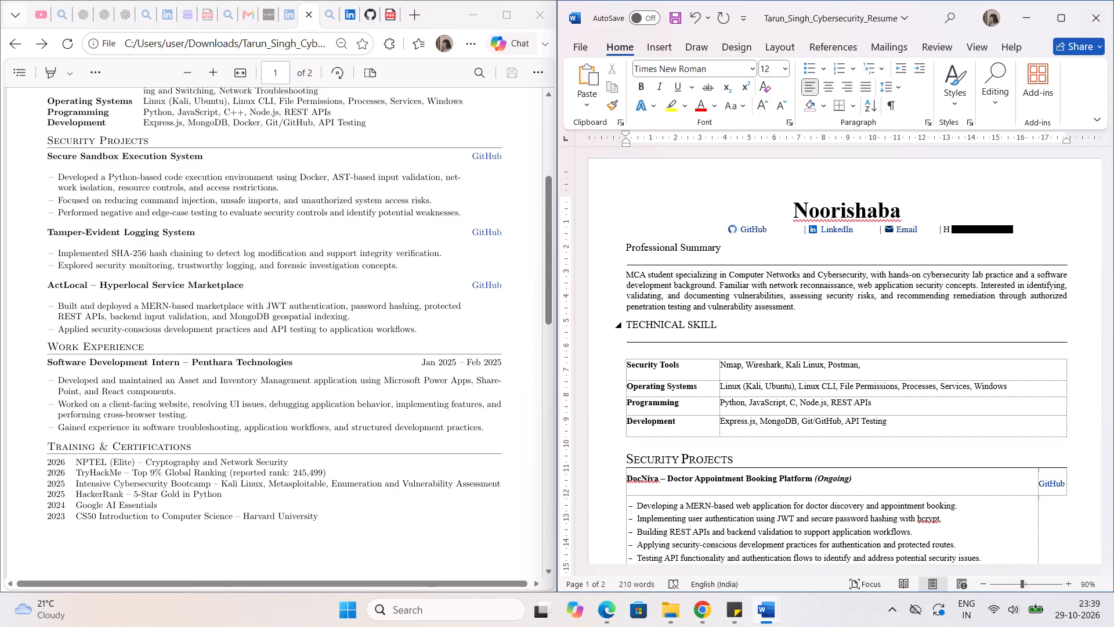
Set the initial S of SKILL in the TECHNICAL SKILL heading to 16 pt.
click(692, 326)
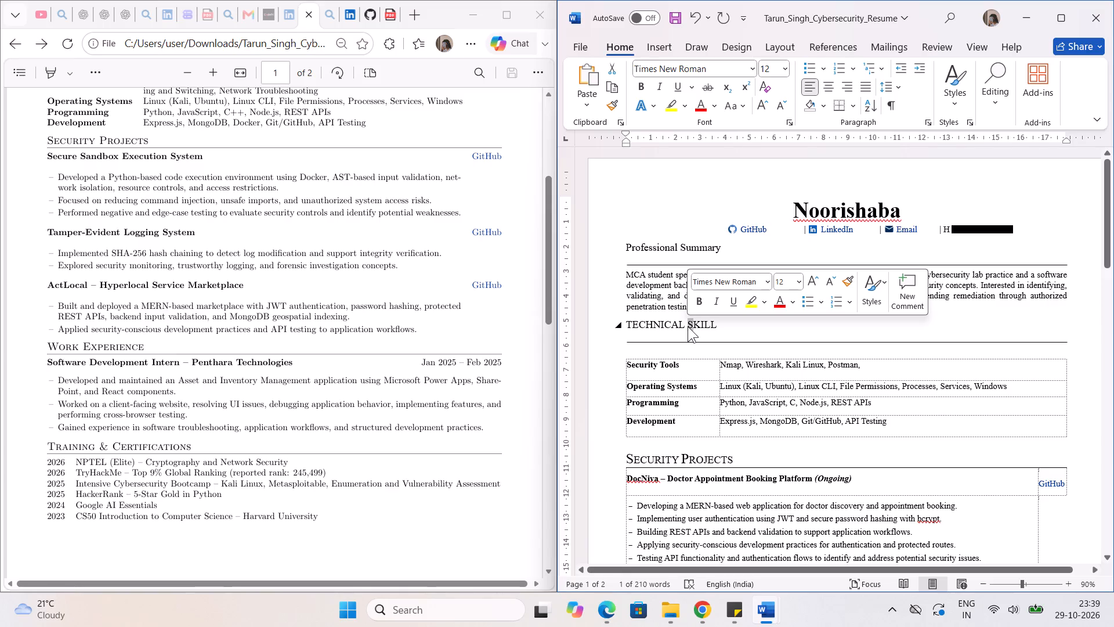
key(1)
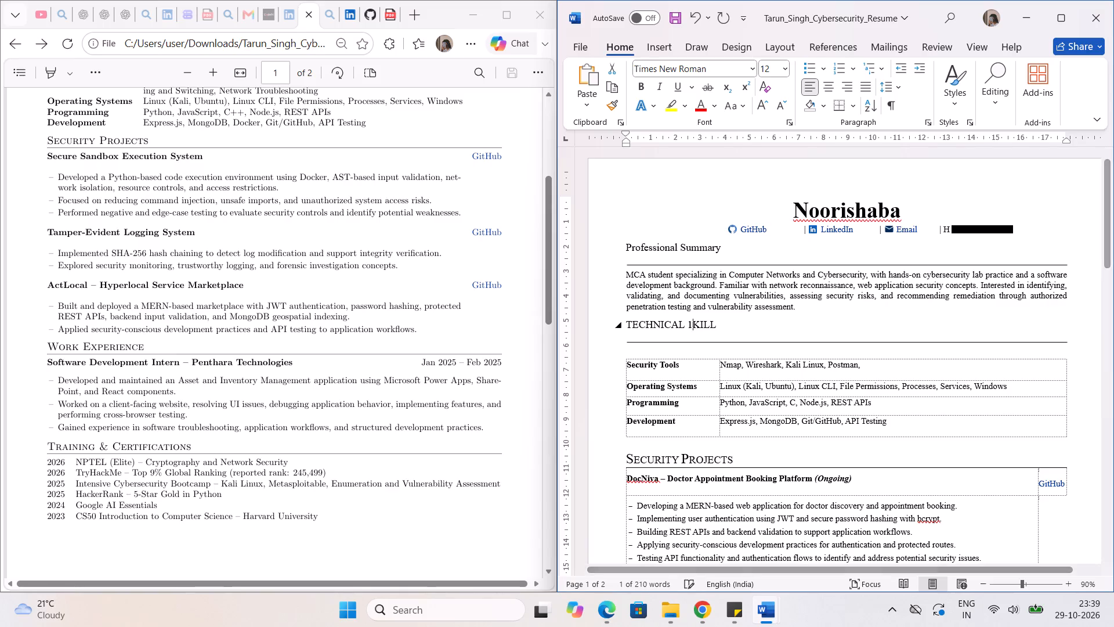
key(BackSpace)
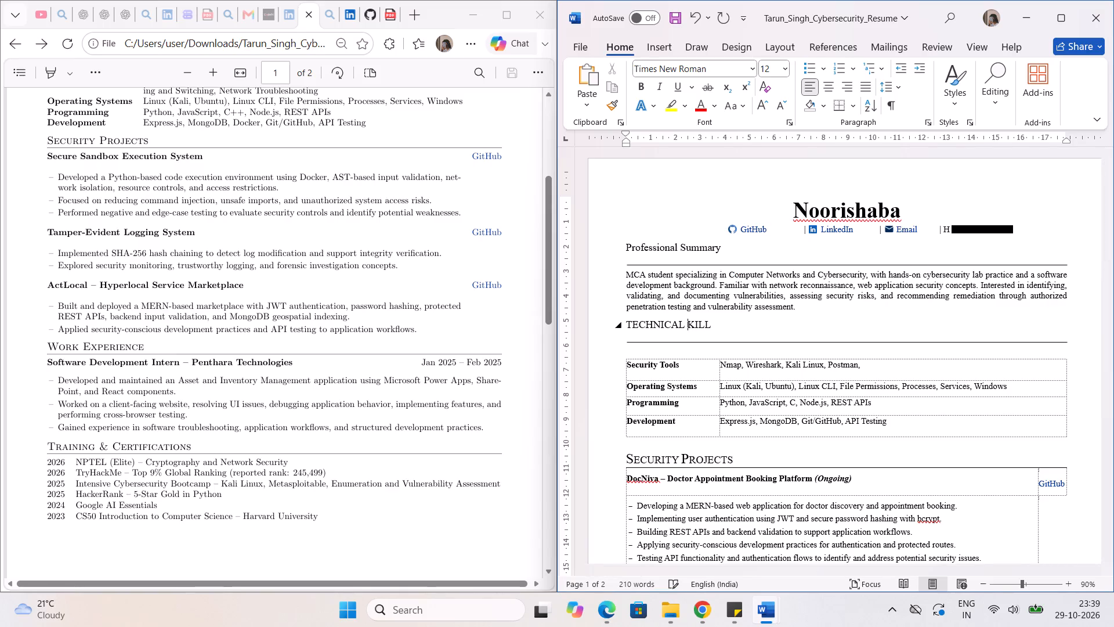
key(s)
drag(693, 326, 688, 326)
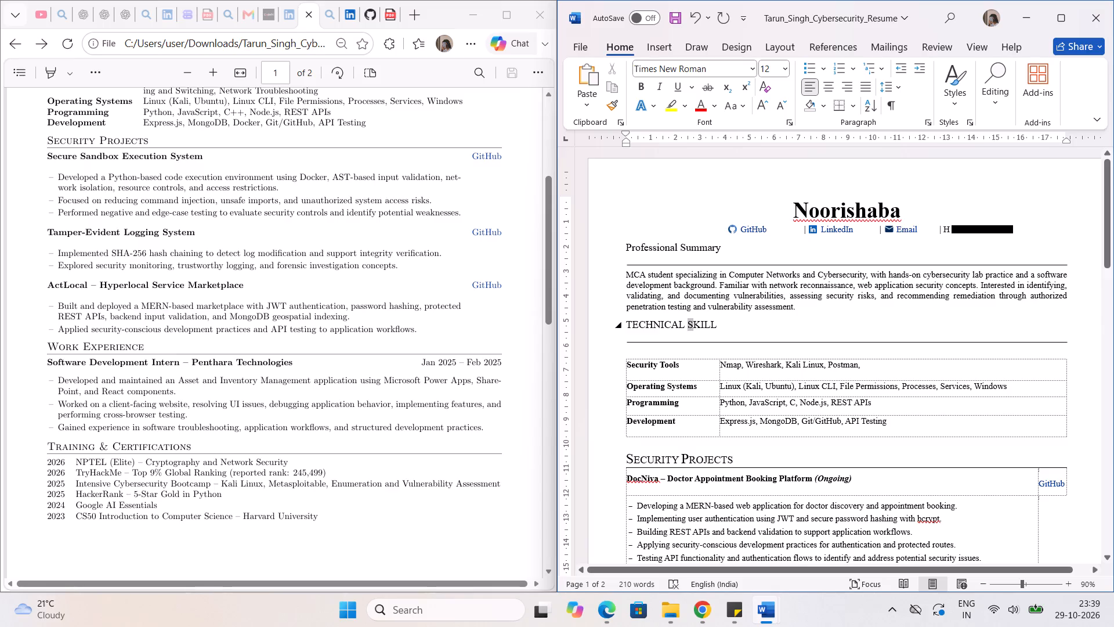
drag(688, 326, 688, 326)
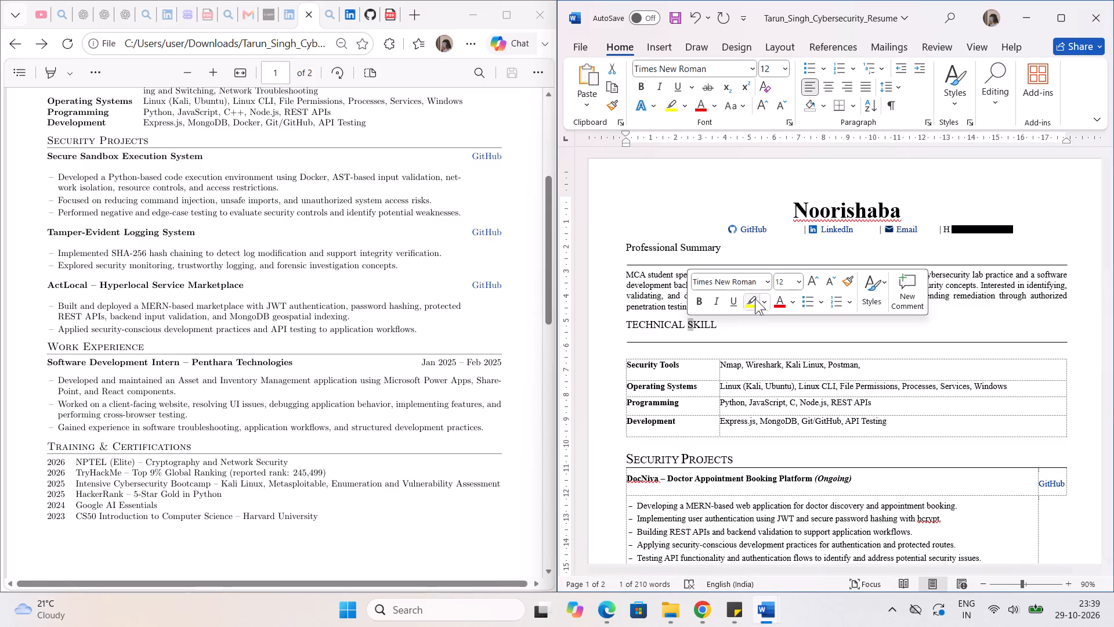
click(781, 279)
key(1)
key(6)
key(Return)
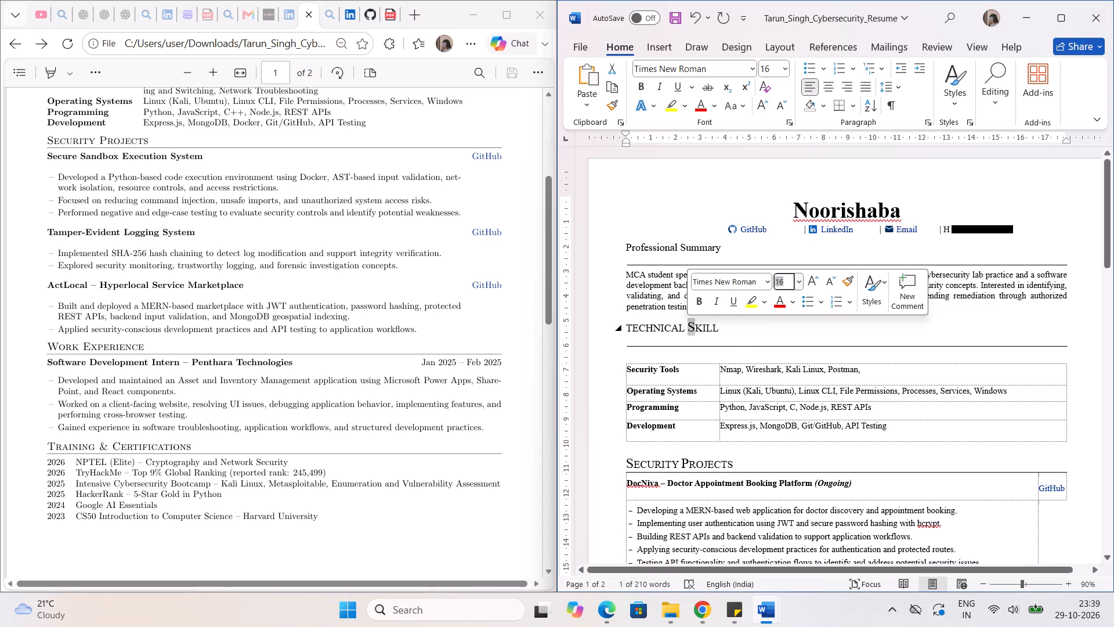
Set the initial T of TECHNICAL in the TECHNICAL SKILL heading to 16 pt.
drag(635, 326, 628, 329)
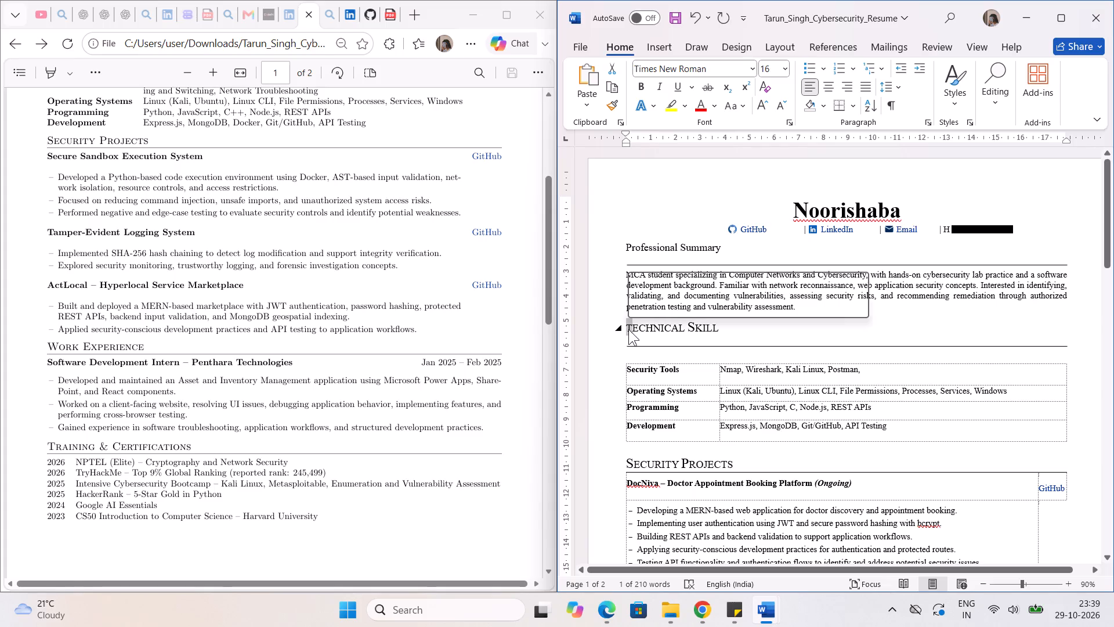
click(724, 286)
text(16)
key(Return)
click(769, 335)
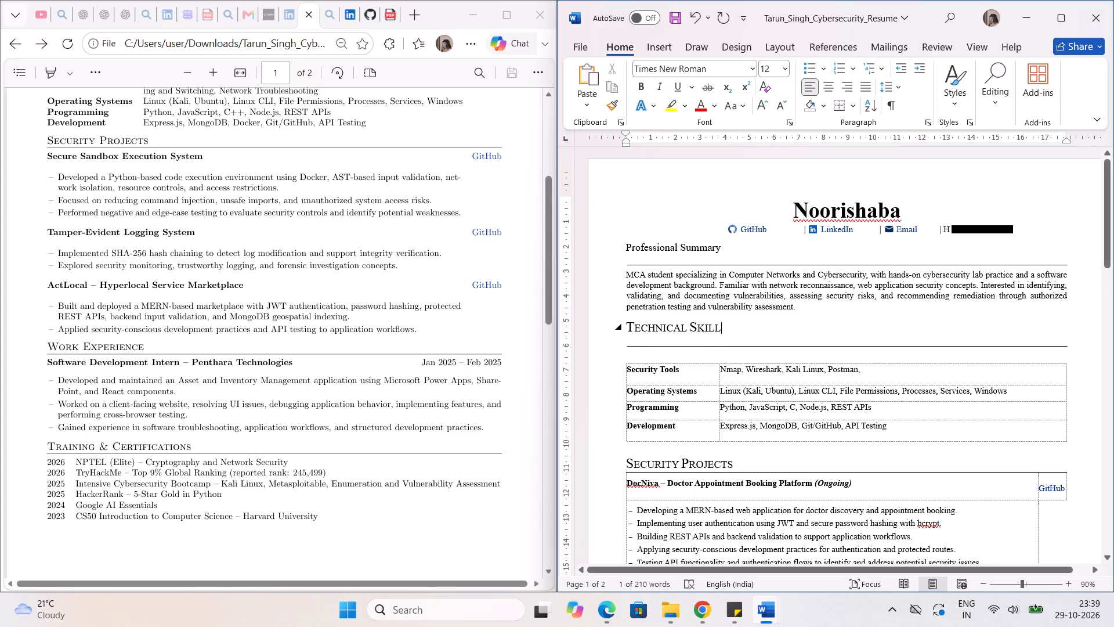
Check the top section of the reference PDF and select the Professional Summary heading text in the resume.
scroll(283, 305, up, 2)
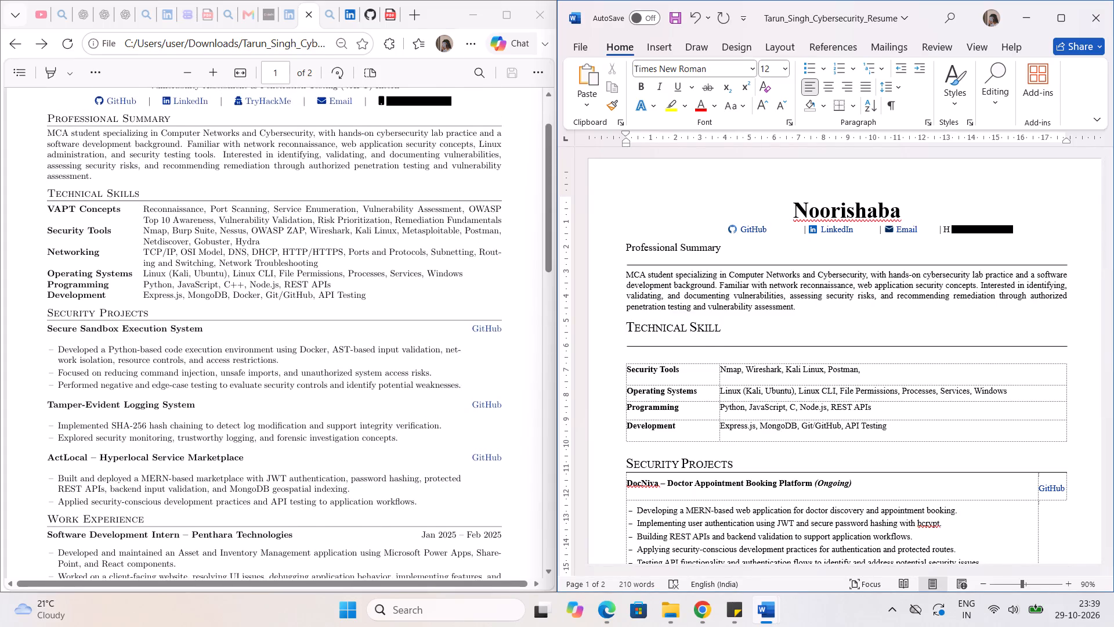
scroll(283, 305, up, 4)
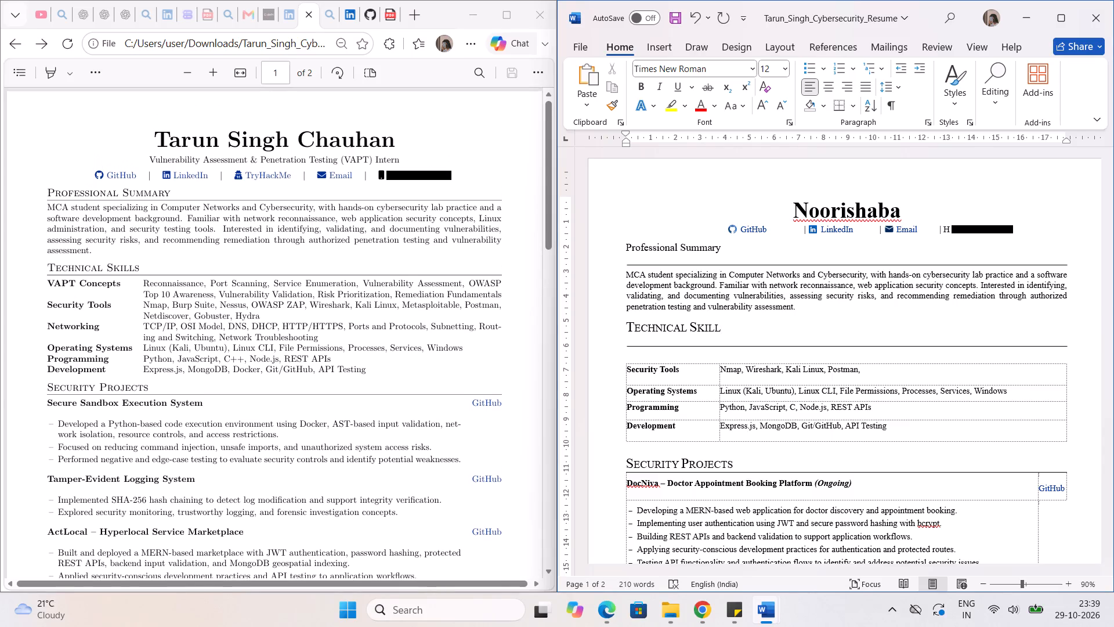
drag(728, 250, 635, 251)
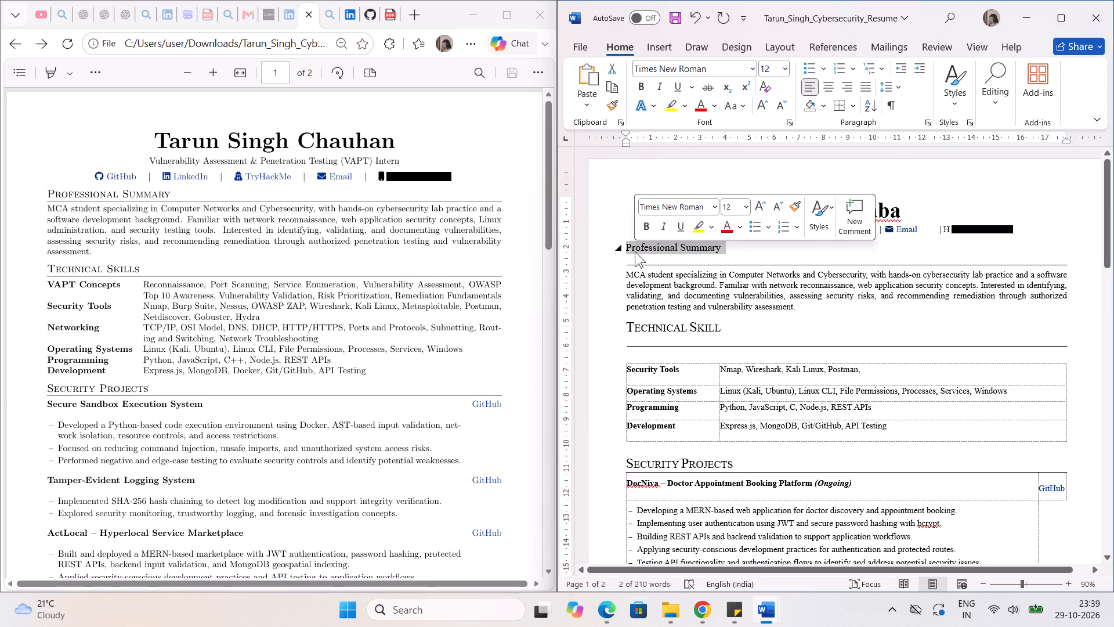